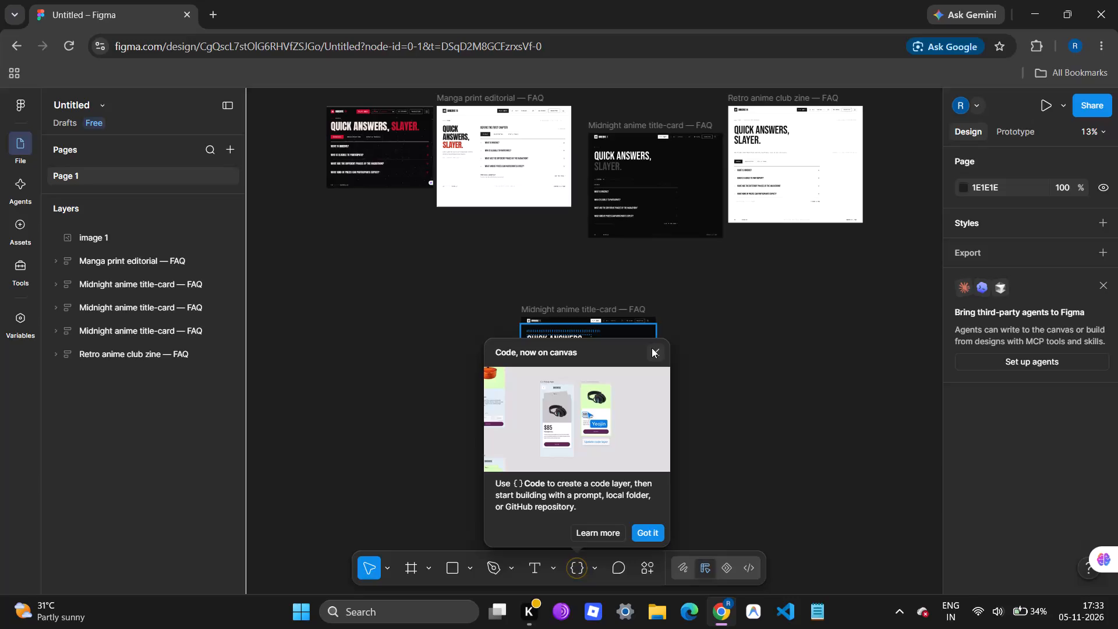
# Dismiss the "Code, now on canvas" announcement over the FAQ designs.
pyautogui.click(658, 358)
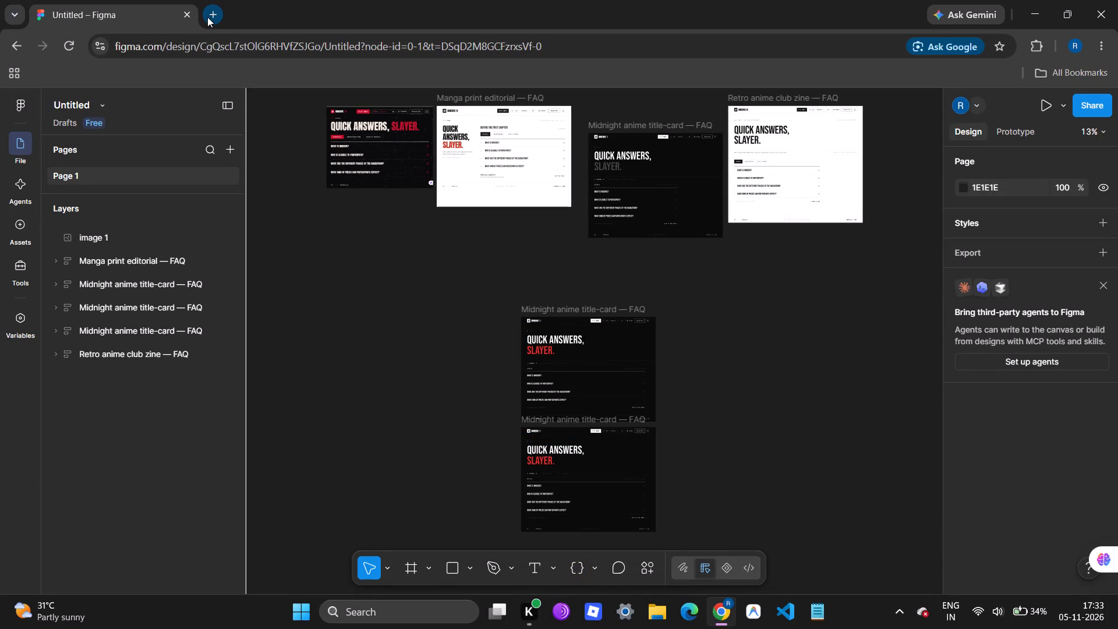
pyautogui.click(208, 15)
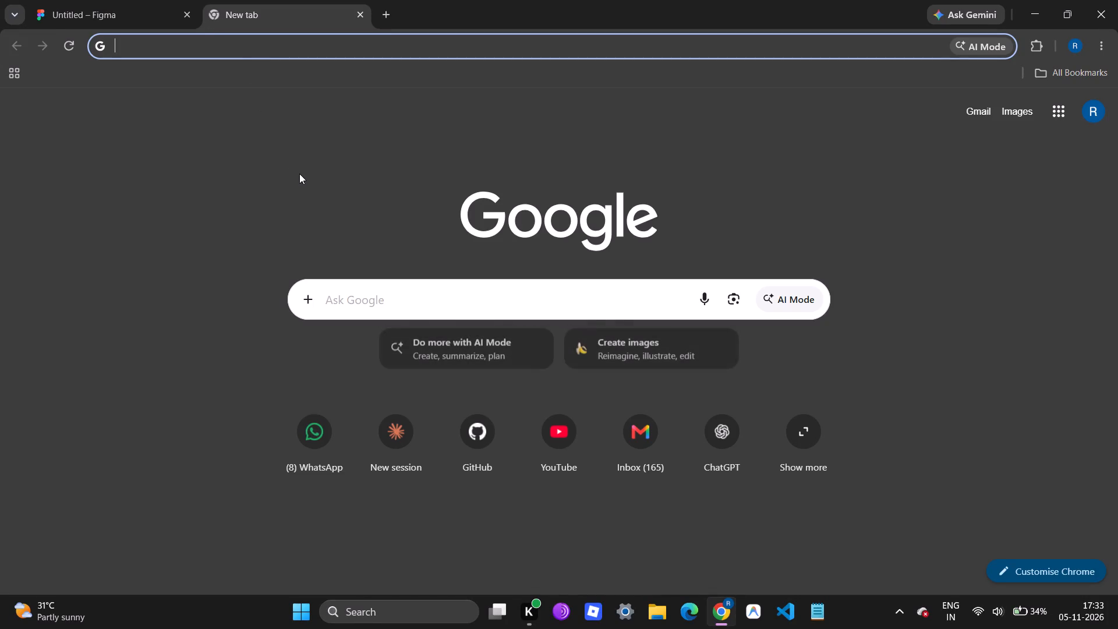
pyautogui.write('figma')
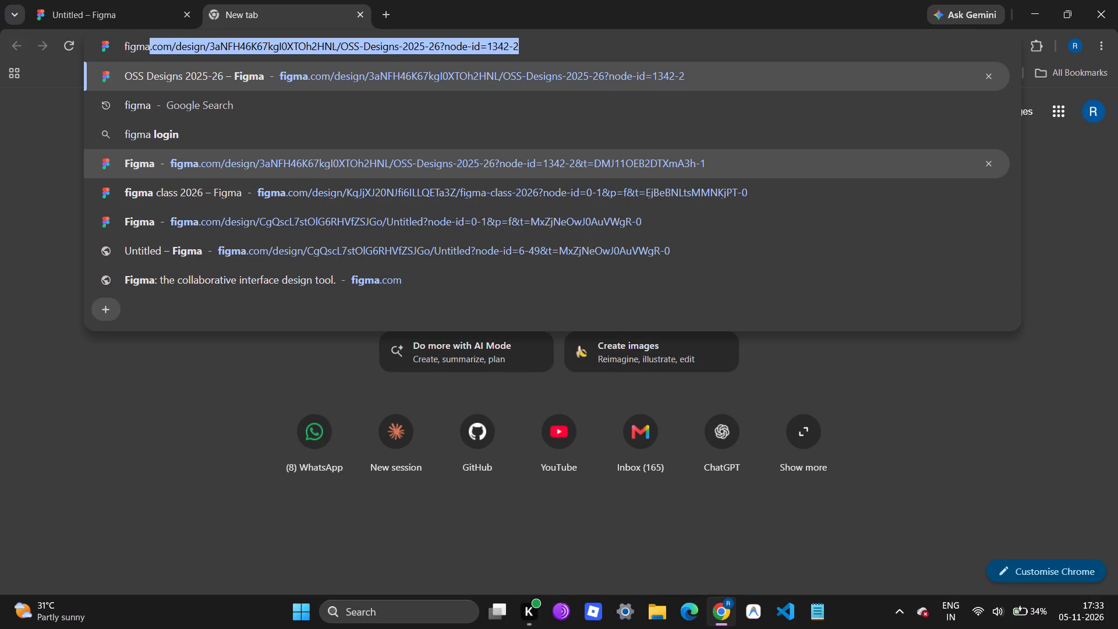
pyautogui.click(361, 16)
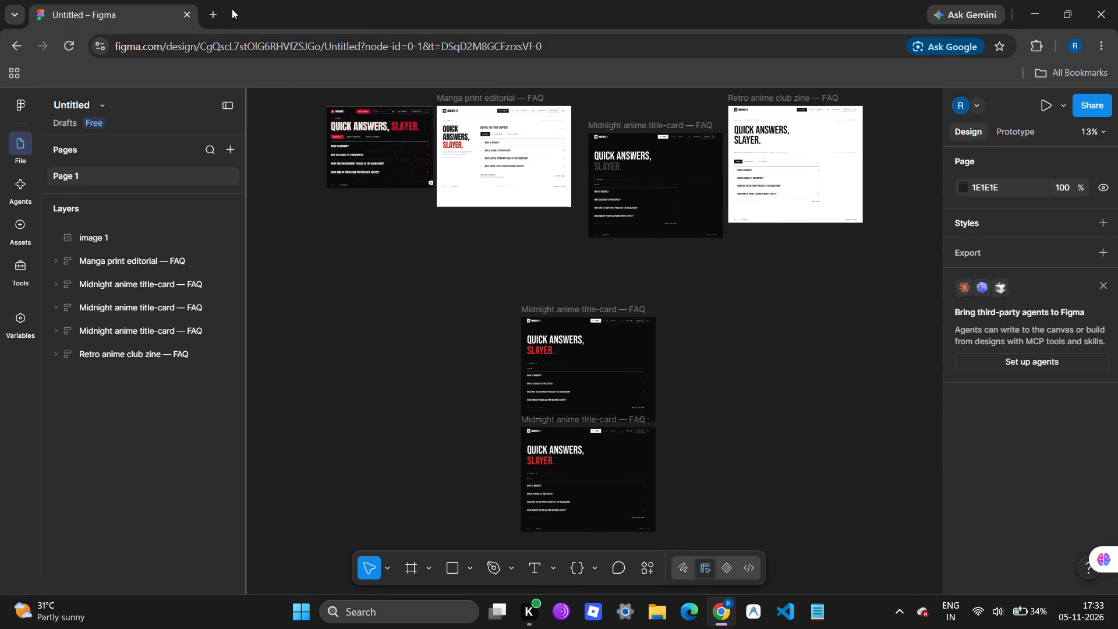
# Open a new browser tab alongside the Untitled Figma file.
pyautogui.click(218, 9)
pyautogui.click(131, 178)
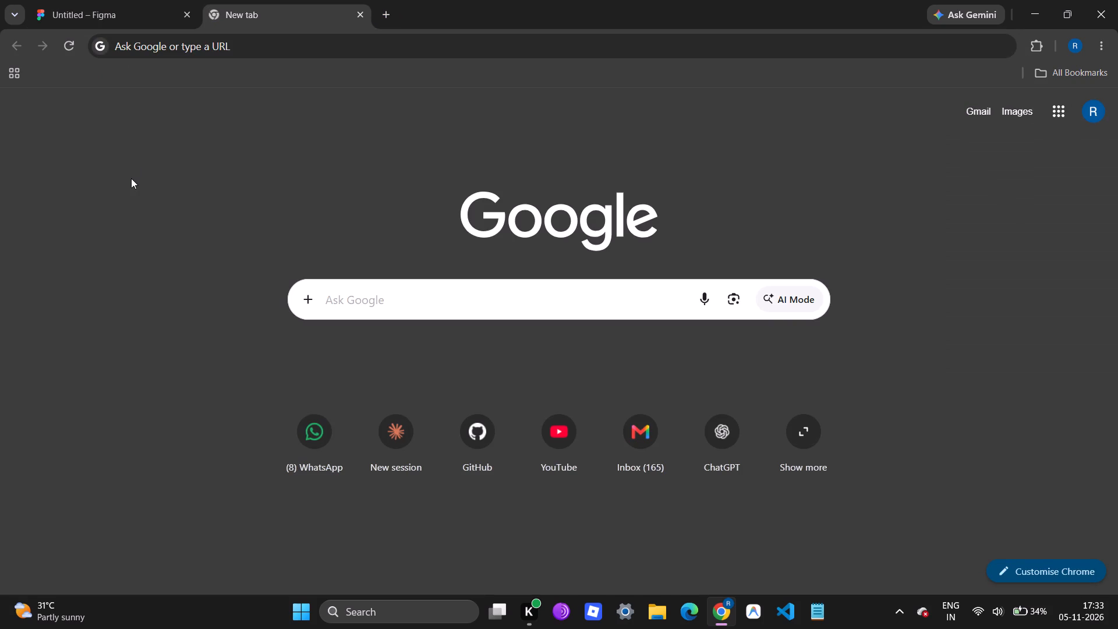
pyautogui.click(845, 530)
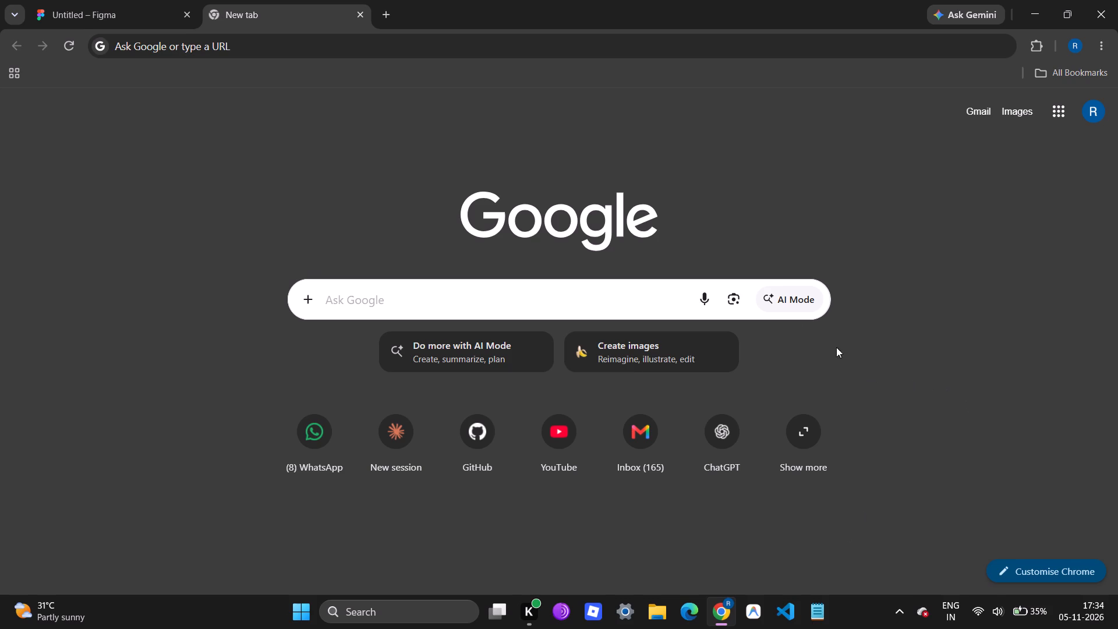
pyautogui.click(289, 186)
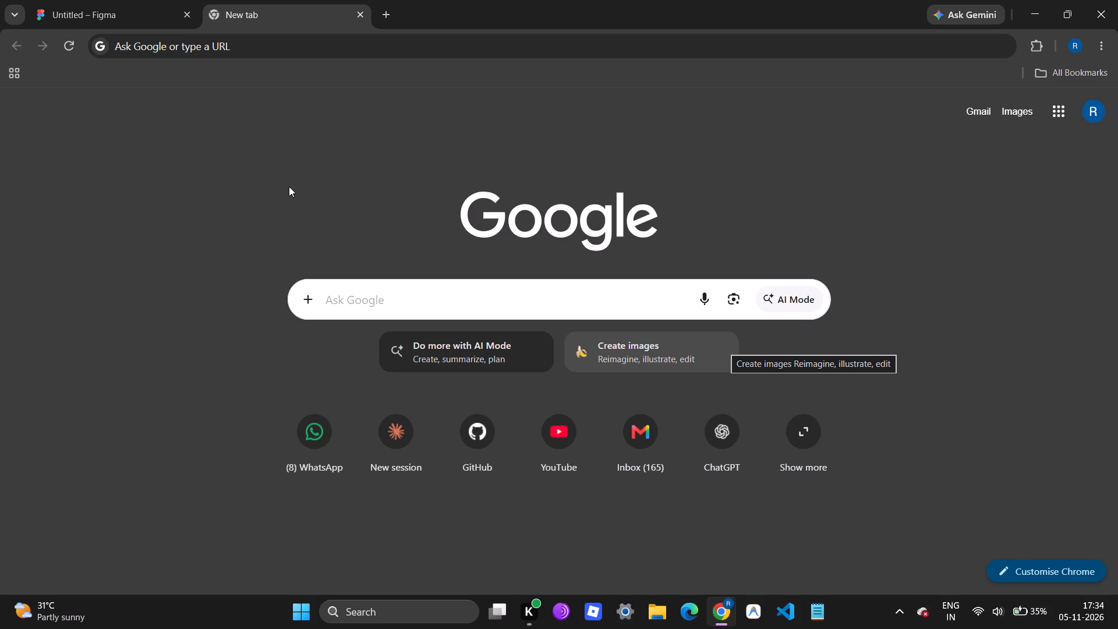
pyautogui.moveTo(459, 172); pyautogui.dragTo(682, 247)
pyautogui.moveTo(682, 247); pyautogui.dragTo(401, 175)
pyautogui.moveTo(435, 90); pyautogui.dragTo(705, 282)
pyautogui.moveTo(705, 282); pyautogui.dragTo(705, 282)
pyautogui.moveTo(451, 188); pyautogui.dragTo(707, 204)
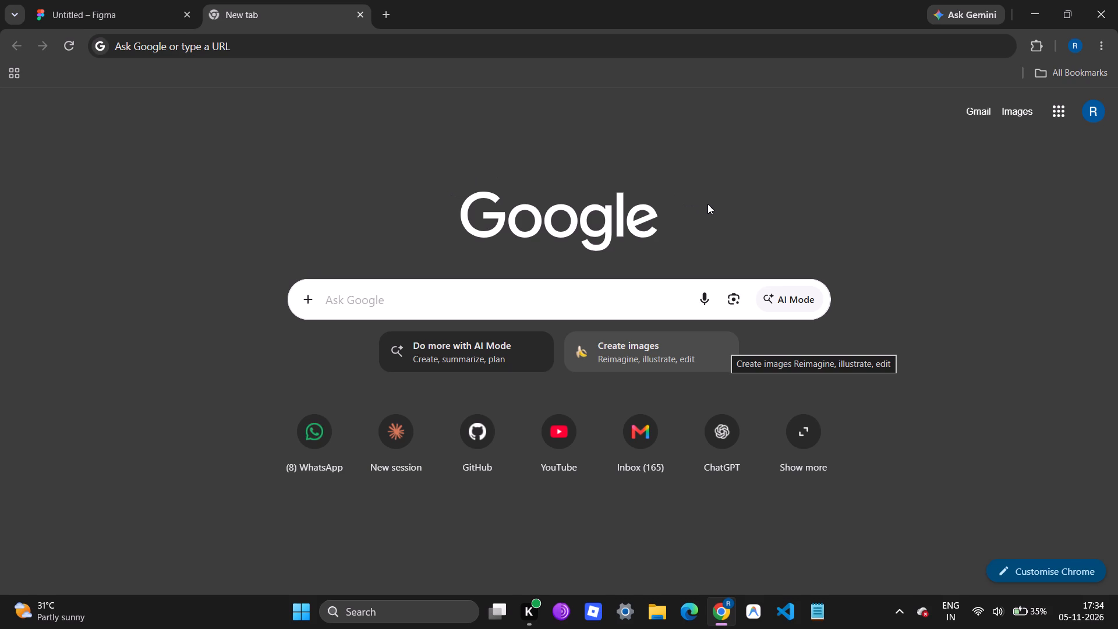
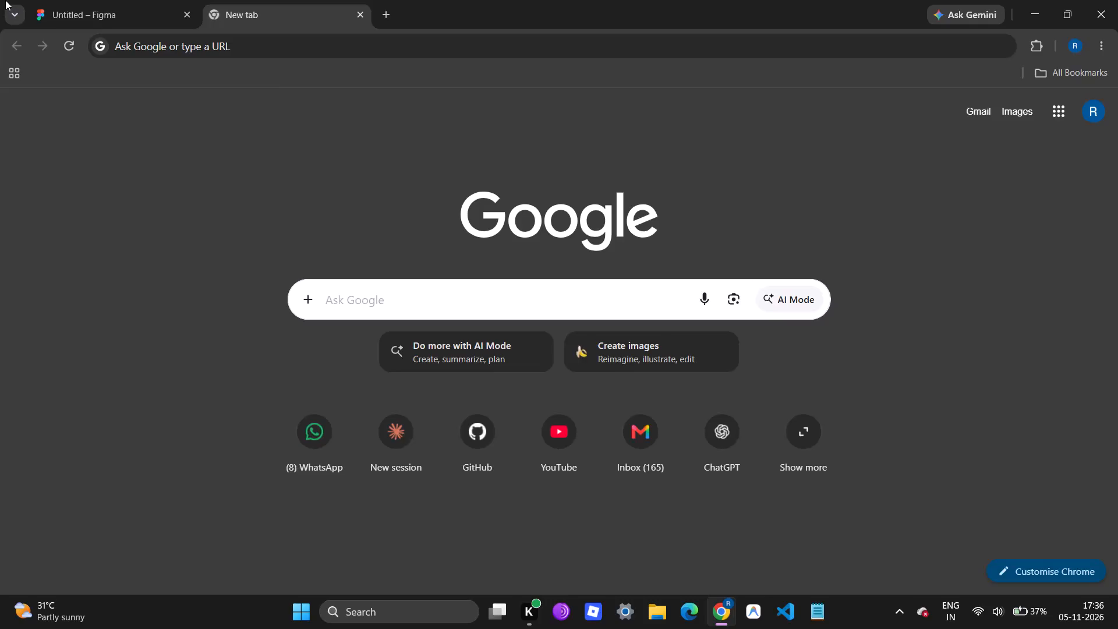
# Switch back to the Untitled Figma file.
pyautogui.click(5, 0)
pyautogui.click(55, 6)
# Duplicate the dark Innerve 11 FAQ screenshot (image 1) and place the copy below the original at X -569, Y 169.
pyautogui.scroll(1, 522, 275)
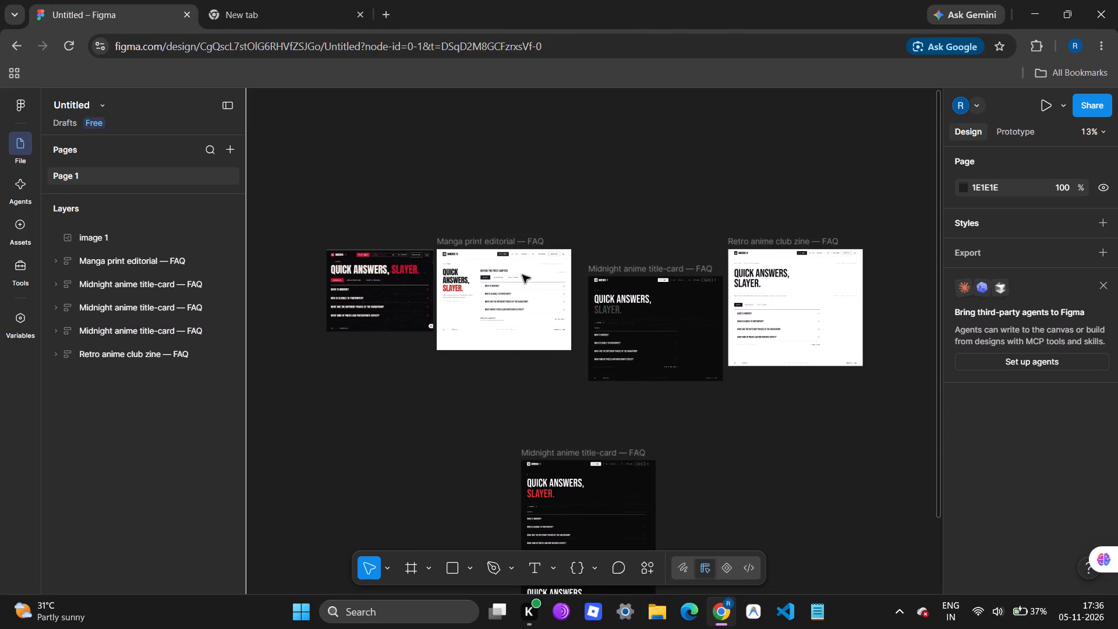
pyautogui.scroll(1, 522, 275)
pyautogui.hscroll(1, 522, 275)
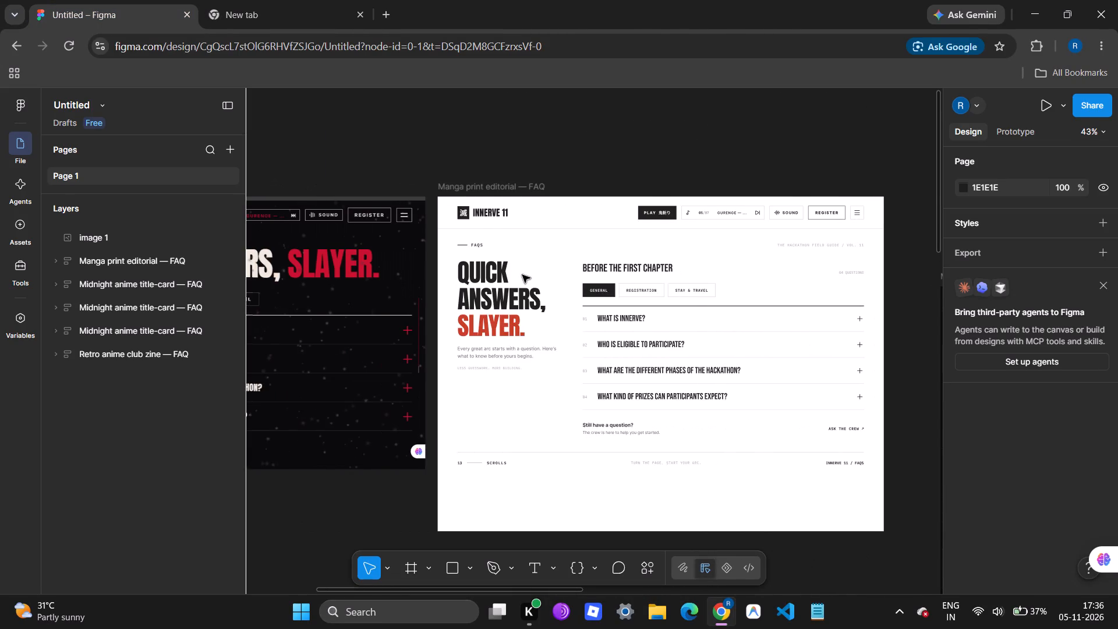
pyautogui.scroll(-1, 522, 275)
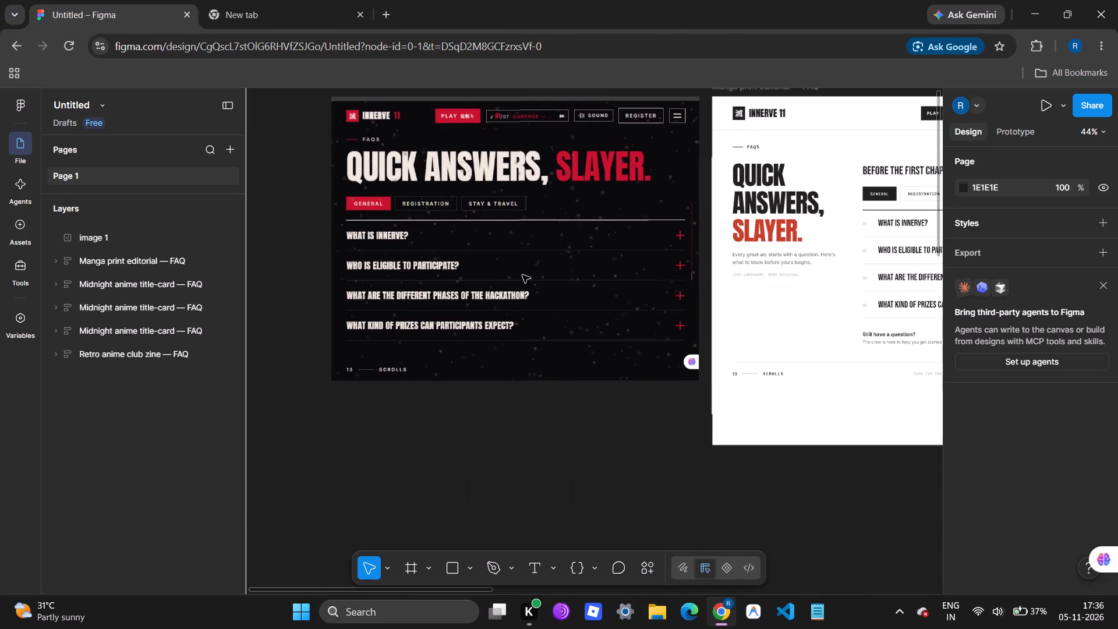
pyautogui.scroll(1, 522, 275)
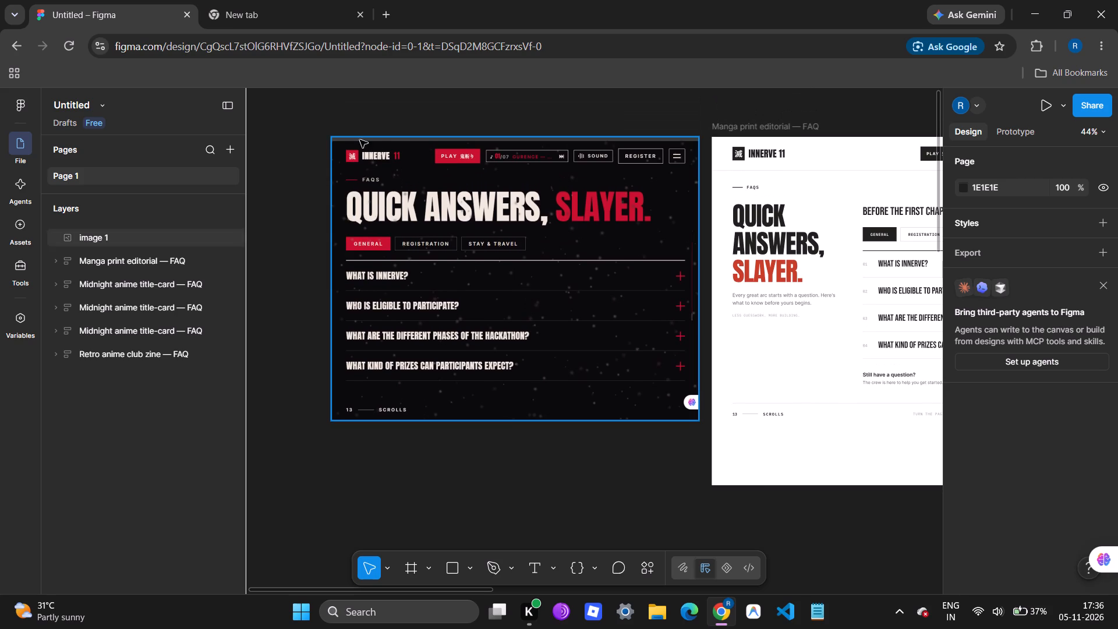
pyautogui.keyDown('alt'); pyautogui.moveTo(360, 145); pyautogui.dragTo(362, 336); pyautogui.keyUp('alt')
pyautogui.keyDown('alt'); pyautogui.moveTo(362, 336); pyautogui.dragTo(364, 517); pyautogui.keyUp('alt')
# Crop the thin strip off the top edge of the duplicated FAQ screenshot so it measures 1140 × 862.
pyautogui.scroll(-1, 364, 517)
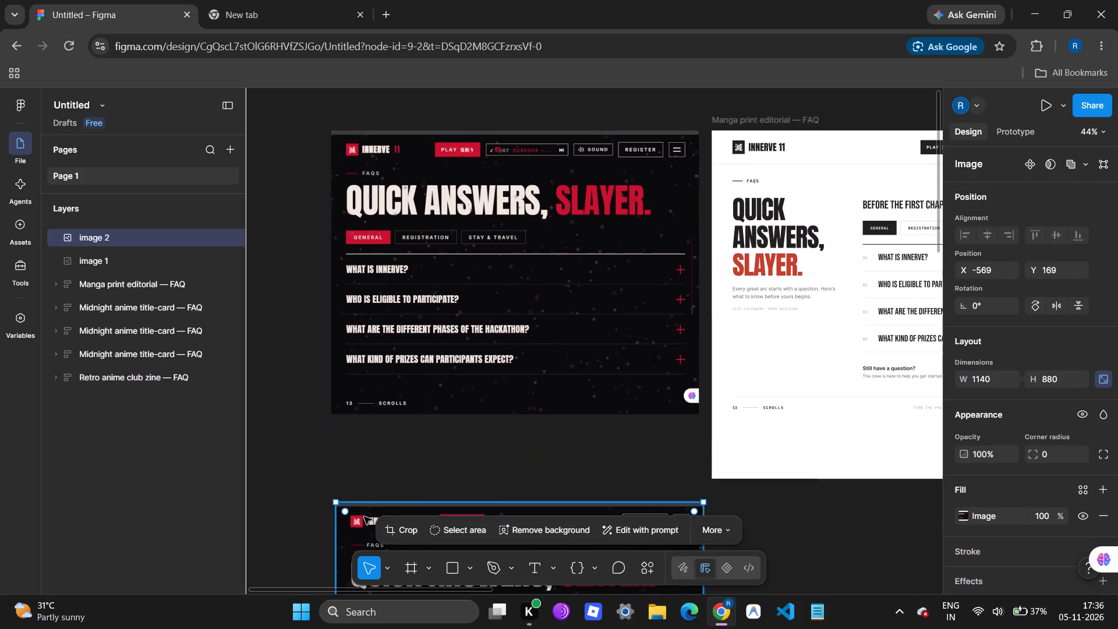
pyautogui.scroll(-1, 364, 517)
pyautogui.doubleClick(451, 511)
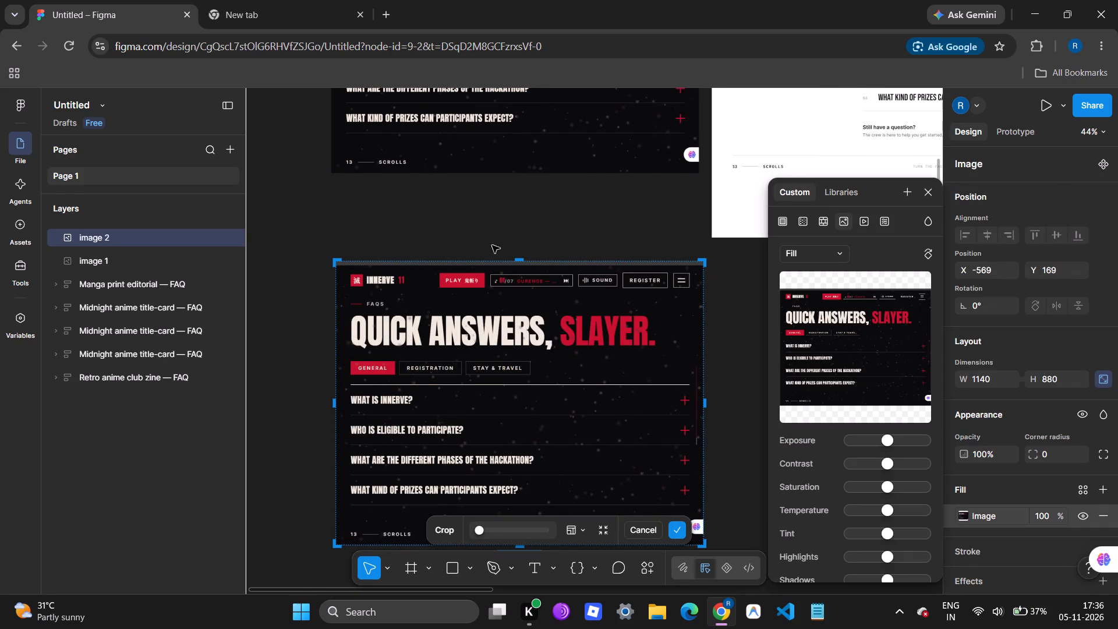
pyautogui.moveTo(521, 258); pyautogui.dragTo(522, 267)
pyautogui.scroll(-1, 522, 267)
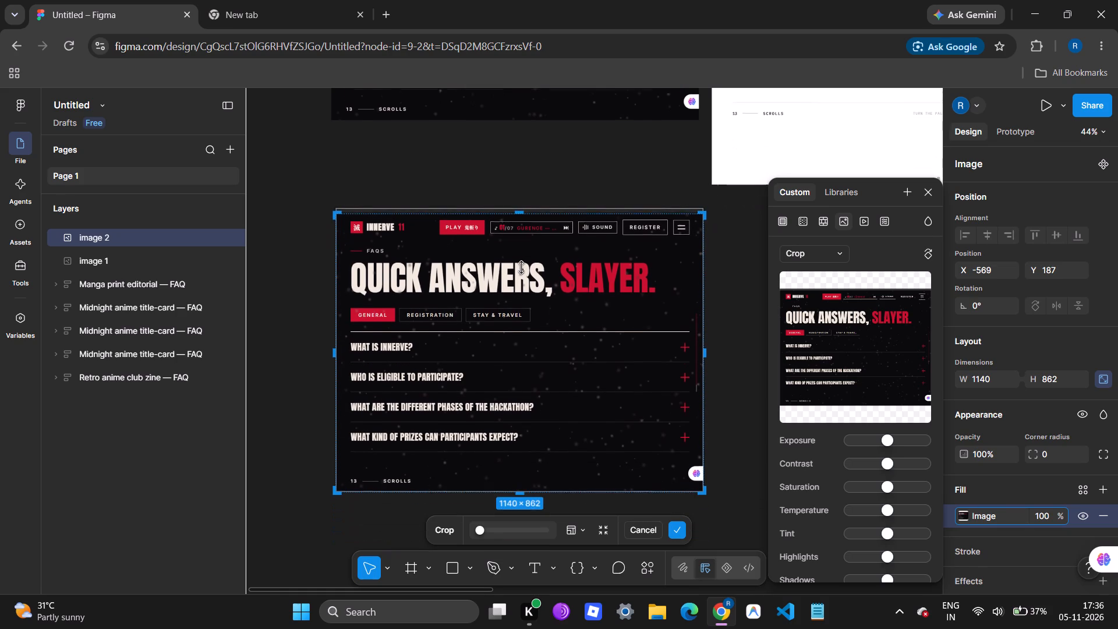
pyautogui.scroll(-1, 522, 267)
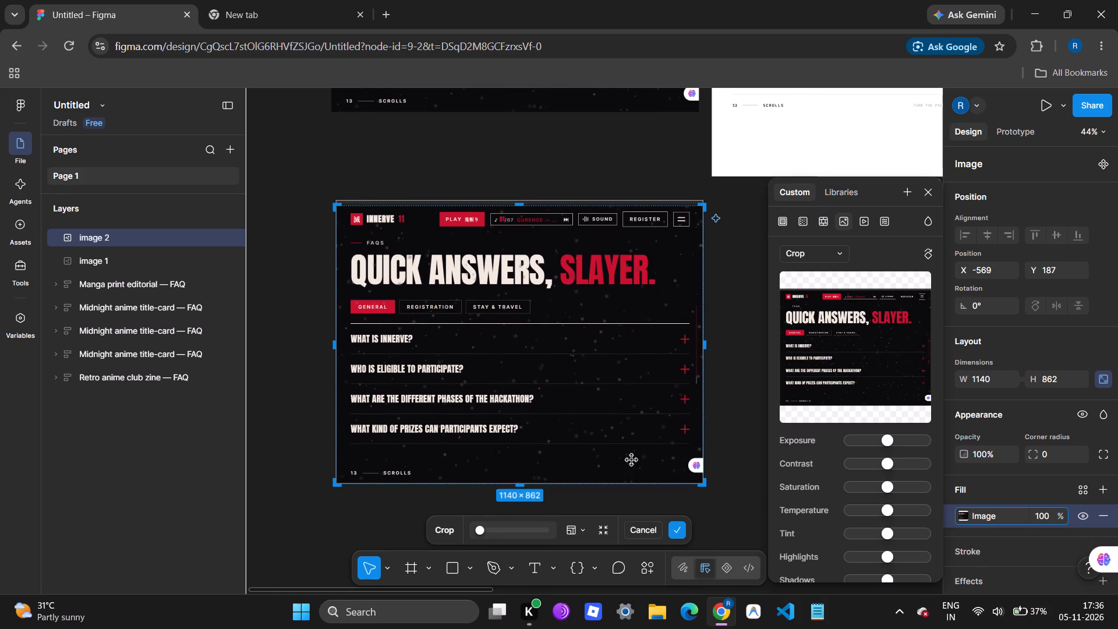
pyautogui.click(675, 494)
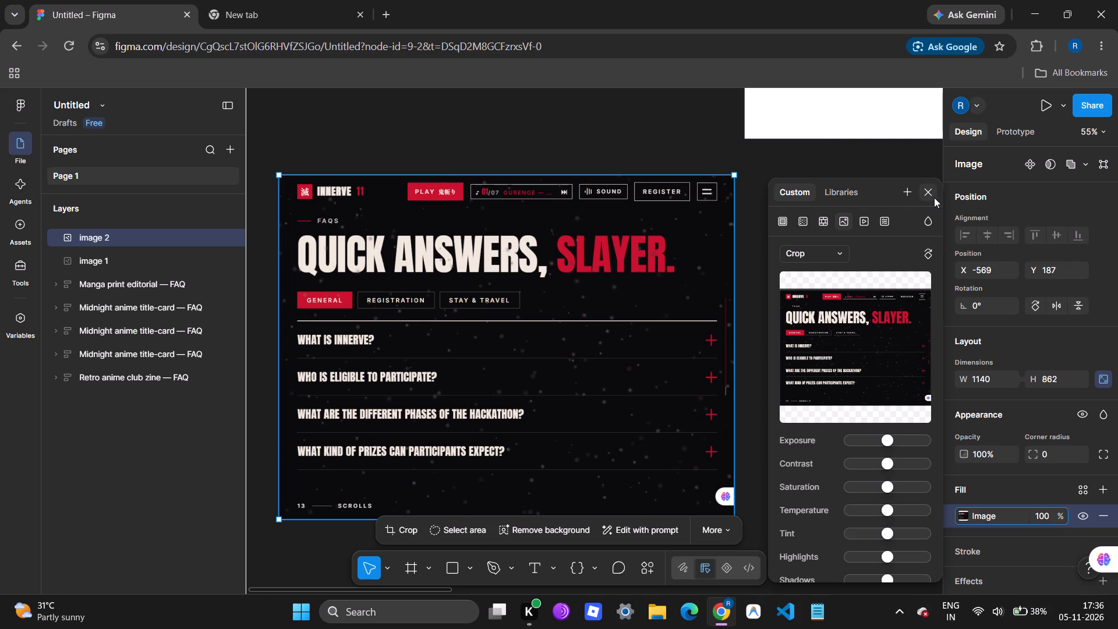
pyautogui.click(934, 197)
pyautogui.click(758, 204)
# Examine the cropped FAQ screenshot's layout, question rows and plus icons.
pyautogui.hscroll(1, 758, 204)
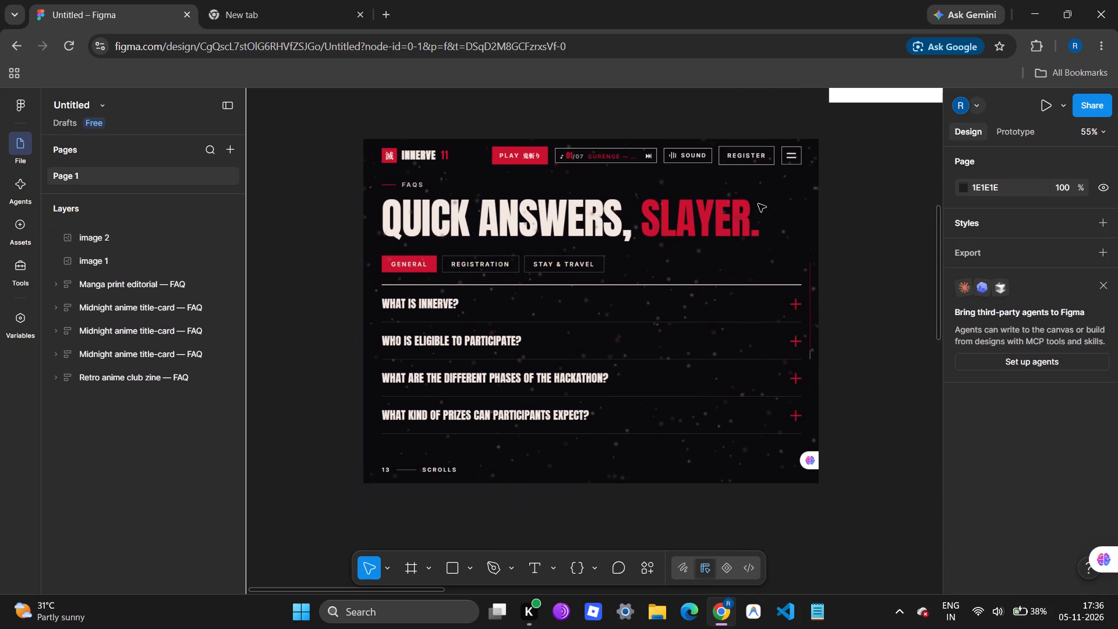
pyautogui.scroll(-1, 758, 204)
pyautogui.scroll(1, 758, 204)
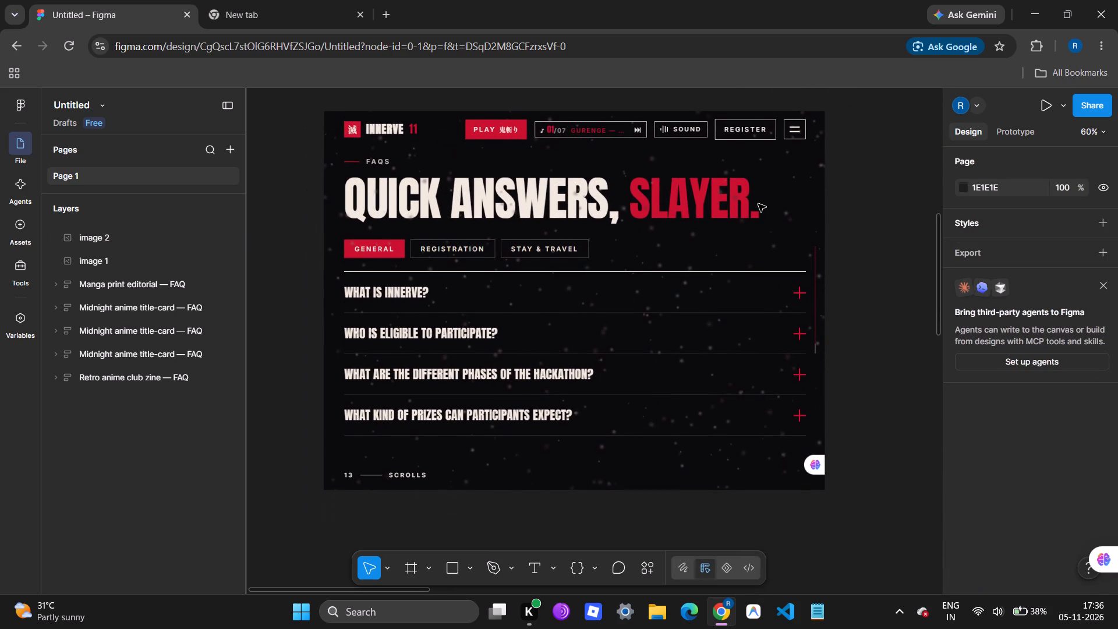
pyautogui.scroll(2, 758, 204)
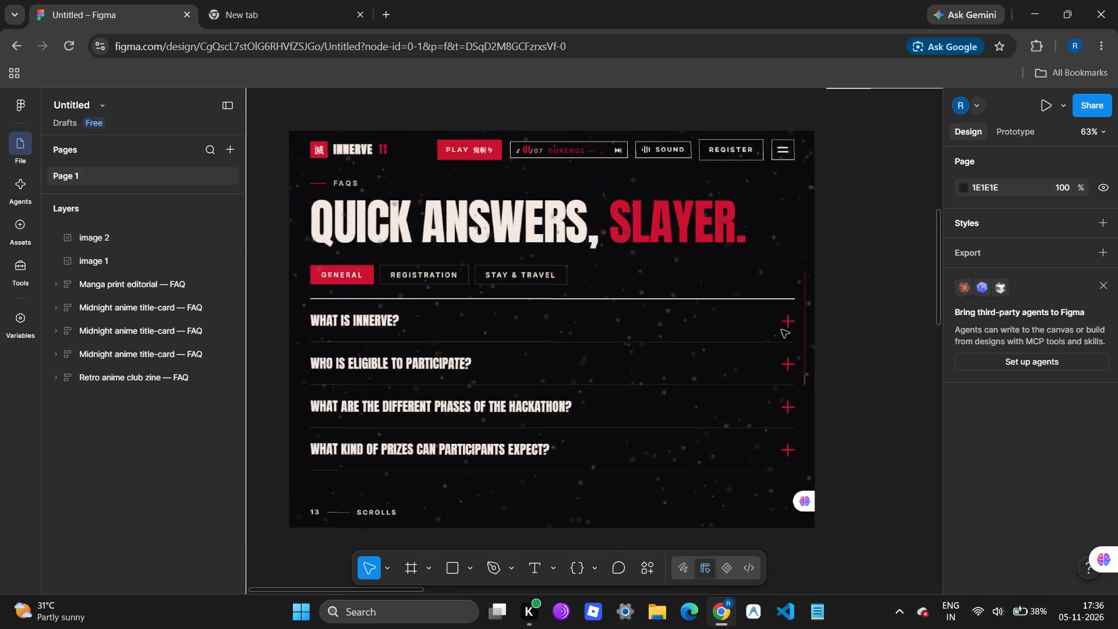
pyautogui.hscroll(1, 781, 330)
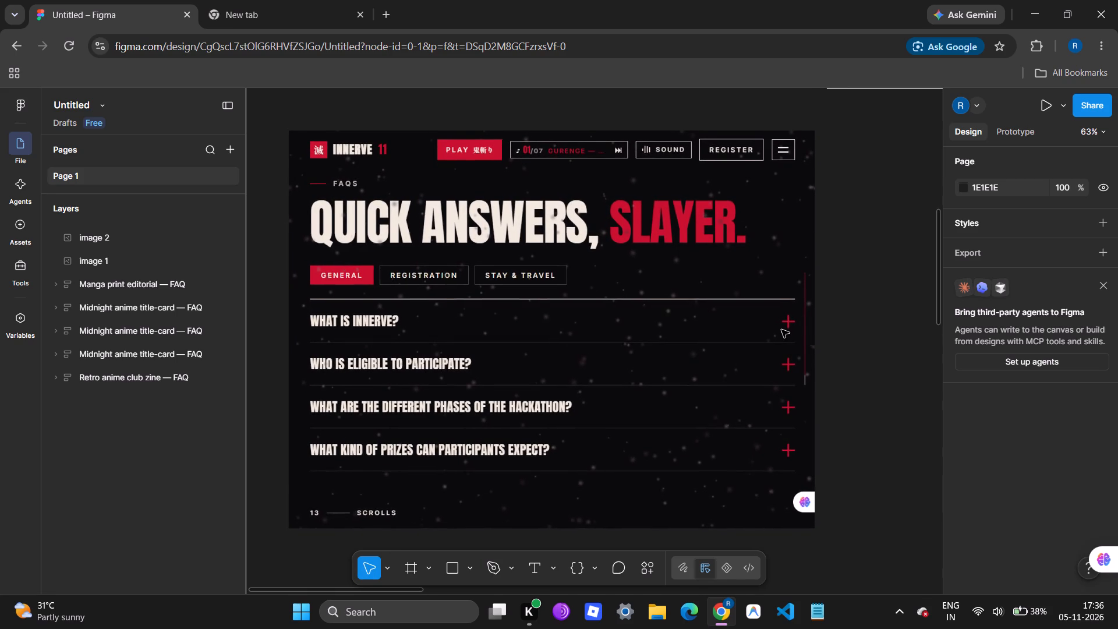
pyautogui.hscroll(1, 781, 330)
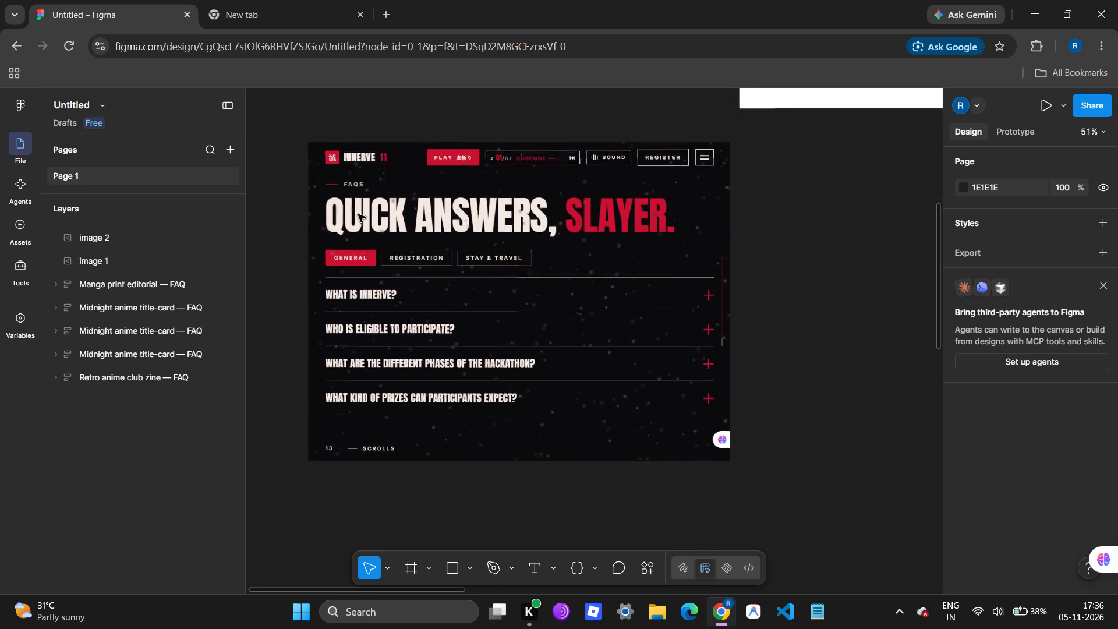
pyautogui.click(493, 540)
pyautogui.scroll(2, 197, 263)
pyautogui.hscroll(2, 197, 263)
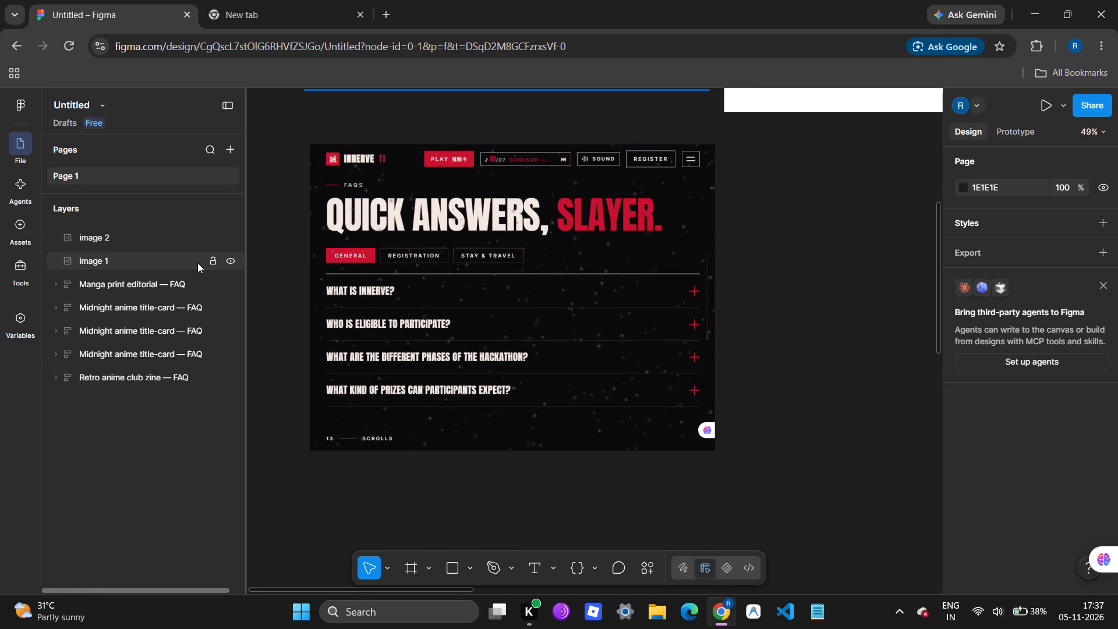
pyautogui.scroll(1, 197, 263)
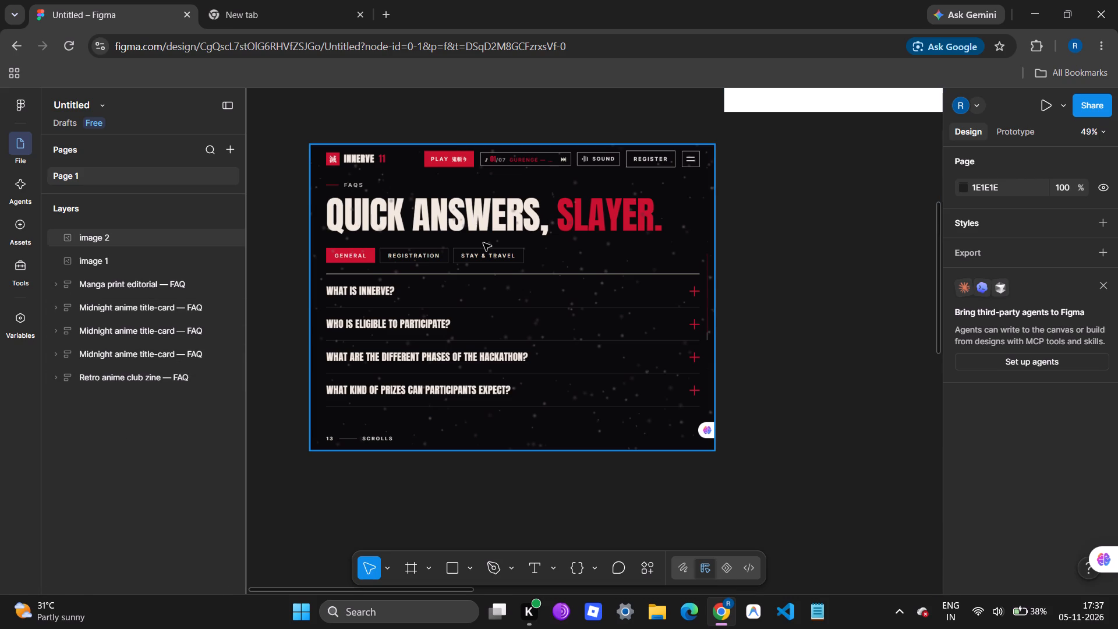
# Search the asset libraries for "drop d" and place Material 3 Design Kit's arrow_drop_down beside the cropped FAQ screenshot.
pyautogui.click(16, 180)
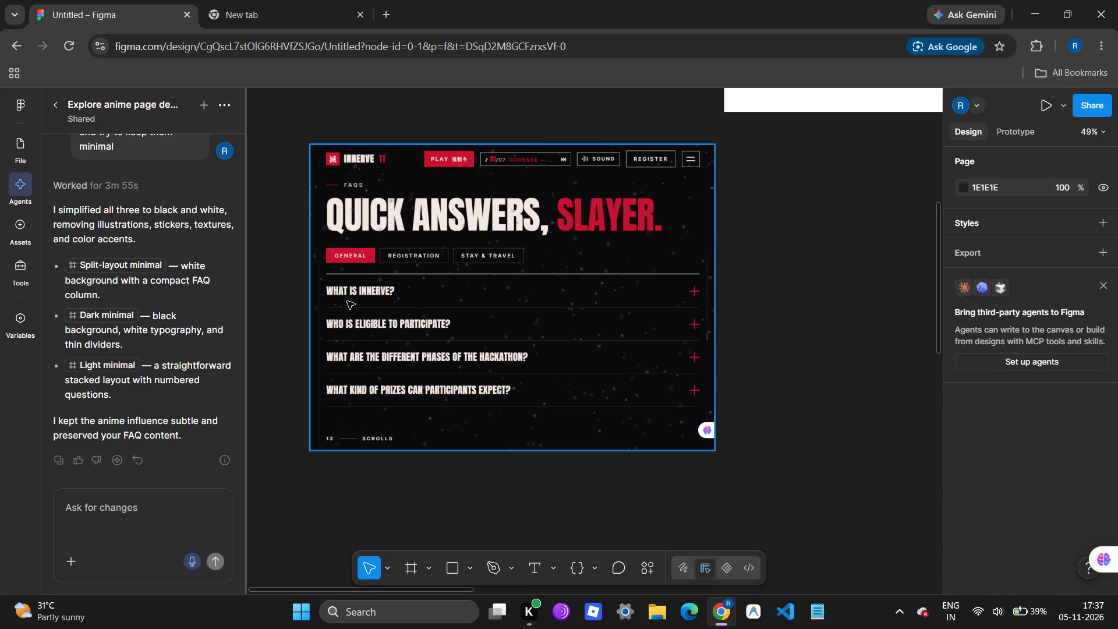
pyautogui.click(13, 227)
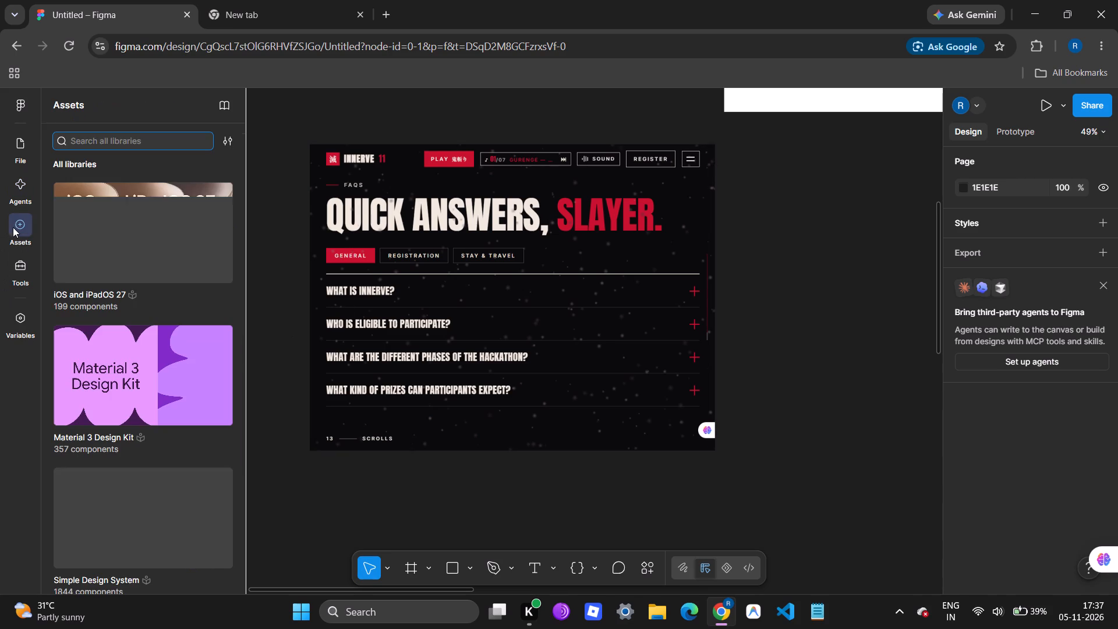
pyautogui.click(138, 134)
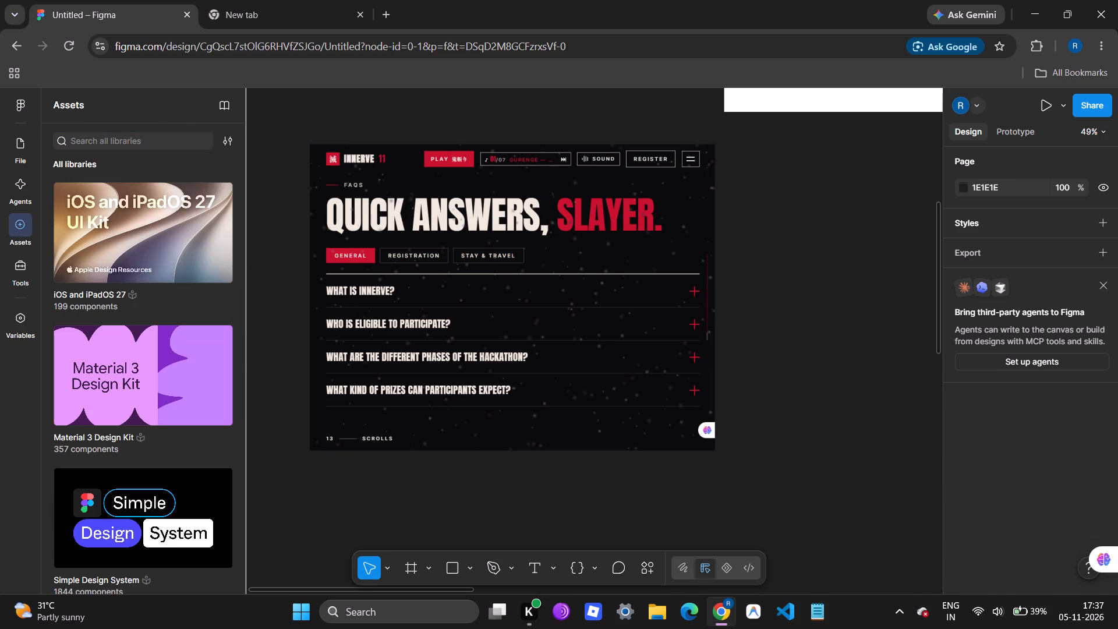
pyautogui.click(136, 140)
pyautogui.write('dr')
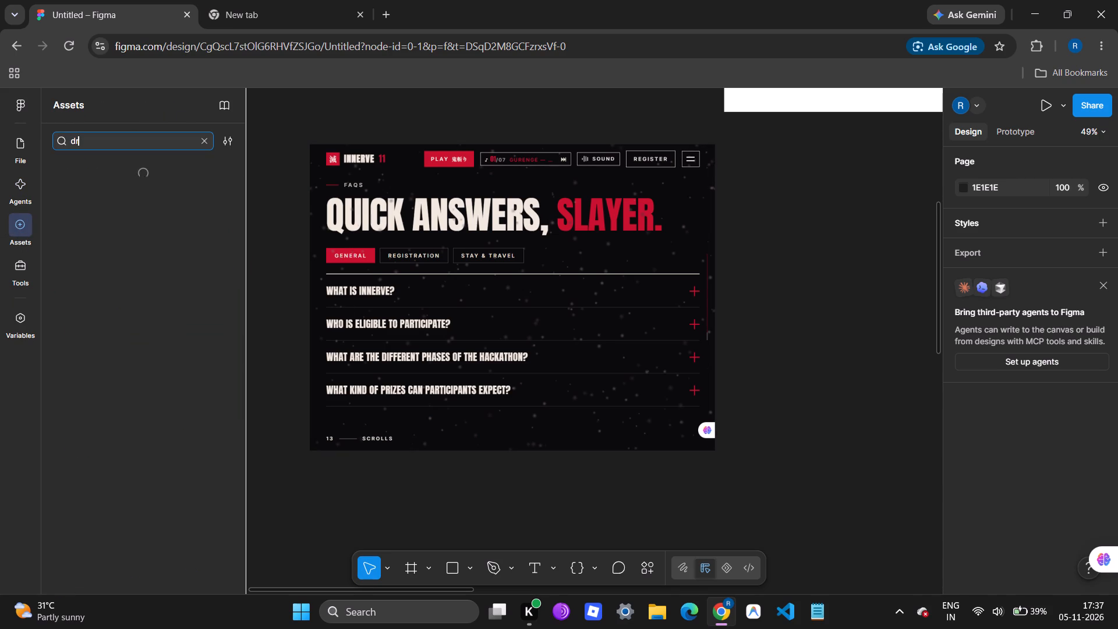
pyautogui.write('op d')
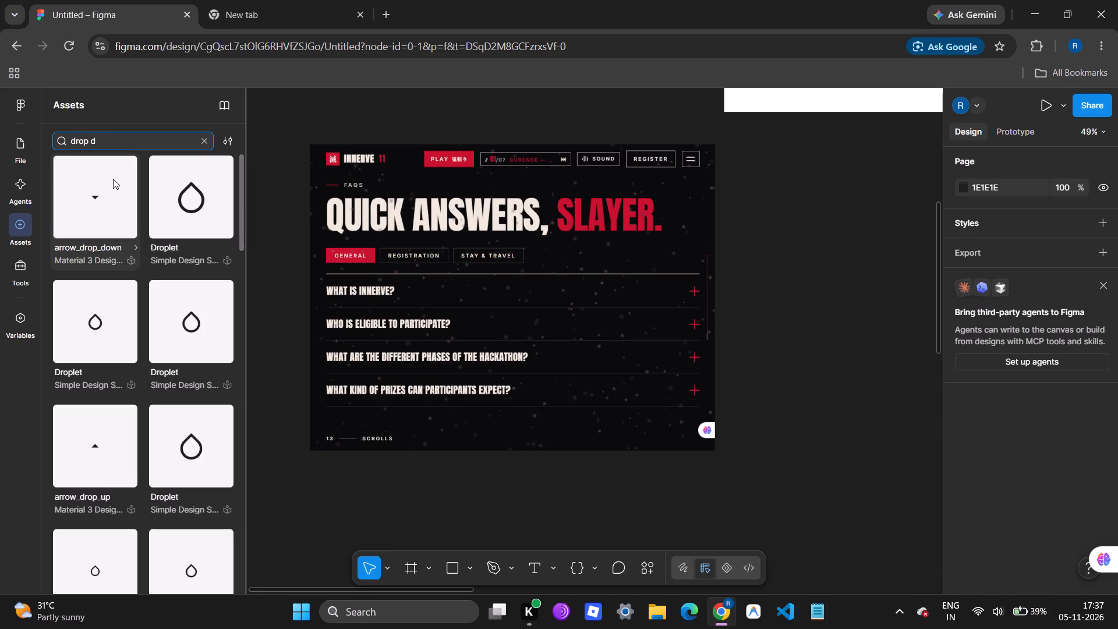
pyautogui.moveTo(113, 179); pyautogui.dragTo(779, 347)
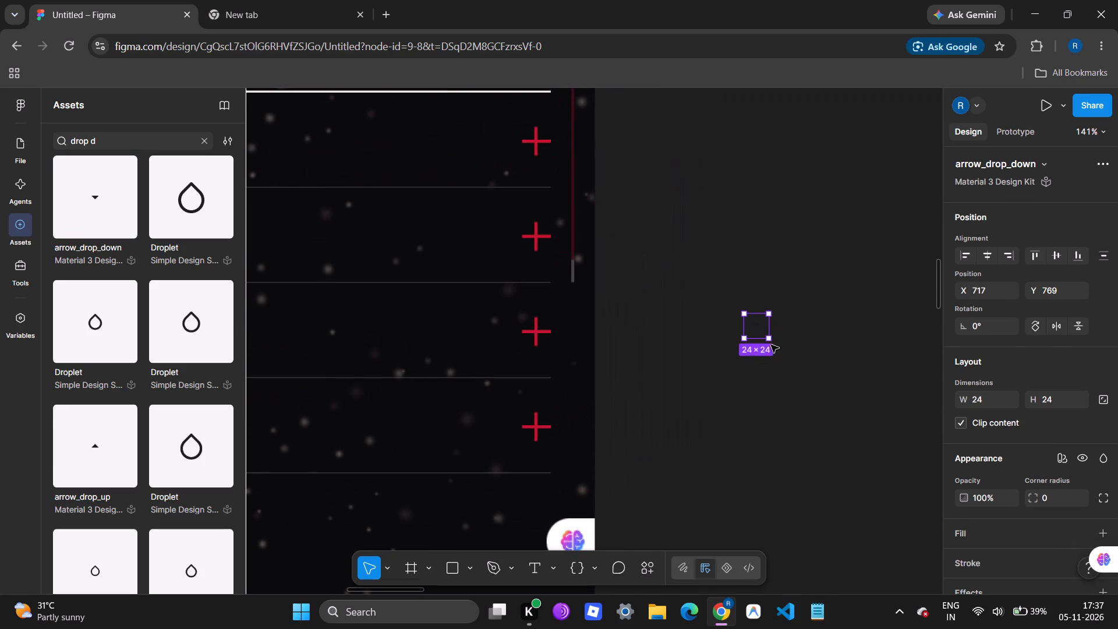
# Move the drop-down arrow onto the plus icon of "What is Innerve?" and enlarge it to 70 × 59.
pyautogui.moveTo(758, 328); pyautogui.dragTo(537, 140)
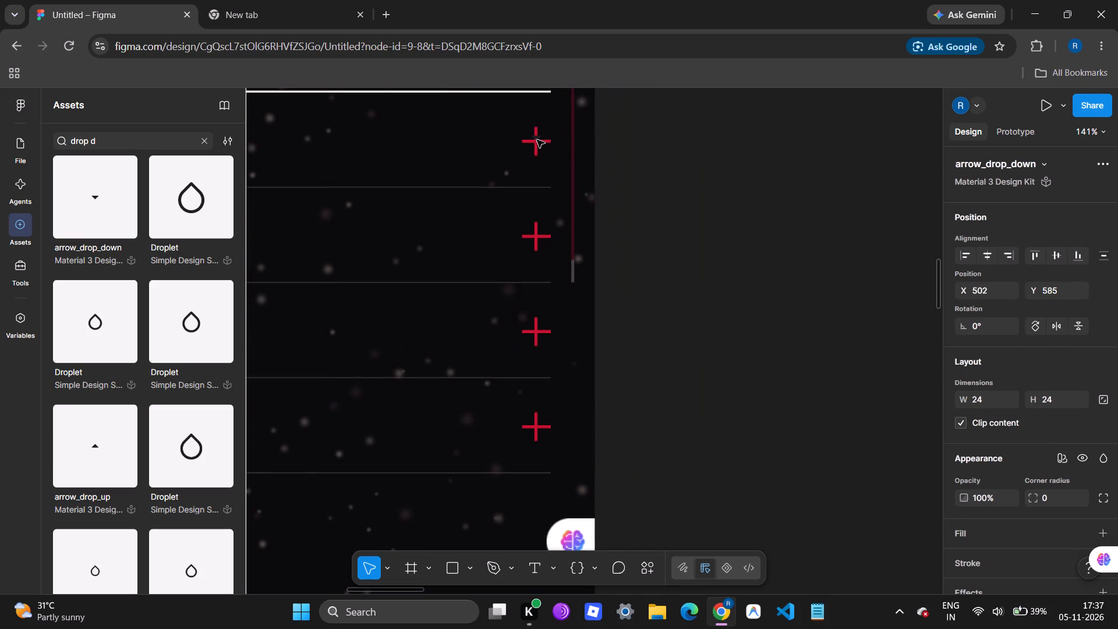
pyautogui.moveTo(537, 140); pyautogui.dragTo(537, 141)
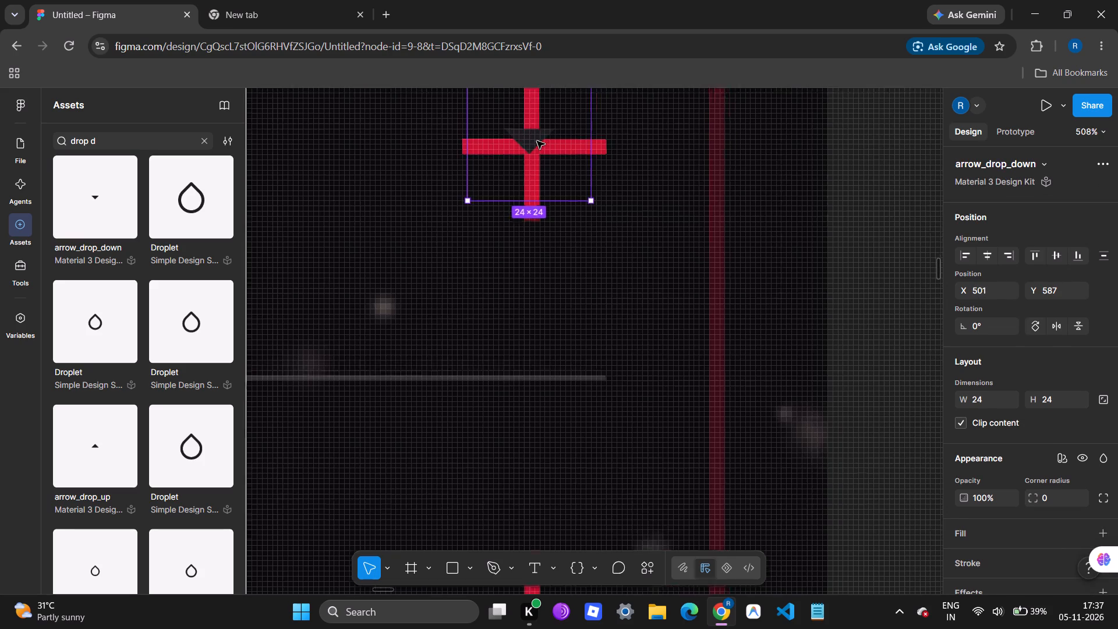
pyautogui.scroll(1, 537, 141)
pyautogui.moveTo(589, 297); pyautogui.dragTo(793, 432)
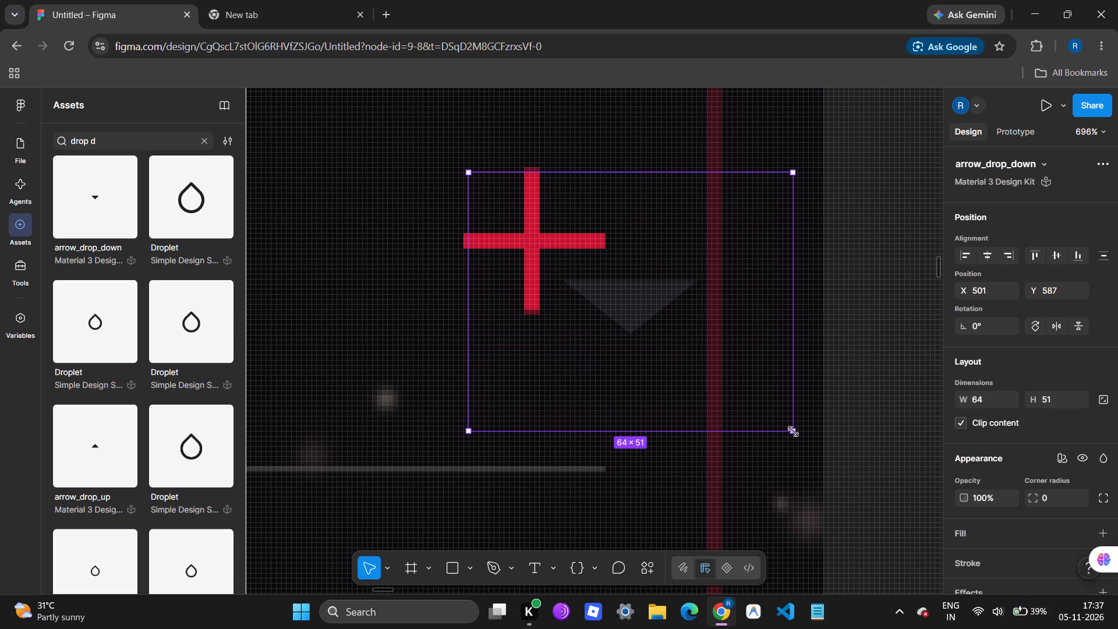
pyautogui.moveTo(793, 432); pyautogui.dragTo(824, 457)
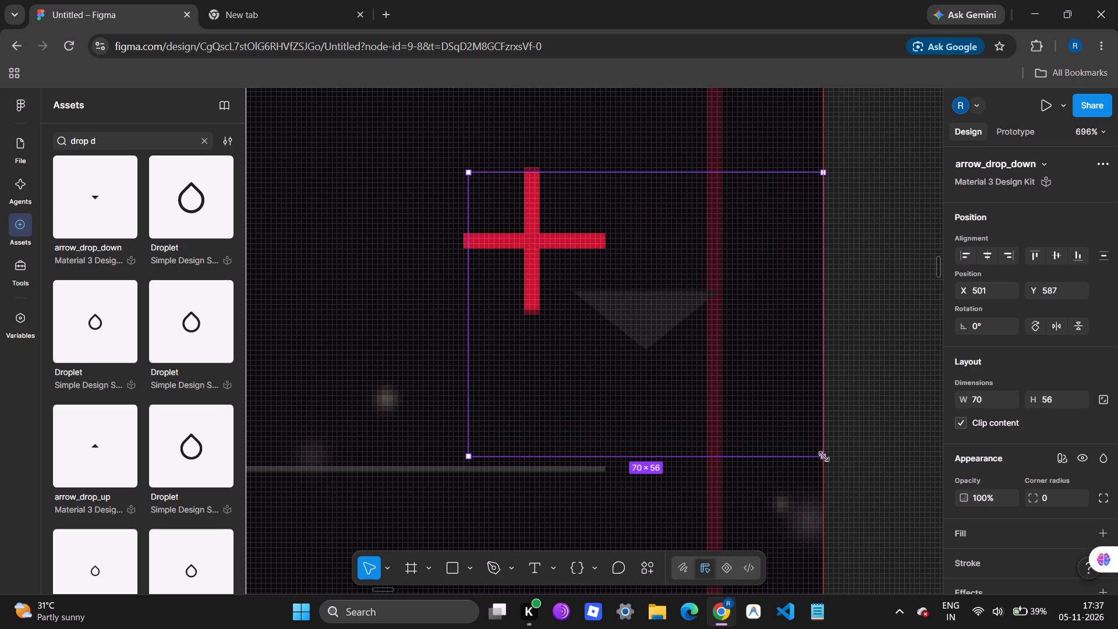
pyautogui.moveTo(824, 457); pyautogui.dragTo(822, 473)
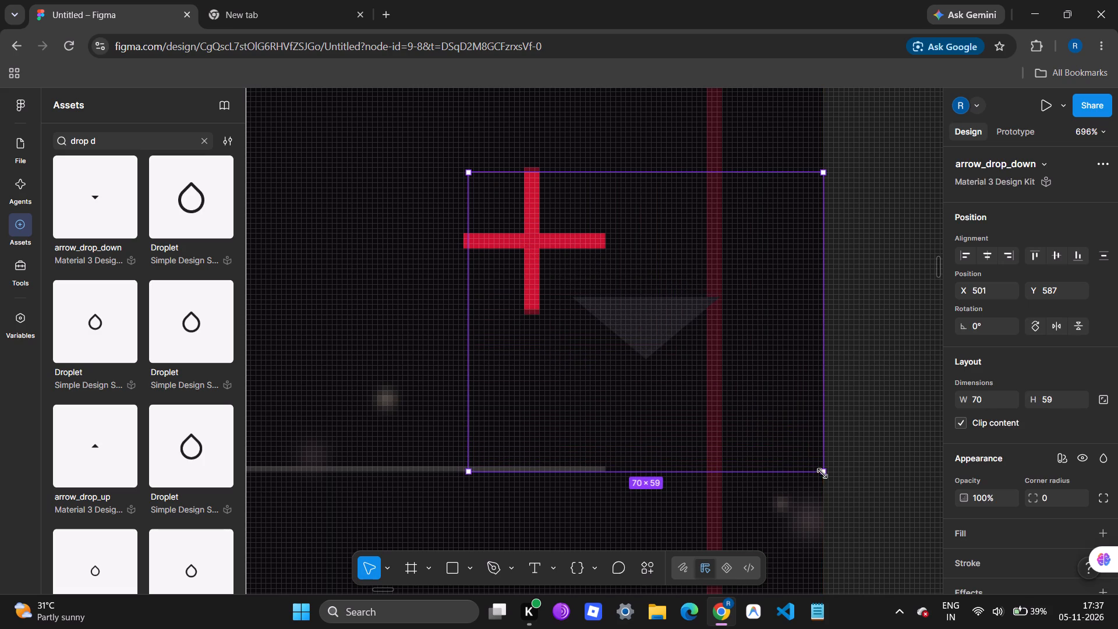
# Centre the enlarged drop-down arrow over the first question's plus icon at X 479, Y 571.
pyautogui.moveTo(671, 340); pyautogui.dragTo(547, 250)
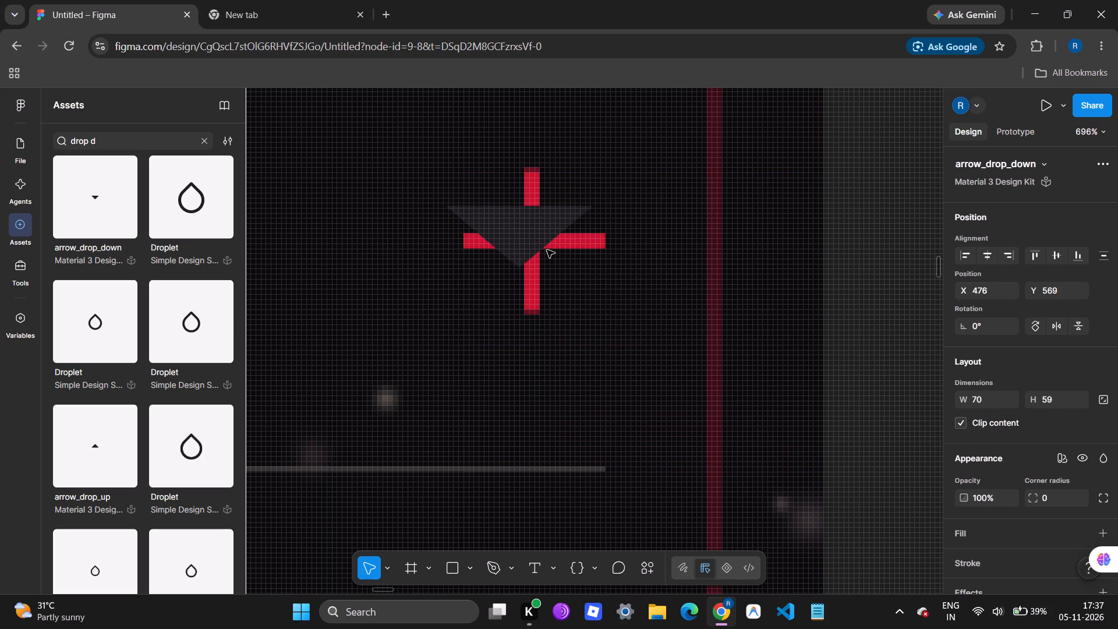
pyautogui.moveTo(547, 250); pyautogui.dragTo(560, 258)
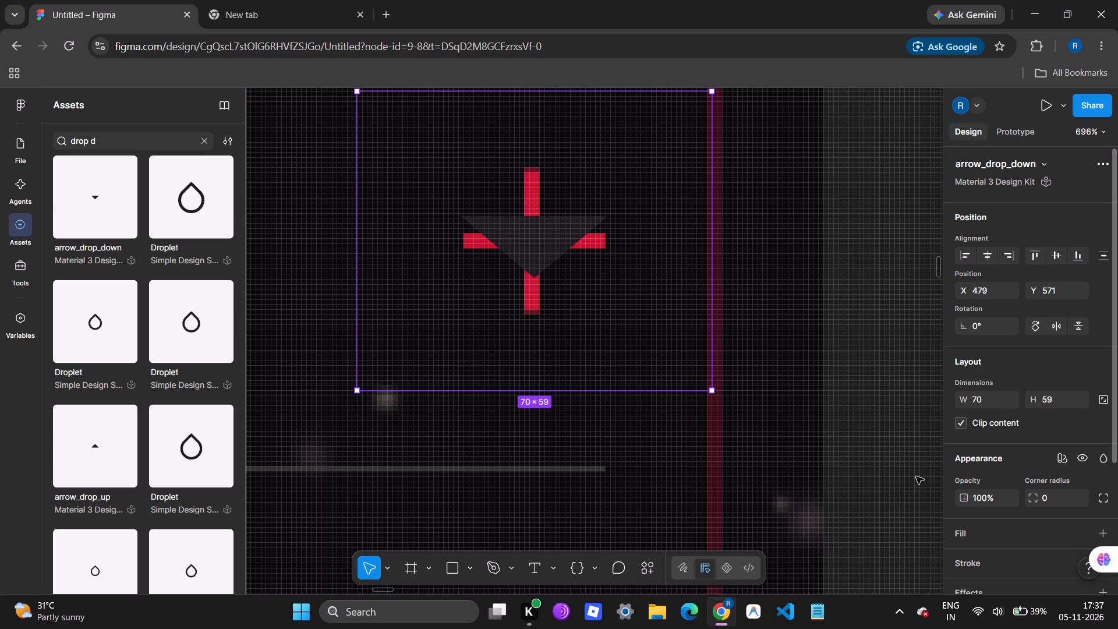
# Move the drop-down arrow off the FAQ screenshot onto the empty canvas beside it, at X 571, Y 568.
pyautogui.scroll(-2, 0, 411)
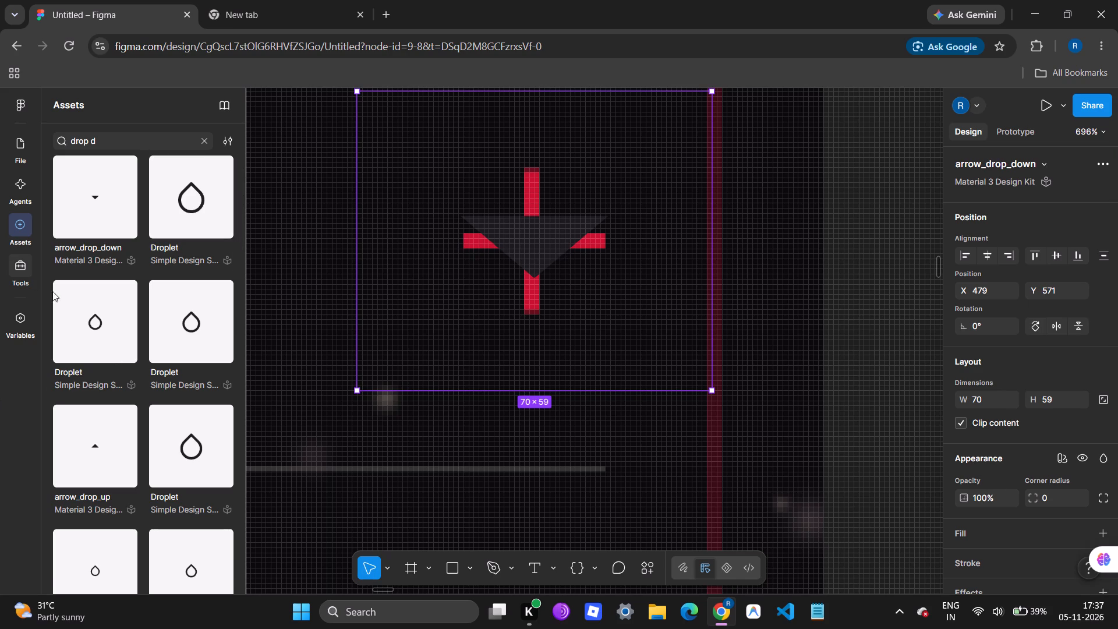
pyautogui.scroll(-6, 117, 344)
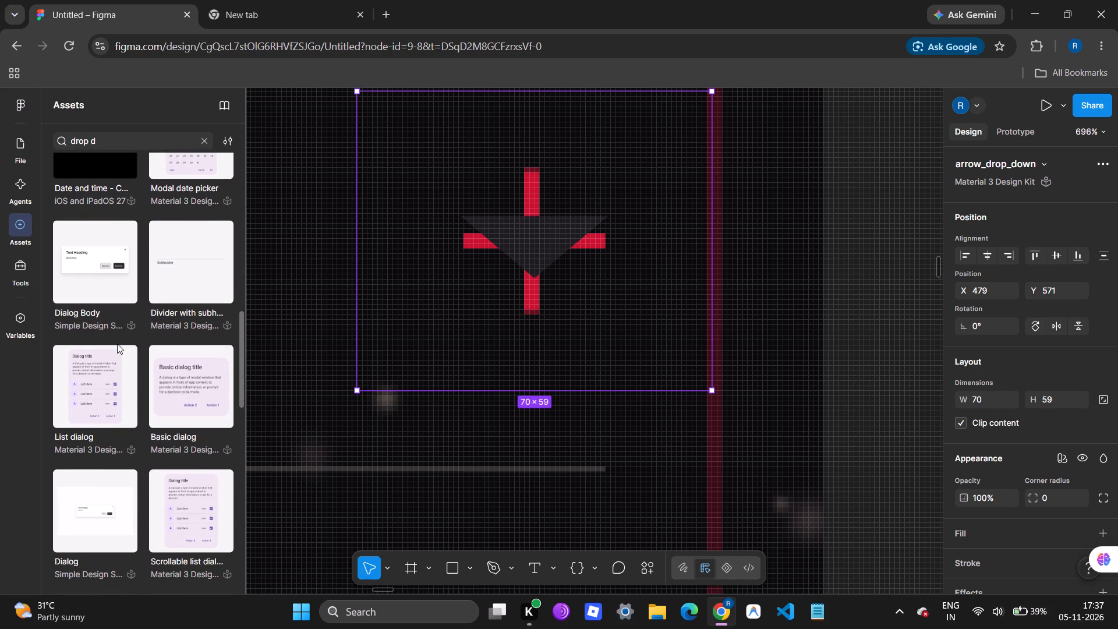
pyautogui.moveTo(507, 268); pyautogui.dragTo(882, 233)
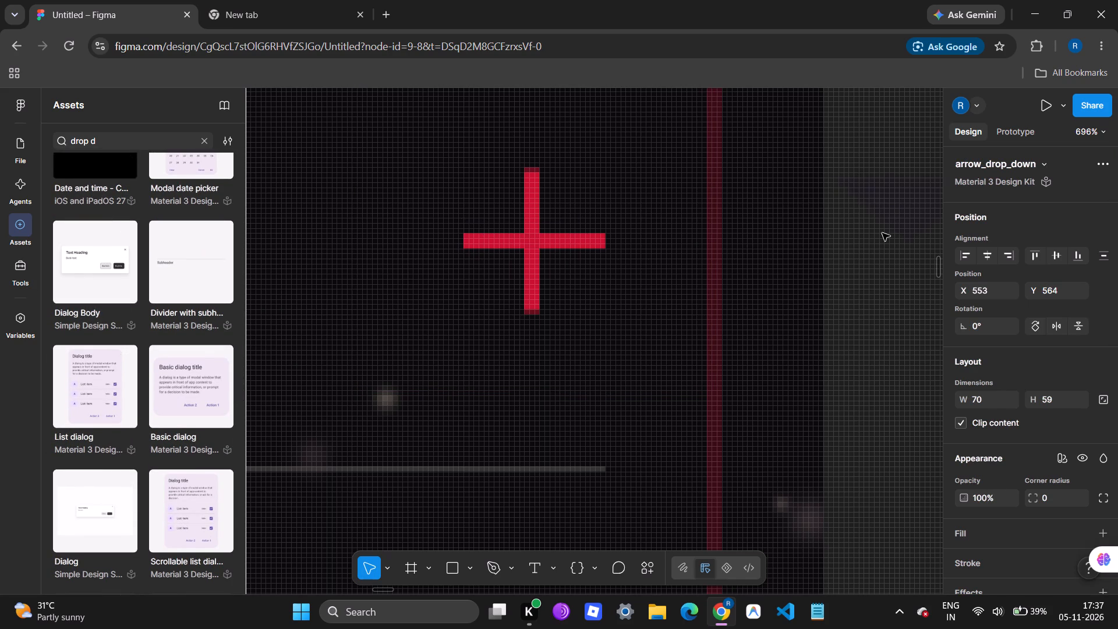
pyautogui.moveTo(882, 233); pyautogui.dragTo(826, 256)
pyautogui.hscroll(-1, 826, 256)
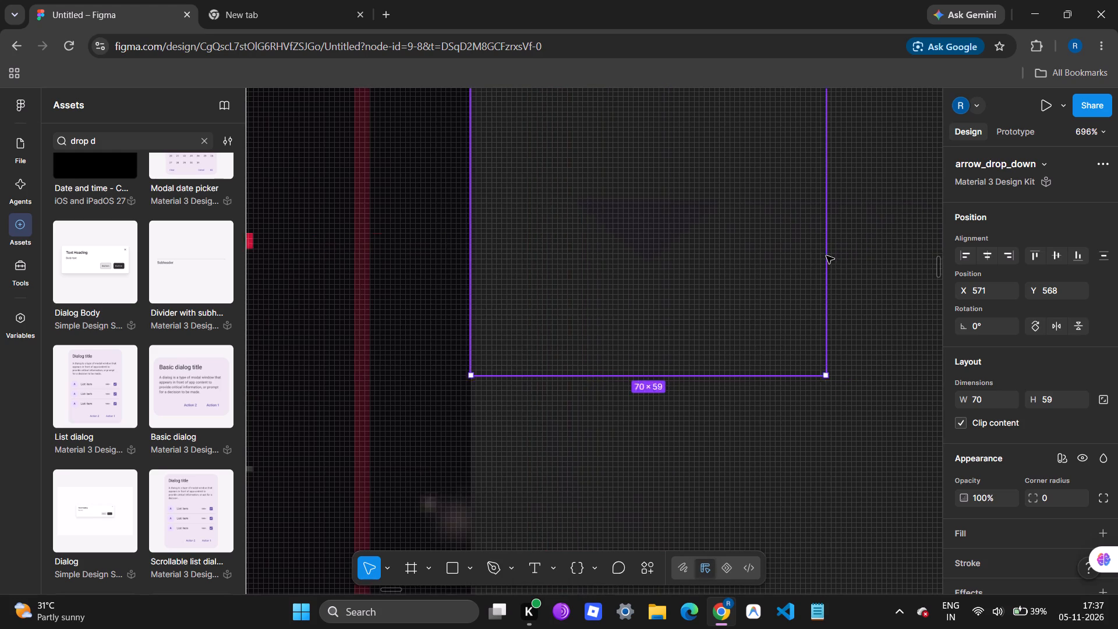
# Move the drop-down arrow further clear of the FAQ screenshot and give it an FFFFFF fill.
pyautogui.hscroll(-1, 826, 256)
pyautogui.moveTo(600, 208); pyautogui.dragTo(714, 250)
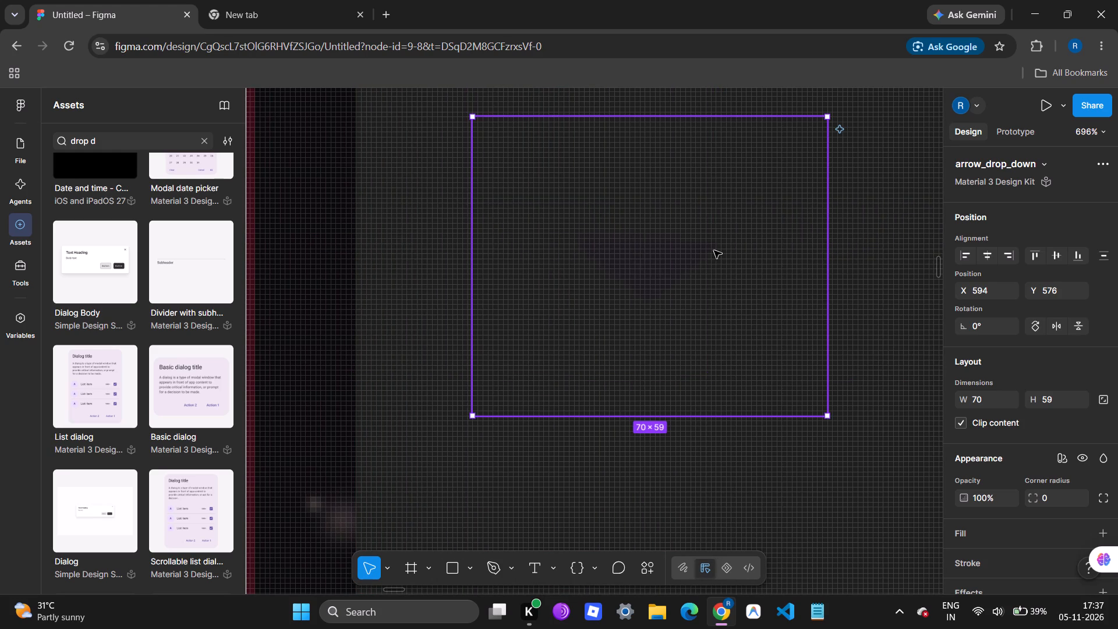
pyautogui.scroll(-1, 1005, 462)
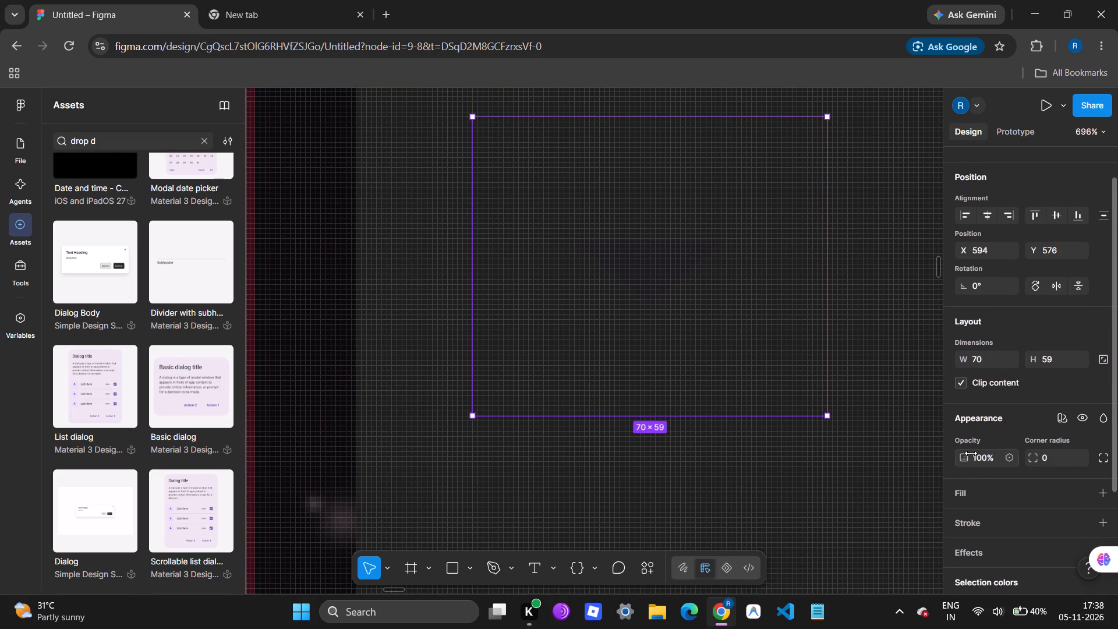
pyautogui.moveTo(971, 453); pyautogui.dragTo(632, 337)
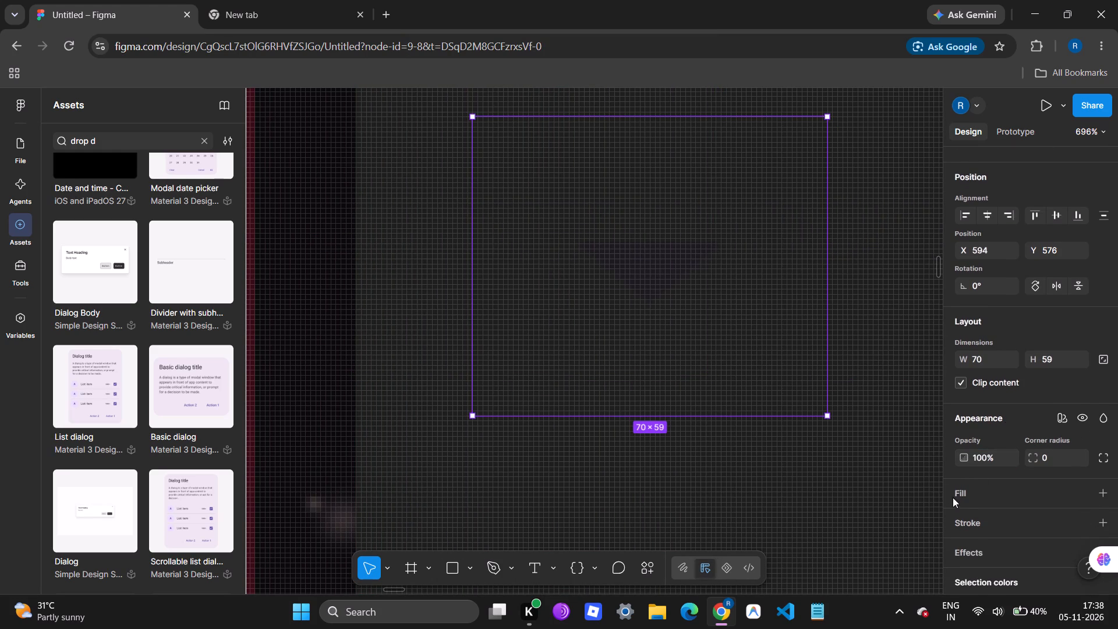
pyautogui.click(959, 494)
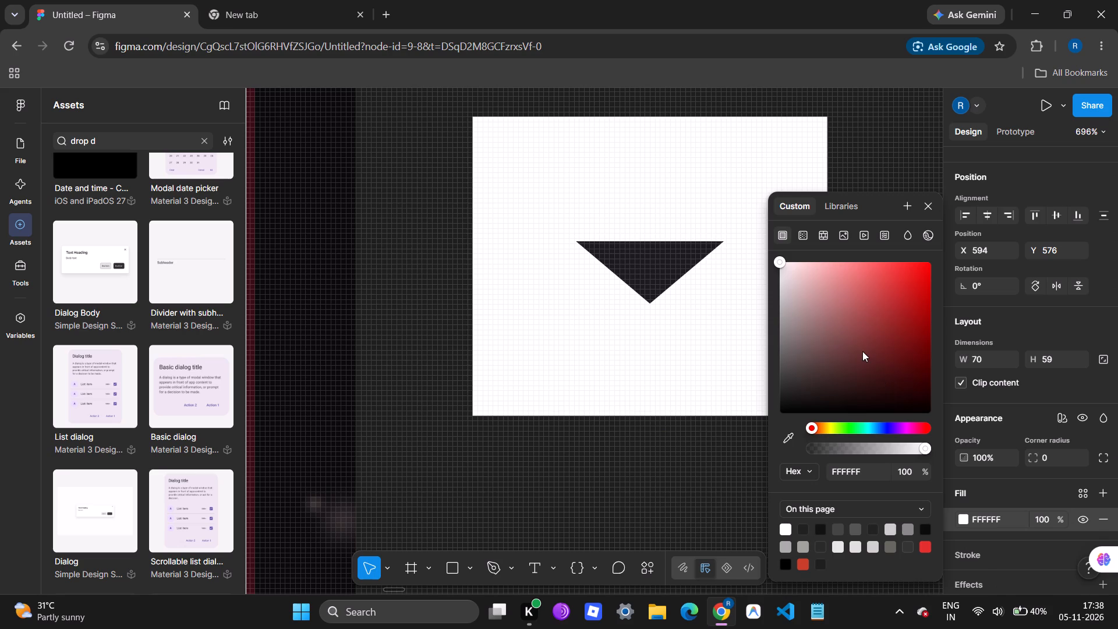
pyautogui.click(691, 440)
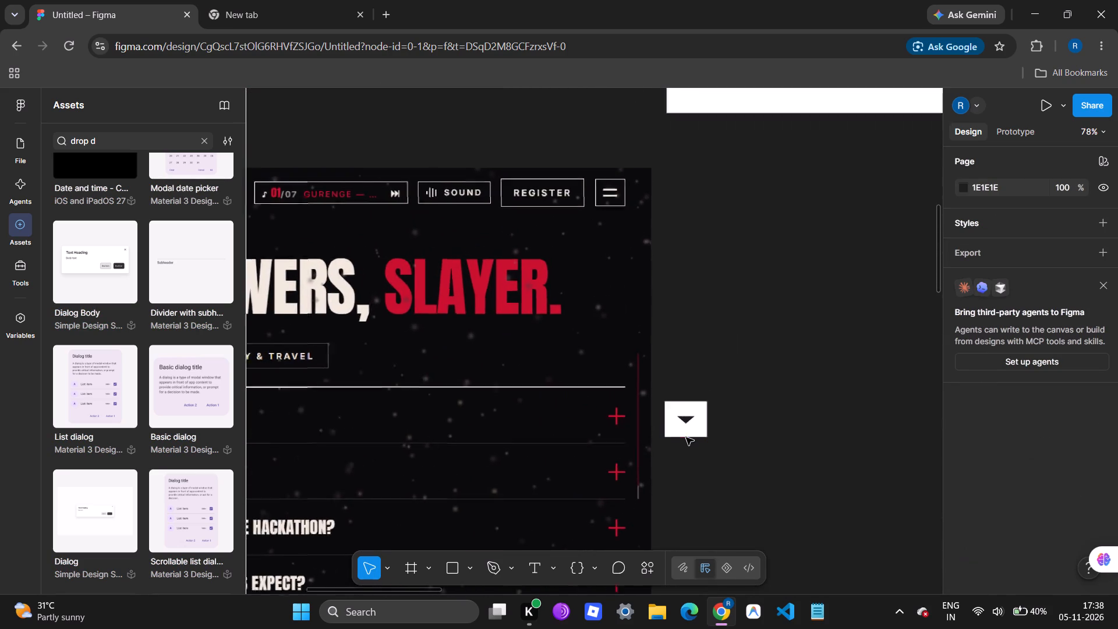
# Move the white-filled drop-down arrow over the plus icon of "What is Innerve?" at X 458, Y 568.
pyautogui.moveTo(687, 414); pyautogui.dragTo(515, 409)
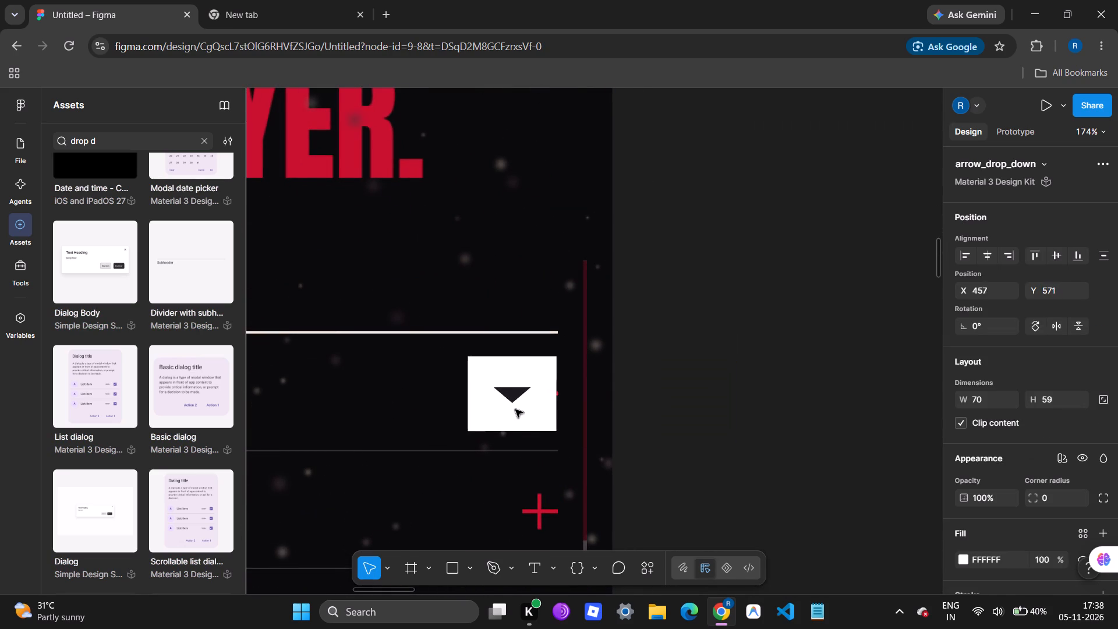
pyautogui.moveTo(515, 409); pyautogui.dragTo(522, 408)
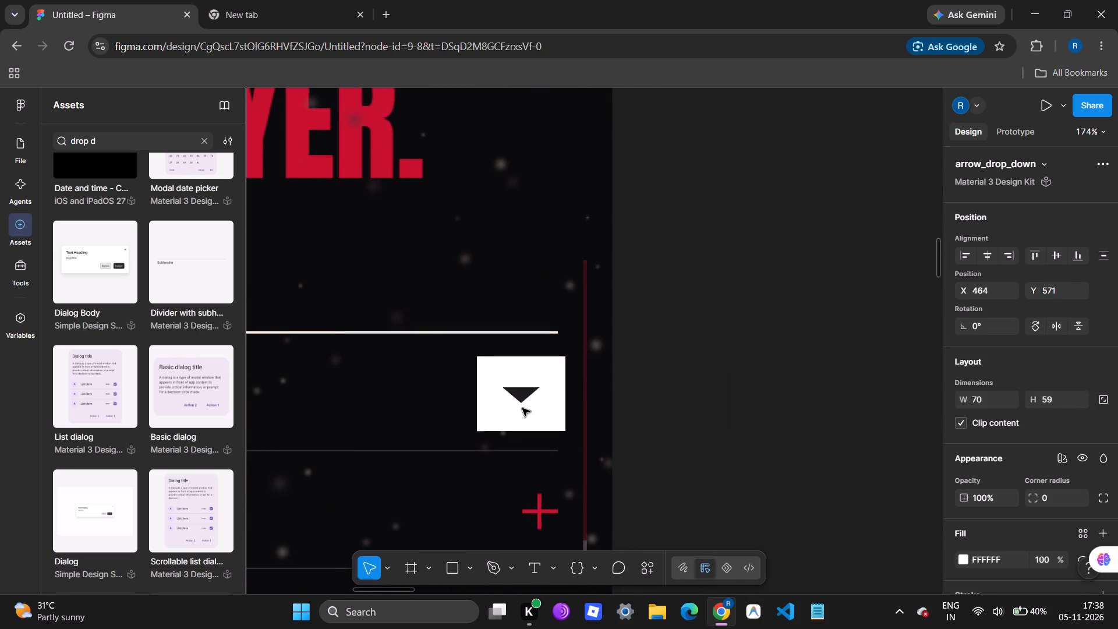
pyautogui.moveTo(522, 408); pyautogui.dragTo(518, 401)
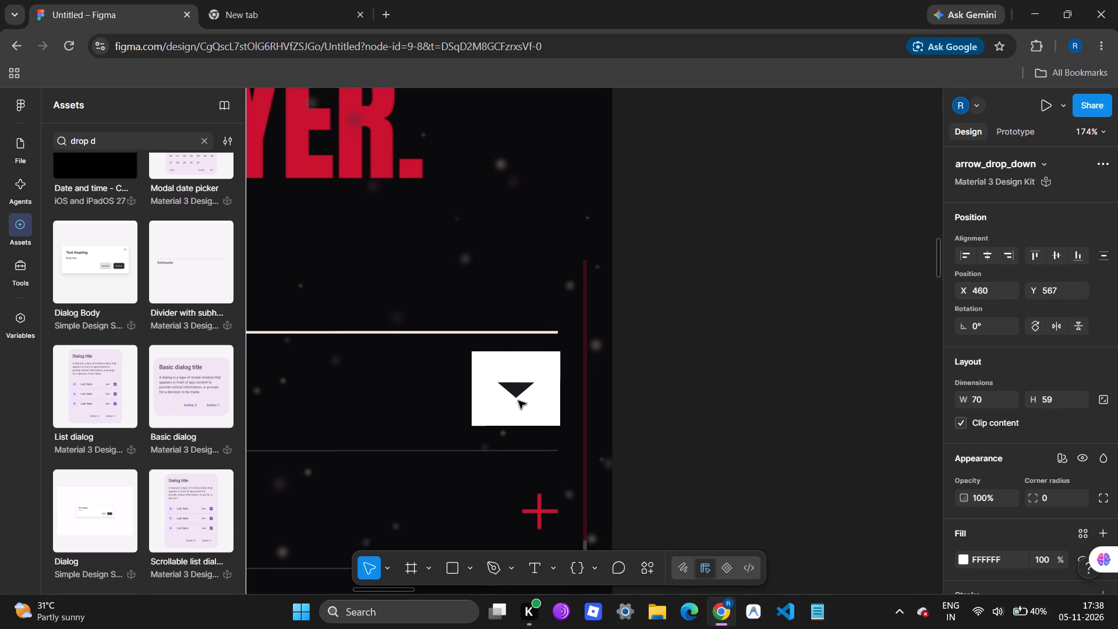
pyautogui.moveTo(518, 401); pyautogui.dragTo(516, 405)
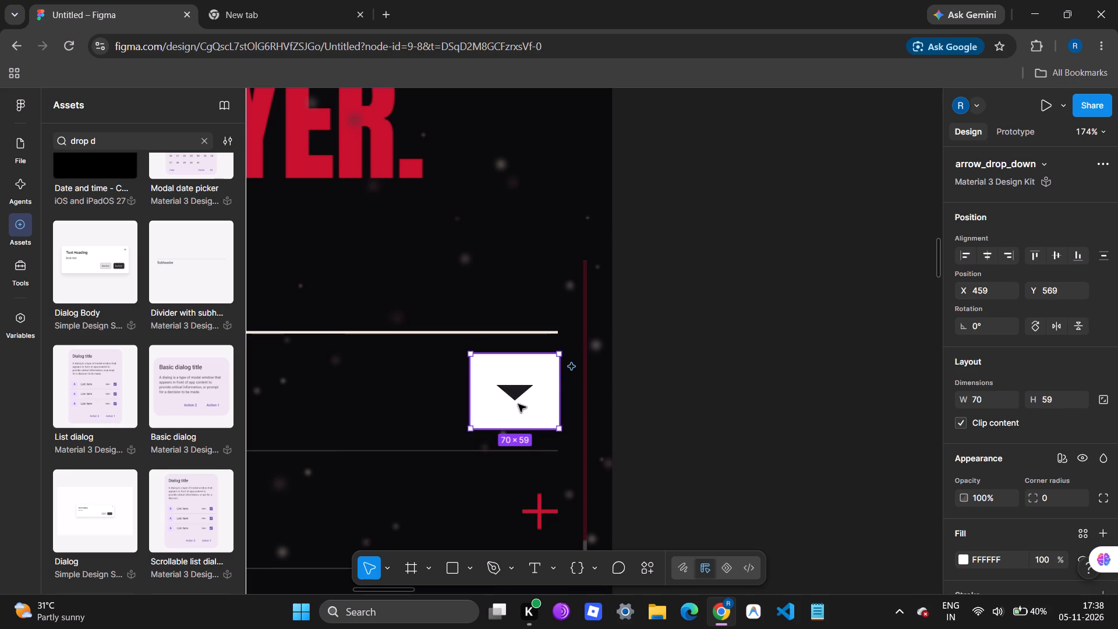
pyautogui.click(518, 404)
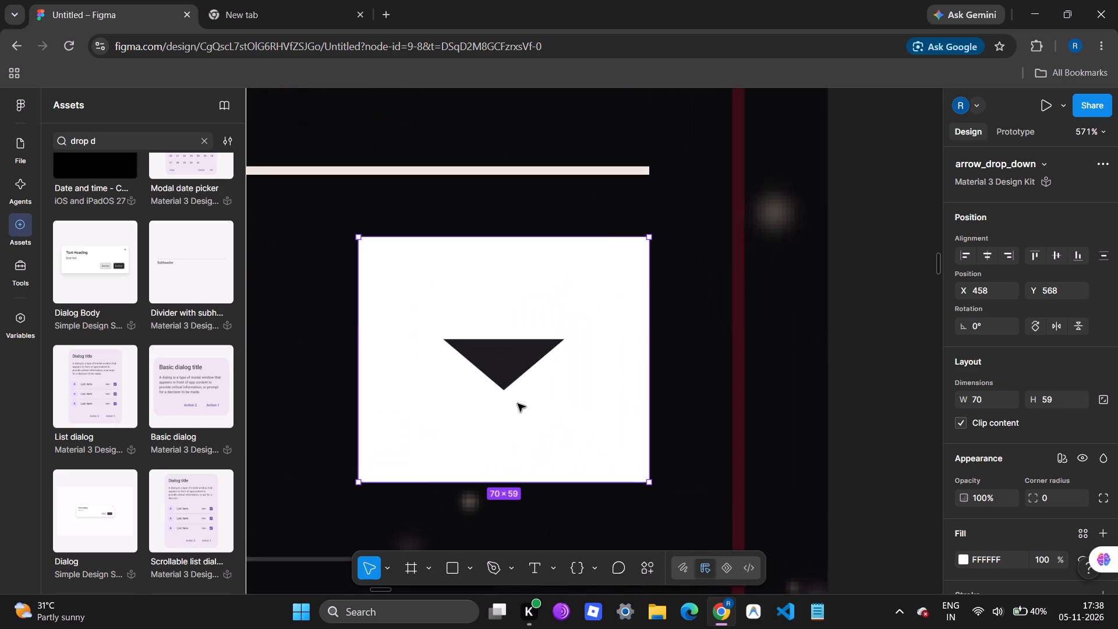
pyautogui.scroll(-1, 518, 395)
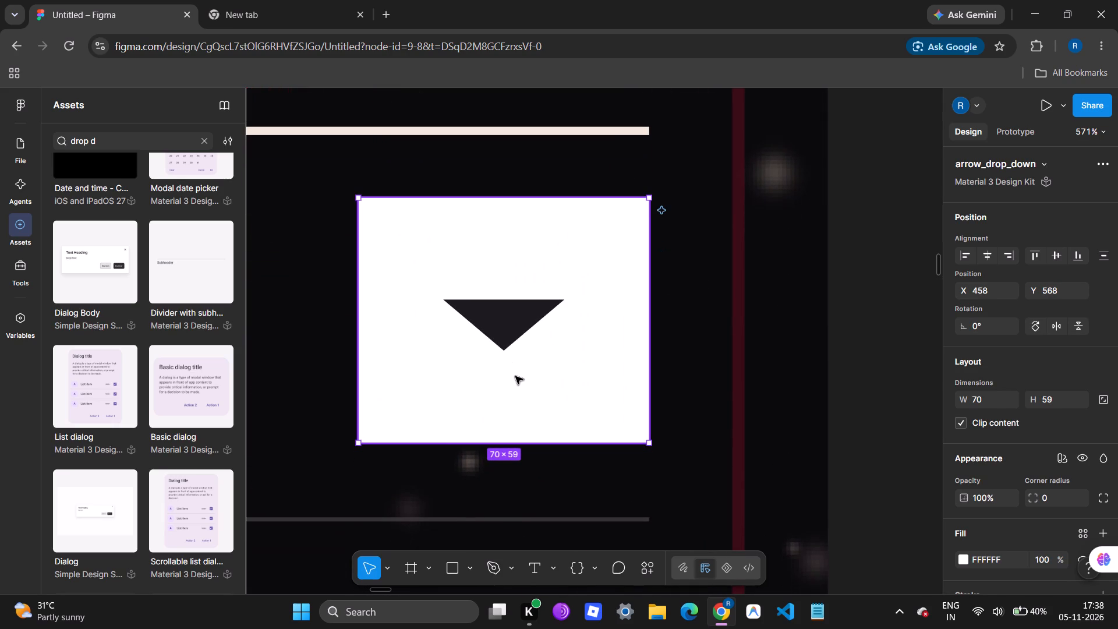
pyautogui.click(515, 376)
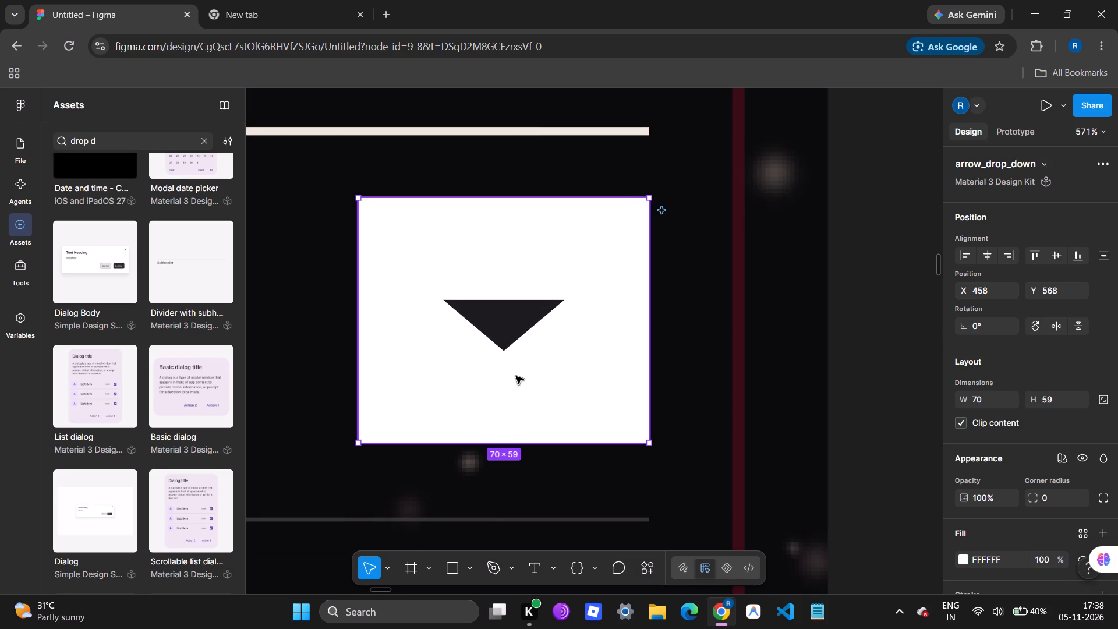
pyautogui.click(871, 359)
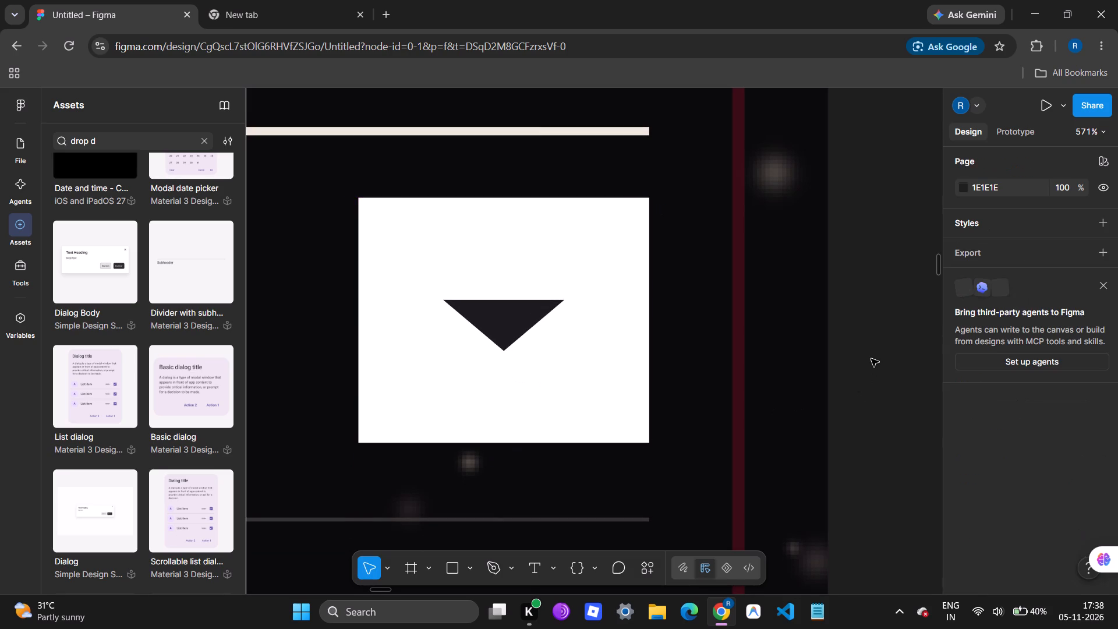
# Round the white drop-down arrow box with a corner radius of 4.
pyautogui.click(663, 334)
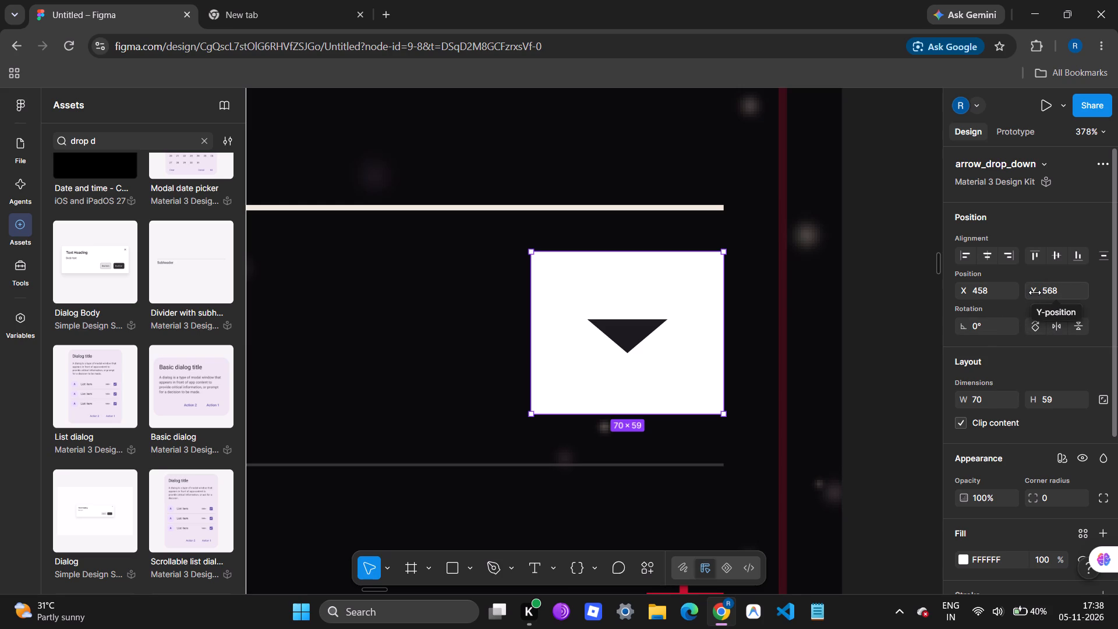
pyautogui.moveTo(1031, 496); pyautogui.dragTo(611, 341)
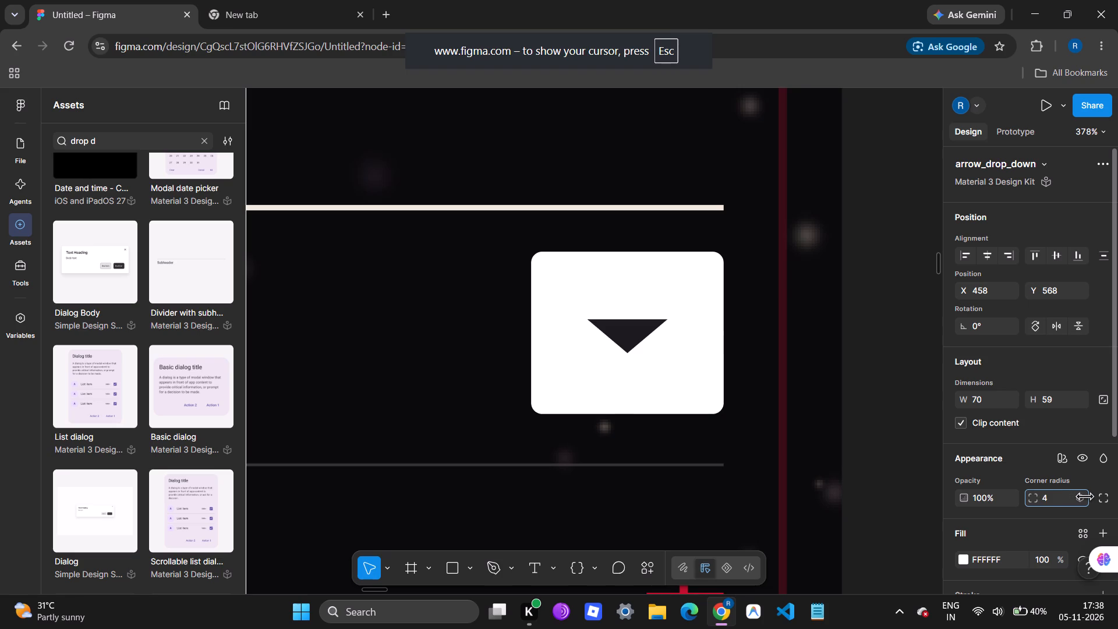
pyautogui.moveTo(611, 341); pyautogui.dragTo(624, 340)
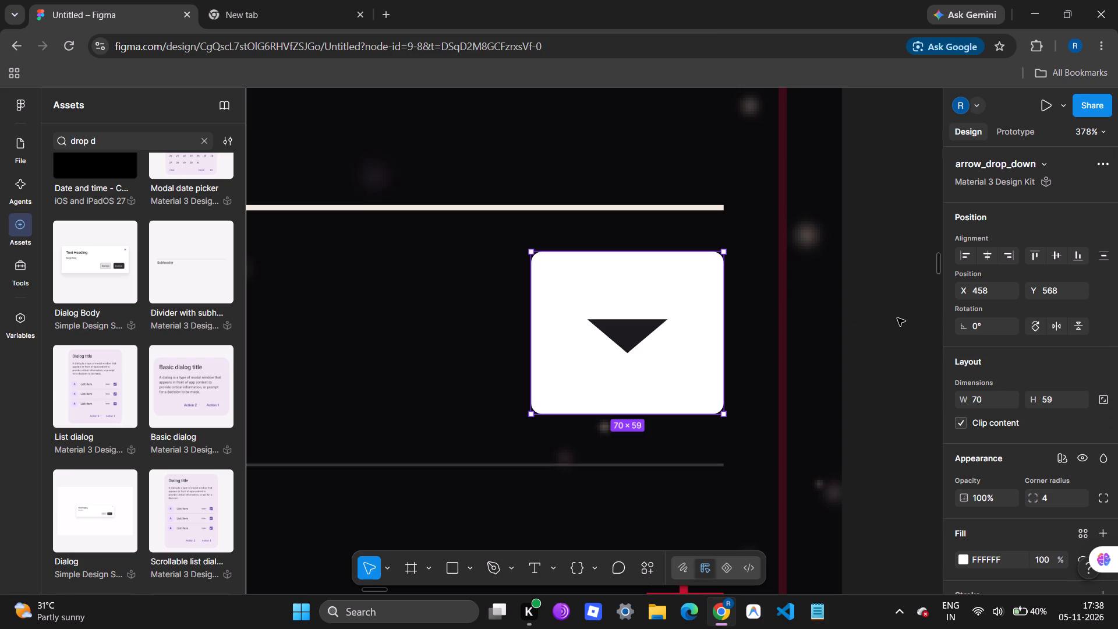
pyautogui.click(898, 319)
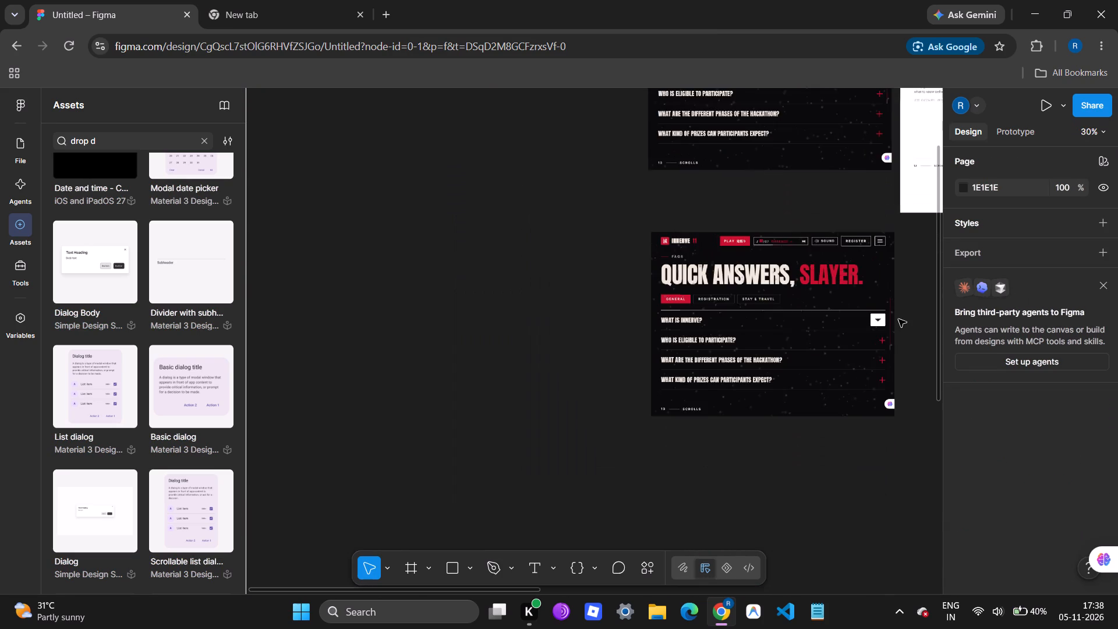
# Duplicate the drop-down arrow box over the other three questions' plus icons at X 458, with Y 661, 754 and 847.
pyautogui.hscroll(-1, 898, 319)
pyautogui.hscroll(1, 898, 319)
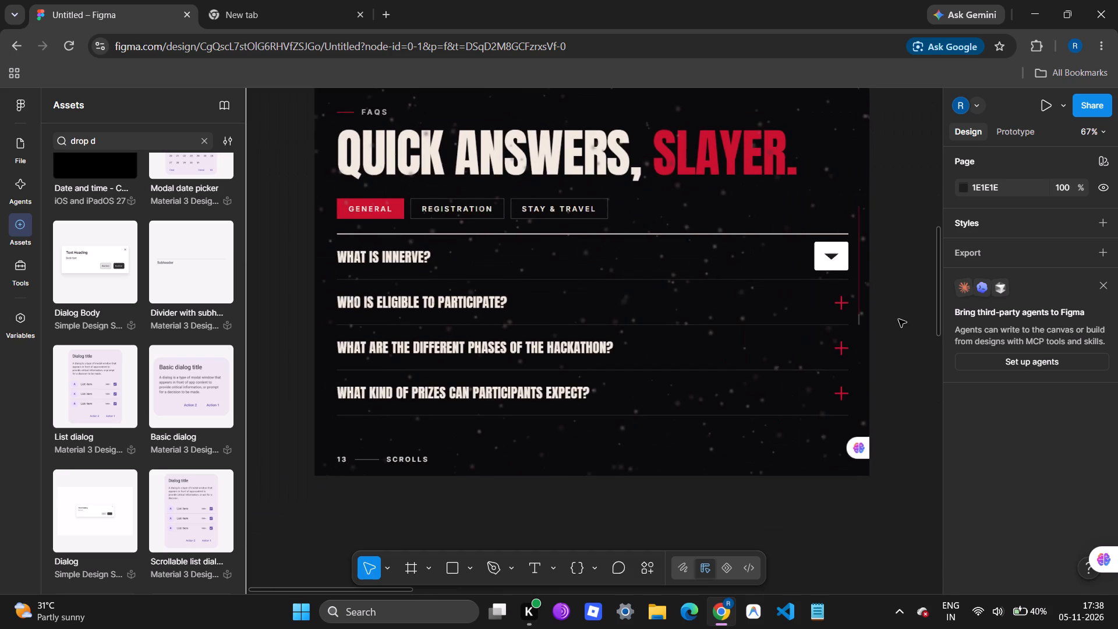
pyautogui.hscroll(1, 898, 319)
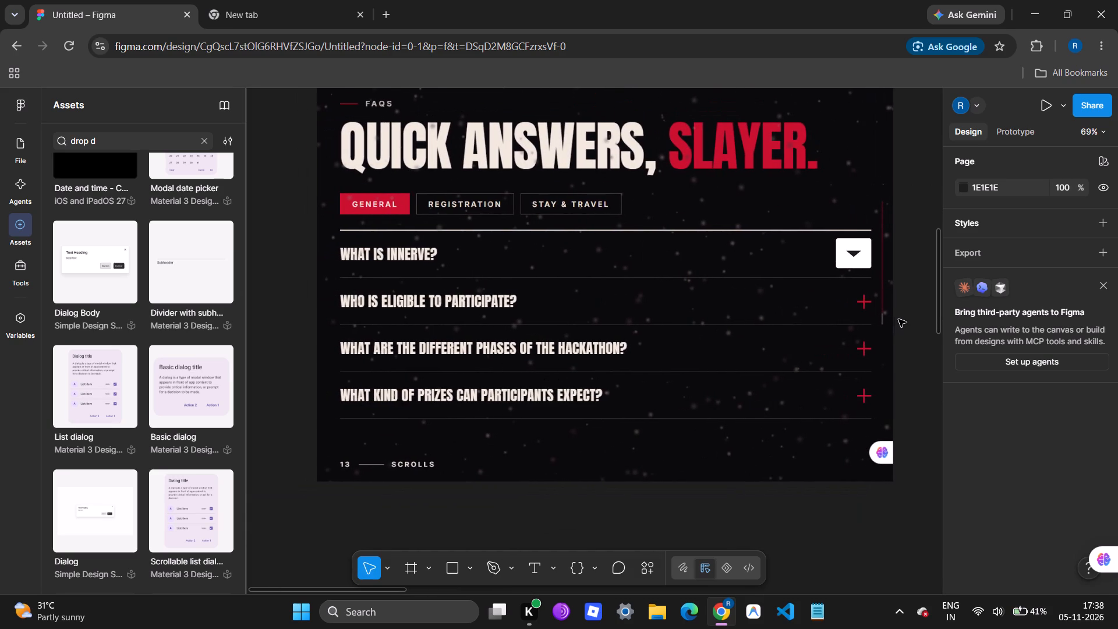
pyautogui.hscroll(1, 898, 319)
pyautogui.scroll(1, 898, 319)
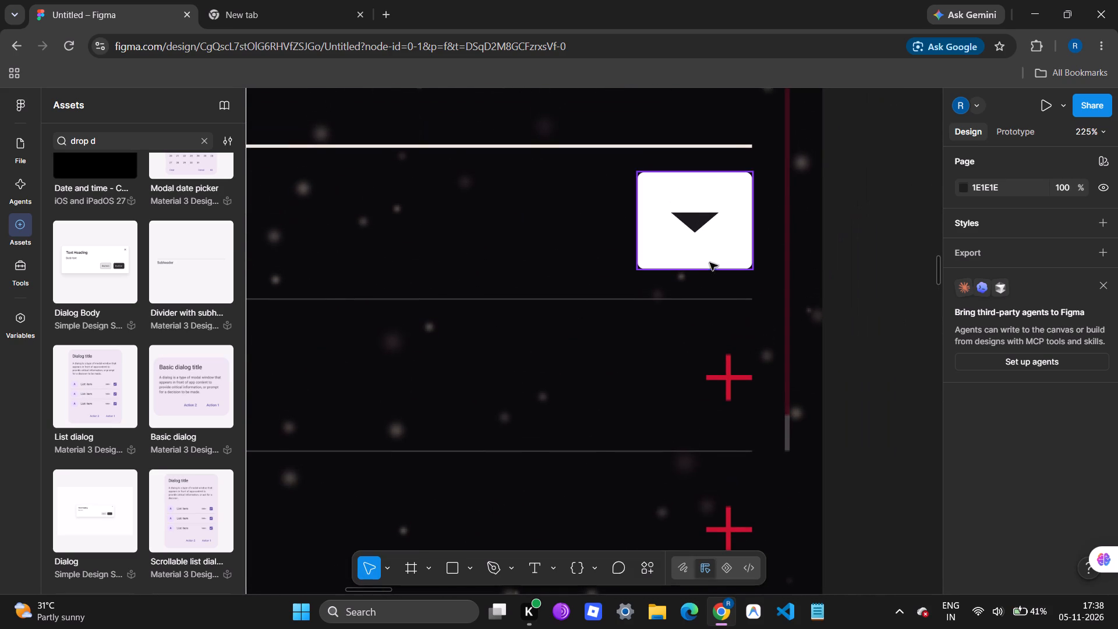
pyautogui.keyDown('alt'); pyautogui.moveTo(713, 250); pyautogui.dragTo(707, 373); pyautogui.keyUp('alt')
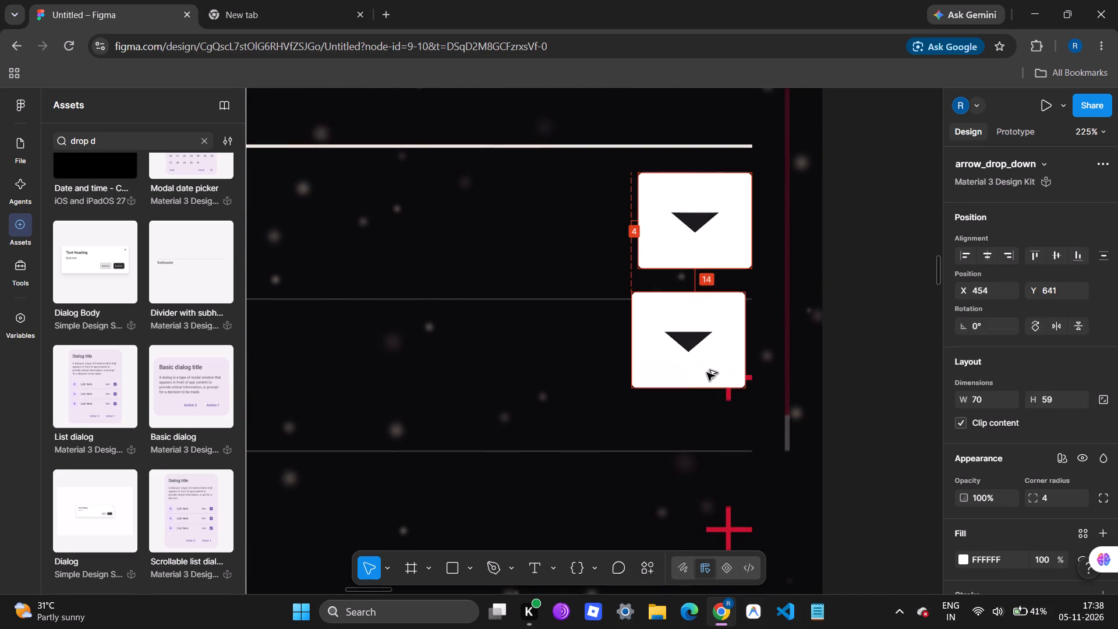
pyautogui.keyDown('alt'); pyautogui.moveTo(707, 373); pyautogui.dragTo(709, 401); pyautogui.keyUp('alt')
pyautogui.keyDown('alt'); pyautogui.moveTo(709, 401); pyautogui.dragTo(704, 457); pyautogui.keyUp('alt')
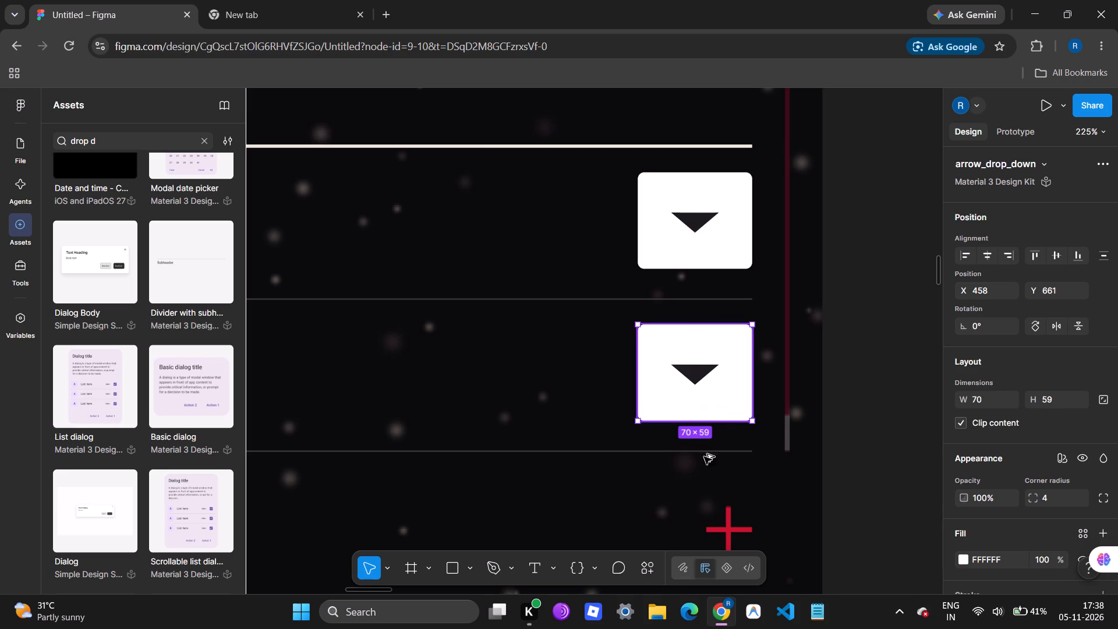
pyautogui.keyDown('alt'); pyautogui.moveTo(704, 457); pyautogui.dragTo(708, 551); pyautogui.keyUp('alt')
pyautogui.scroll(-3, 708, 551)
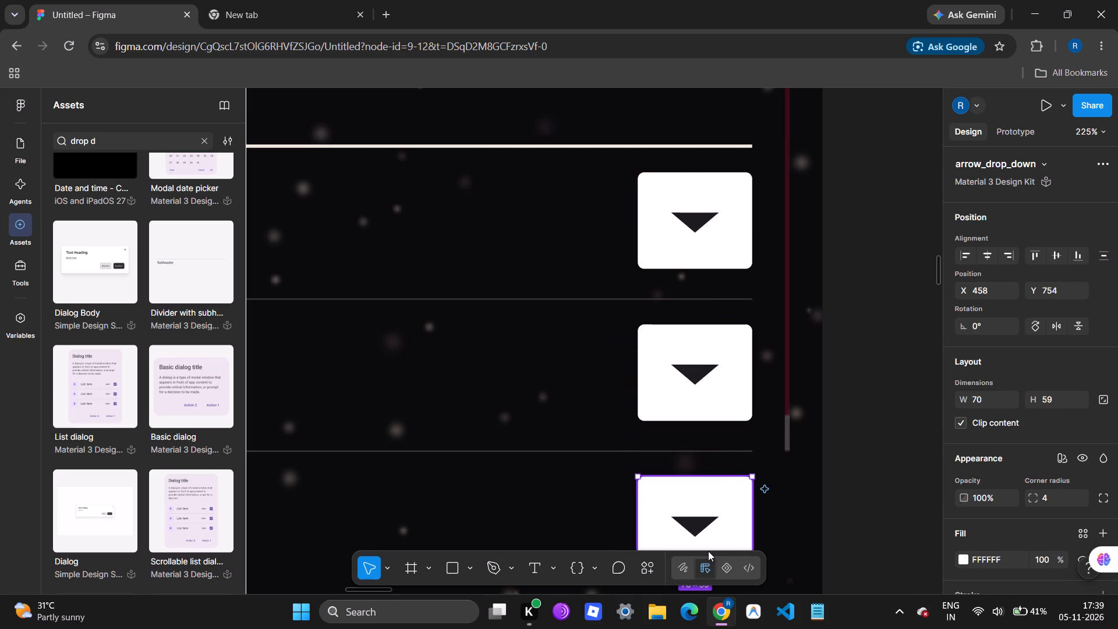
pyautogui.scroll(-3, 731, 363)
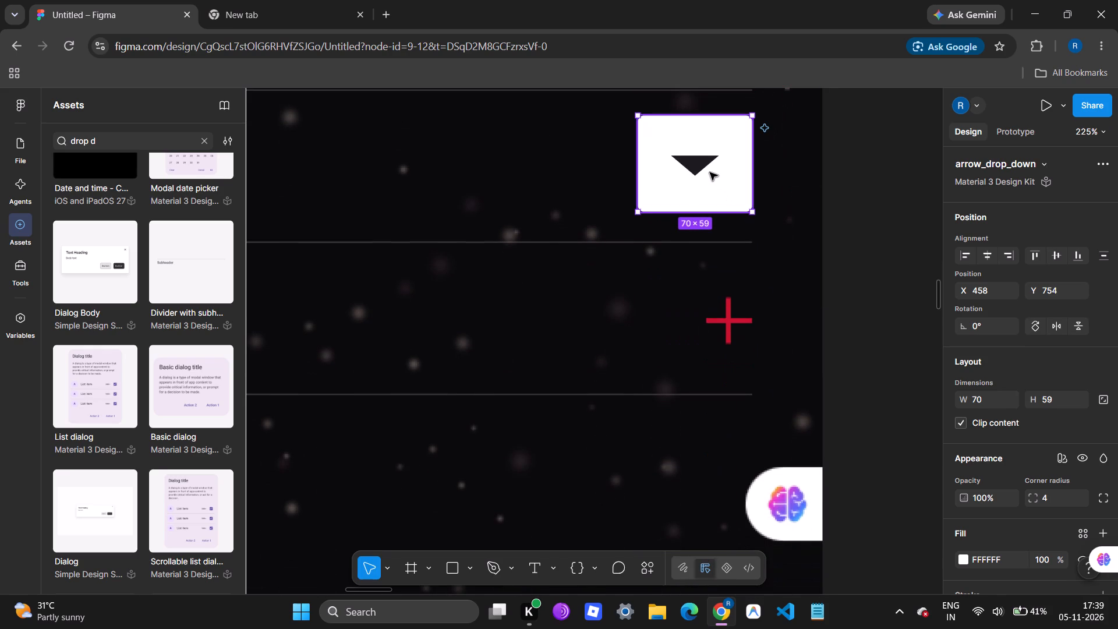
pyautogui.keyDown('alt'); pyautogui.moveTo(710, 172); pyautogui.dragTo(707, 324); pyautogui.keyUp('alt')
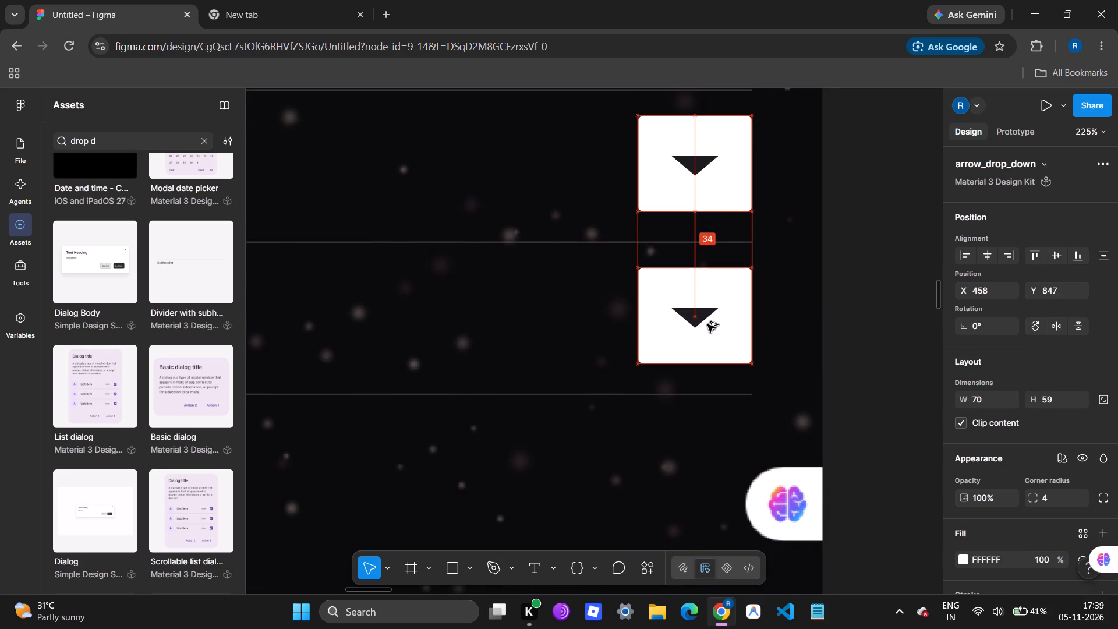
pyautogui.keyDown('alt'); pyautogui.moveTo(707, 324); pyautogui.dragTo(707, 328); pyautogui.keyUp('alt')
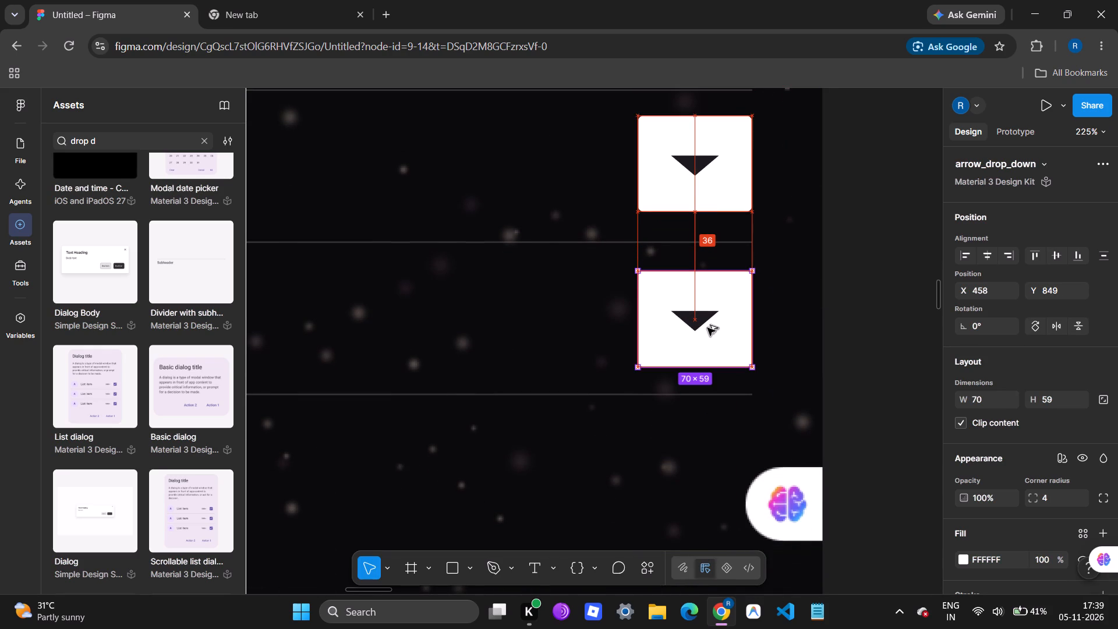
pyautogui.keyDown('alt'); pyautogui.moveTo(707, 328); pyautogui.dragTo(706, 324); pyautogui.keyUp('alt')
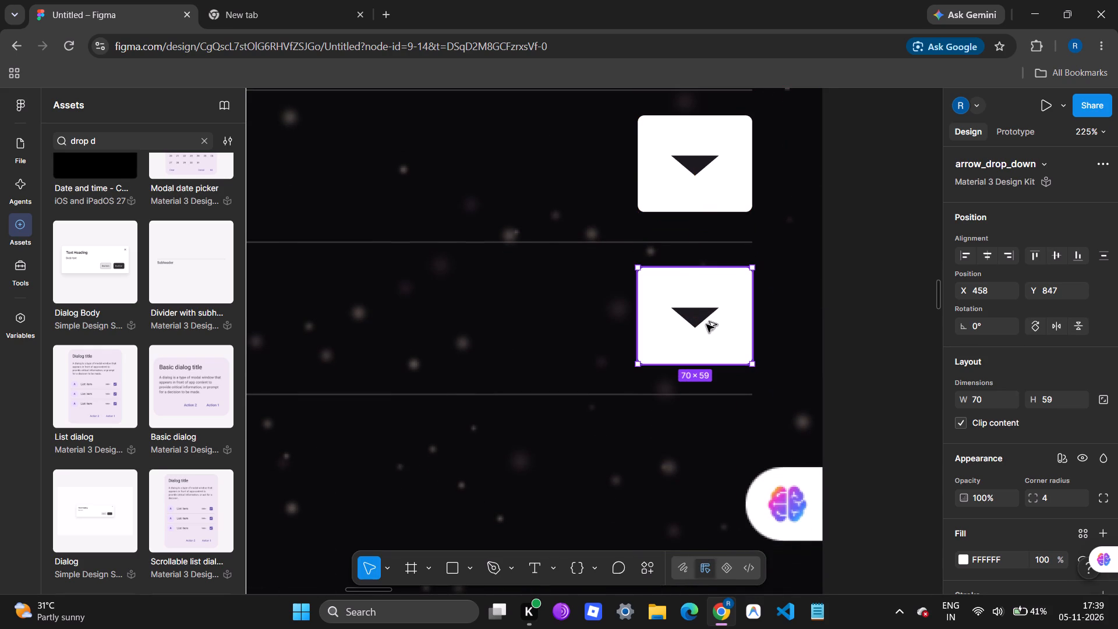
pyautogui.click(909, 342)
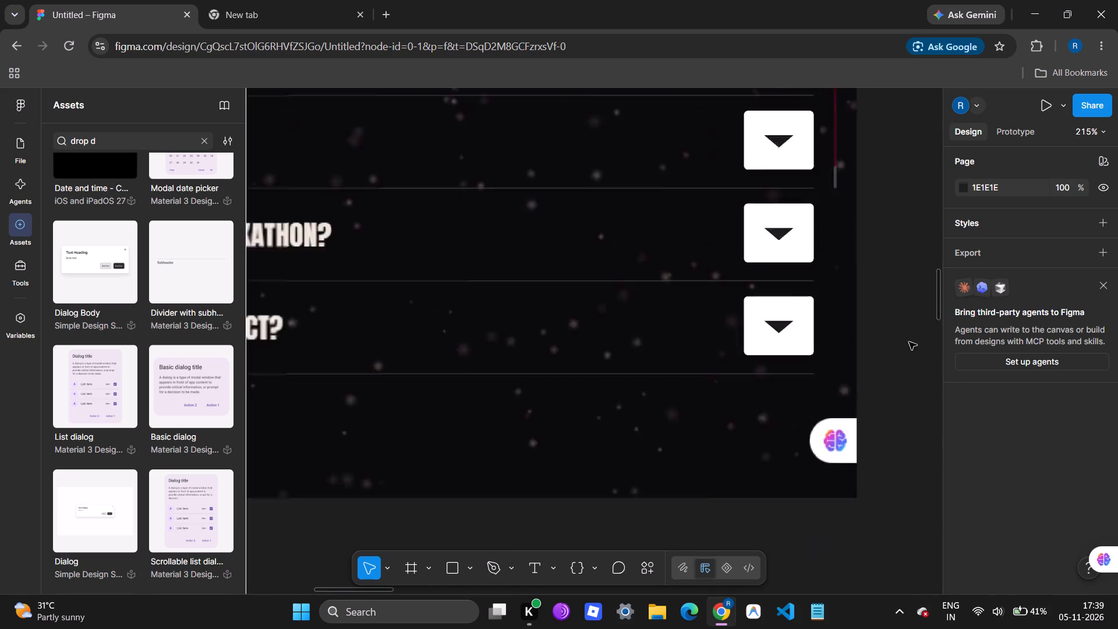
# Duplicate the FAQ screenshot image directly below the version with drop-down arrows, at X -569, Y 1153.
pyautogui.scroll(1, 909, 342)
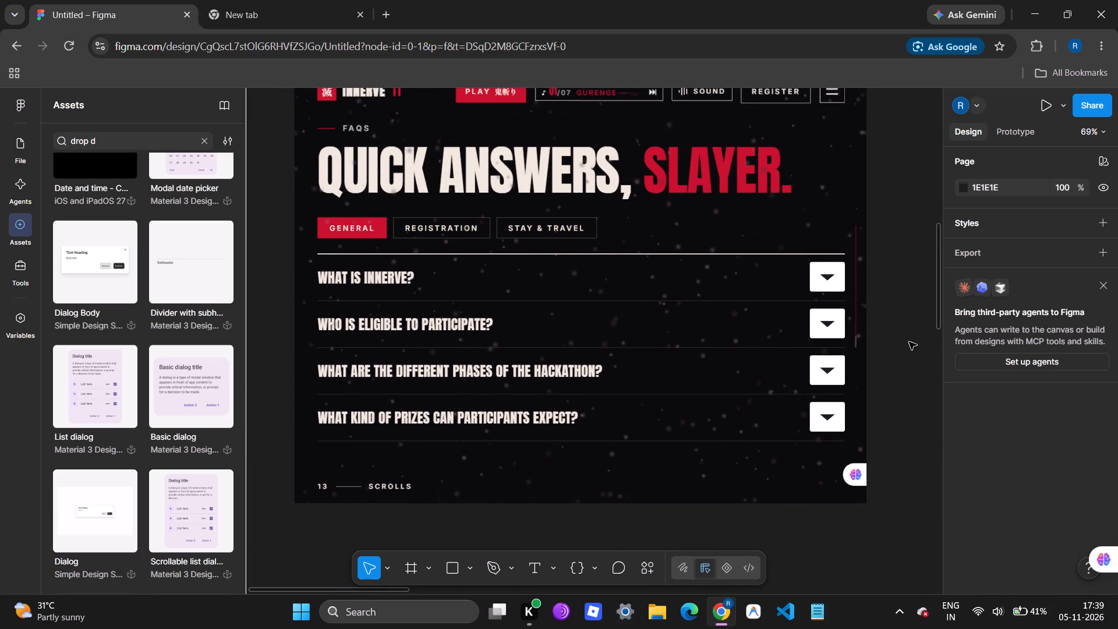
pyautogui.scroll(1, 909, 342)
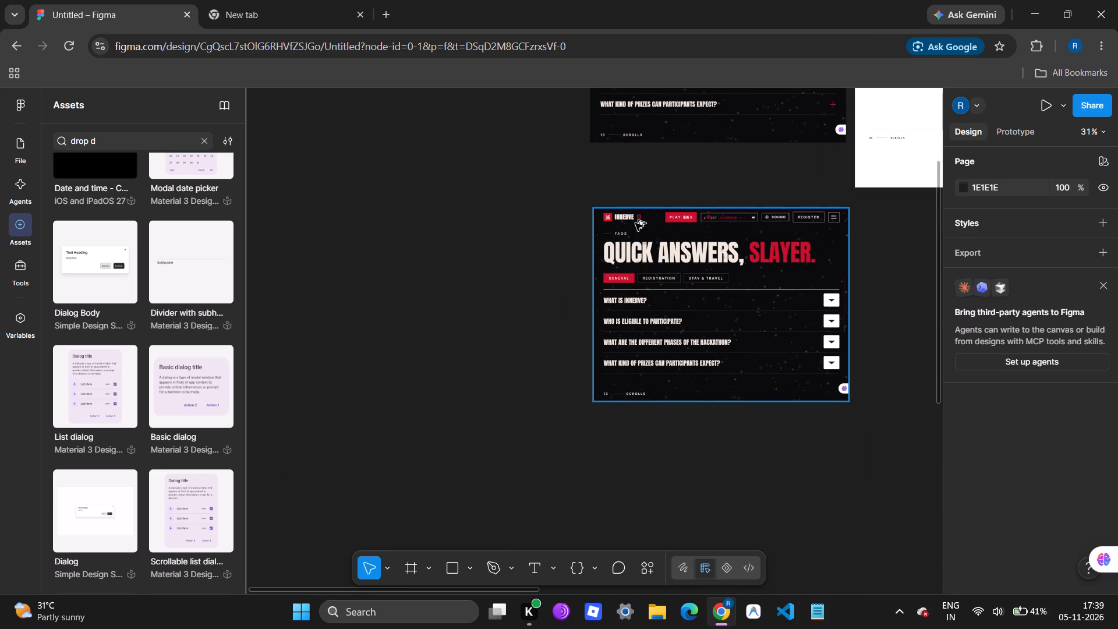
pyautogui.keyDown('alt'); pyautogui.moveTo(635, 223); pyautogui.dragTo(629, 435); pyautogui.keyUp('alt')
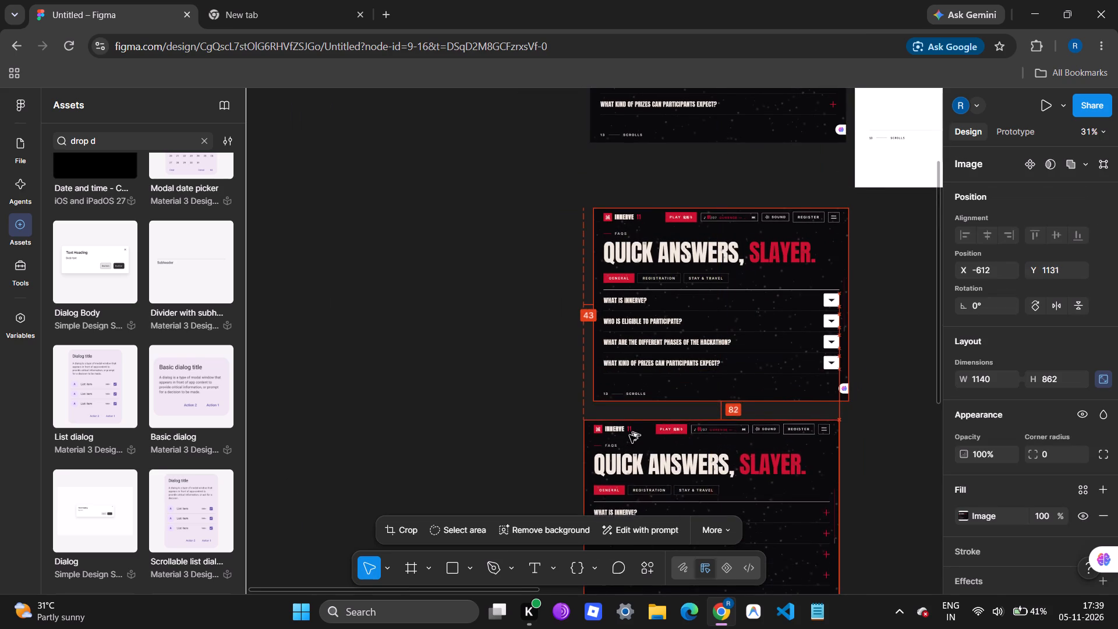
pyautogui.keyDown('alt'); pyautogui.moveTo(629, 435); pyautogui.dragTo(638, 440); pyautogui.keyUp('alt')
# Duplicate the first question's drop-down arrow box onto the lower FAQ screenshot copy, at about X 466, Y 1569.
pyautogui.scroll(-1, 638, 440)
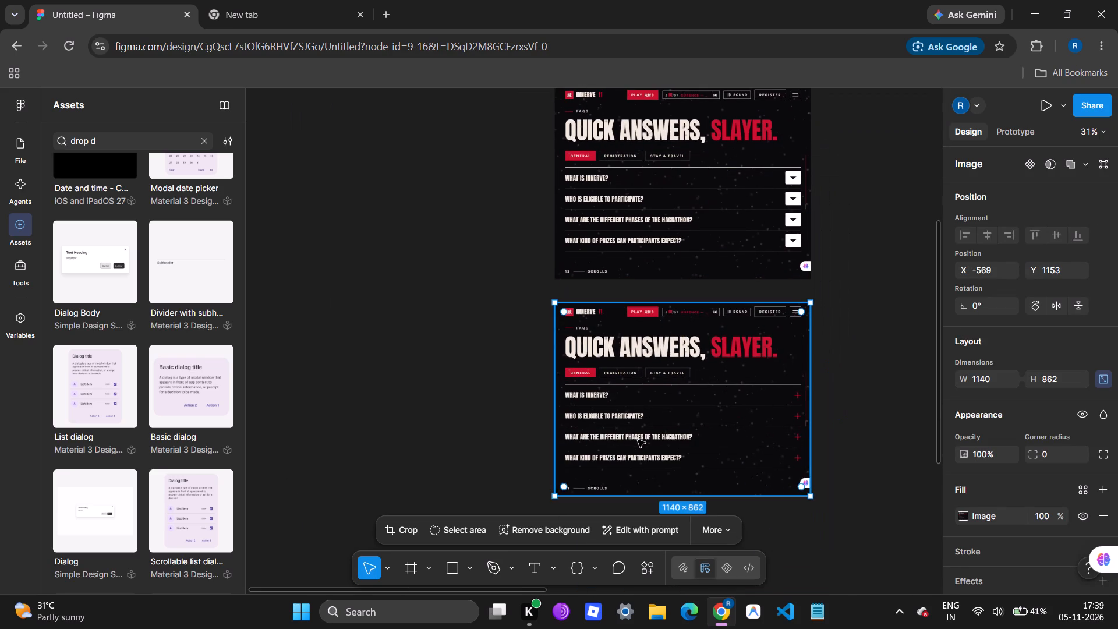
pyautogui.scroll(3, 638, 440)
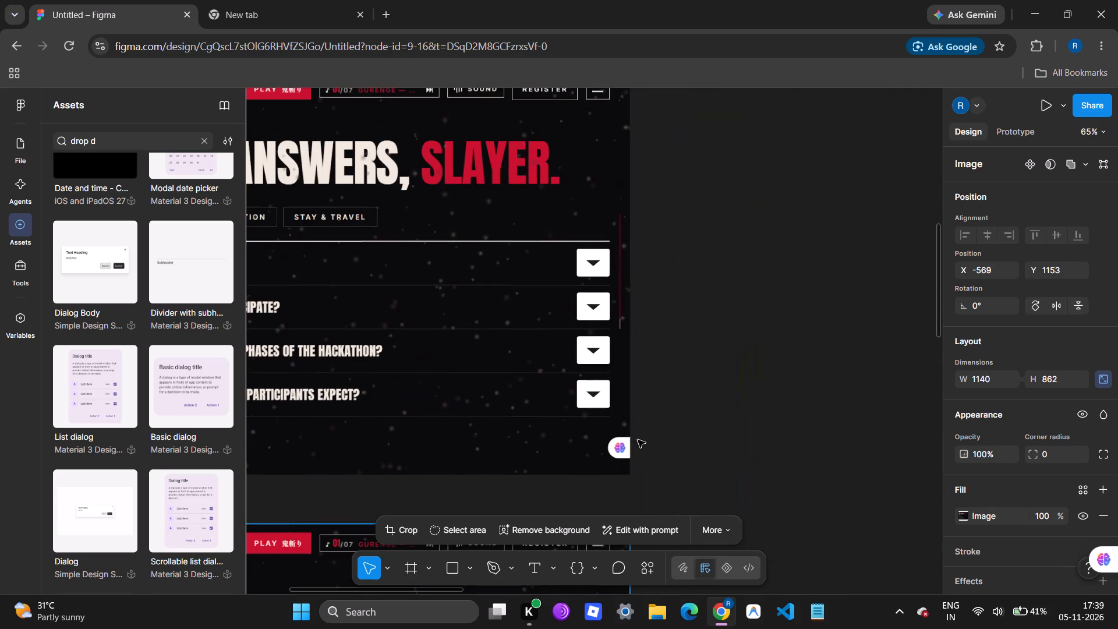
pyautogui.click(605, 262)
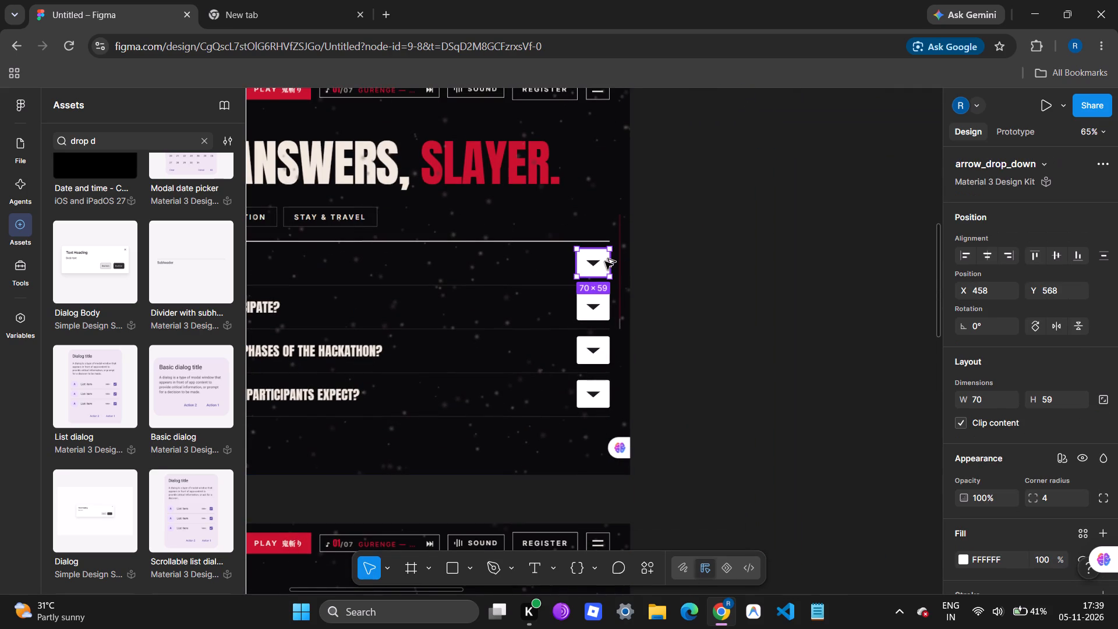
pyautogui.keyDown('alt'); pyautogui.moveTo(605, 262); pyautogui.dragTo(608, 613); pyautogui.keyUp('alt')
# Rotate the duplicated arrow box on the lower FAQ copy to 90° so its arrow points right.
pyautogui.scroll(-2, 608, 613)
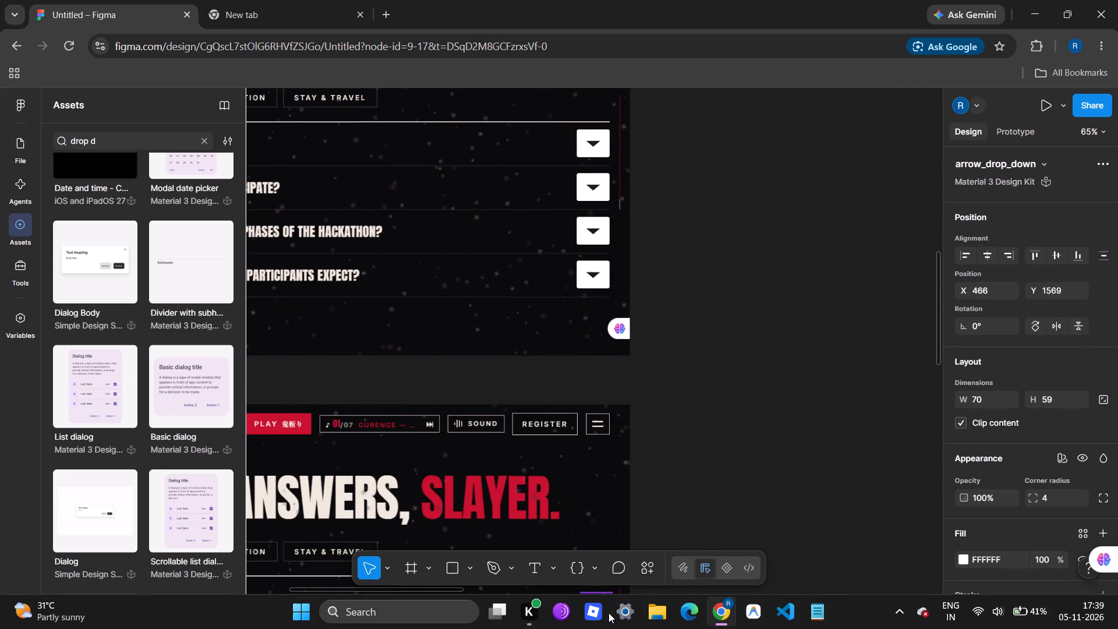
pyautogui.scroll(-1, 608, 613)
pyautogui.scroll(-2, 579, 453)
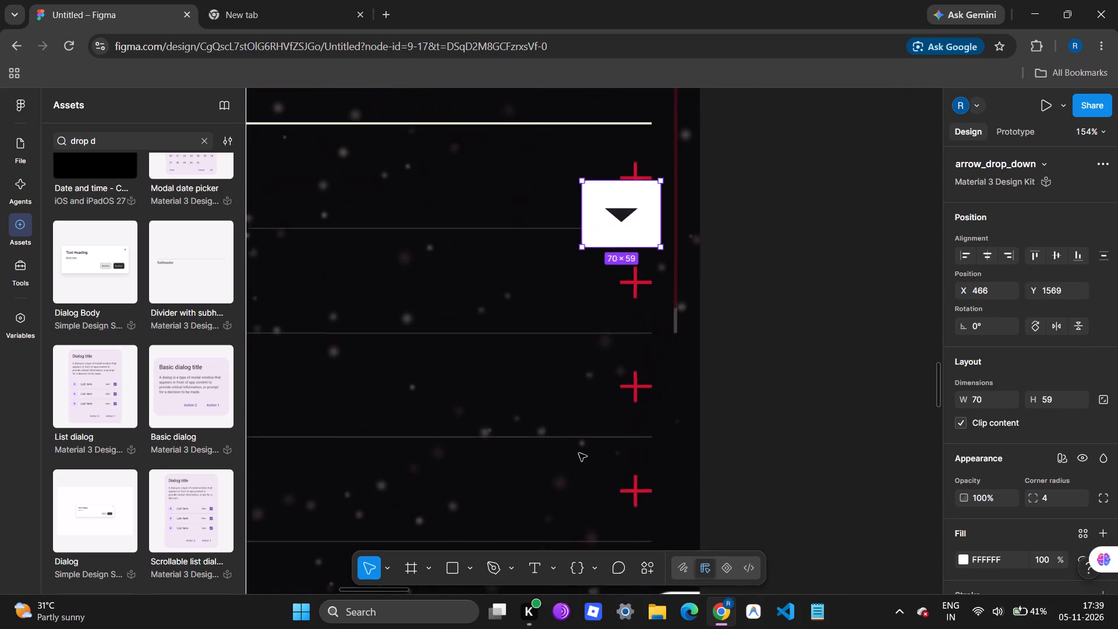
pyautogui.scroll(1, 579, 453)
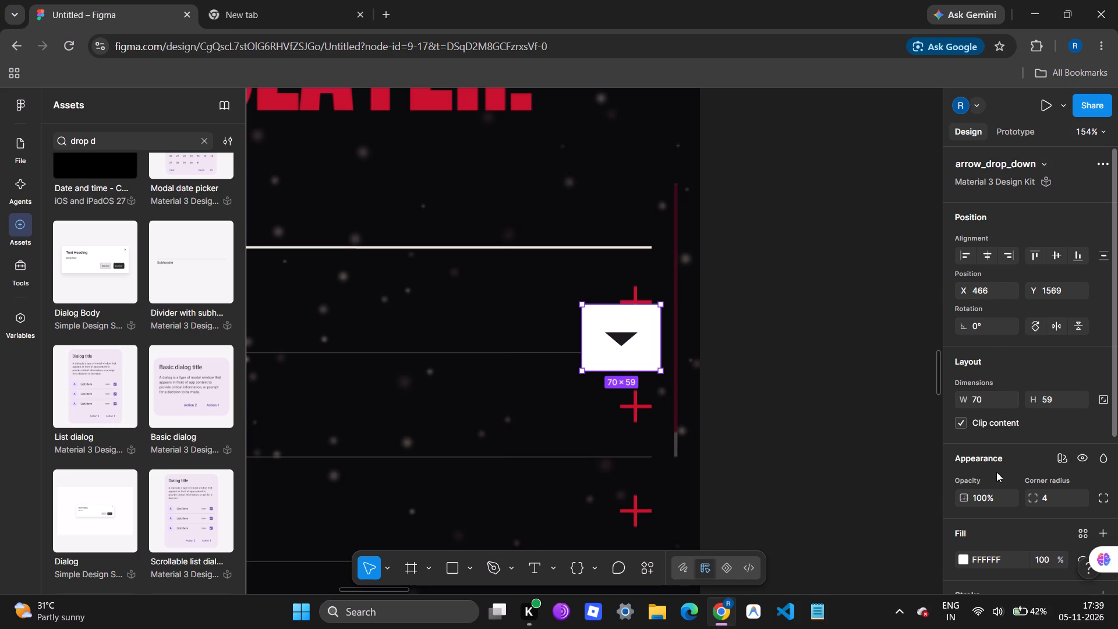
pyautogui.click(1035, 333)
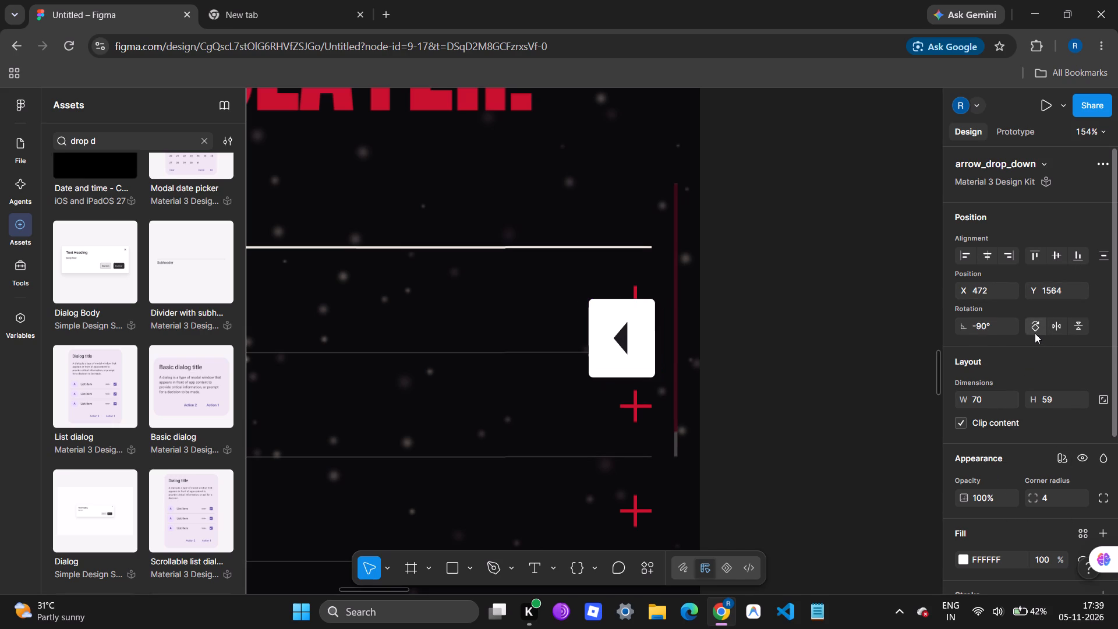
pyautogui.click(1035, 319)
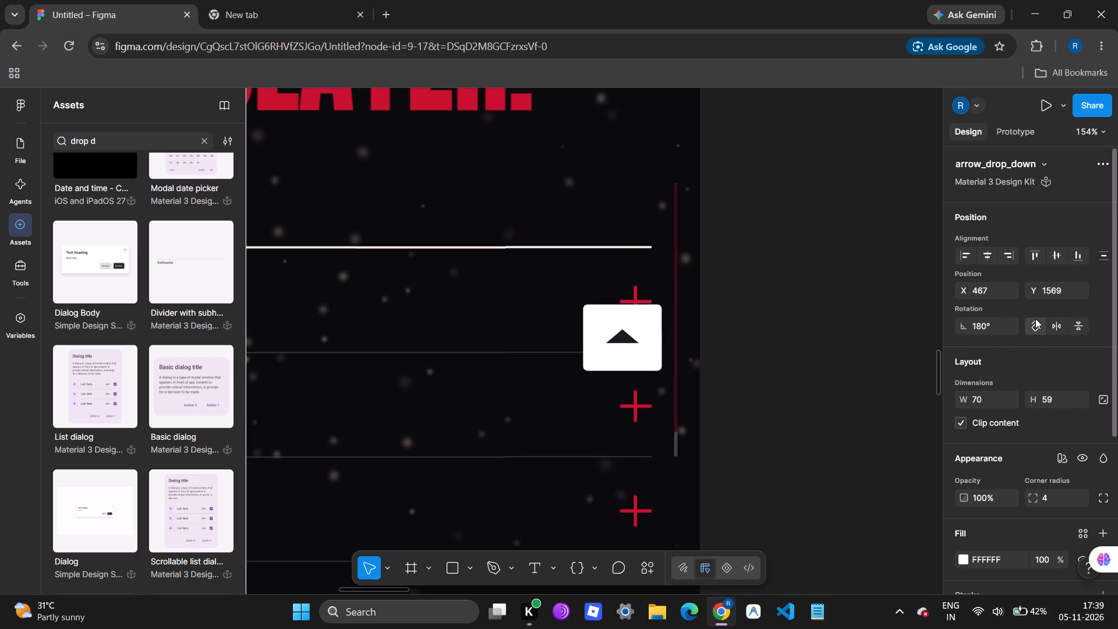
pyautogui.click(1035, 319)
# Move the right-pointing arrow box over the first question's plus icon on the lower FAQ copy, at about X 468, Y 1528.
pyautogui.moveTo(645, 328); pyautogui.dragTo(642, 310)
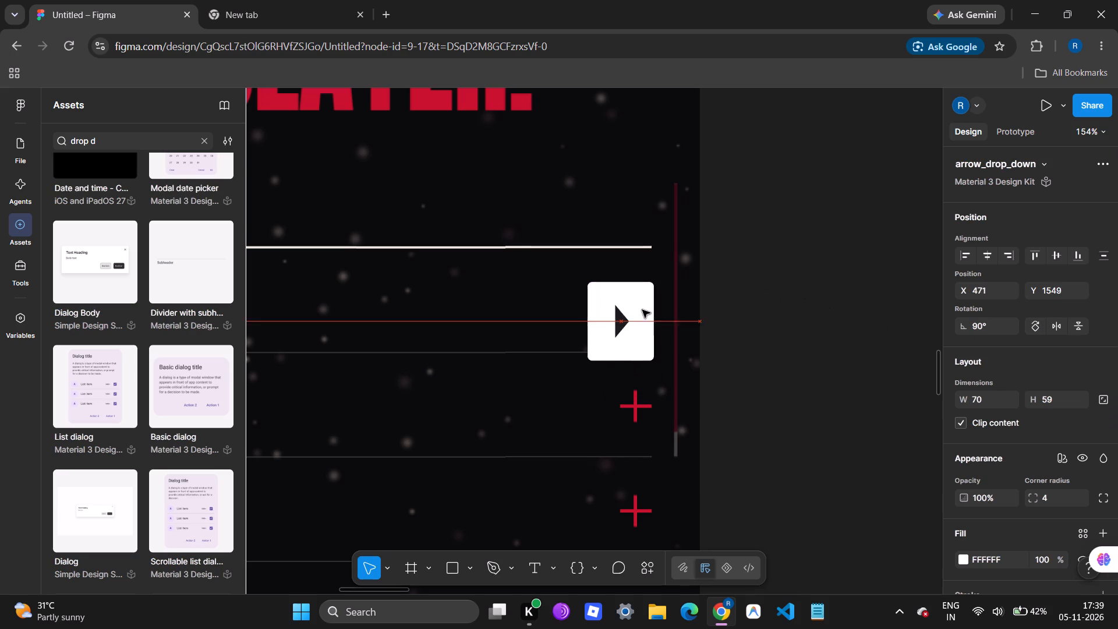
pyautogui.moveTo(642, 310); pyautogui.dragTo(643, 290)
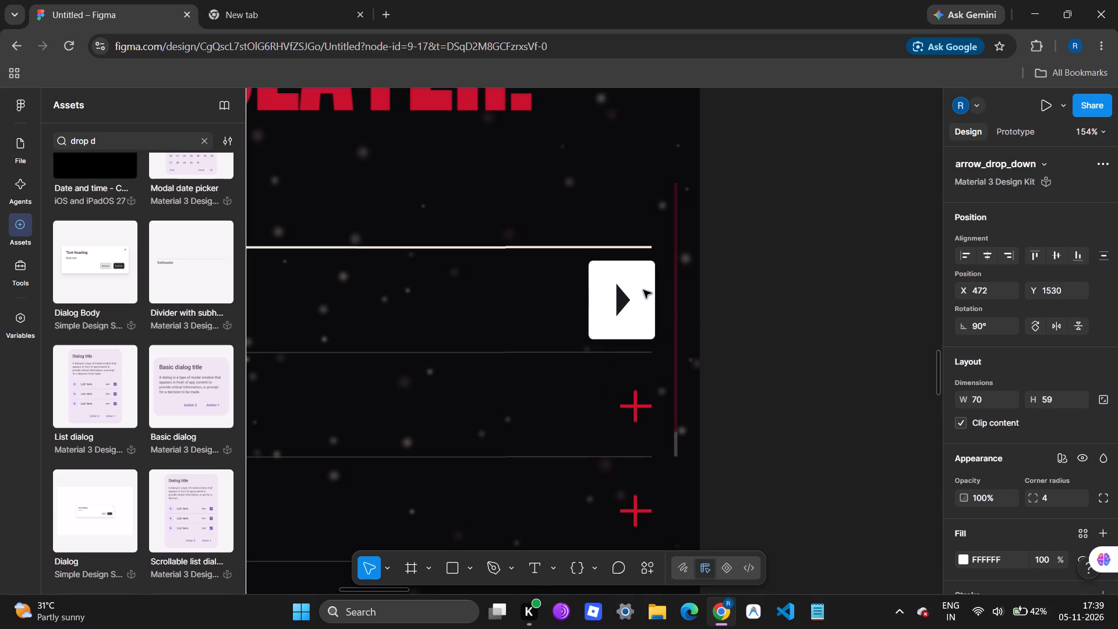
pyautogui.moveTo(643, 290); pyautogui.dragTo(642, 289)
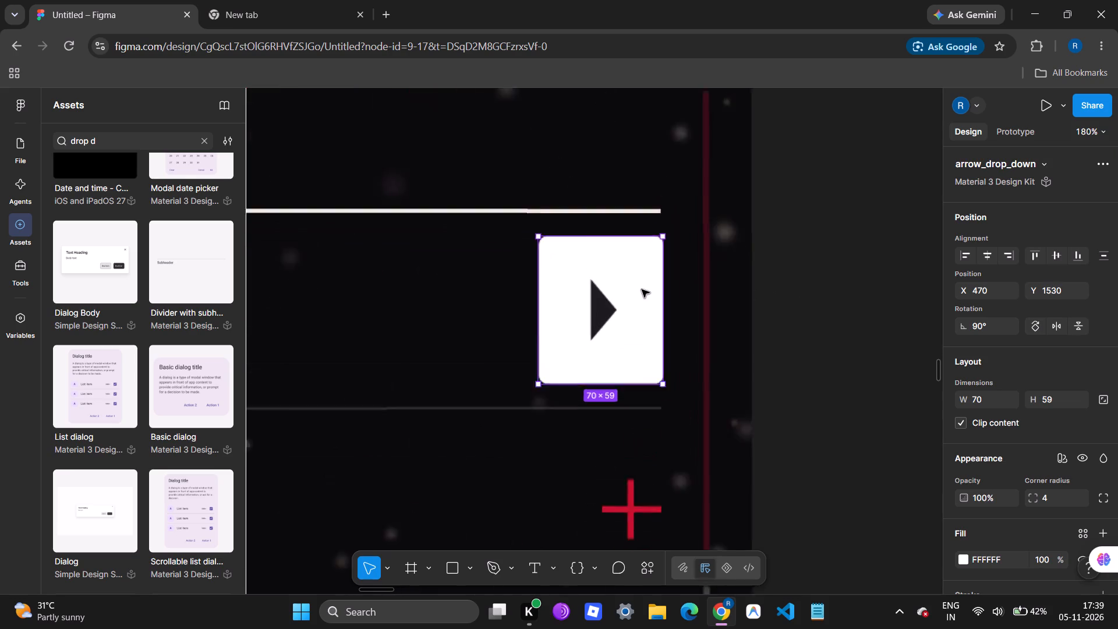
pyautogui.click(642, 289)
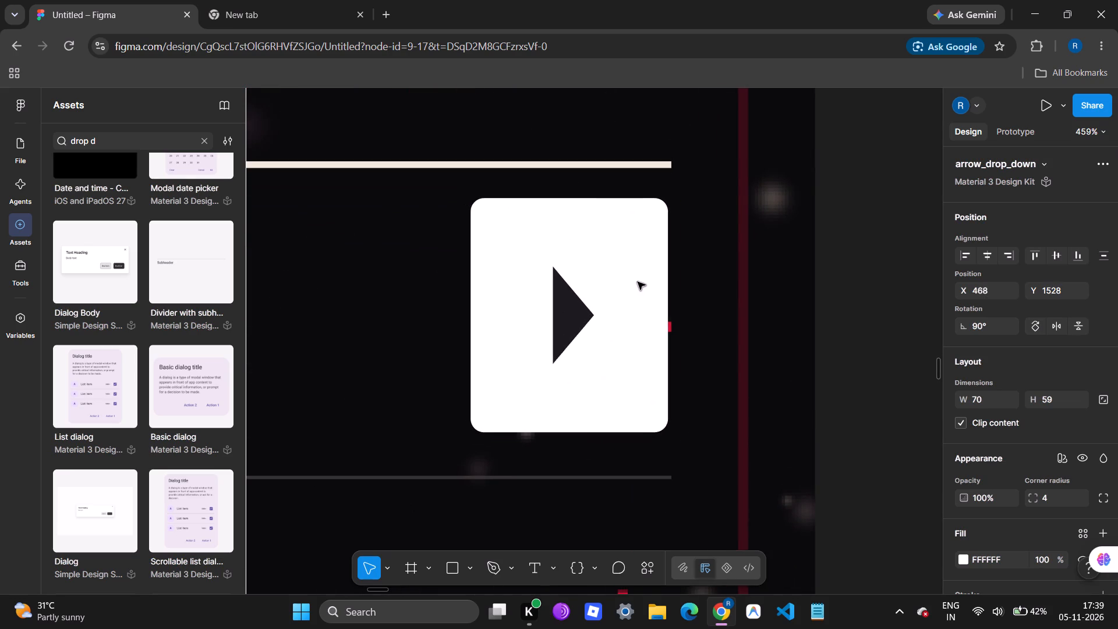
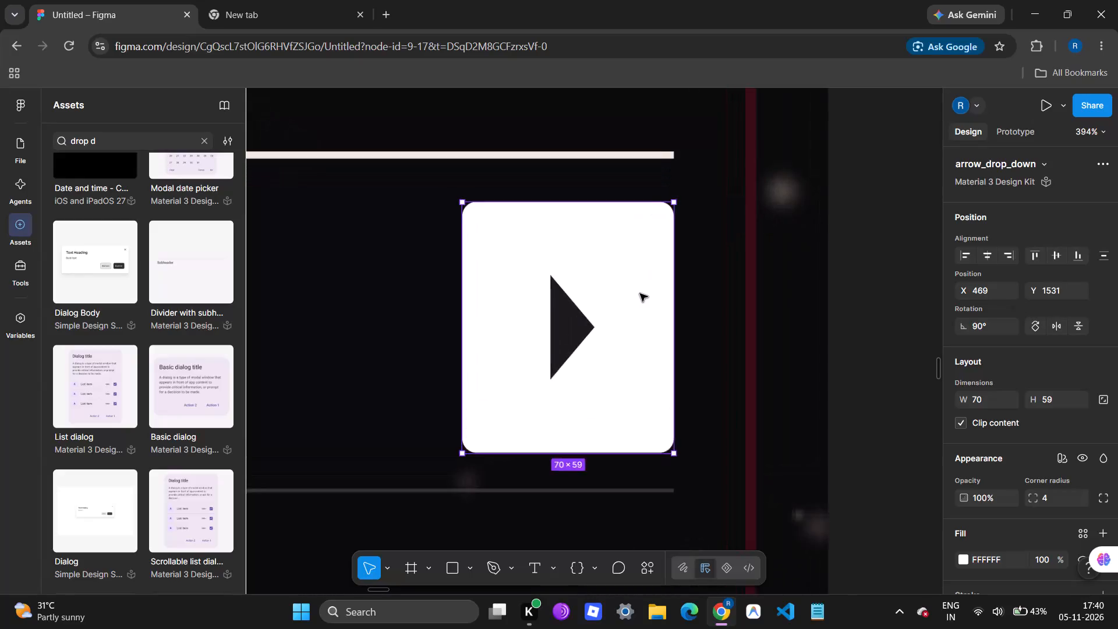
# Fine-tune the first question's right-pointing arrow box on the lower FAQ copy to X 470, Y 1530.
pyautogui.hscroll(1, 640, 294)
pyautogui.moveTo(640, 294); pyautogui.dragTo(643, 278)
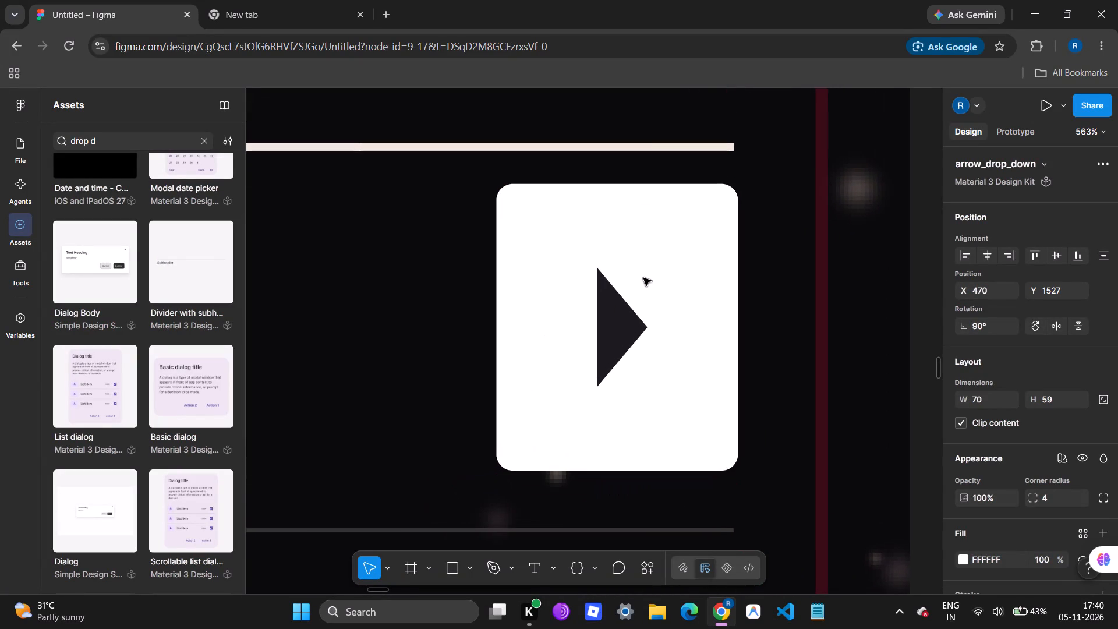
pyautogui.moveTo(643, 278); pyautogui.dragTo(638, 288)
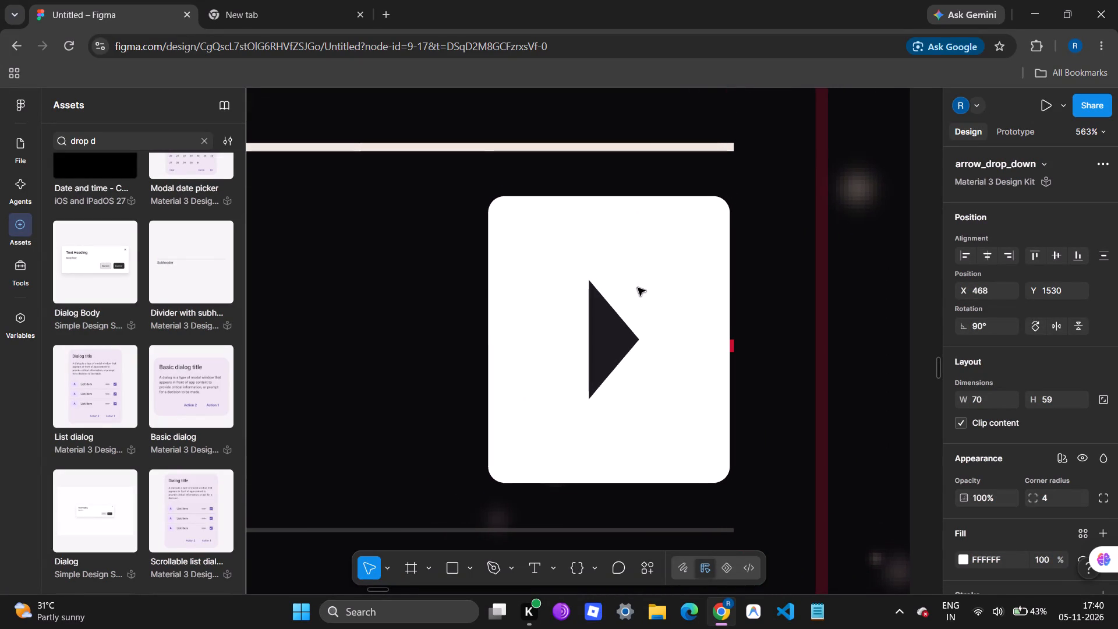
pyautogui.moveTo(638, 288); pyautogui.dragTo(643, 288)
# Duplicate the right-pointing arrow box over the second question's plus icon on the lower FAQ copy, at X 470, Y 1623.
pyautogui.scroll(-1, 643, 288)
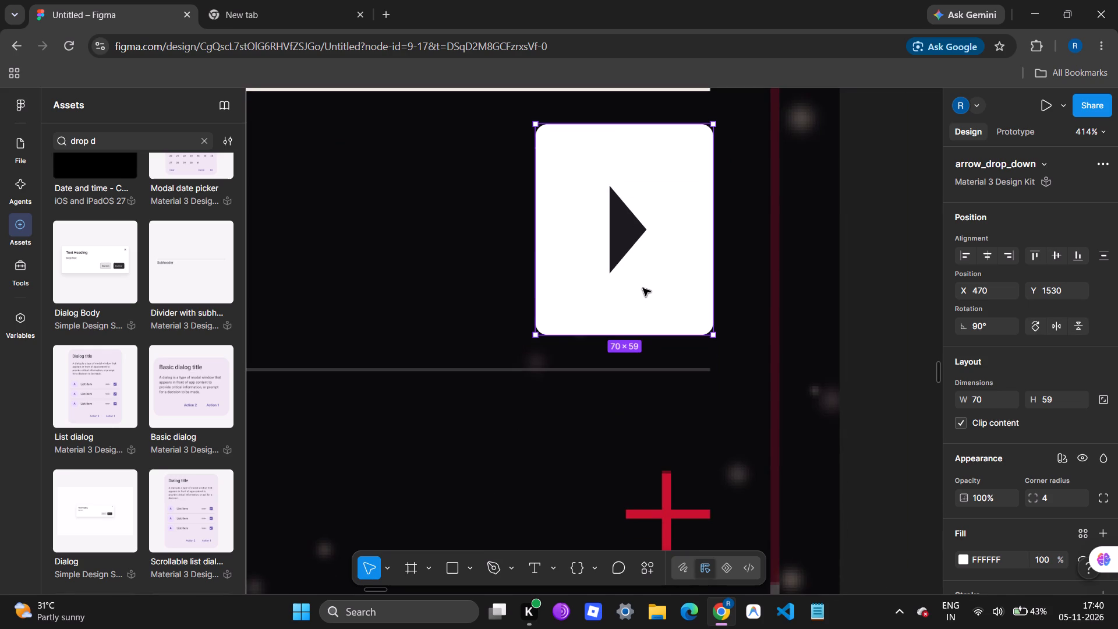
pyautogui.scroll(-1, 642, 284)
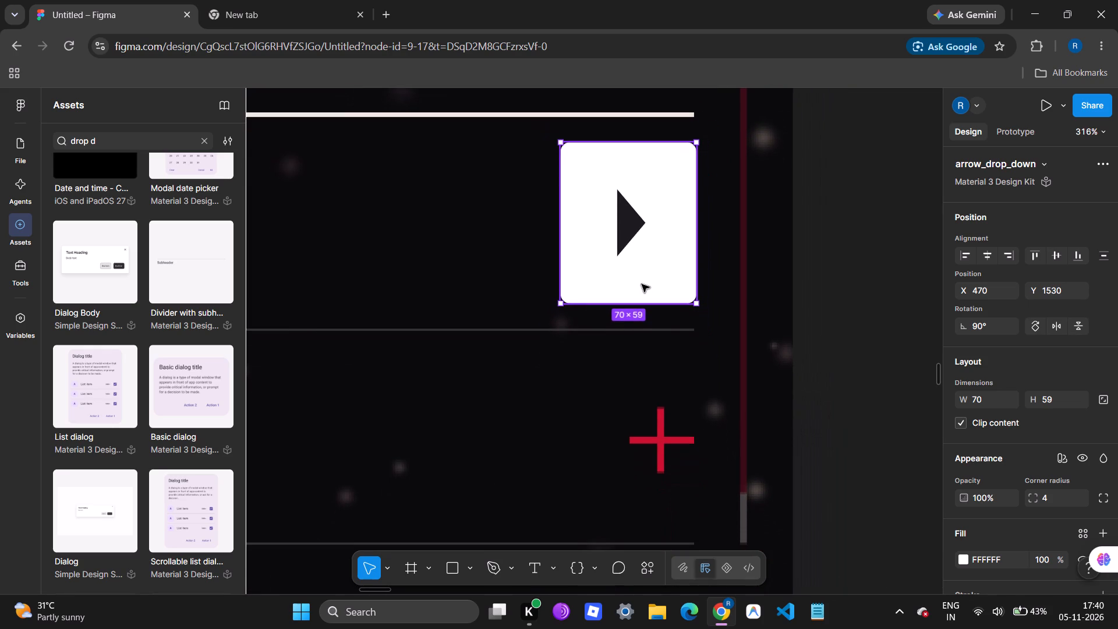
pyautogui.scroll(-1, 642, 284)
pyautogui.keyDown('alt'); pyautogui.moveTo(627, 224); pyautogui.dragTo(641, 374); pyautogui.keyUp('alt')
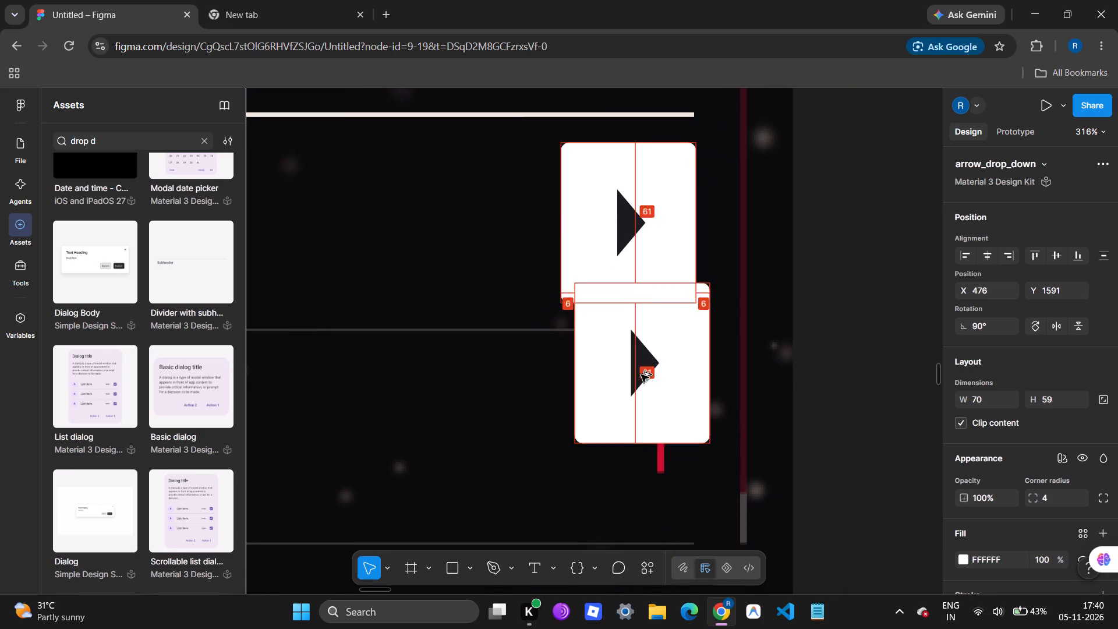
pyautogui.keyDown('alt'); pyautogui.moveTo(641, 374); pyautogui.dragTo(628, 441); pyautogui.keyUp('alt')
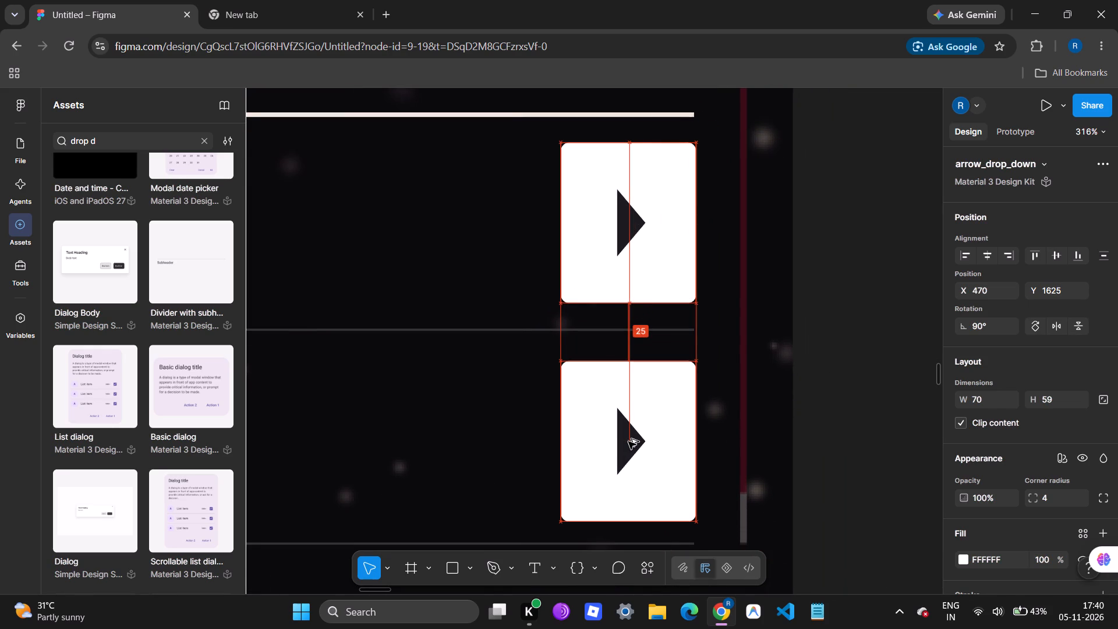
pyautogui.keyDown('alt'); pyautogui.moveTo(628, 441); pyautogui.dragTo(628, 441); pyautogui.keyUp('alt')
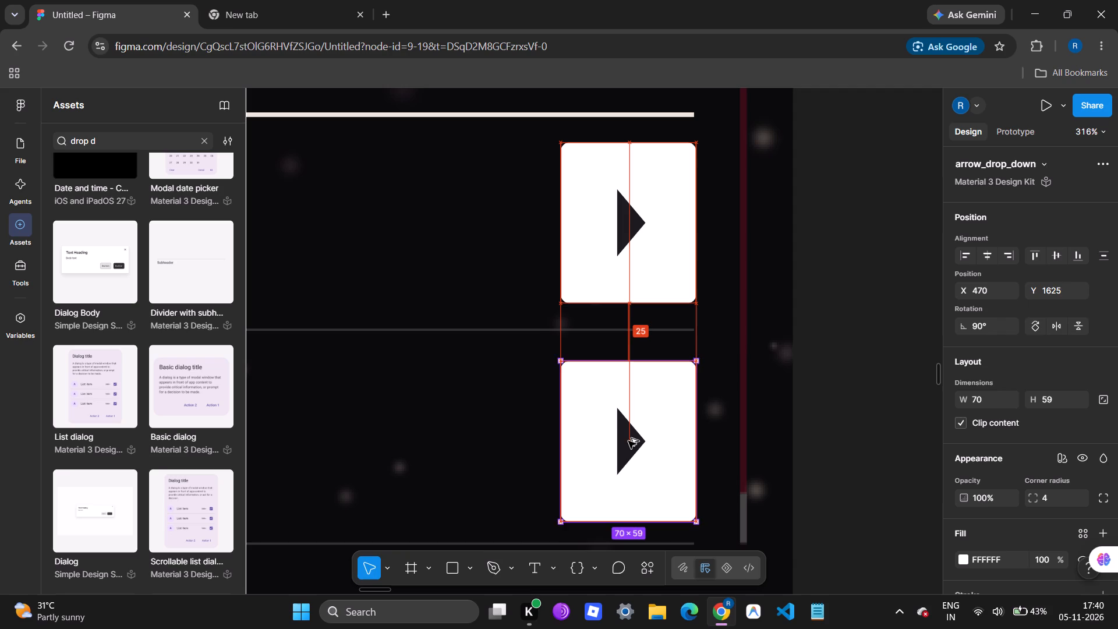
pyautogui.keyDown('alt'); pyautogui.moveTo(628, 441); pyautogui.dragTo(628, 438); pyautogui.keyUp('alt')
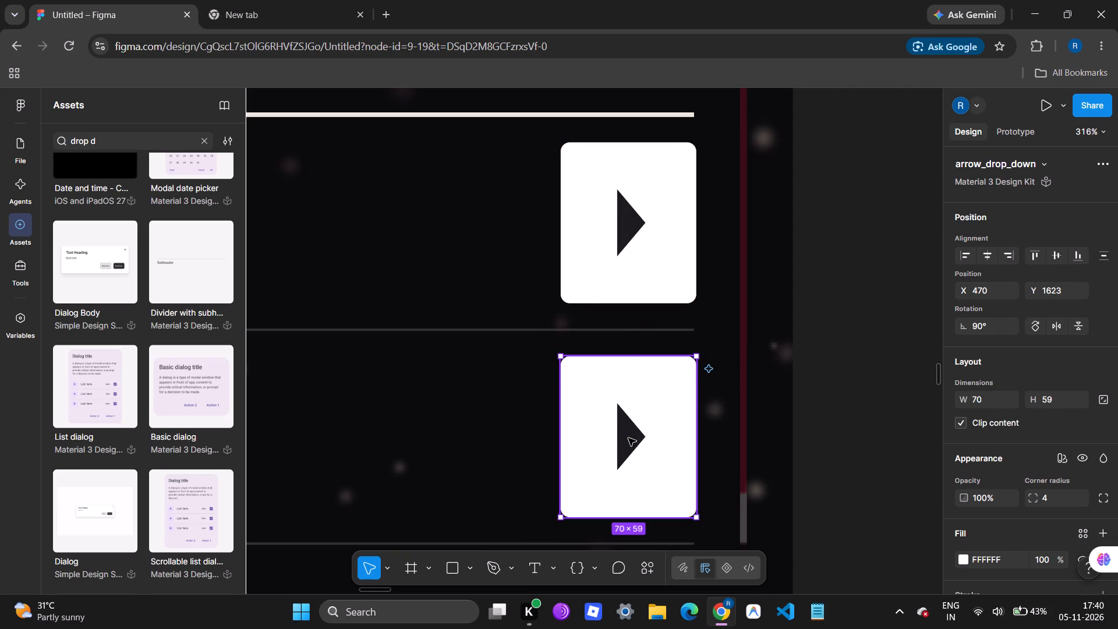
# Duplicate the second question's arrow box over the third question's plus icon on the lower FAQ copy, at X 470, Y 1716.
pyautogui.scroll(-1, 628, 438)
pyautogui.click(864, 355)
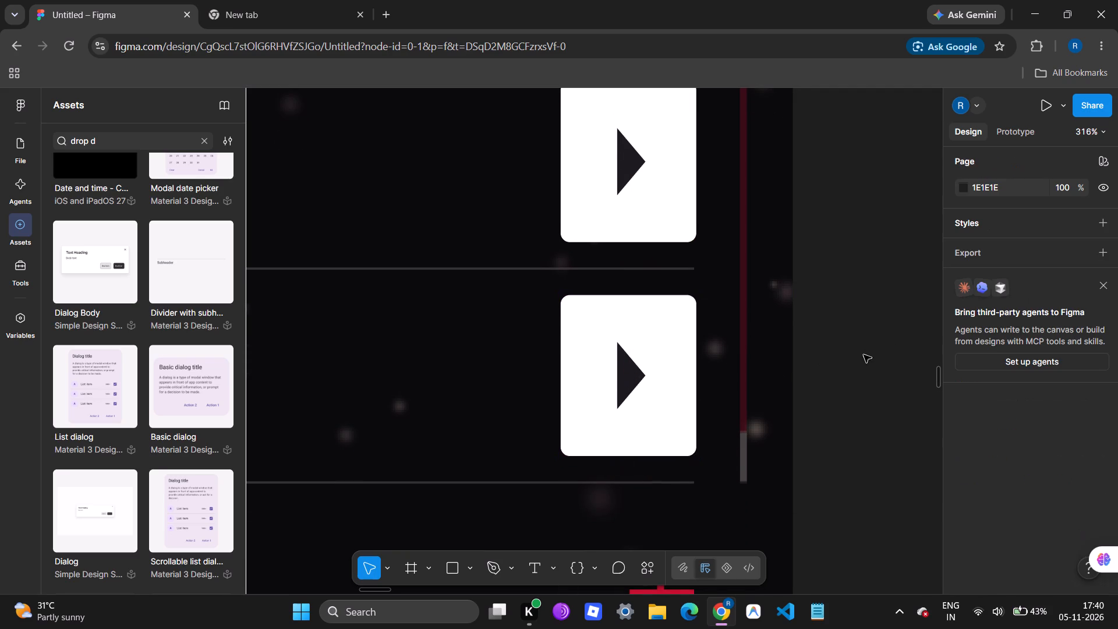
pyautogui.scroll(-1, 864, 355)
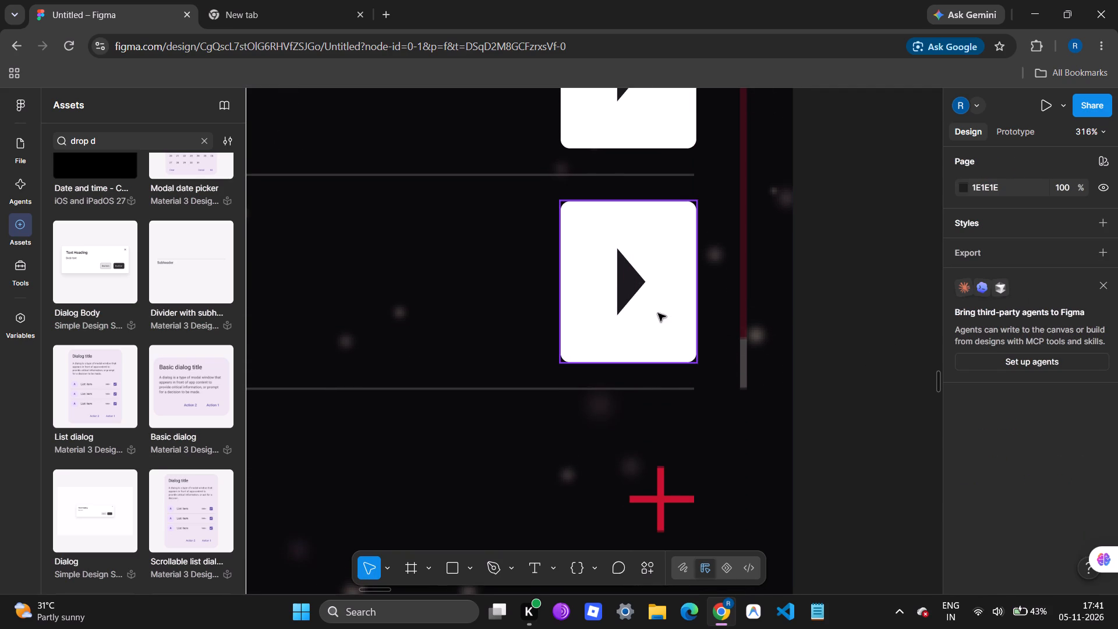
pyautogui.click(658, 313)
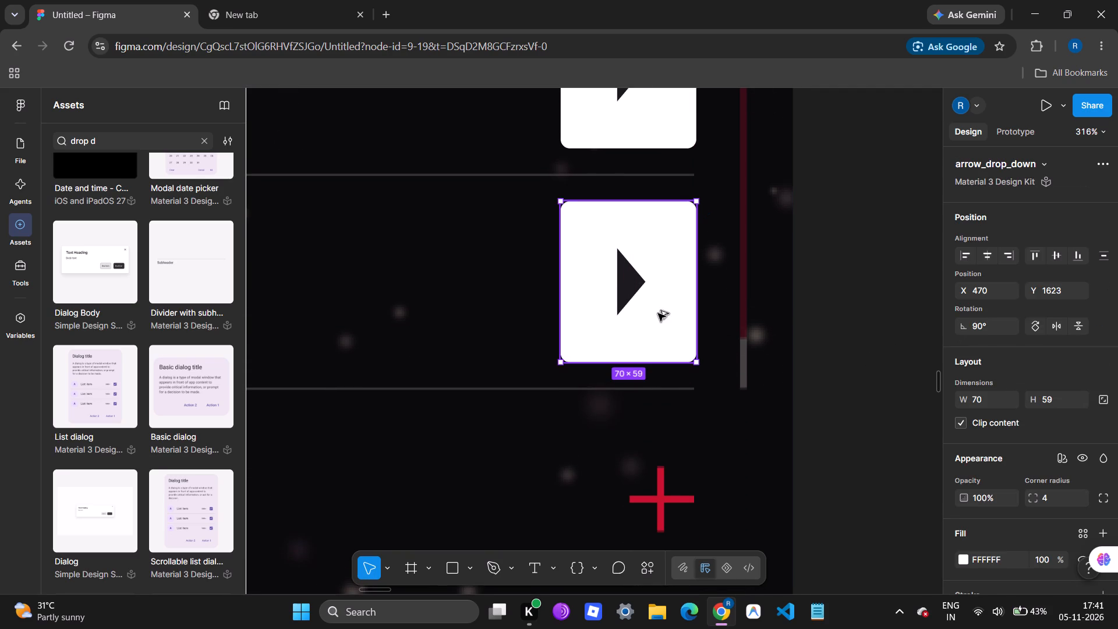
pyautogui.click(866, 264)
pyautogui.scroll(1, 866, 264)
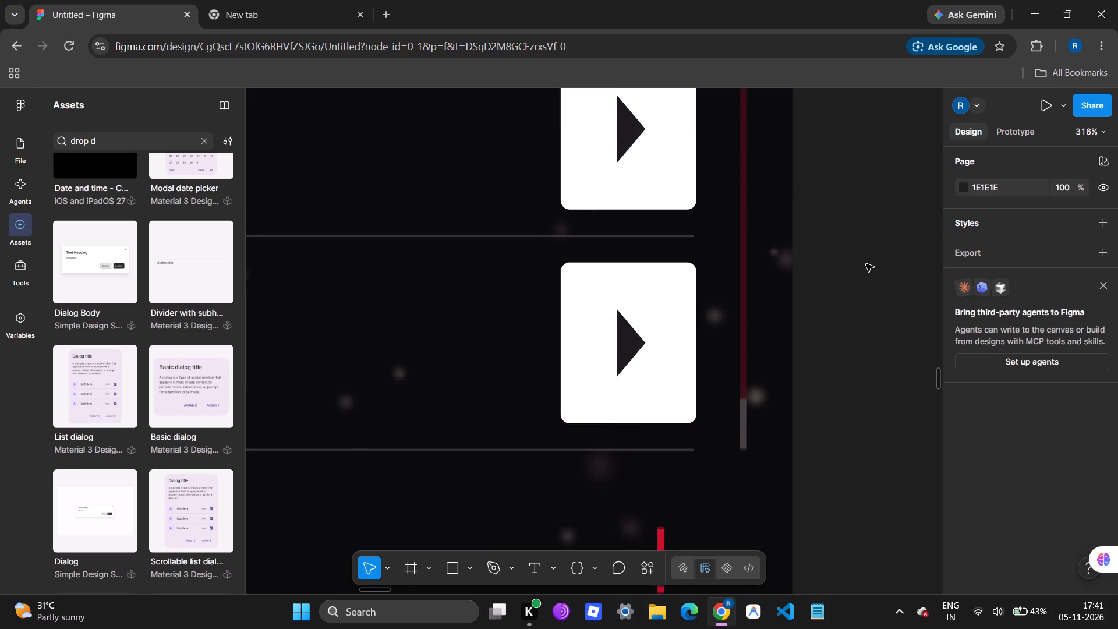
pyautogui.scroll(1, 866, 264)
pyautogui.keyDown('alt'); pyautogui.moveTo(680, 327); pyautogui.dragTo(677, 543); pyautogui.keyUp('alt')
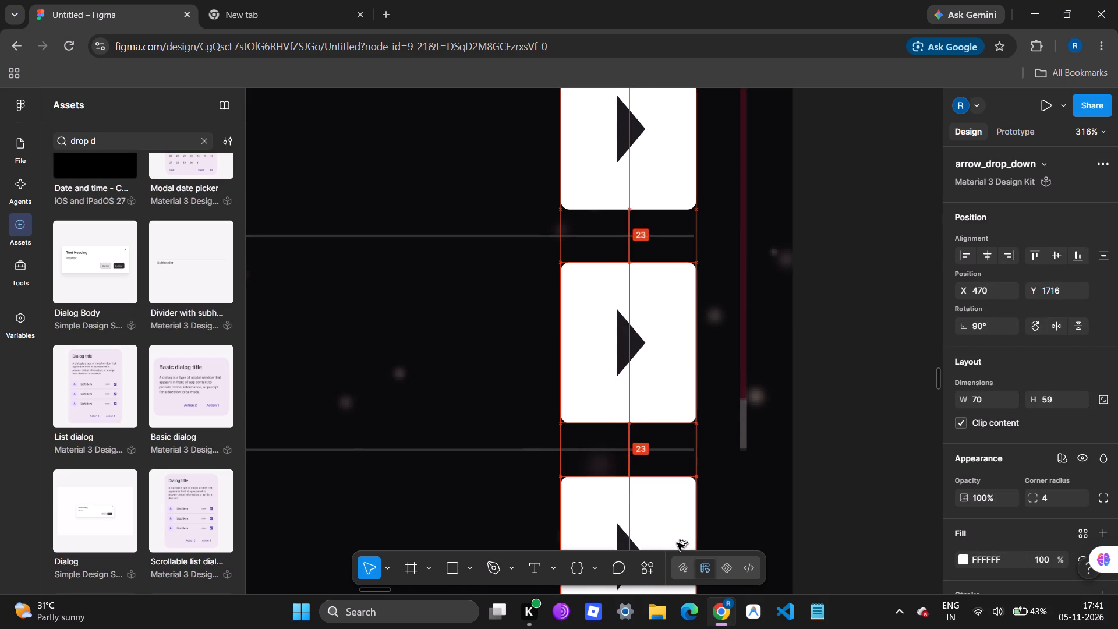
pyautogui.keyDown('alt'); pyautogui.moveTo(677, 543); pyautogui.dragTo(677, 545); pyautogui.keyUp('alt')
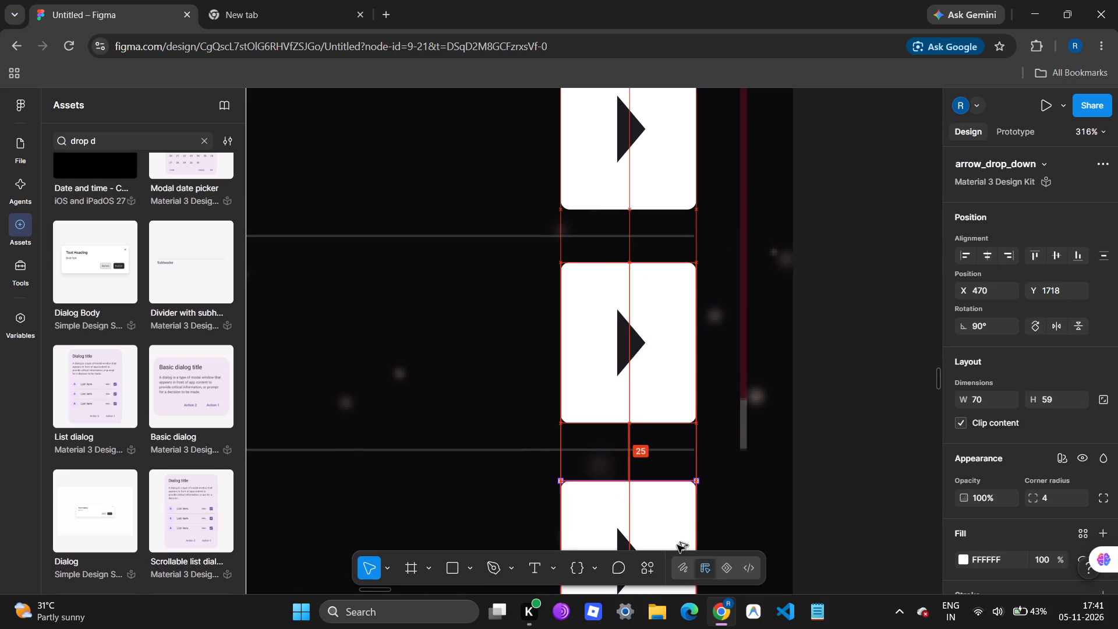
pyautogui.keyDown('alt'); pyautogui.moveTo(677, 545); pyautogui.dragTo(677, 542); pyautogui.keyUp('alt')
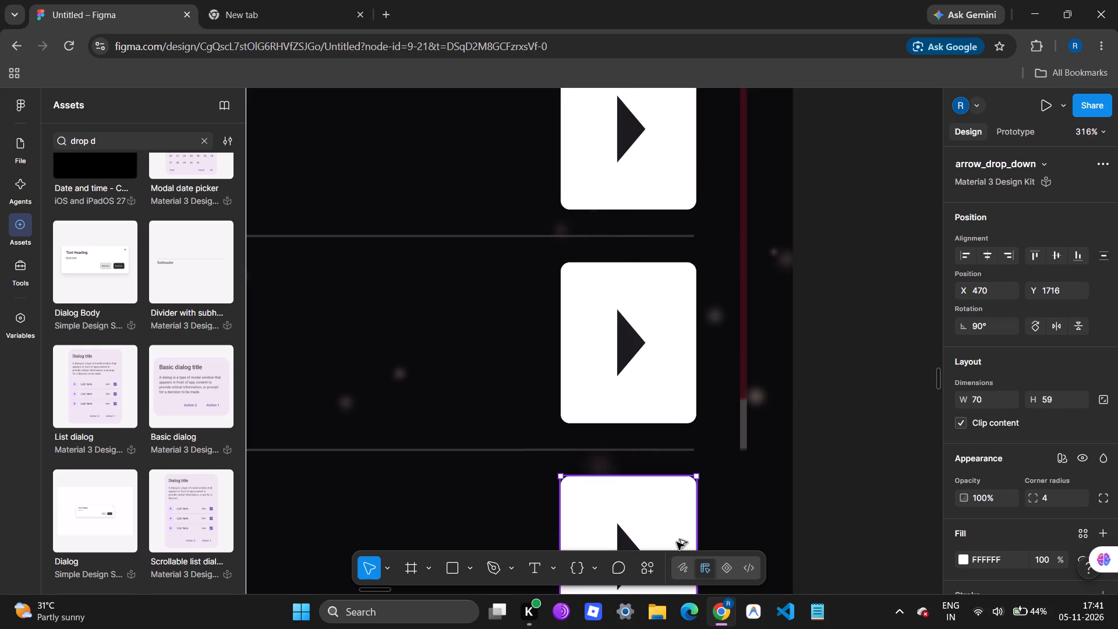
pyautogui.click(803, 485)
# Duplicate the third question's arrow box over the fourth question's plus icon on the lower FAQ copy, at X 468, Y 1809.
pyautogui.scroll(-4, 803, 485)
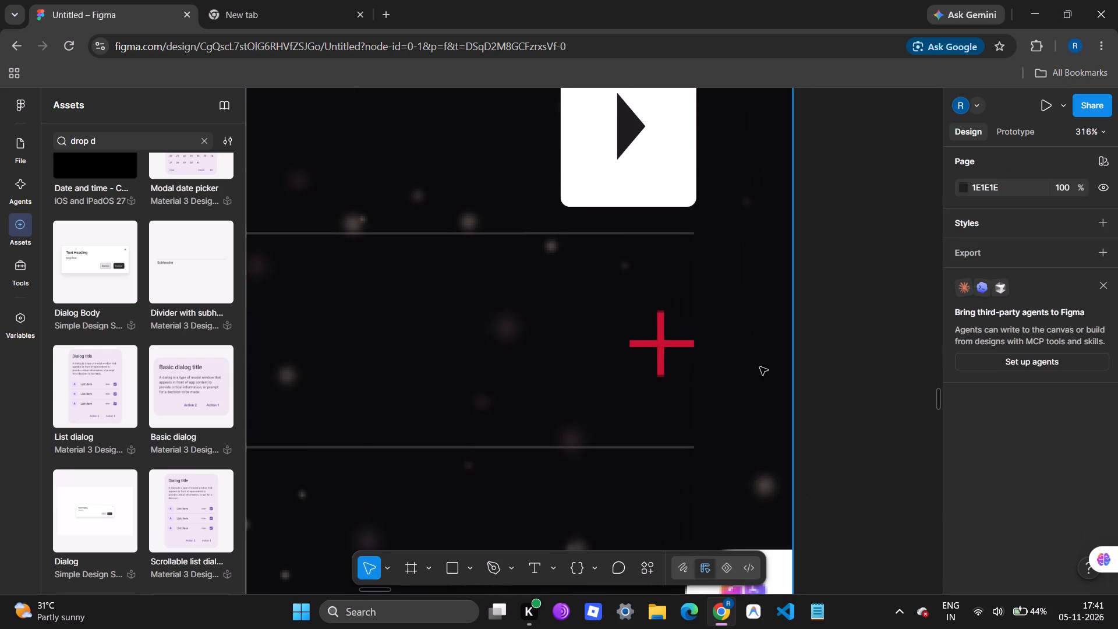
pyautogui.keyDown('alt'); pyautogui.moveTo(598, 155); pyautogui.dragTo(604, 228); pyautogui.keyUp('alt')
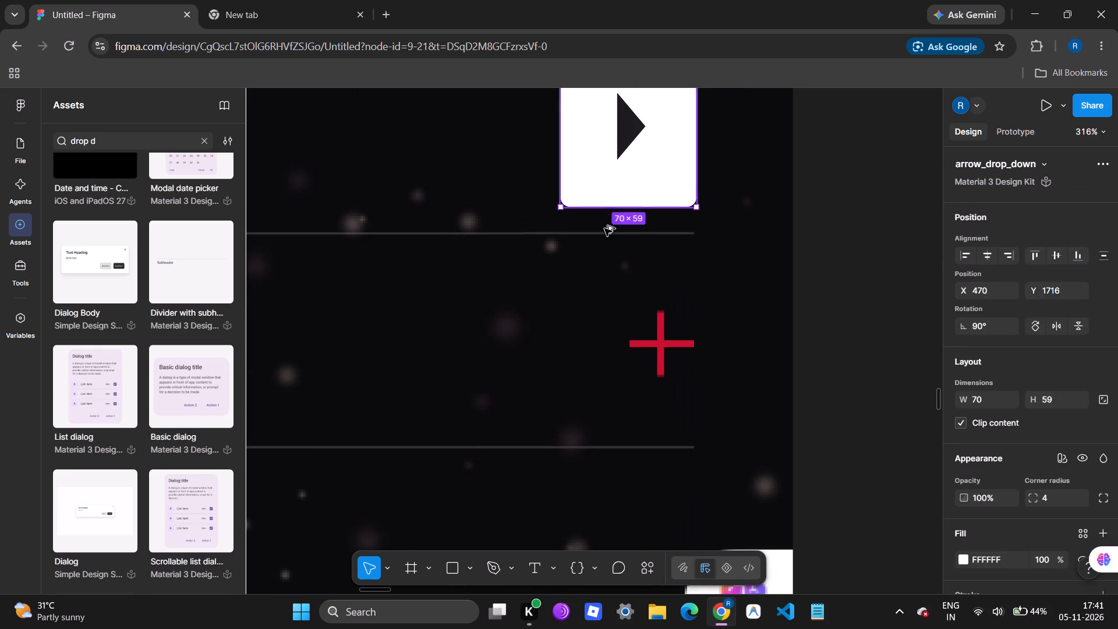
pyautogui.keyDown('alt'); pyautogui.moveTo(604, 228); pyautogui.dragTo(594, 372); pyautogui.keyUp('alt')
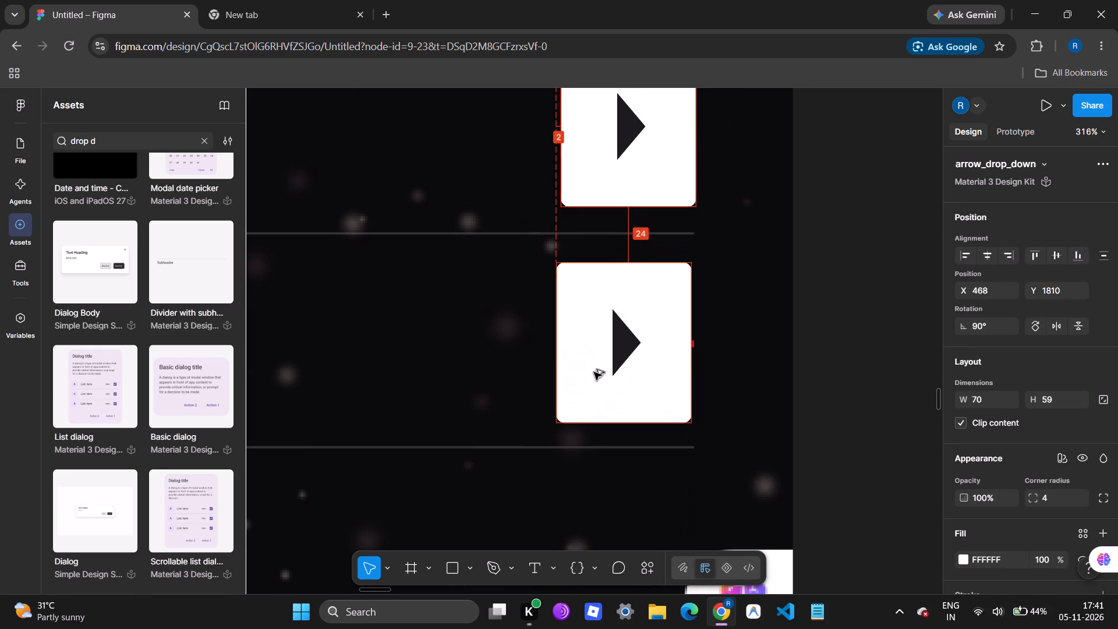
pyautogui.keyDown('alt'); pyautogui.moveTo(594, 372); pyautogui.dragTo(598, 367); pyautogui.keyUp('alt')
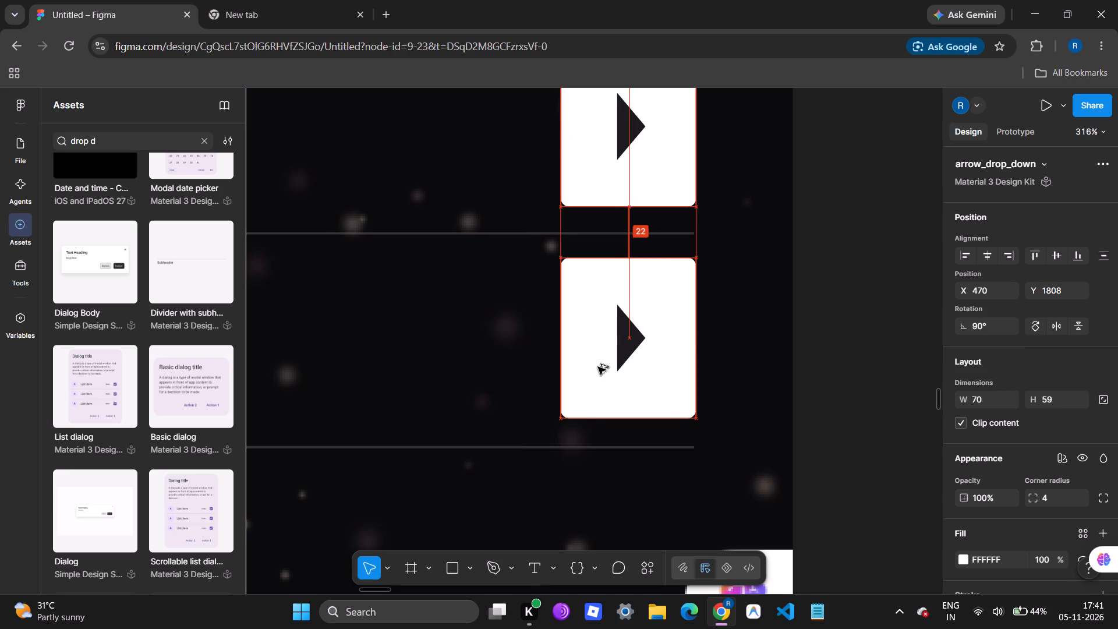
pyautogui.keyDown('alt'); pyautogui.moveTo(598, 367); pyautogui.dragTo(594, 369); pyautogui.keyUp('alt')
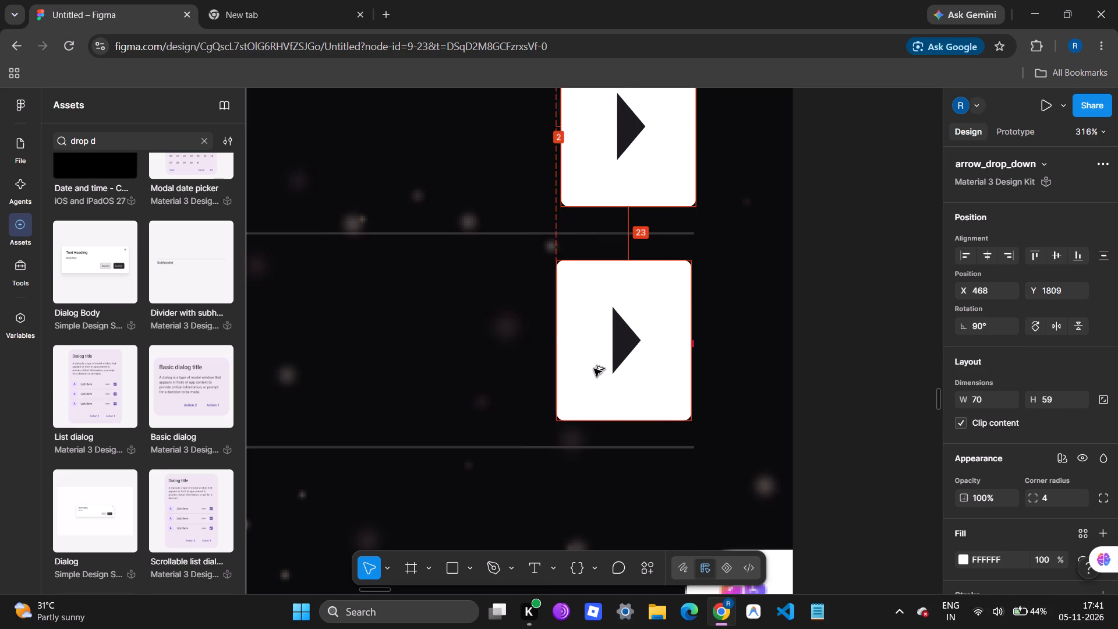
pyautogui.keyDown('alt'); pyautogui.moveTo(594, 369); pyautogui.dragTo(595, 369); pyautogui.keyUp('alt')
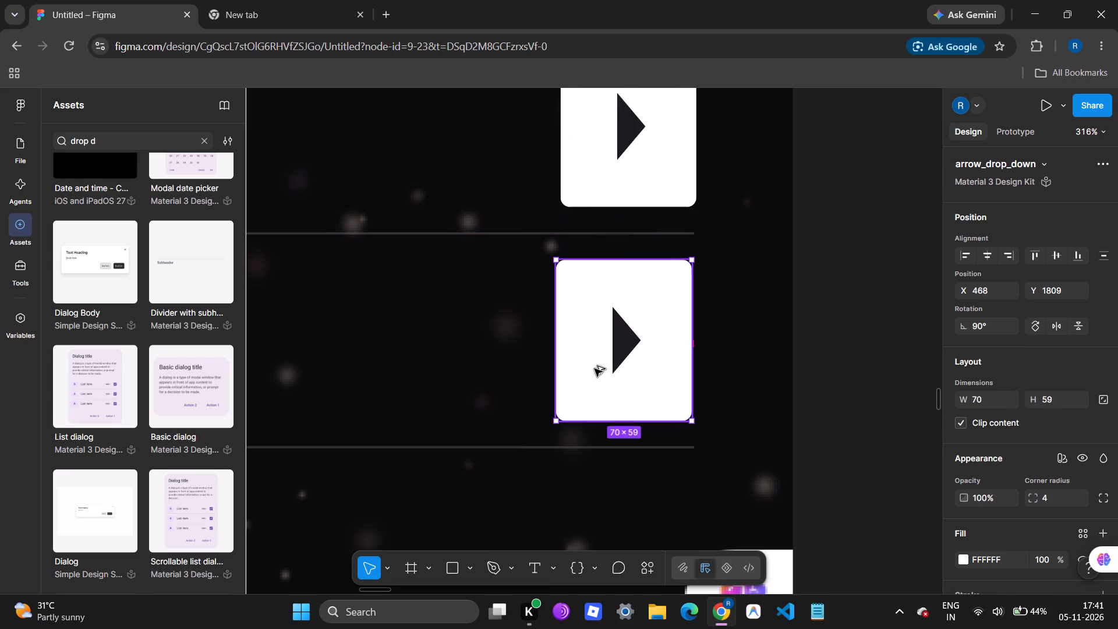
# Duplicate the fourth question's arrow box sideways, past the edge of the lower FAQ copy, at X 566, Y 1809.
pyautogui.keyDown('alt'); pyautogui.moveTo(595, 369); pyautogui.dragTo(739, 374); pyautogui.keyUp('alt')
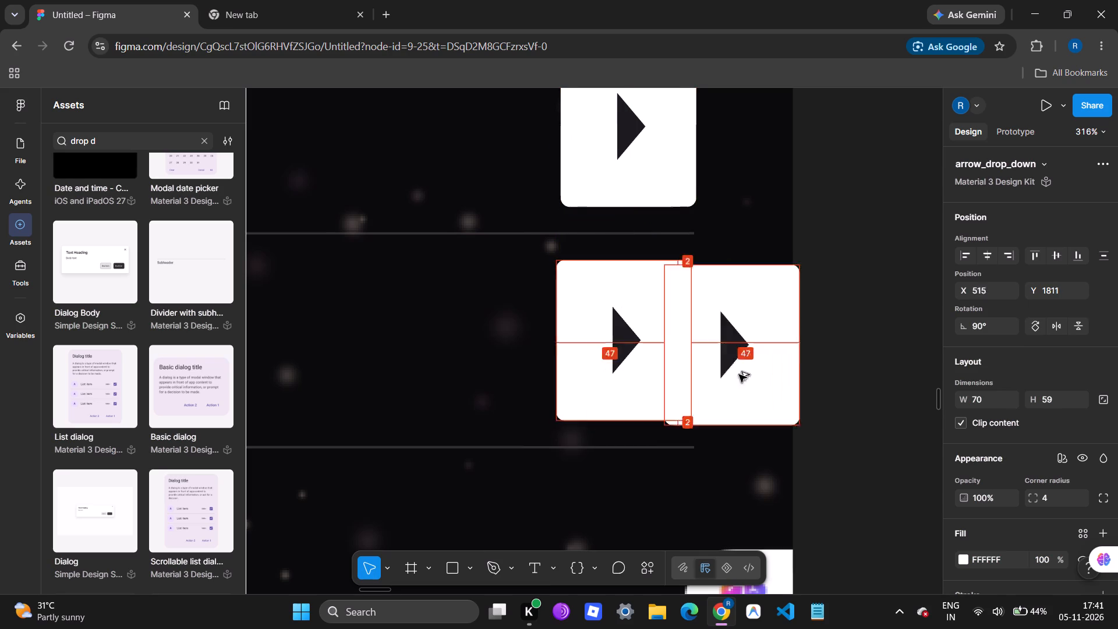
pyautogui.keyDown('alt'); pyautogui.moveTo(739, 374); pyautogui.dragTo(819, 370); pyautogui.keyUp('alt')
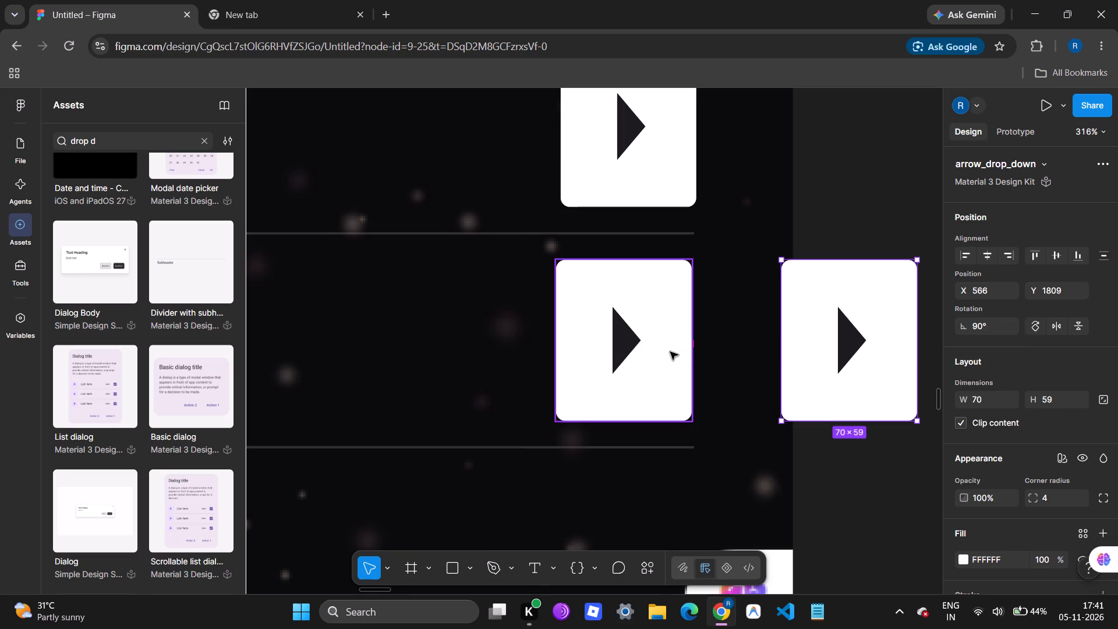
# Align the fourth question's arrow box with the boxes above it, at X 470, Y 1809.
pyautogui.moveTo(670, 352); pyautogui.dragTo(675, 352)
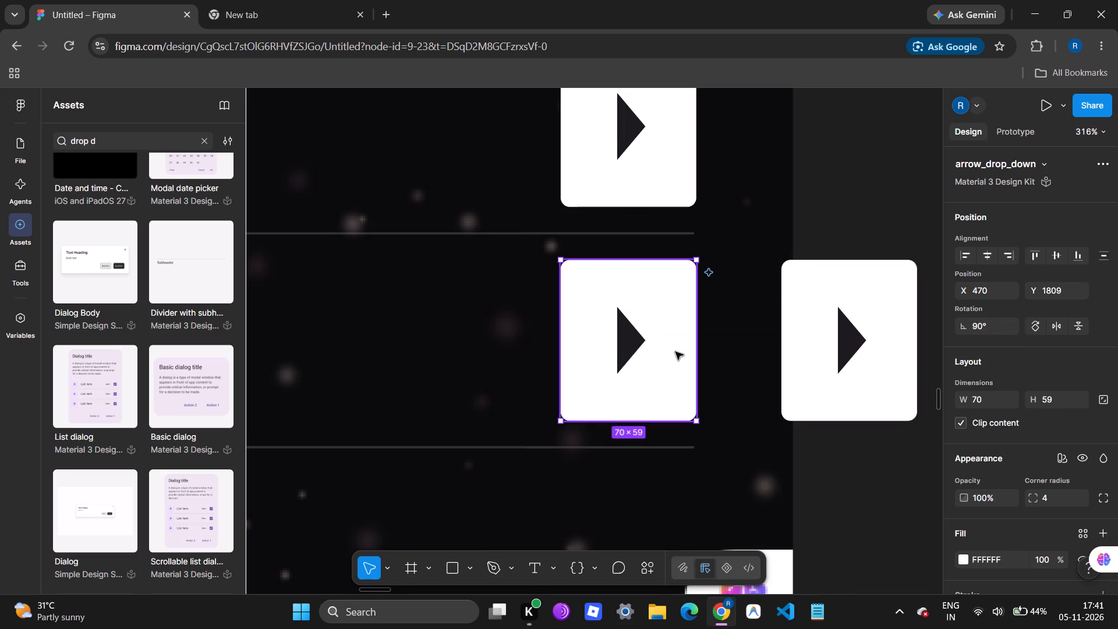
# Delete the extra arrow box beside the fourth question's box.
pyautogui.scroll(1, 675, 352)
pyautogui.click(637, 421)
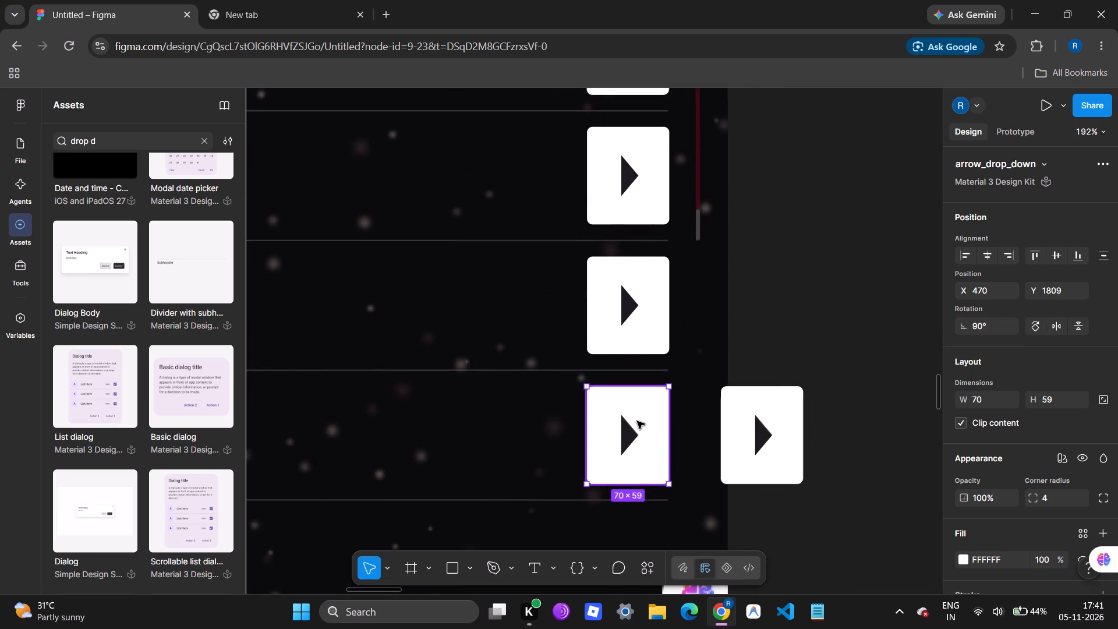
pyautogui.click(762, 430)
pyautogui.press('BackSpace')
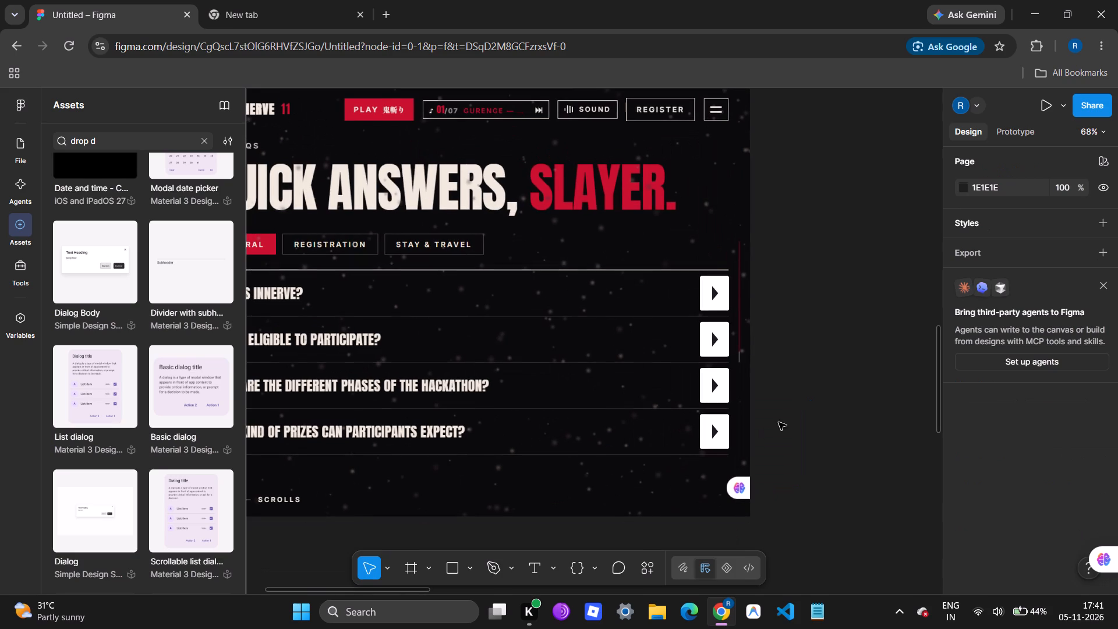
# Move the original FAQ screenshot with the plus icons away from the two reworked copies, to X -2404, Y 2116.
pyautogui.click(790, 417)
pyautogui.scroll(1, 790, 417)
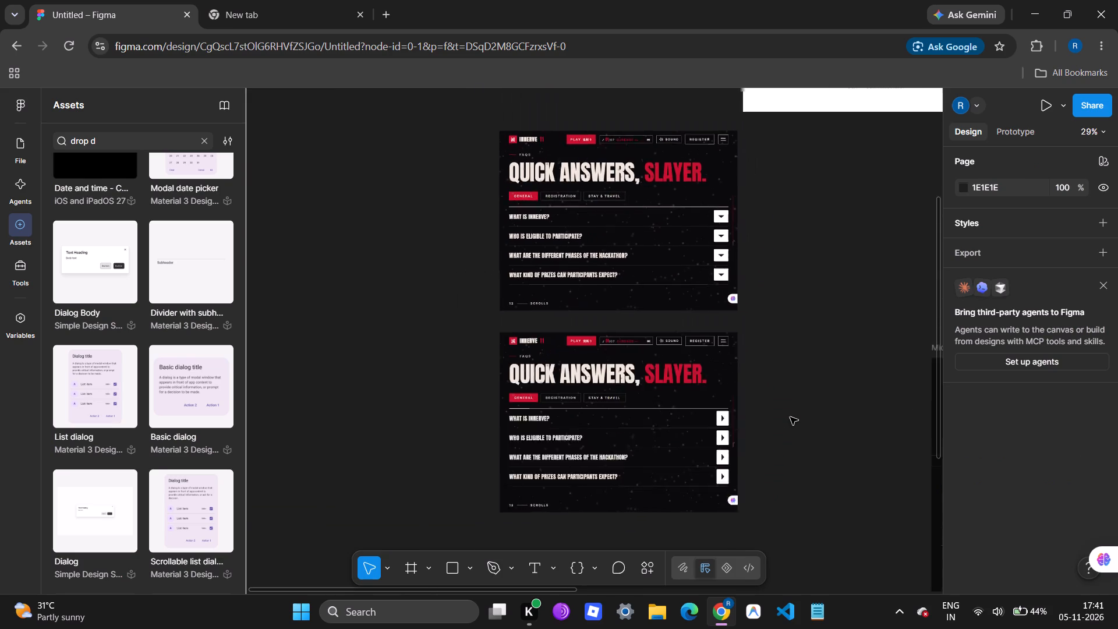
pyautogui.scroll(1, 790, 417)
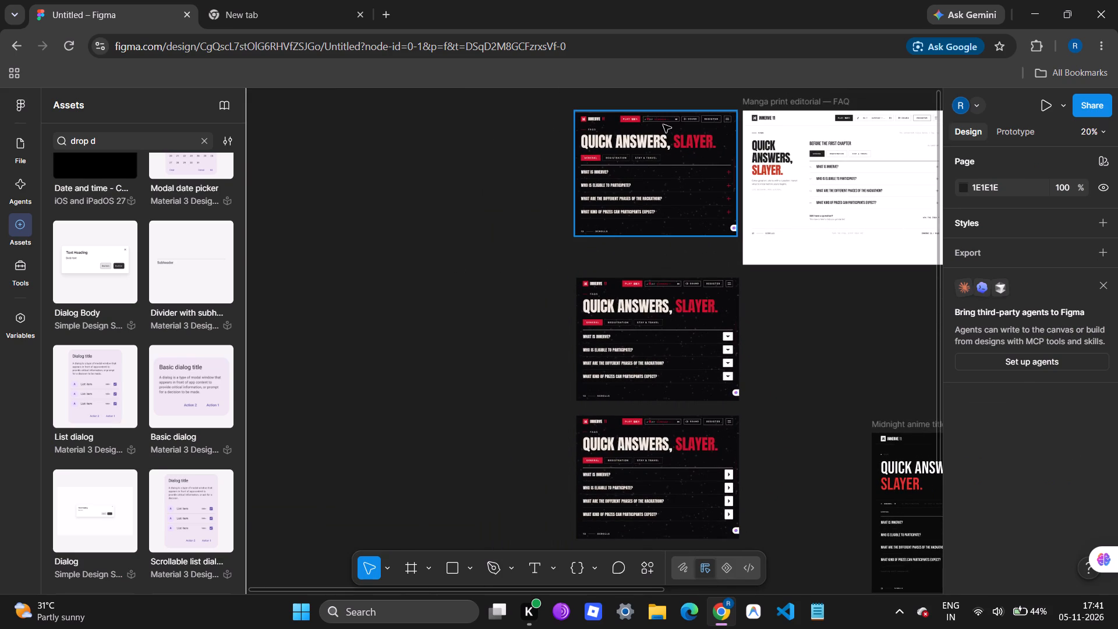
pyautogui.moveTo(652, 120); pyautogui.dragTo(612, 110)
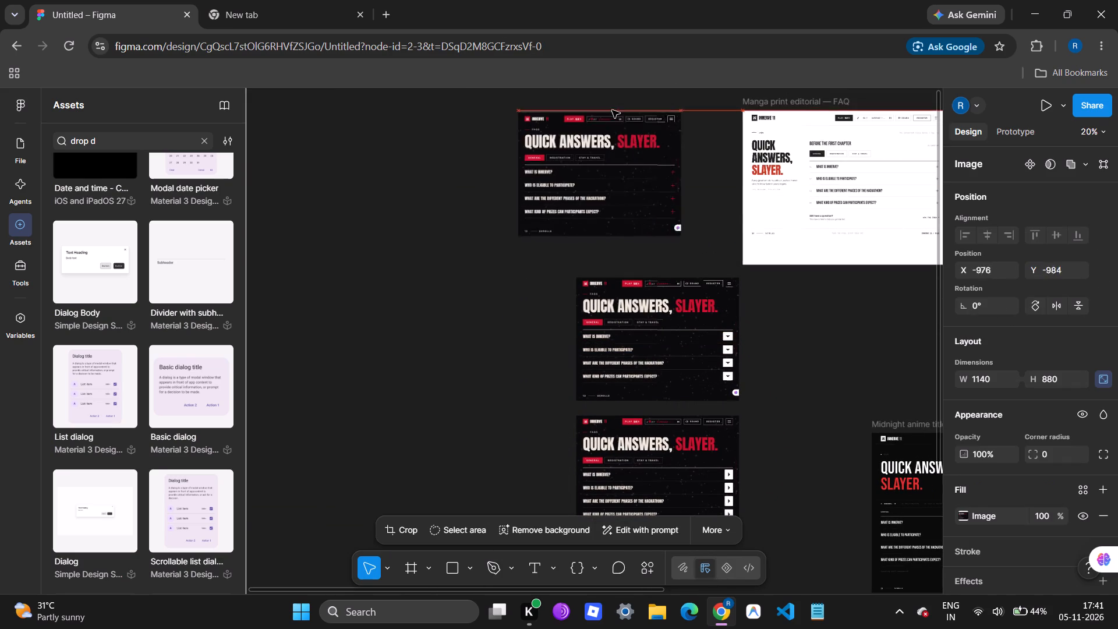
pyautogui.moveTo(612, 110); pyautogui.dragTo(641, 121)
pyautogui.moveTo(641, 121); pyautogui.dragTo(394, 564)
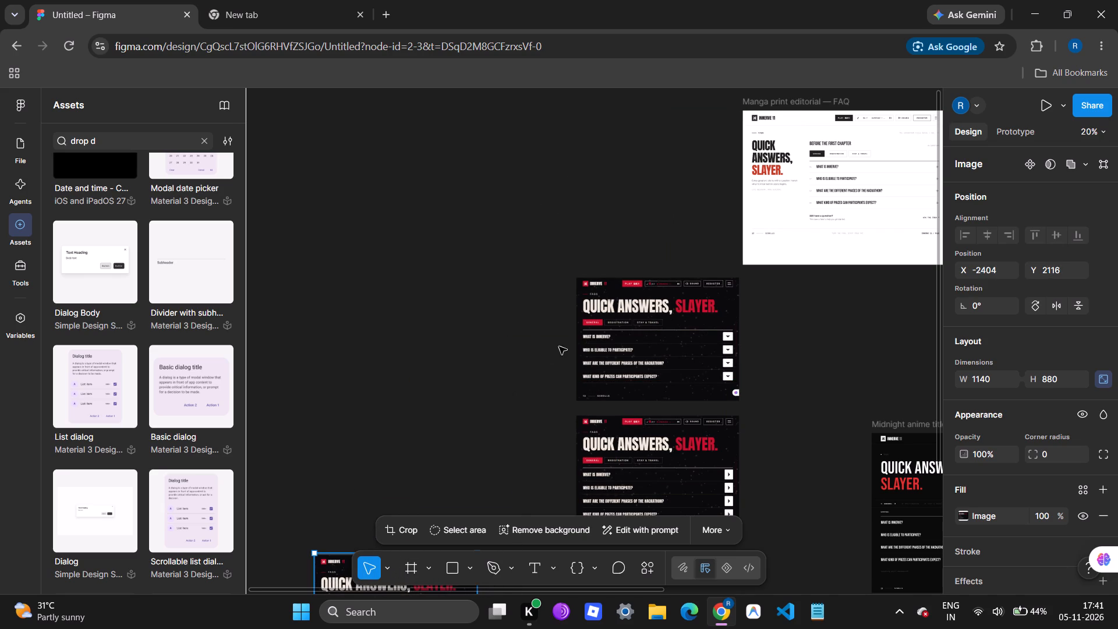
# Add a 100 × 100 frame on the empty canvas beside the drop-down arrow FAQ version, at X -2334, Y 77.
pyautogui.click(596, 297)
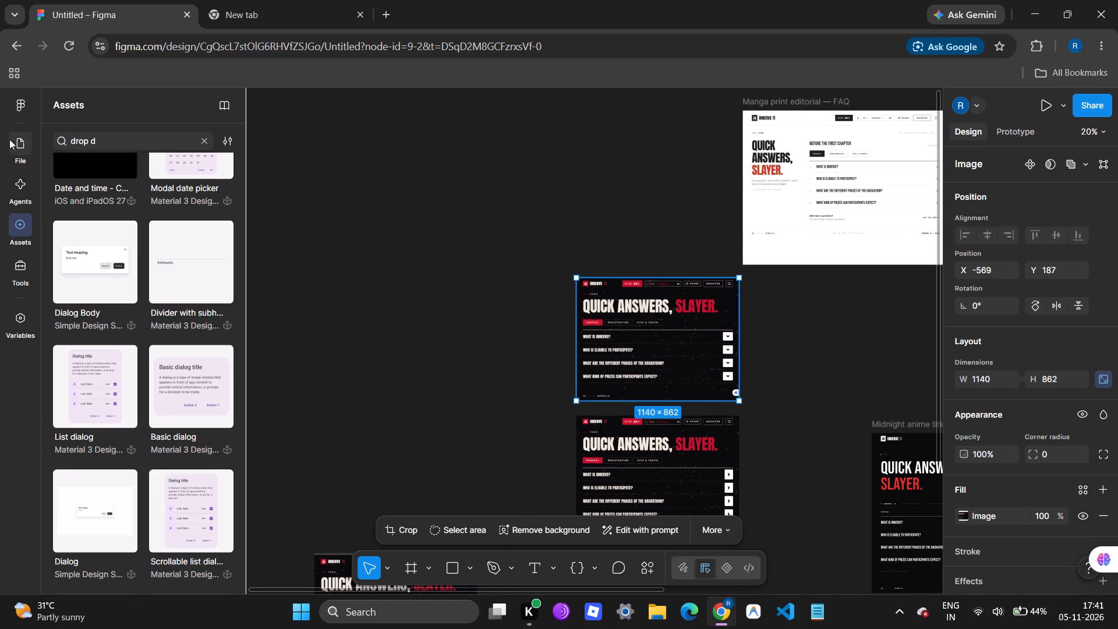
pyautogui.click(9, 139)
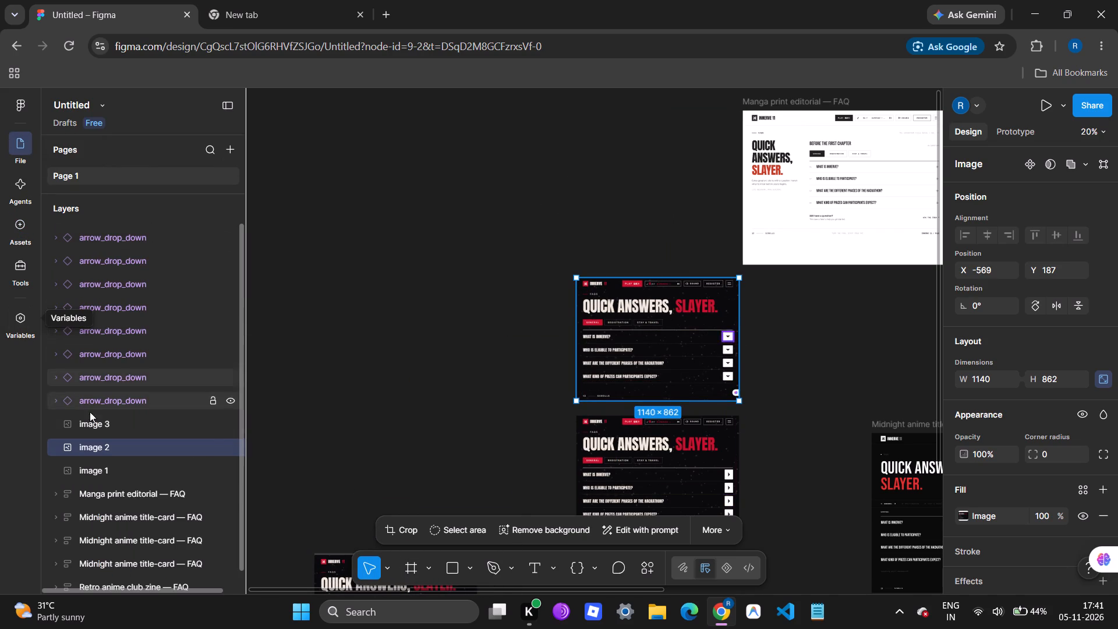
pyautogui.click(56, 448)
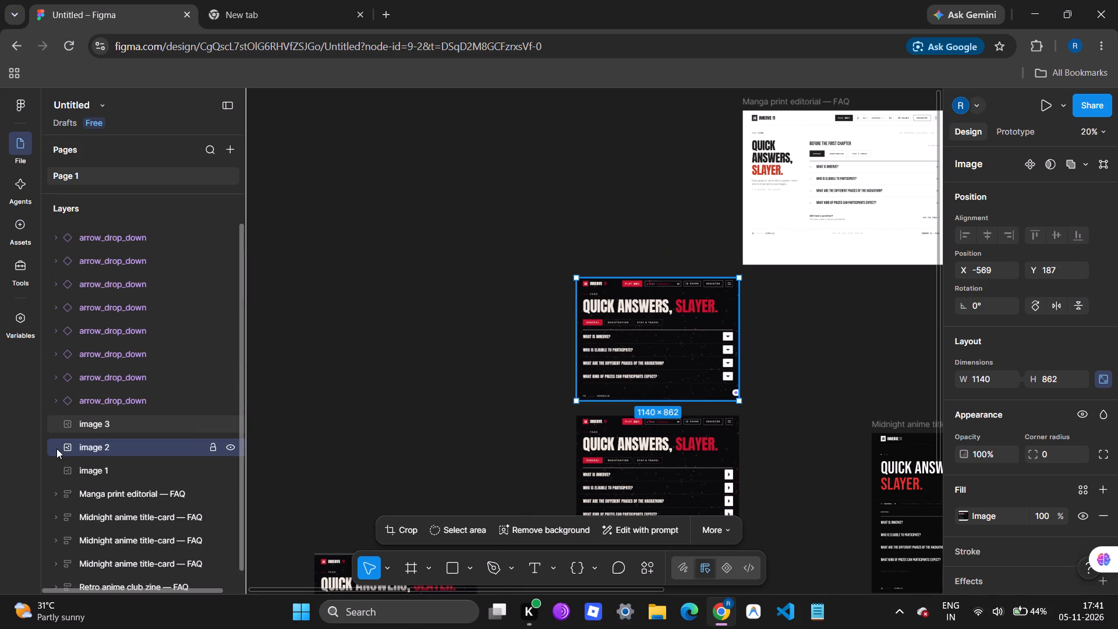
pyautogui.press('f')
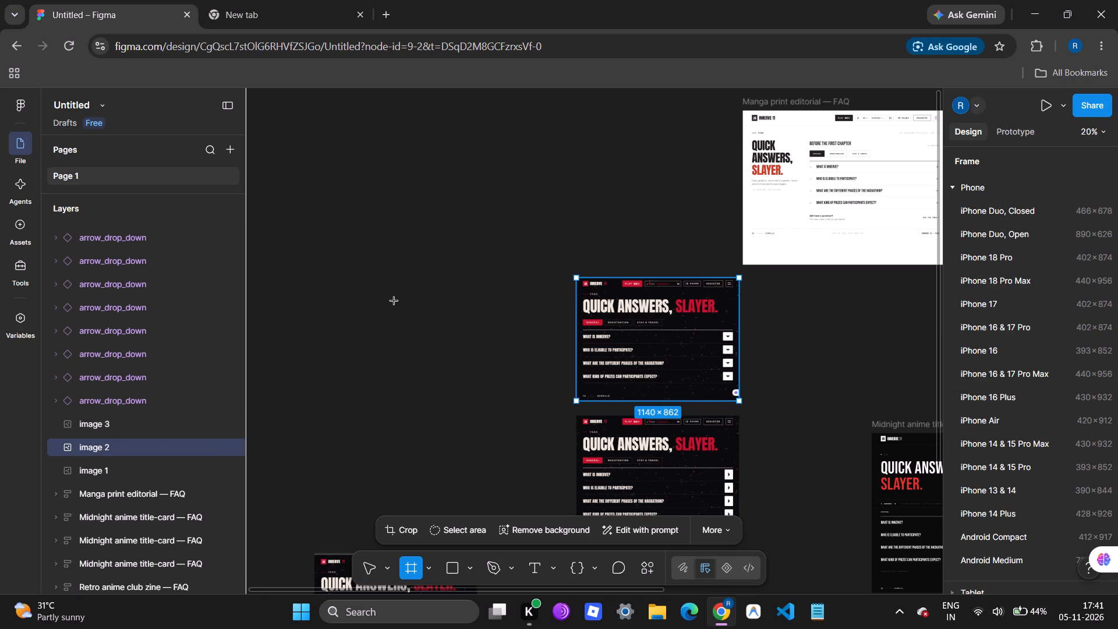
pyautogui.click(331, 269)
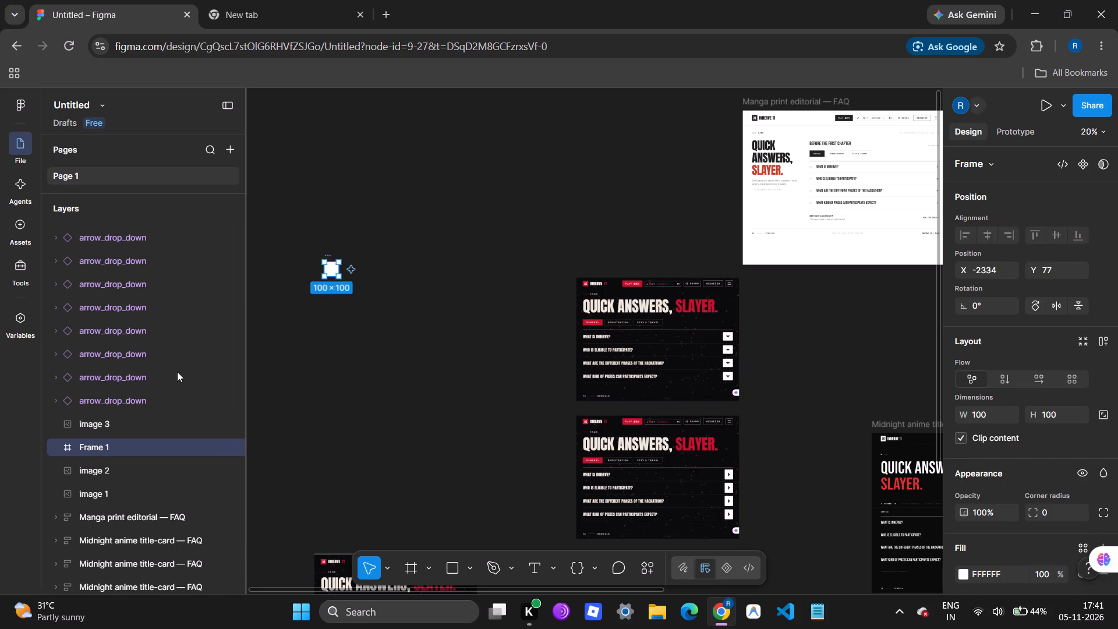
# Resize the new empty frame to 1140 × 862, matching the FAQ screenshot's dimensions.
pyautogui.click(82, 478)
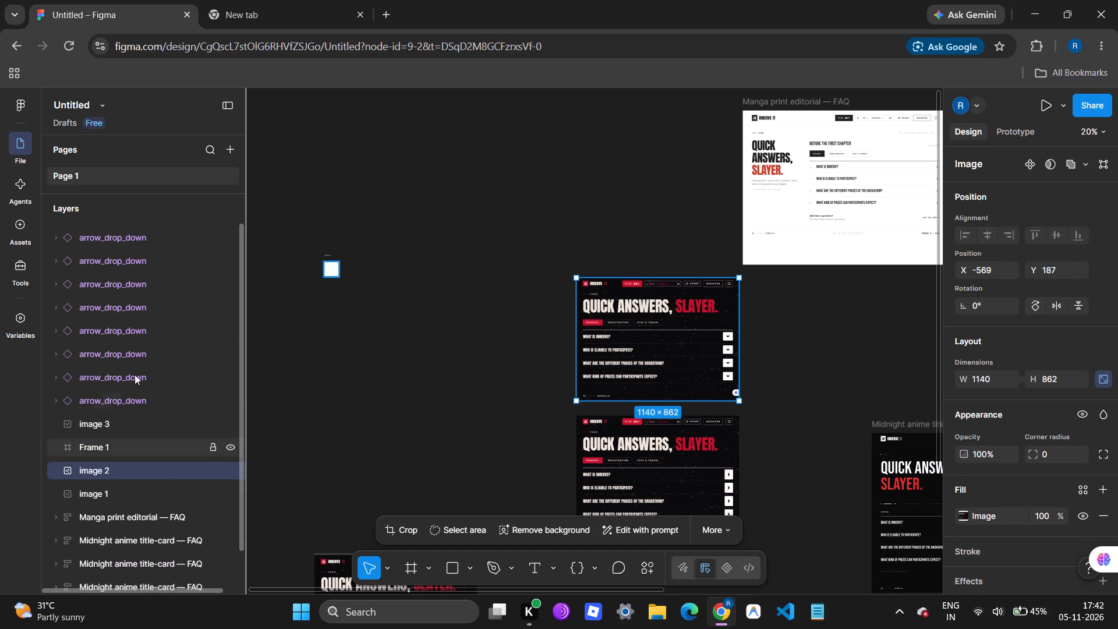
pyautogui.click(331, 275)
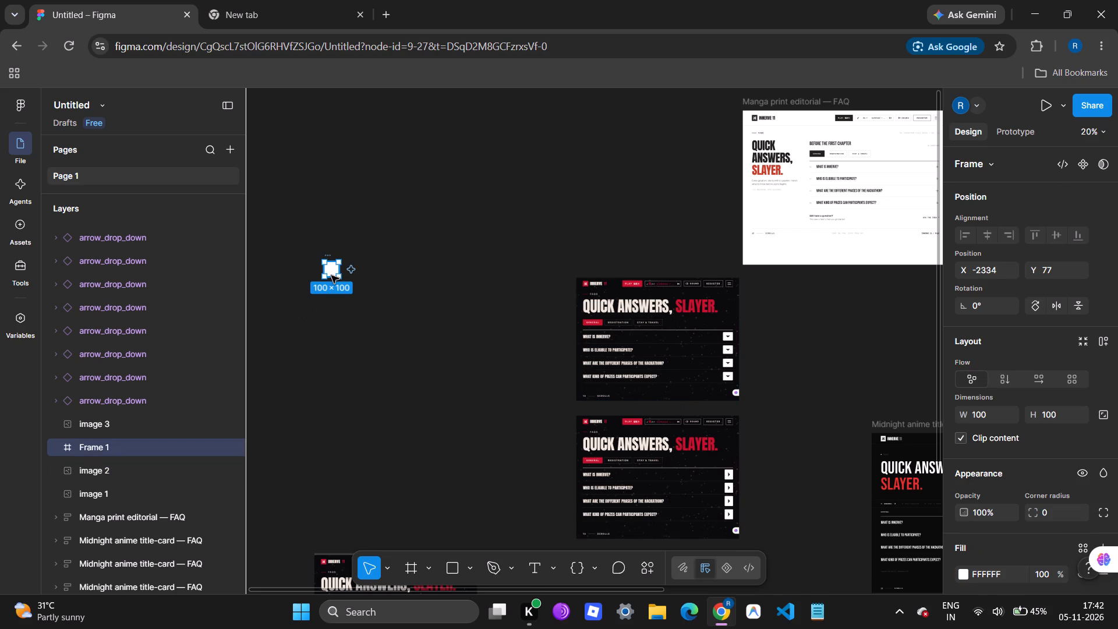
pyautogui.click(987, 410)
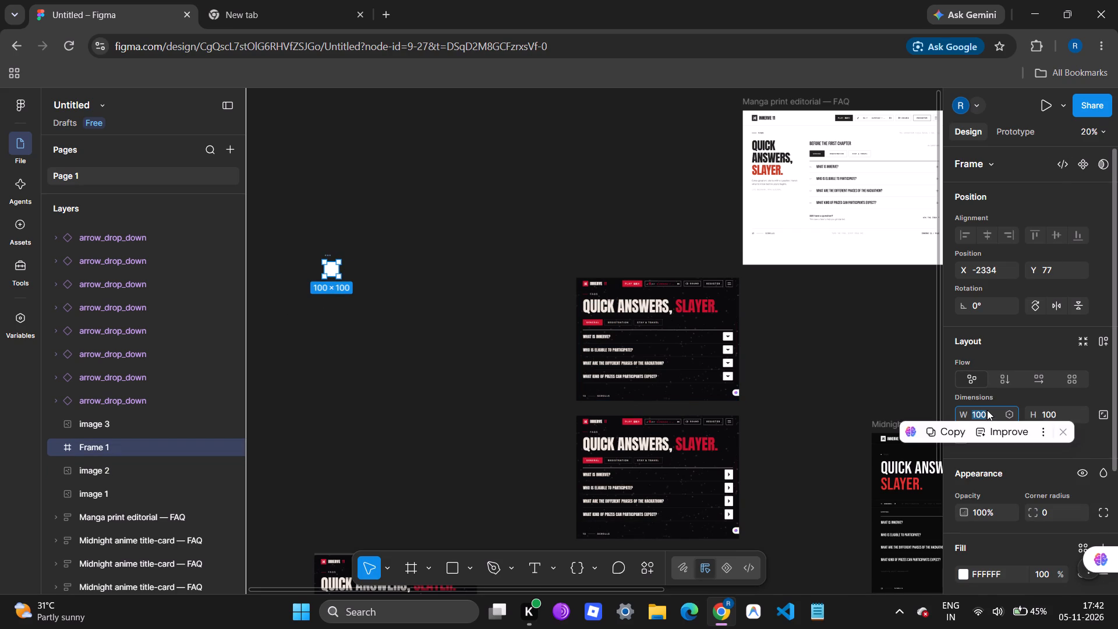
pyautogui.write('1140')
pyautogui.press('Return')
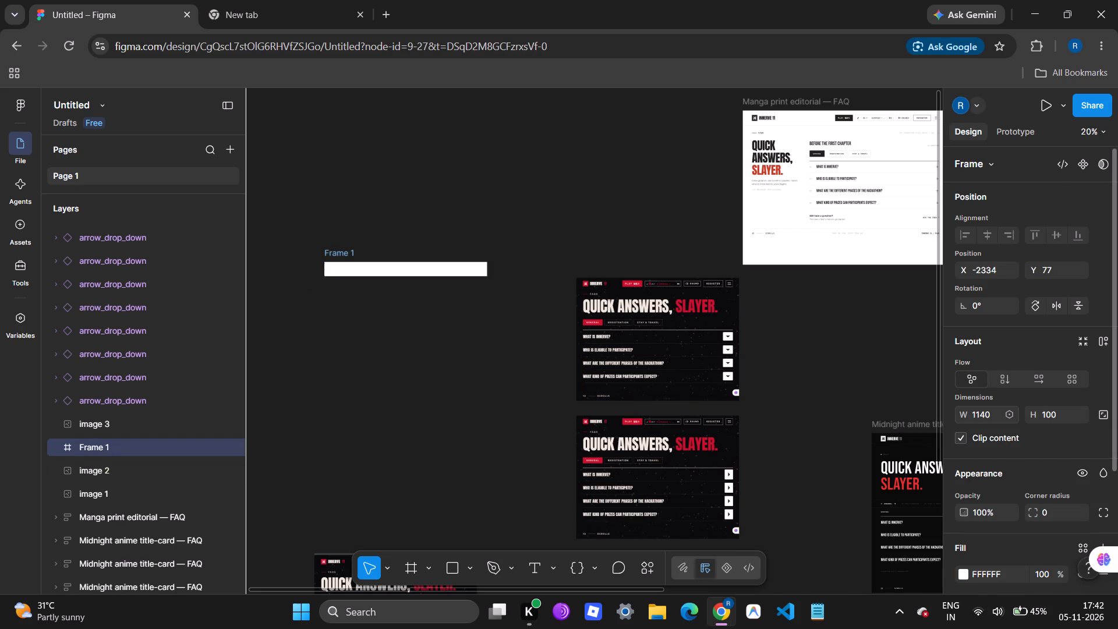
pyautogui.click(1063, 413)
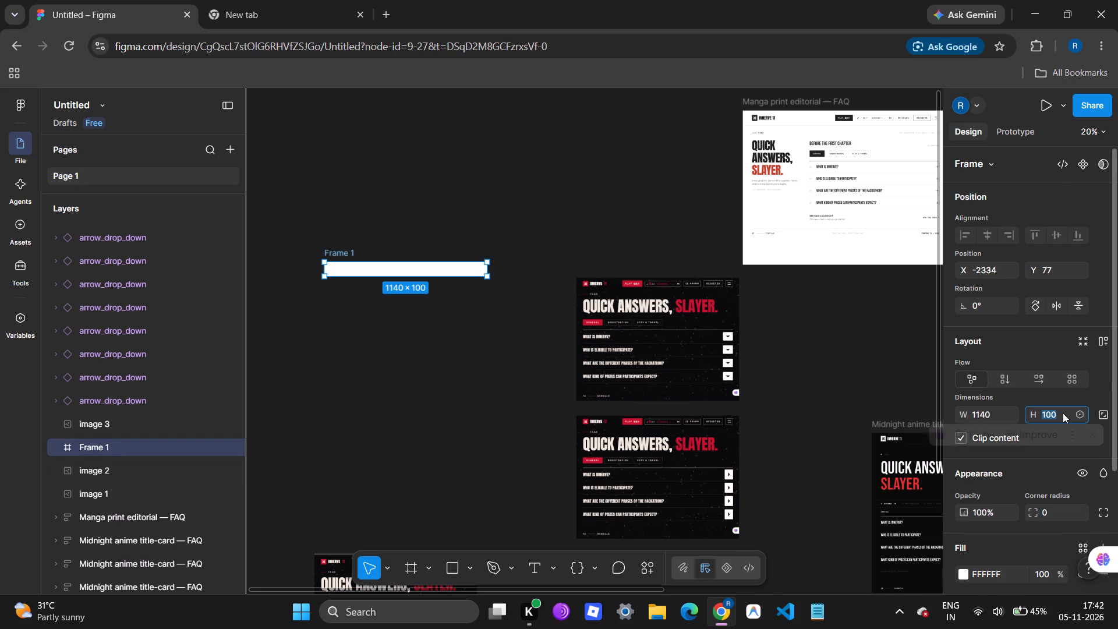
pyautogui.write('862')
pyautogui.press('Return')
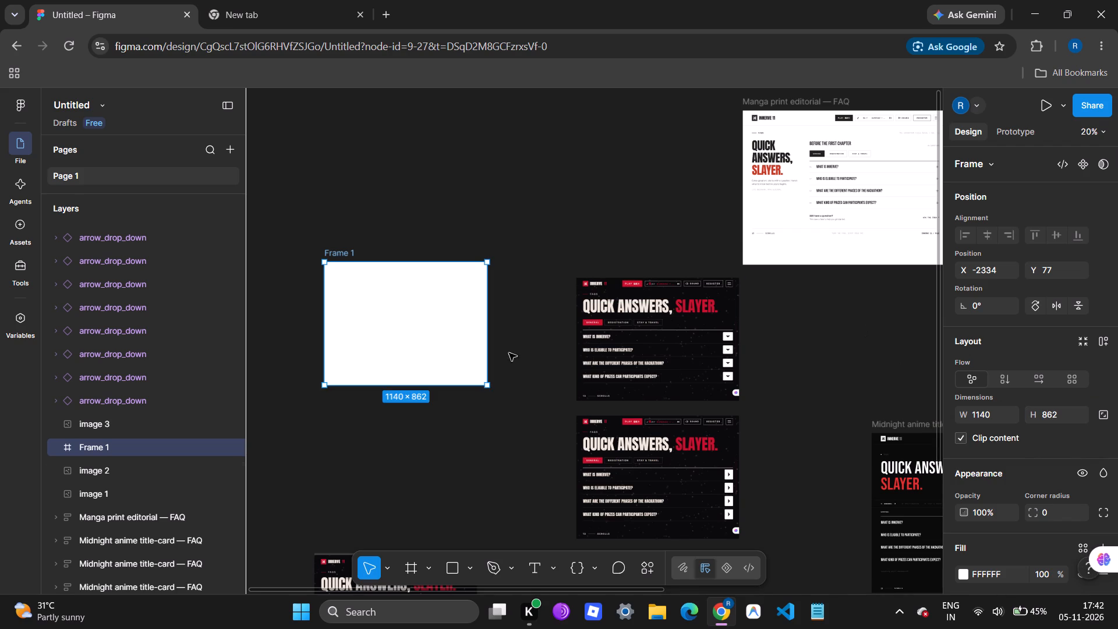
# Move the frame exactly over the drop-down arrow FAQ version, at X -569, Y 187.
pyautogui.moveTo(457, 344); pyautogui.dragTo(697, 359)
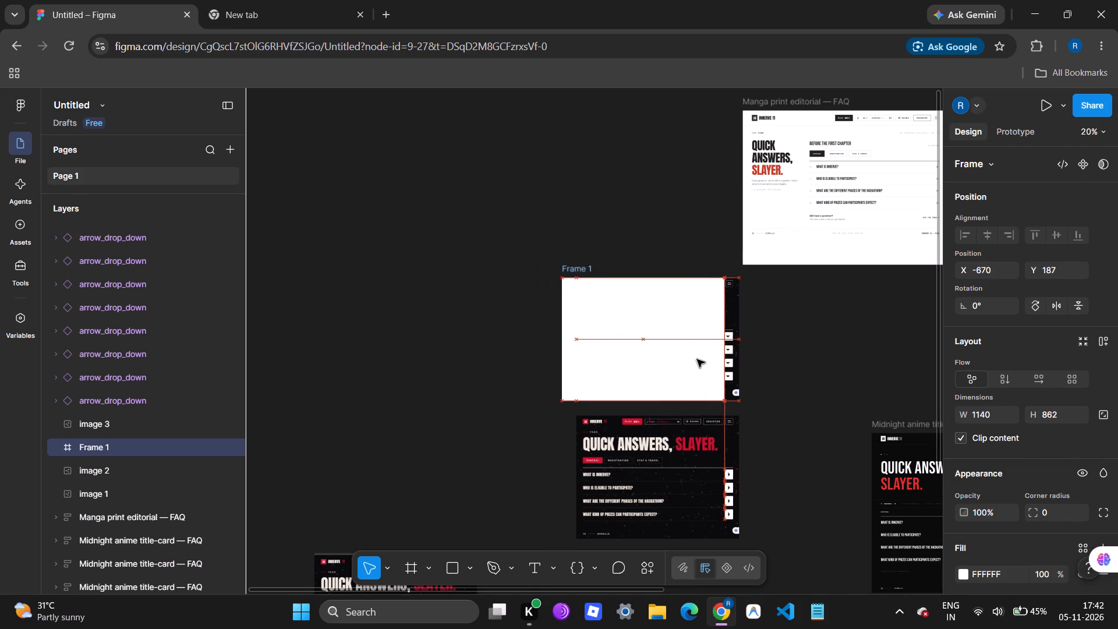
pyautogui.moveTo(697, 359); pyautogui.dragTo(710, 360)
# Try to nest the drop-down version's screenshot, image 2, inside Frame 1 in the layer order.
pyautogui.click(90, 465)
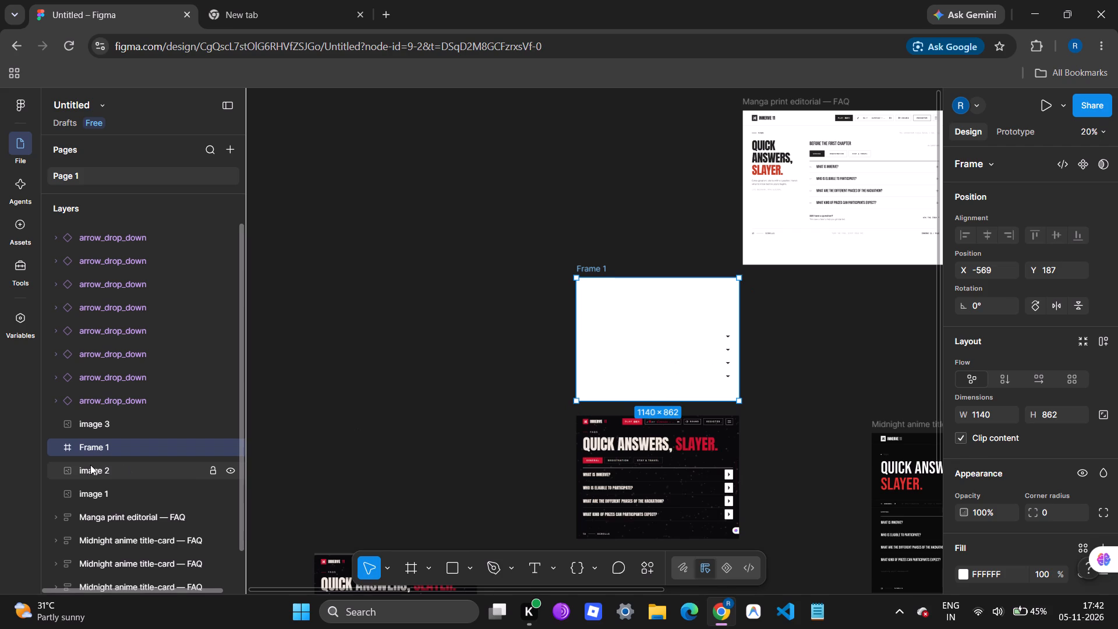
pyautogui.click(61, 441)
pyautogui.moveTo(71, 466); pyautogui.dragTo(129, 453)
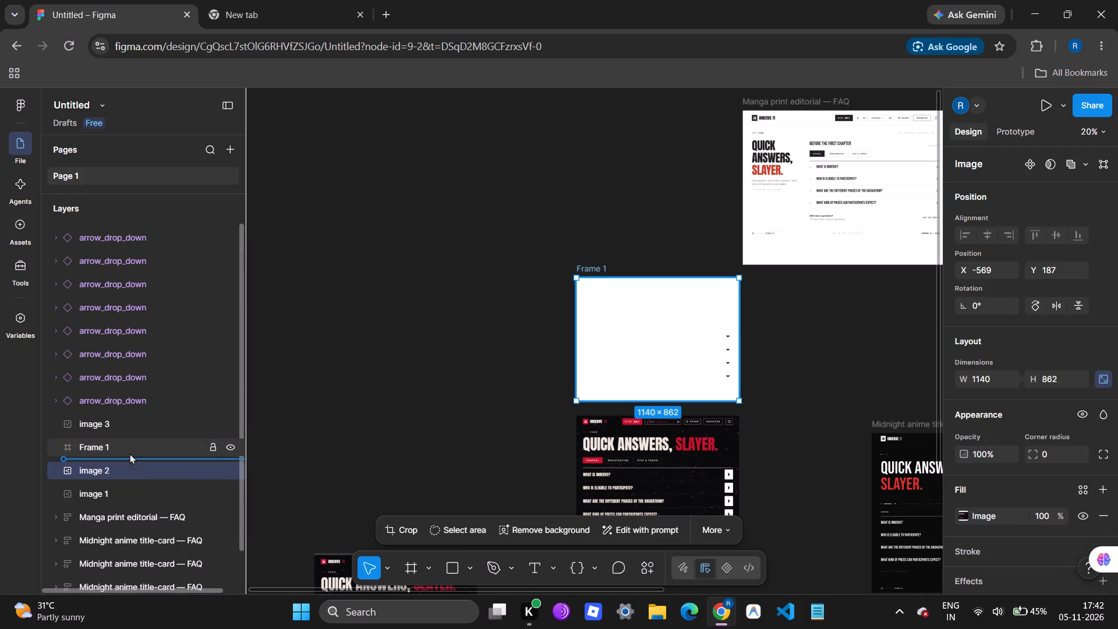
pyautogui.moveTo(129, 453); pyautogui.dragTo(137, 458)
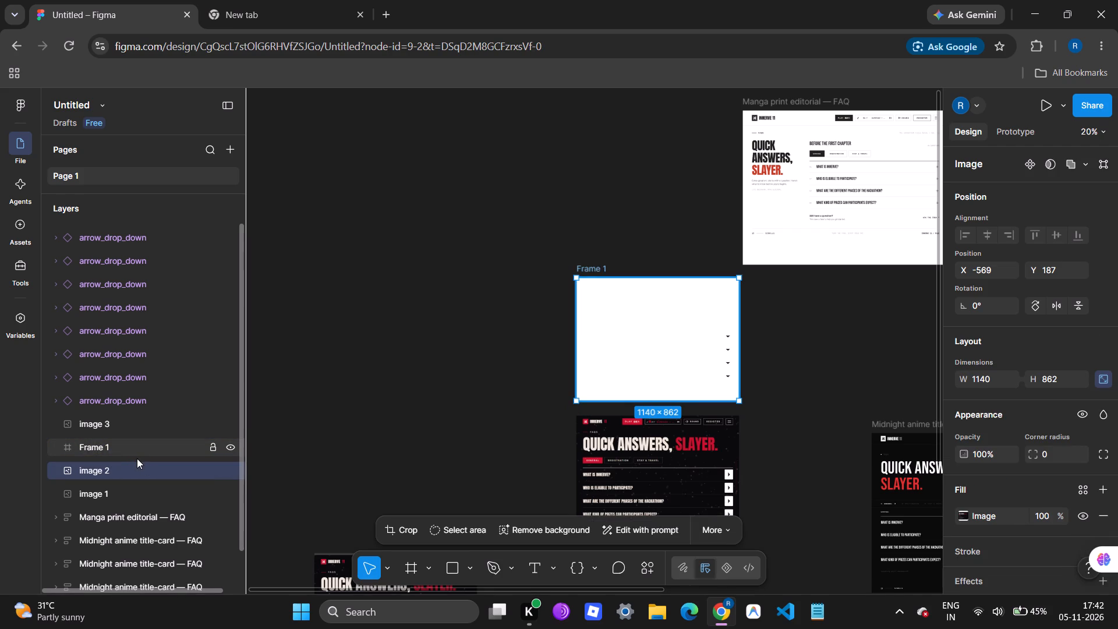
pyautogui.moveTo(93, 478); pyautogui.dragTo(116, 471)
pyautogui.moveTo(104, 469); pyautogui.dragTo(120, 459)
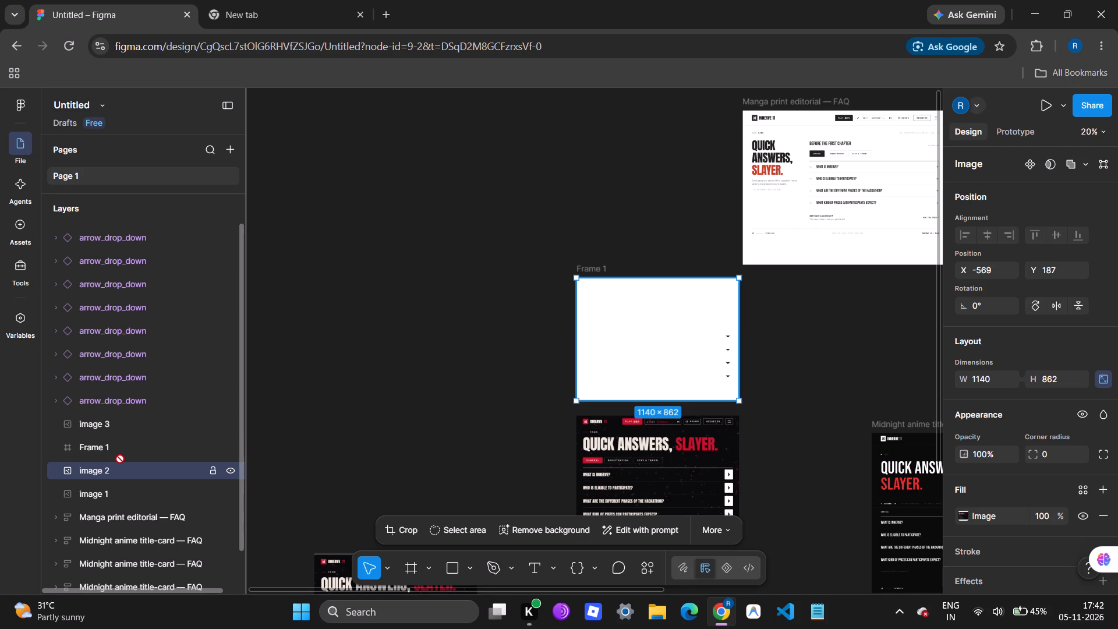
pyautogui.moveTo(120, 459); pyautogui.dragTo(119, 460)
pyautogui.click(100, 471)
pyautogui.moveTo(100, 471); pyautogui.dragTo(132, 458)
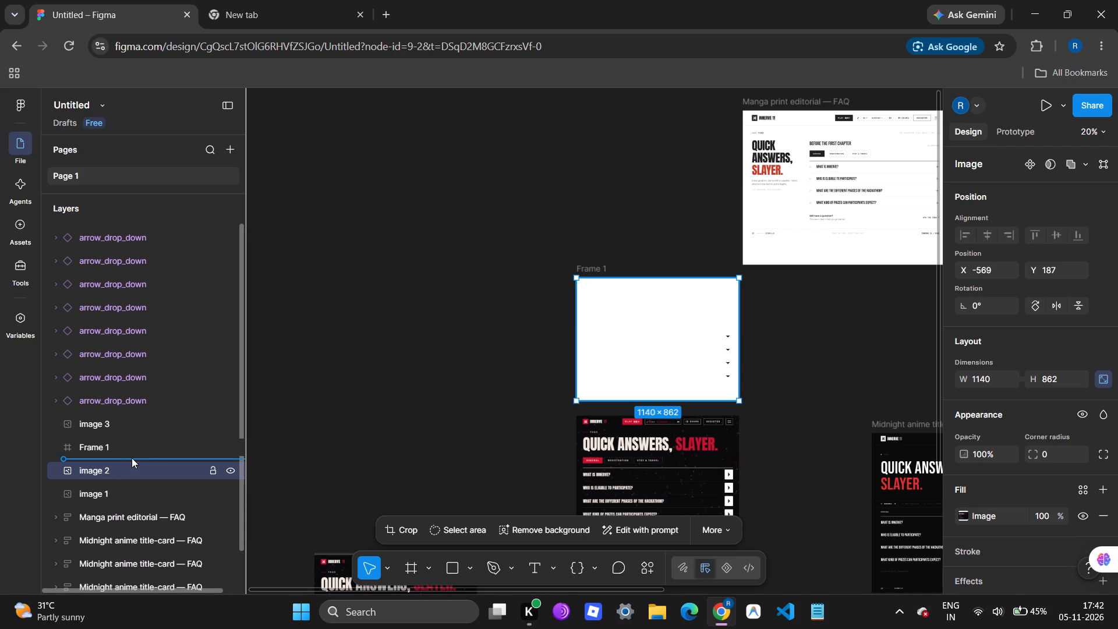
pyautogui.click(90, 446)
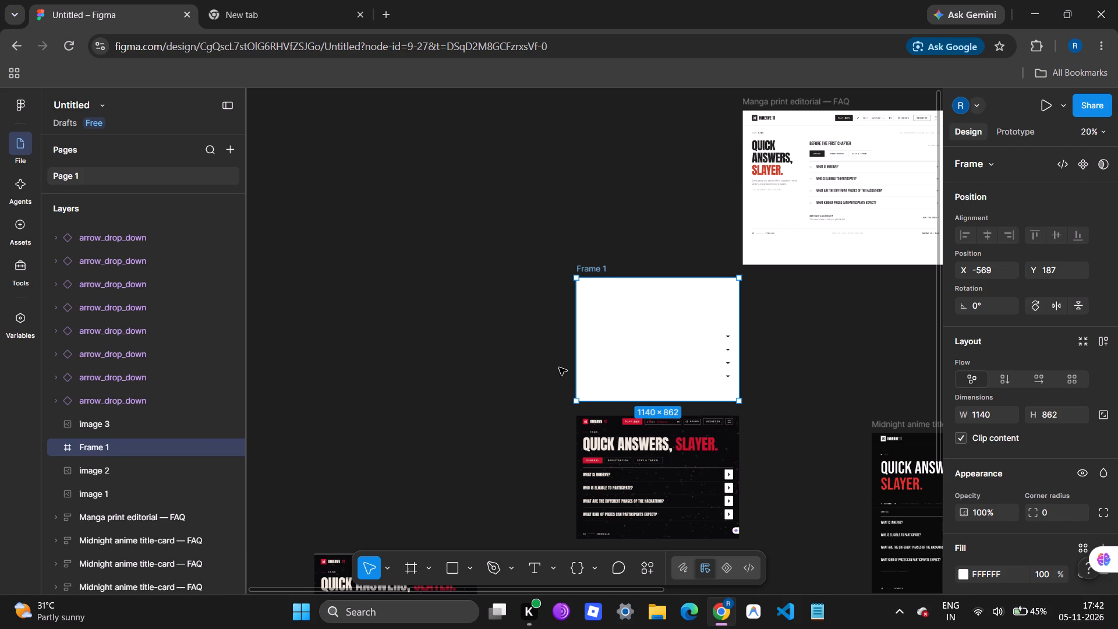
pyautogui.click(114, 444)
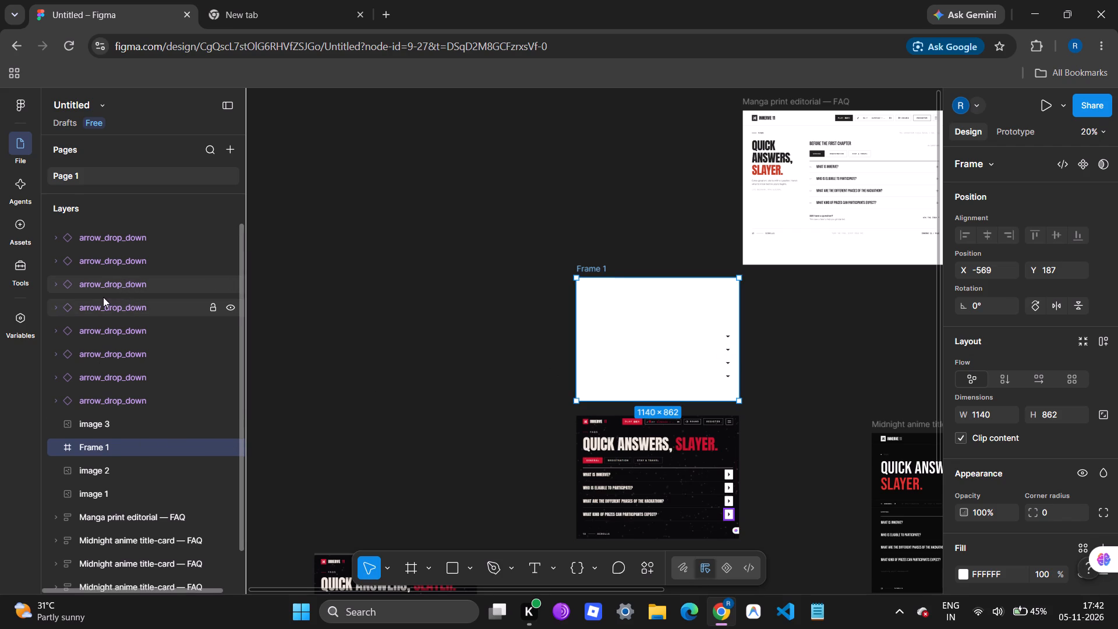
# Reorder the drop-down version's four arrow_drop_down layers so they sit between Frame 1 and image 2.
pyautogui.moveTo(100, 274); pyautogui.dragTo(128, 451)
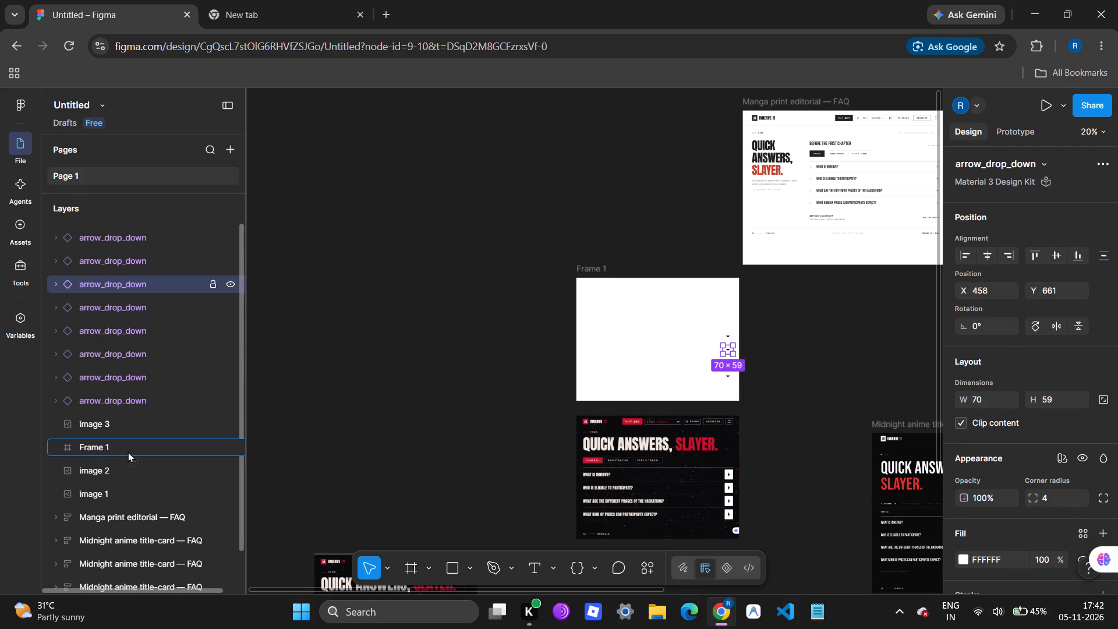
pyautogui.moveTo(128, 451); pyautogui.dragTo(139, 468)
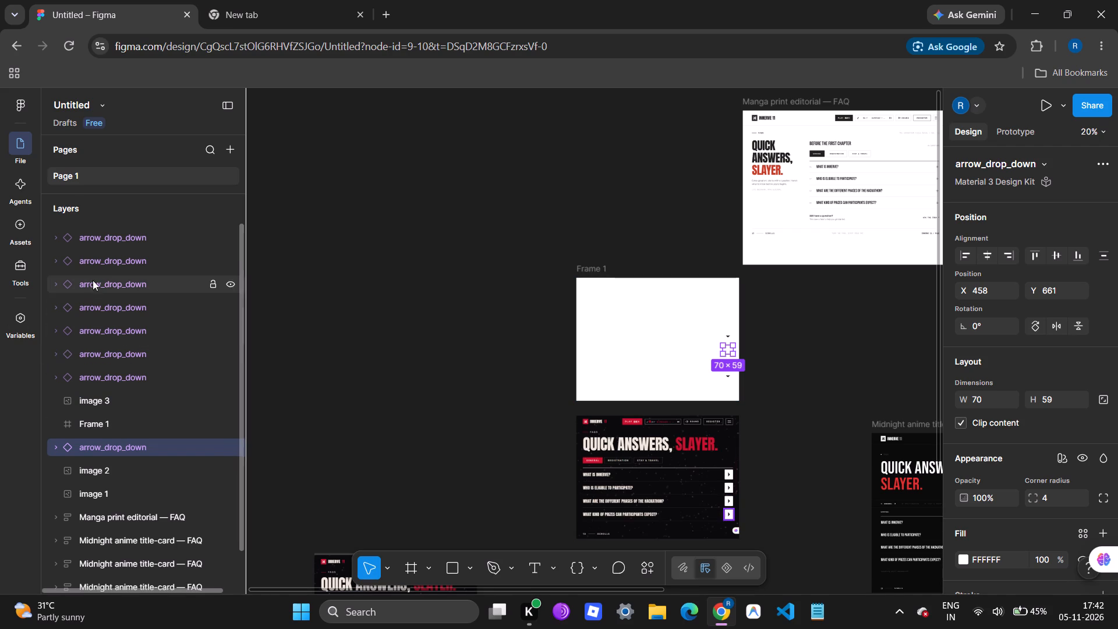
pyautogui.click(108, 240)
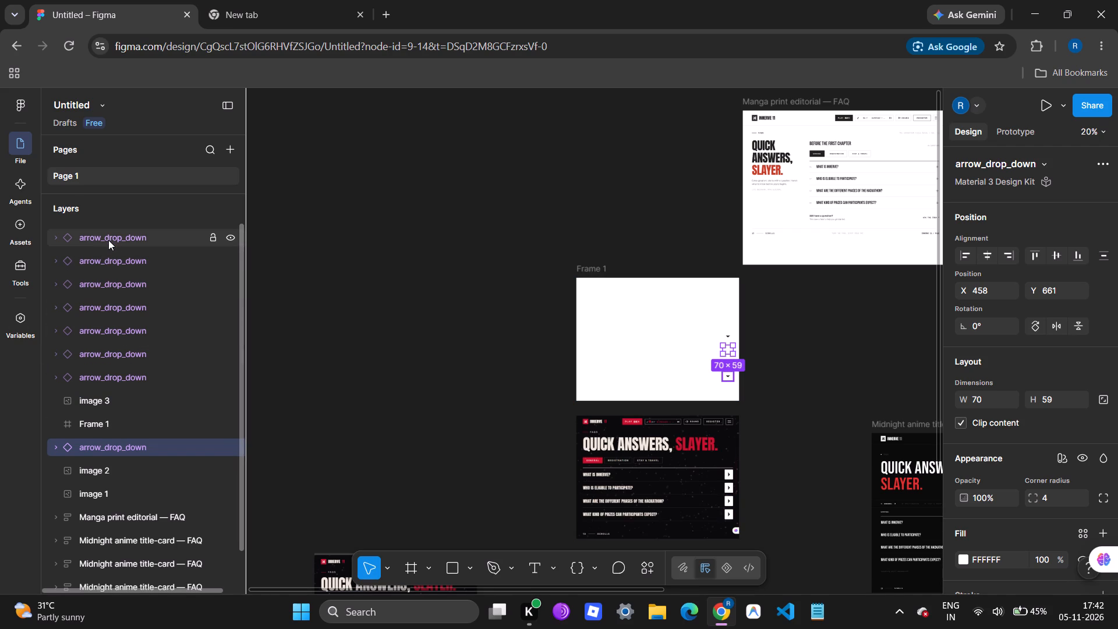
pyautogui.moveTo(108, 240); pyautogui.dragTo(144, 438)
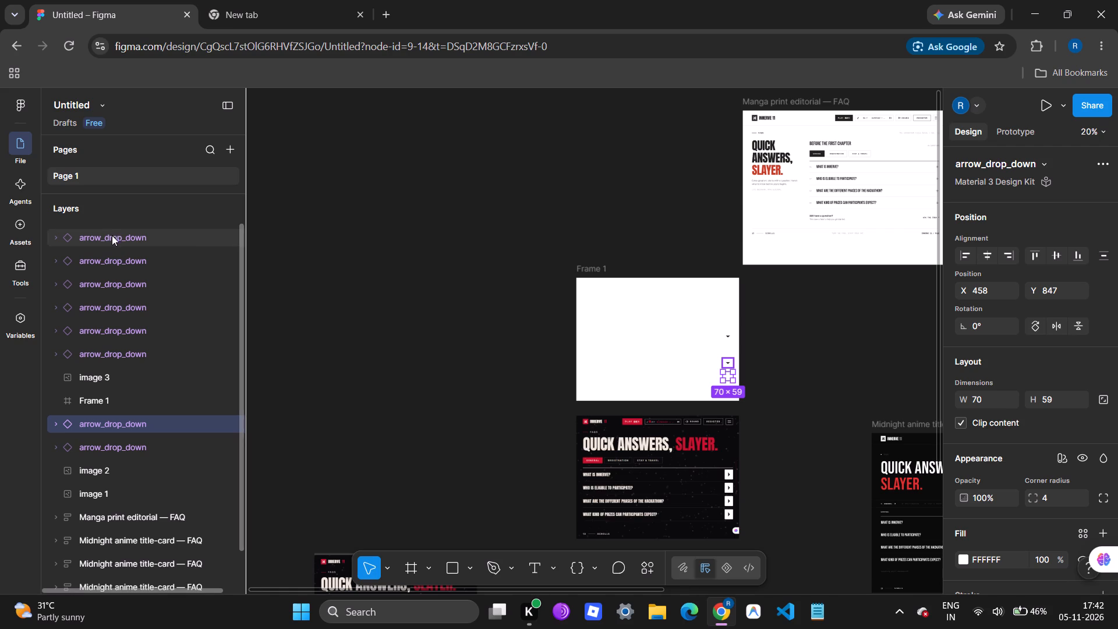
pyautogui.moveTo(112, 235); pyautogui.dragTo(135, 419)
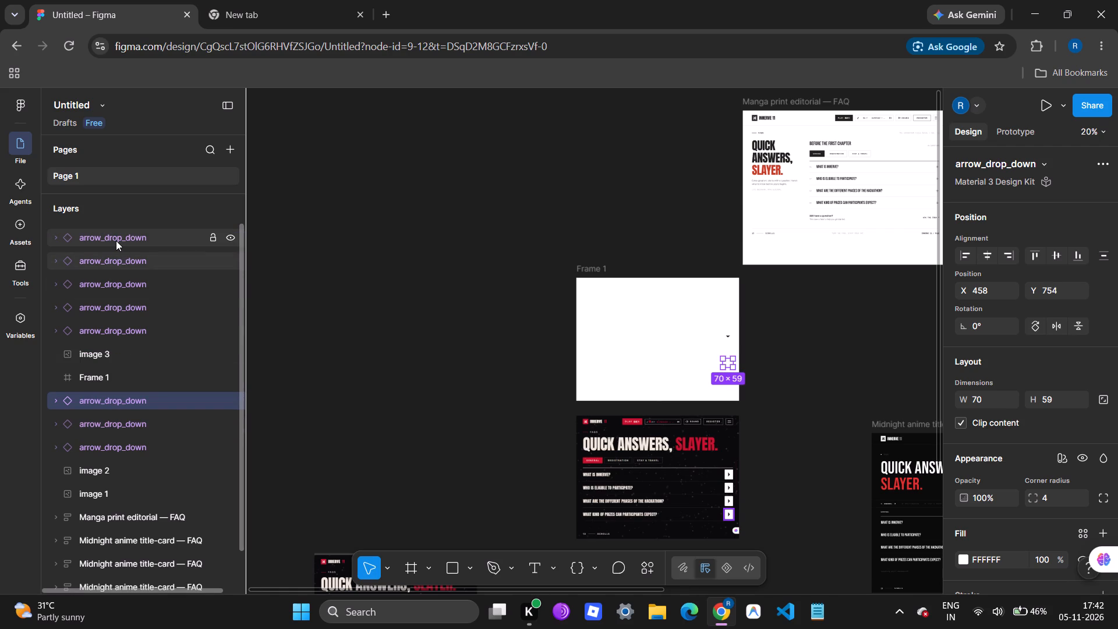
pyautogui.click(116, 241)
pyautogui.click(118, 262)
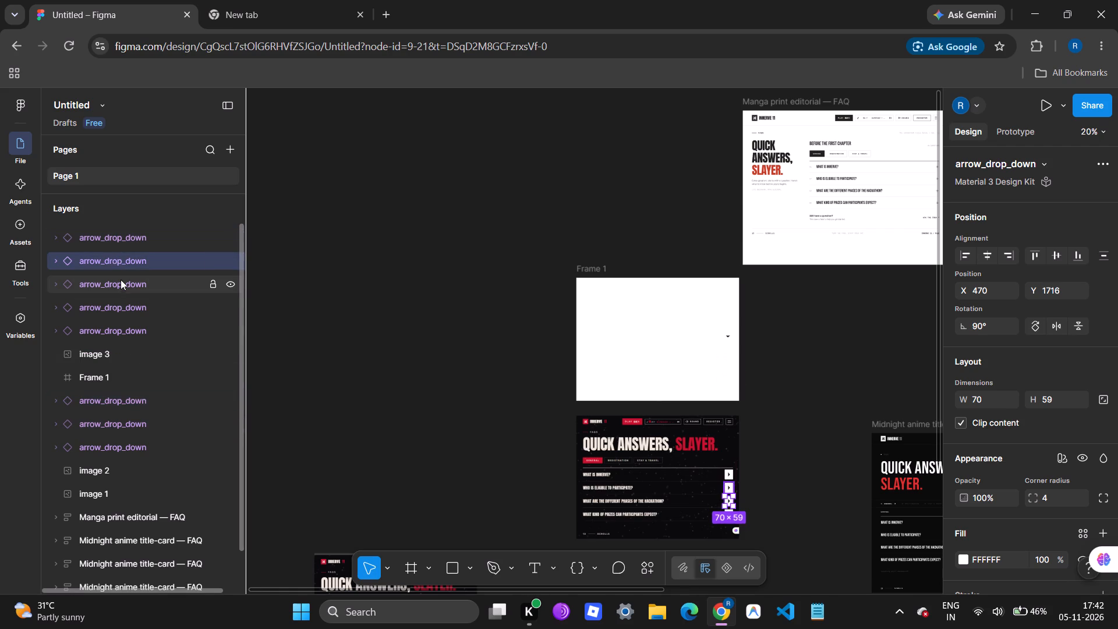
pyautogui.click(121, 282)
pyautogui.click(121, 300)
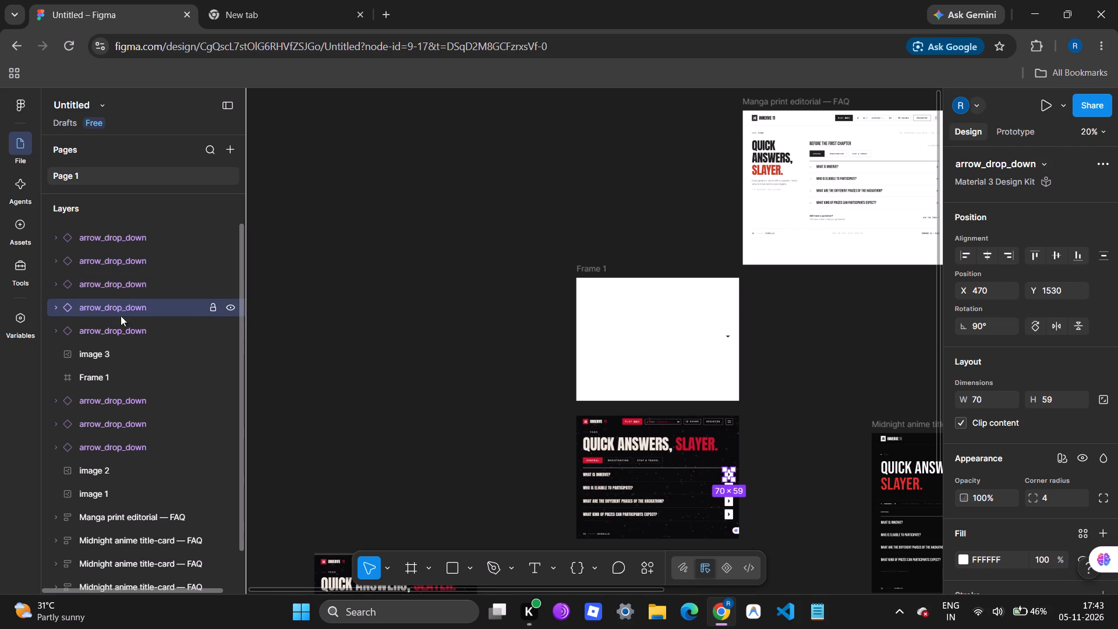
pyautogui.click(118, 331)
pyautogui.moveTo(118, 331); pyautogui.dragTo(137, 395)
# Move image 2 directly below Frame 1 in the layer order, above the drop-down version's four arrow layers.
pyautogui.click(118, 356)
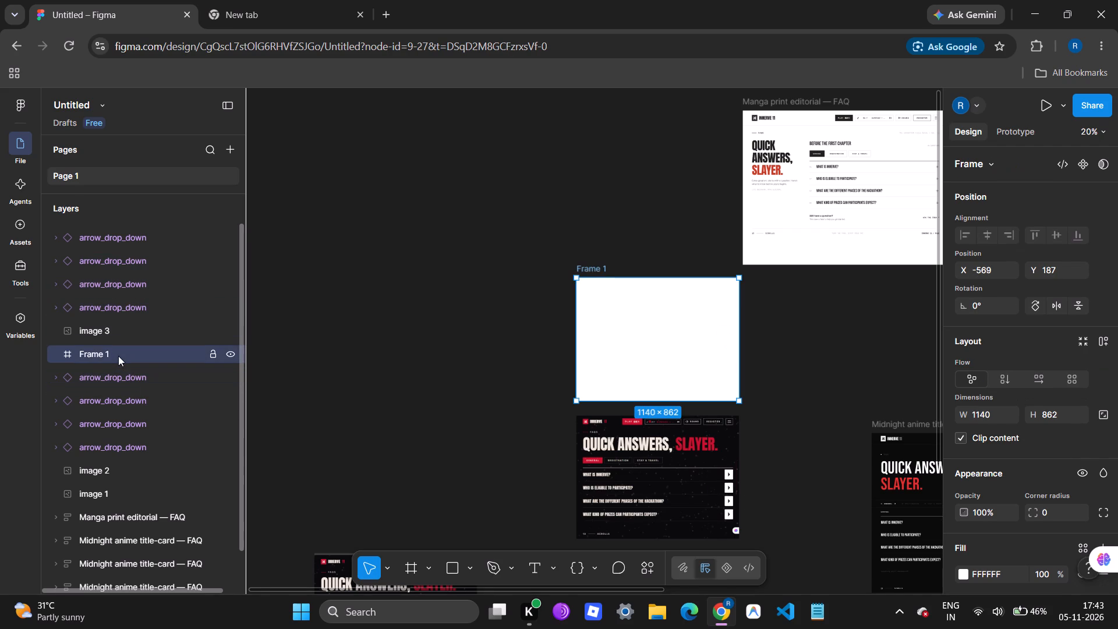
pyautogui.click(98, 470)
pyautogui.moveTo(98, 470); pyautogui.dragTo(116, 396)
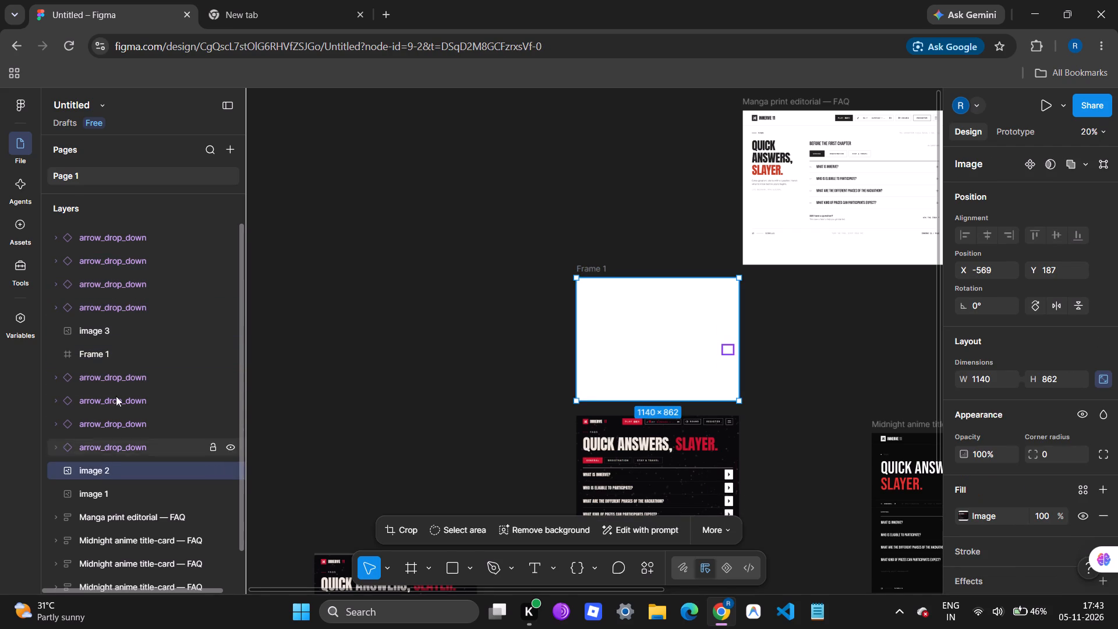
pyautogui.moveTo(116, 396); pyautogui.dragTo(150, 370)
pyautogui.click(98, 471)
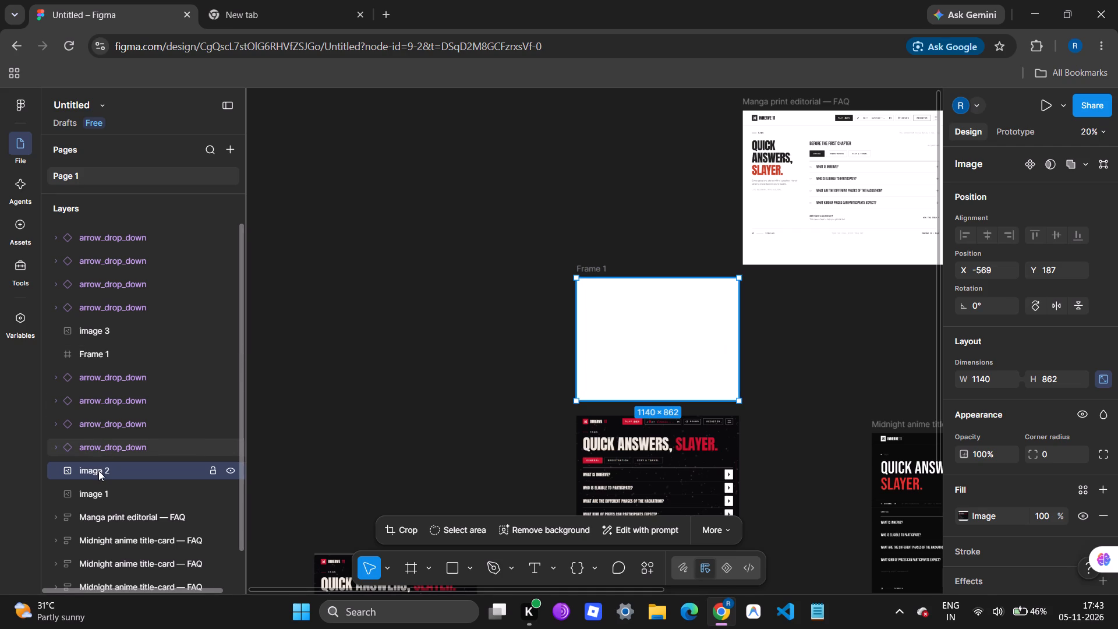
pyautogui.moveTo(98, 471); pyautogui.dragTo(43, 398)
pyautogui.moveTo(43, 398); pyautogui.dragTo(51, 366)
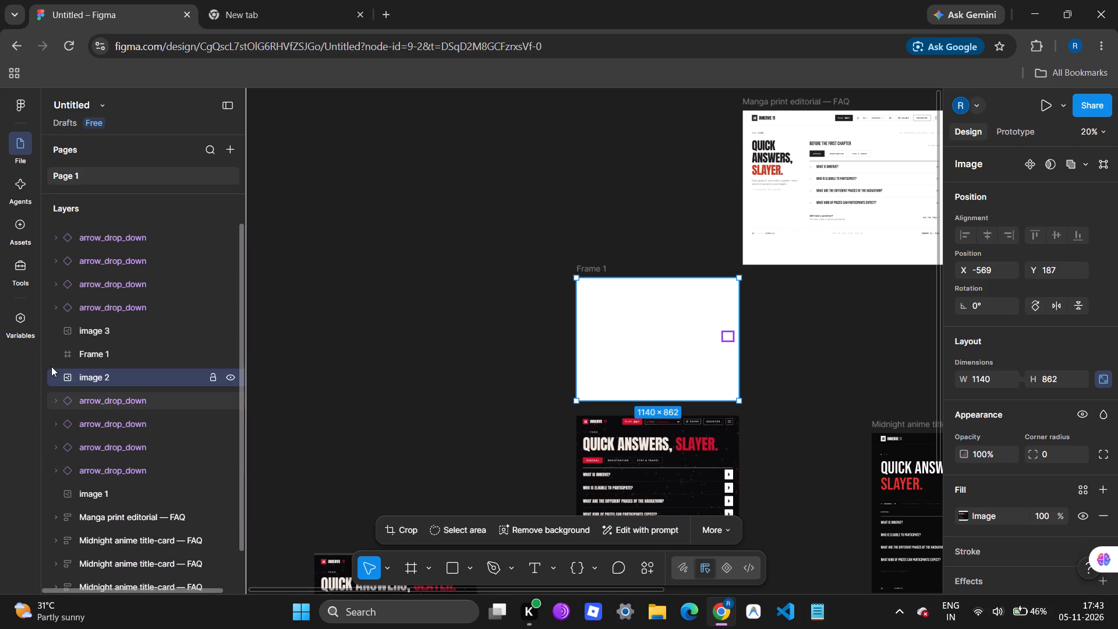
pyautogui.click(601, 324)
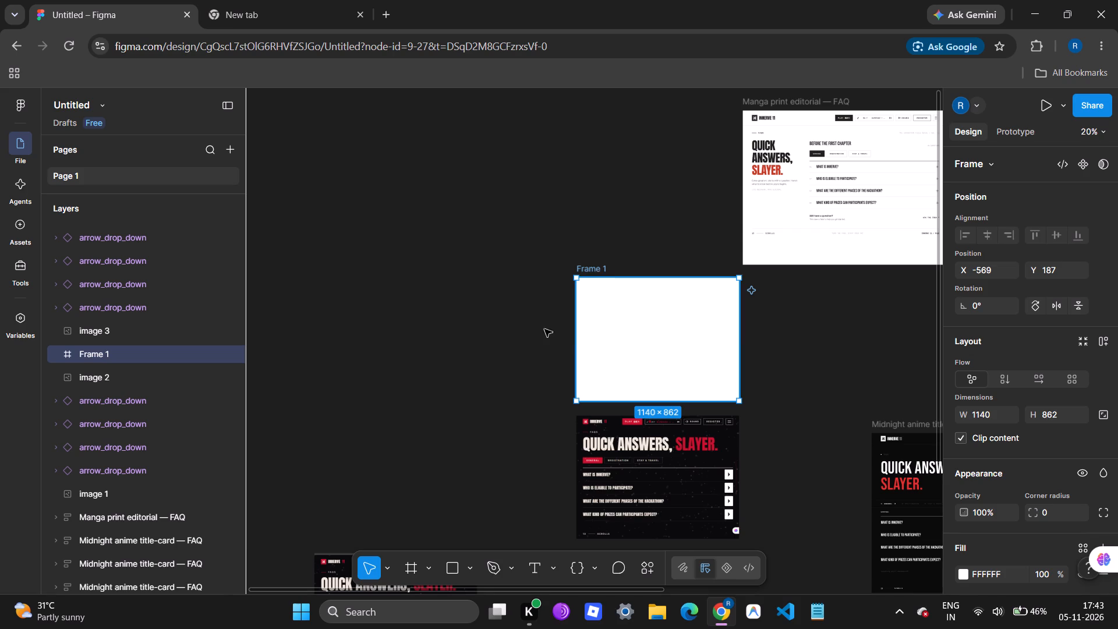
pyautogui.click(87, 376)
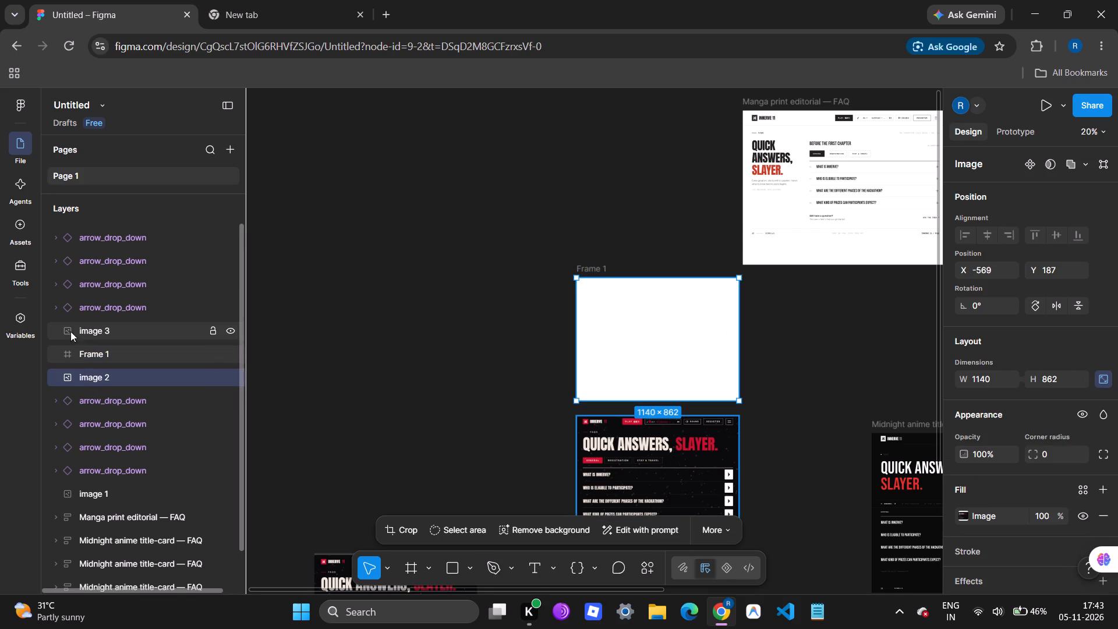
# Add a 100 × 100 rectangle on the empty canvas away from the FAQ versions, at X -3042, Y 568.
pyautogui.click(469, 374)
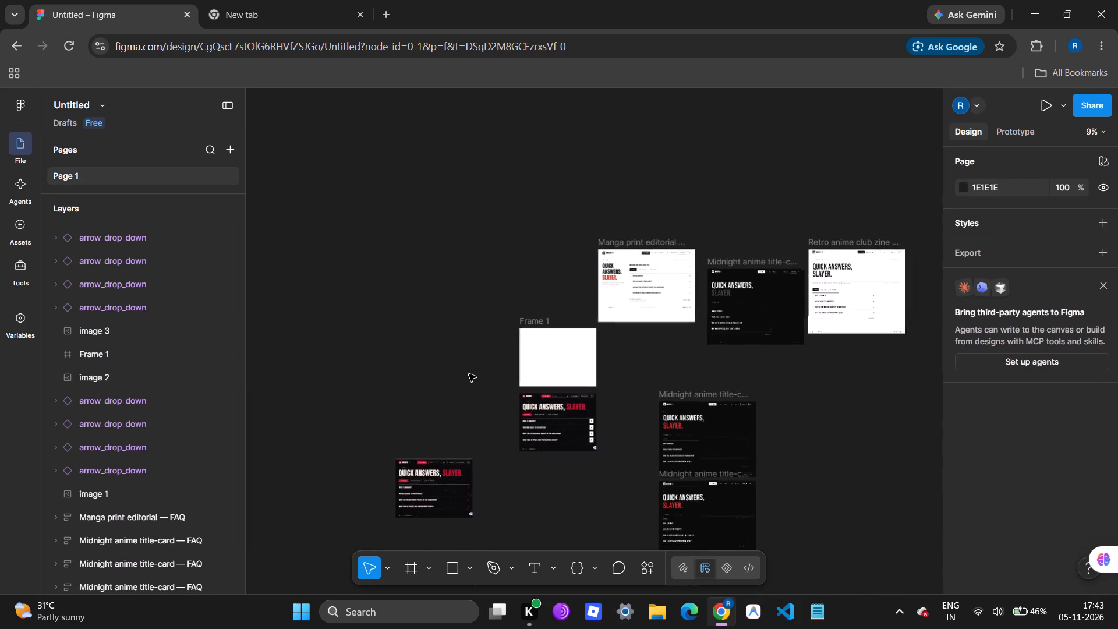
pyautogui.hscroll(1, 469, 374)
pyautogui.press('r')
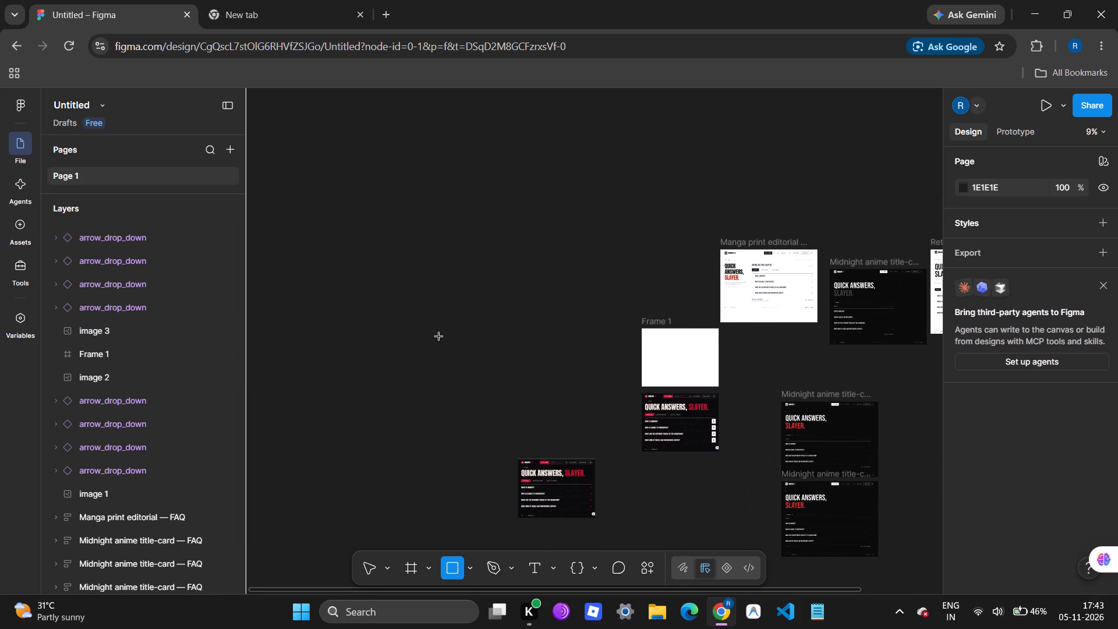
pyautogui.click(438, 334)
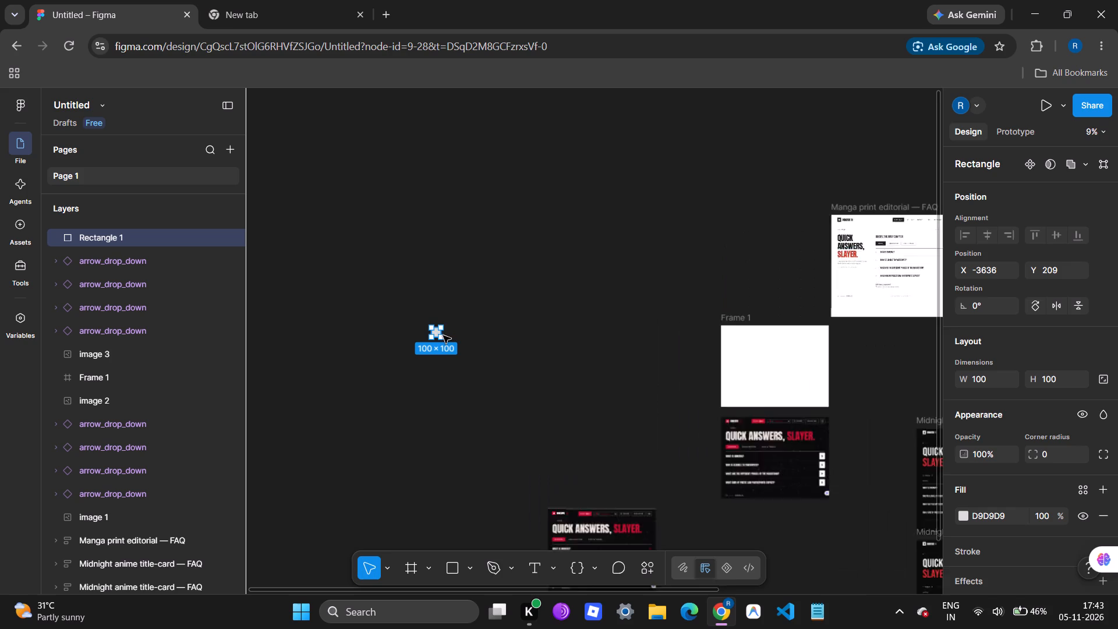
pyautogui.moveTo(440, 336); pyautogui.dragTo(516, 385)
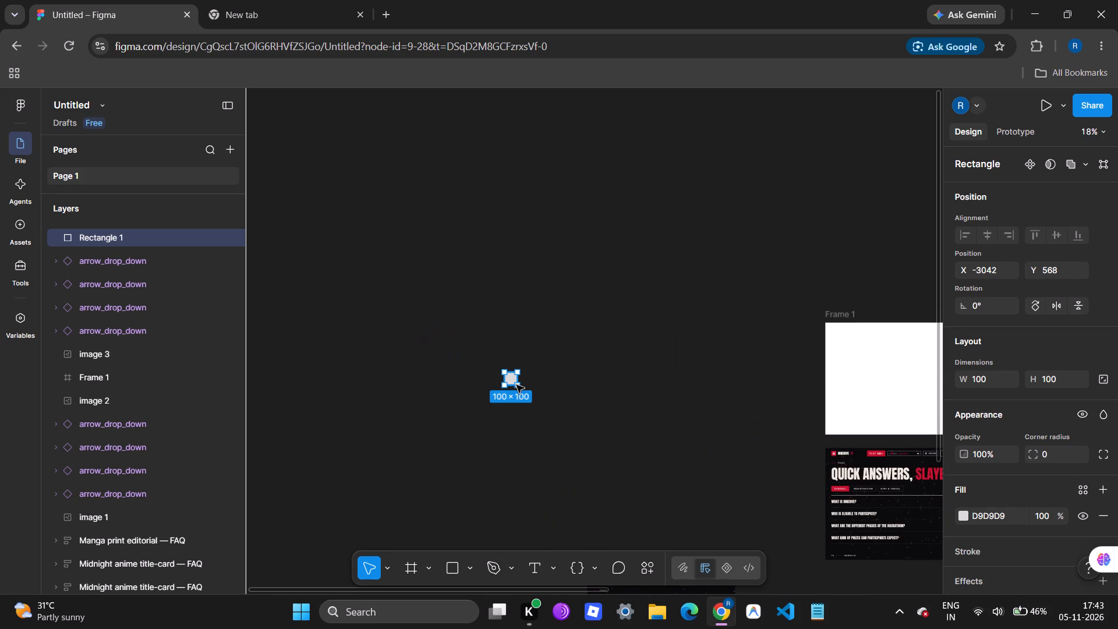
# Move image 3 directly below Rectangle 1 in the layer order, above the right-pointing arrow layers.
pyautogui.moveTo(141, 347); pyautogui.dragTo(167, 246)
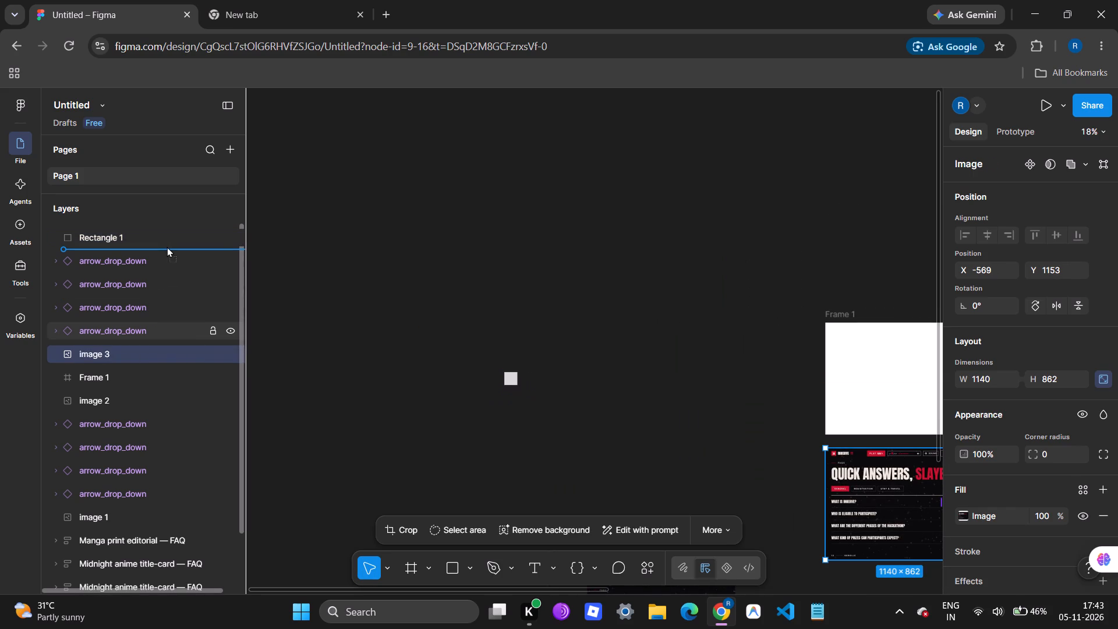
pyautogui.moveTo(167, 246); pyautogui.dragTo(186, 243)
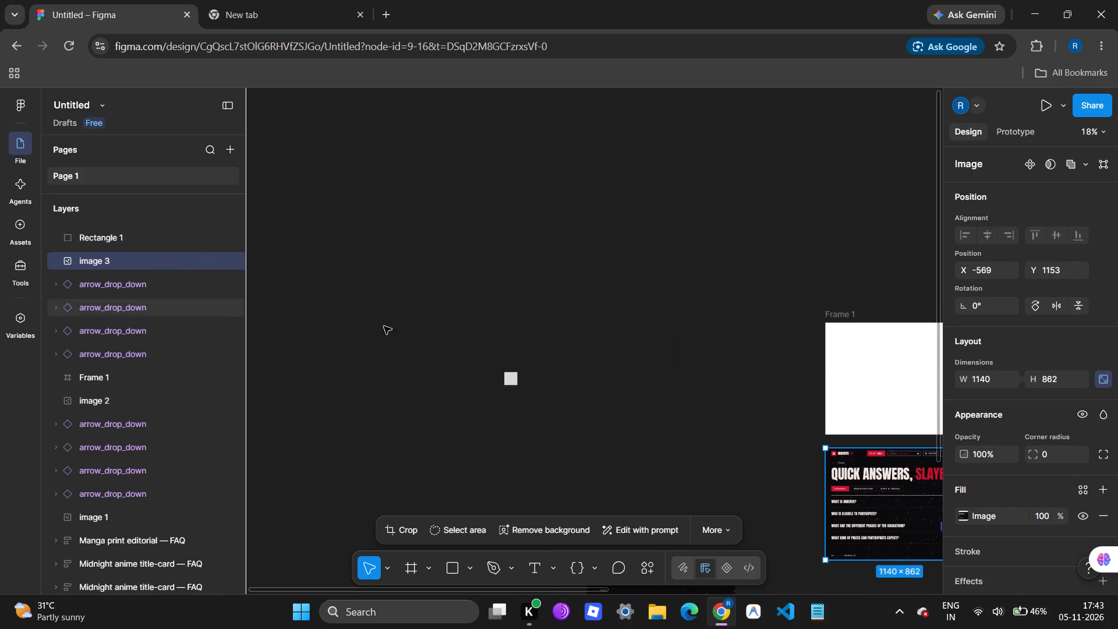
# Delete the 100 × 100 rectangle from the empty canvas.
pyautogui.click(514, 384)
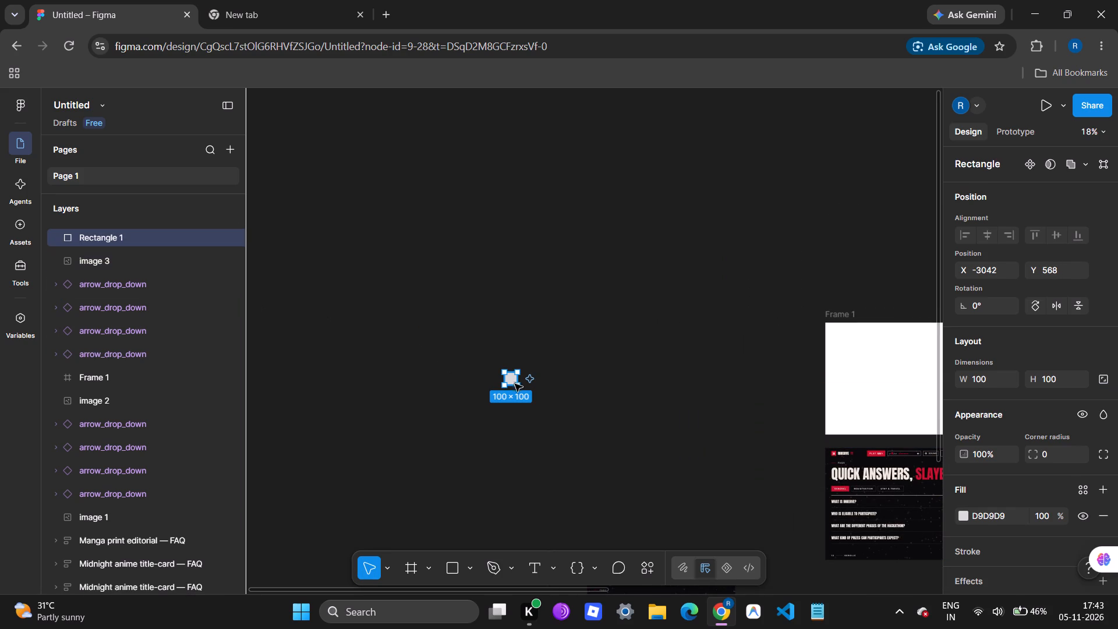
pyautogui.press('BackSpace')
# Draw a new frame about 1469 × 862 on the empty canvas beside Frame 1, at X -2209, Y 187.
pyautogui.hscroll(-1, 513, 382)
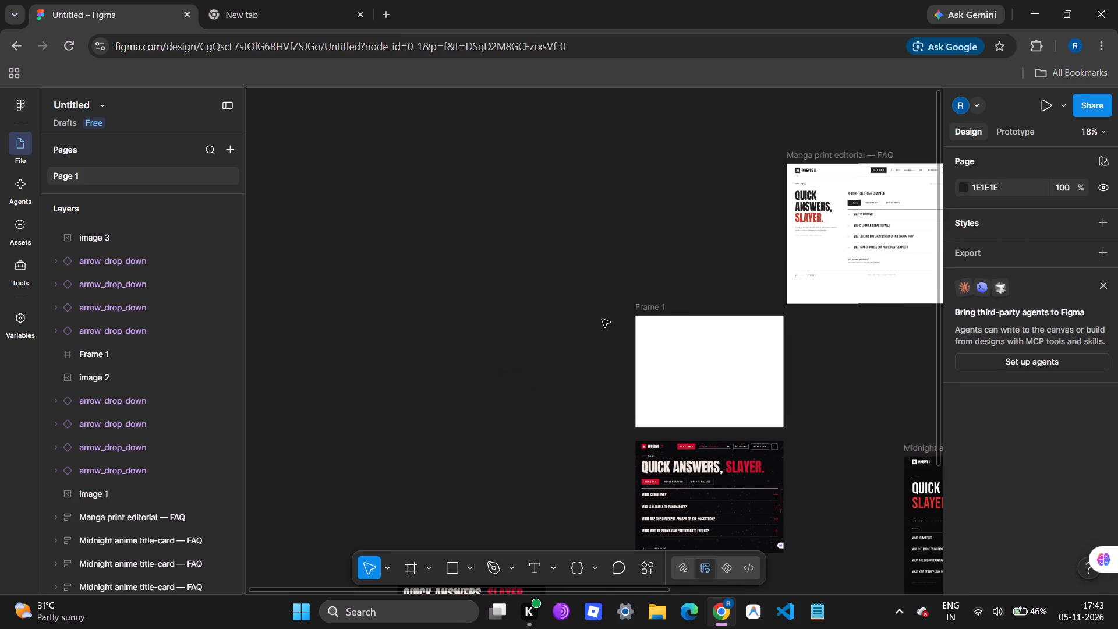
pyautogui.press('f')
pyautogui.moveTo(422, 314); pyautogui.dragTo(428, 321)
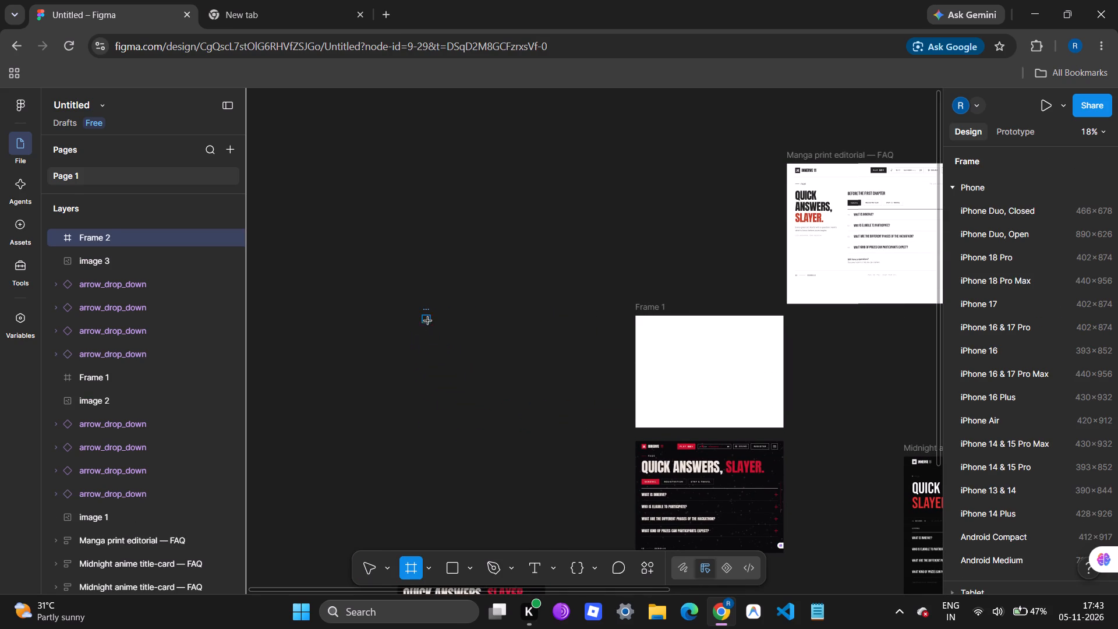
pyautogui.moveTo(428, 321); pyautogui.dragTo(614, 437)
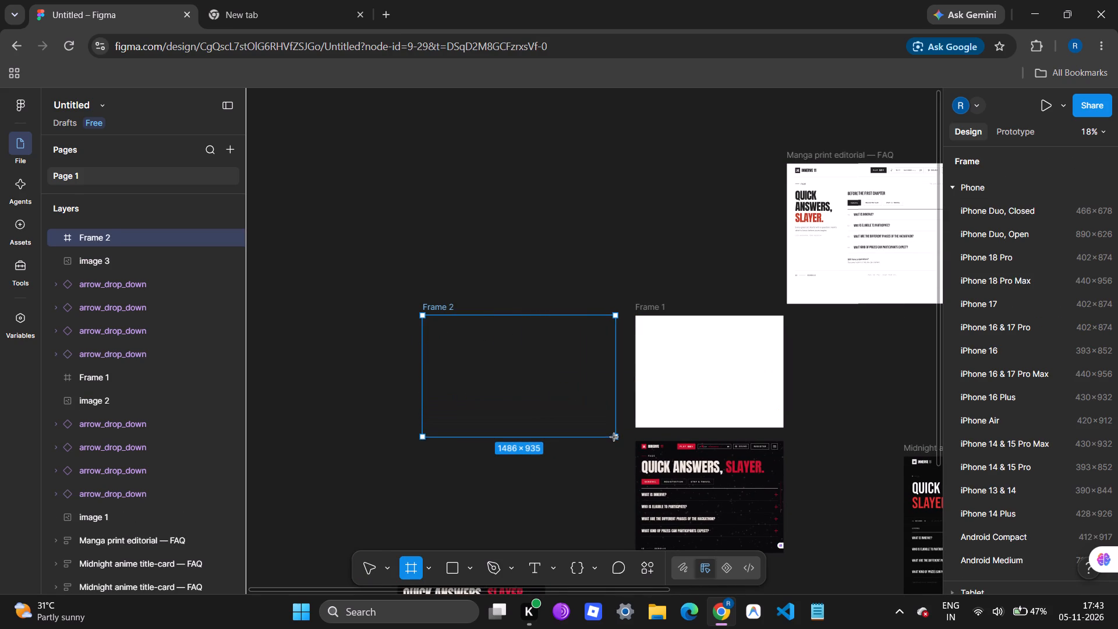
pyautogui.moveTo(614, 437); pyautogui.dragTo(613, 428)
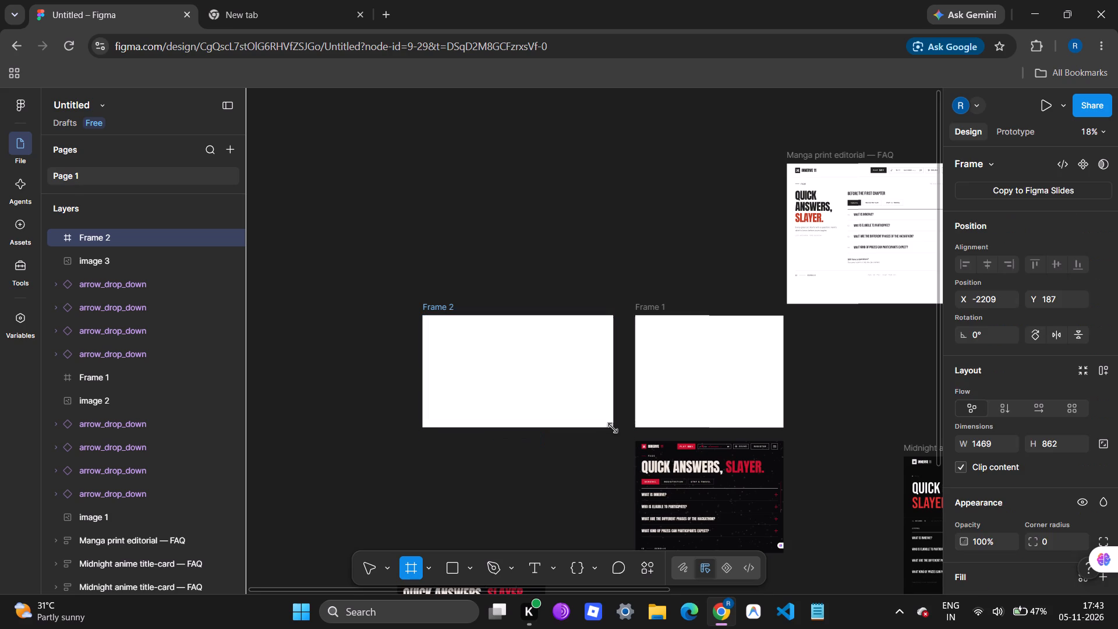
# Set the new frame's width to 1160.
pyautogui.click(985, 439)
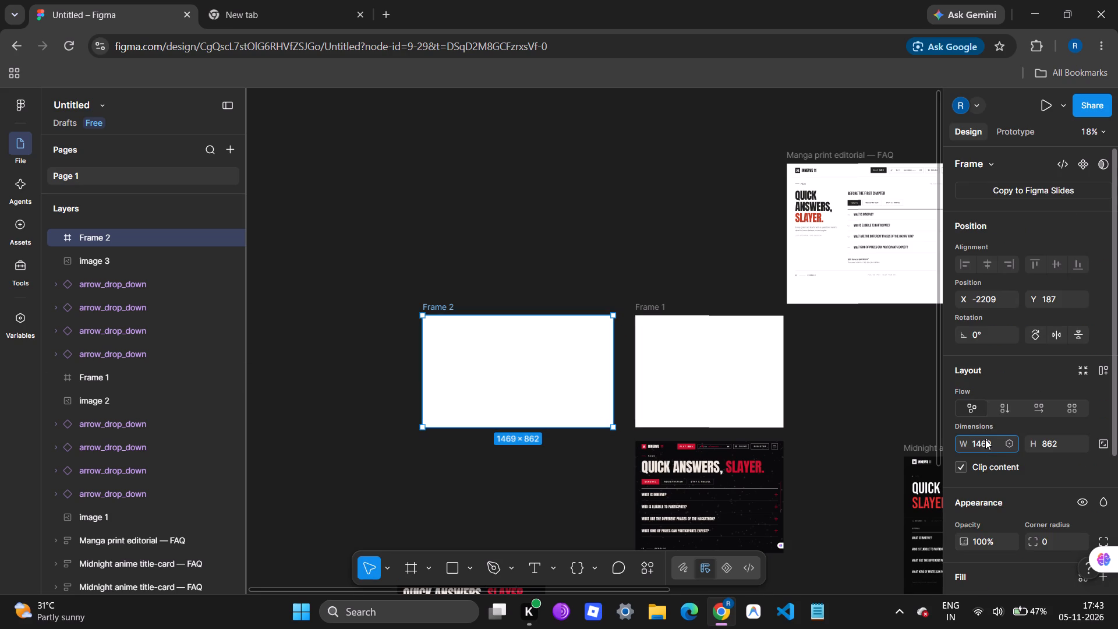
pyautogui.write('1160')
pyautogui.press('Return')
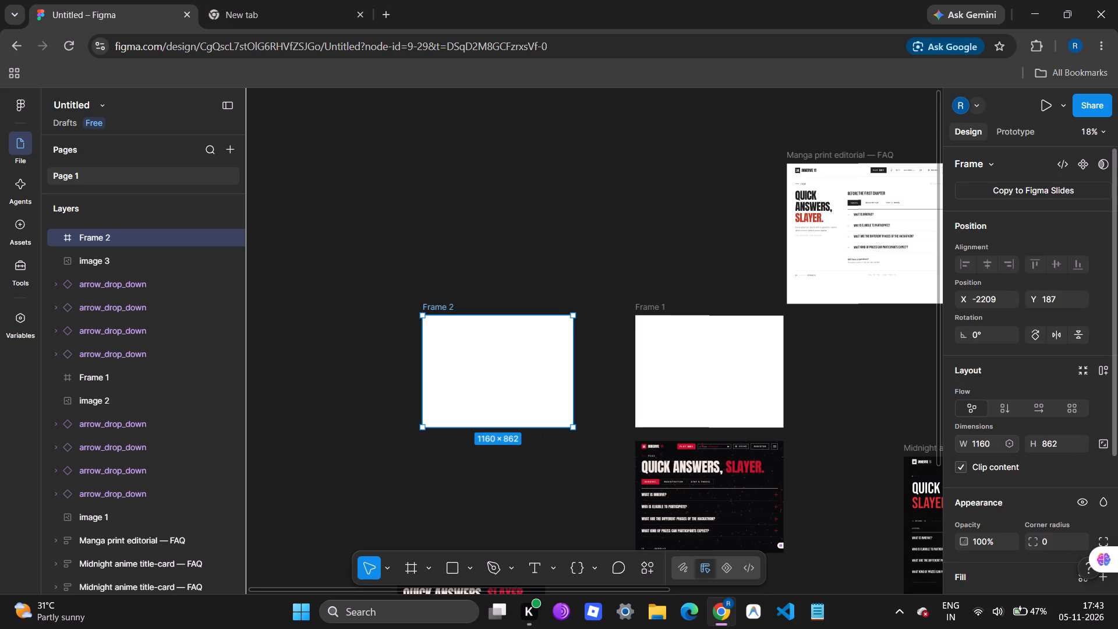
# Set Frame 2's width to 1140 so it matches Frame 1.
pyautogui.click(677, 349)
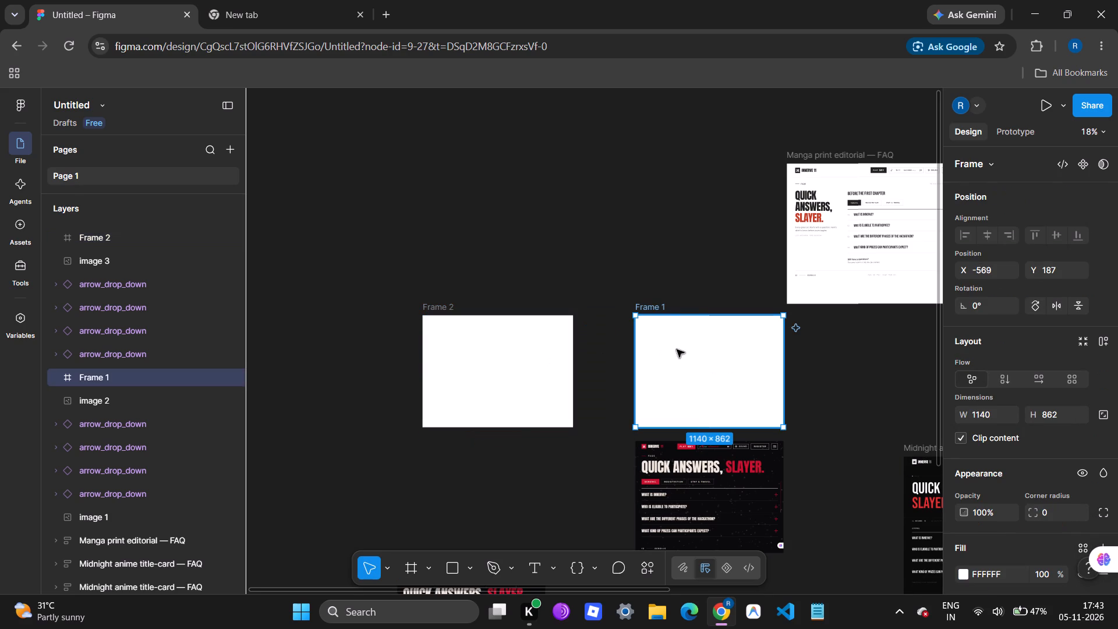
pyautogui.click(549, 361)
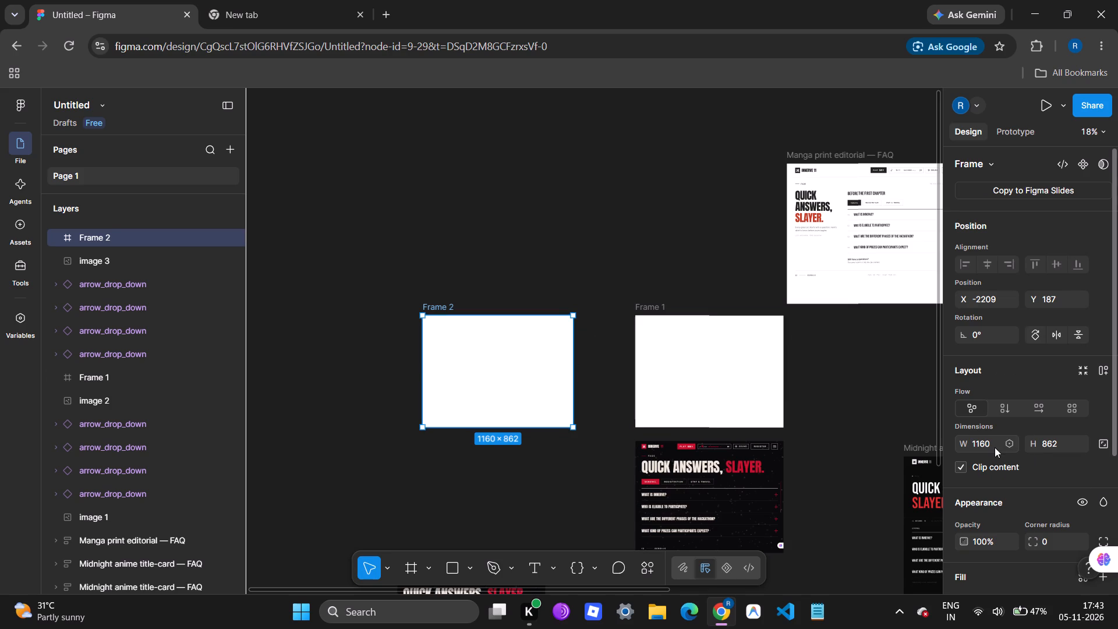
pyautogui.click(995, 447)
pyautogui.click(995, 447)
pyautogui.press('BackSpace')
pyautogui.press('BackSpace')
pyautogui.write('40')
pyautogui.press('Return')
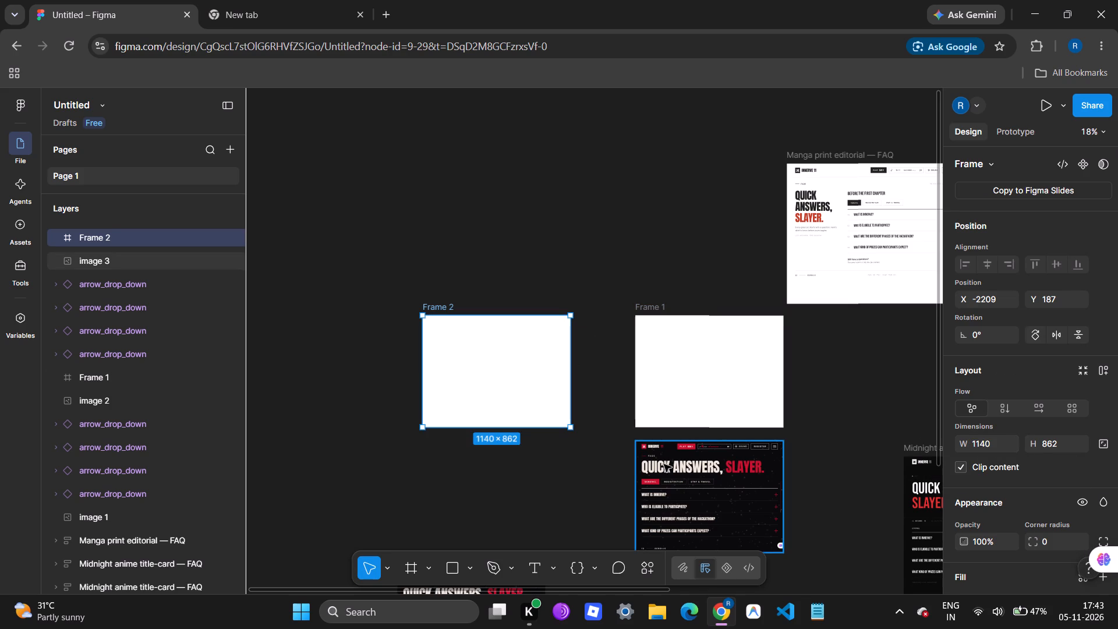
# Move image 3 into Frame 2 so it fills the frame at X 0, Y 0.
pyautogui.scroll(-1, 664, 464)
pyautogui.click(684, 366)
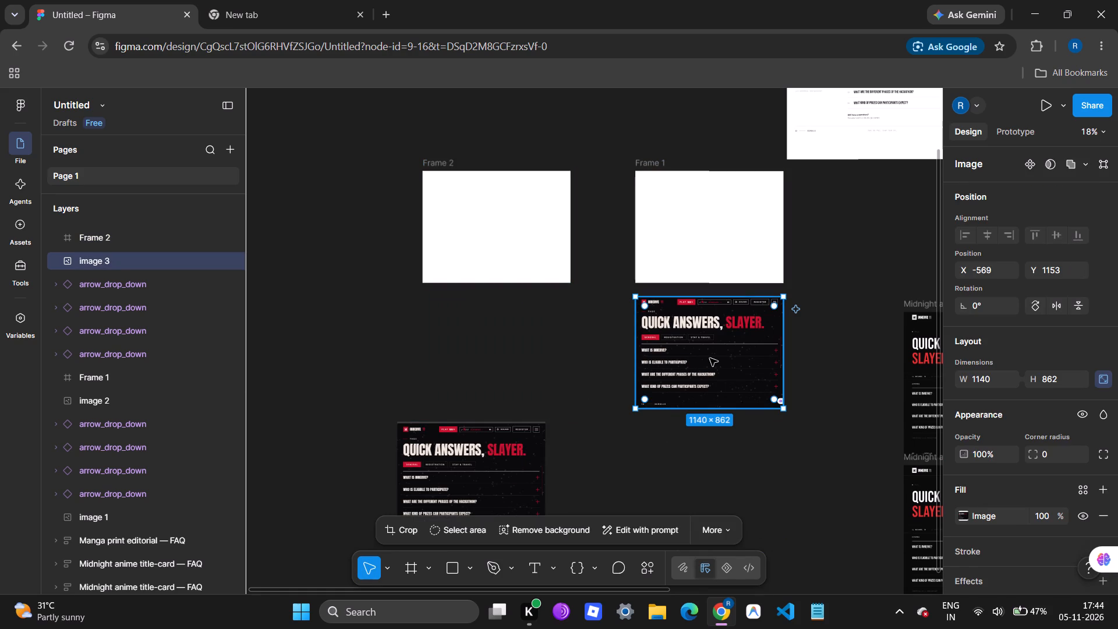
pyautogui.moveTo(710, 358); pyautogui.dragTo(486, 251)
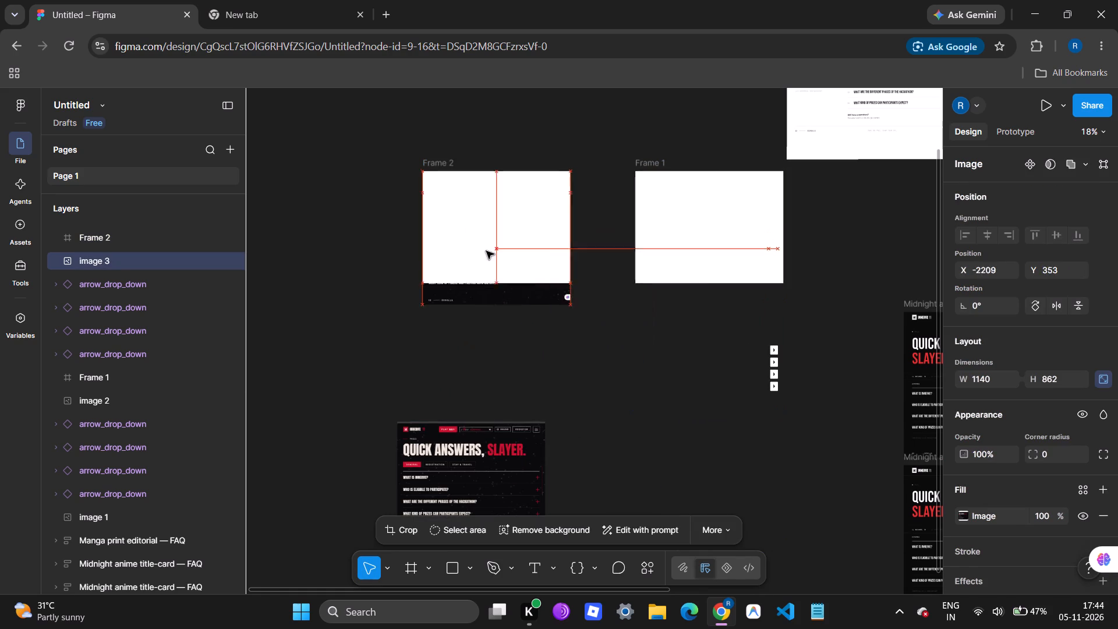
pyautogui.moveTo(486, 251); pyautogui.dragTo(502, 231)
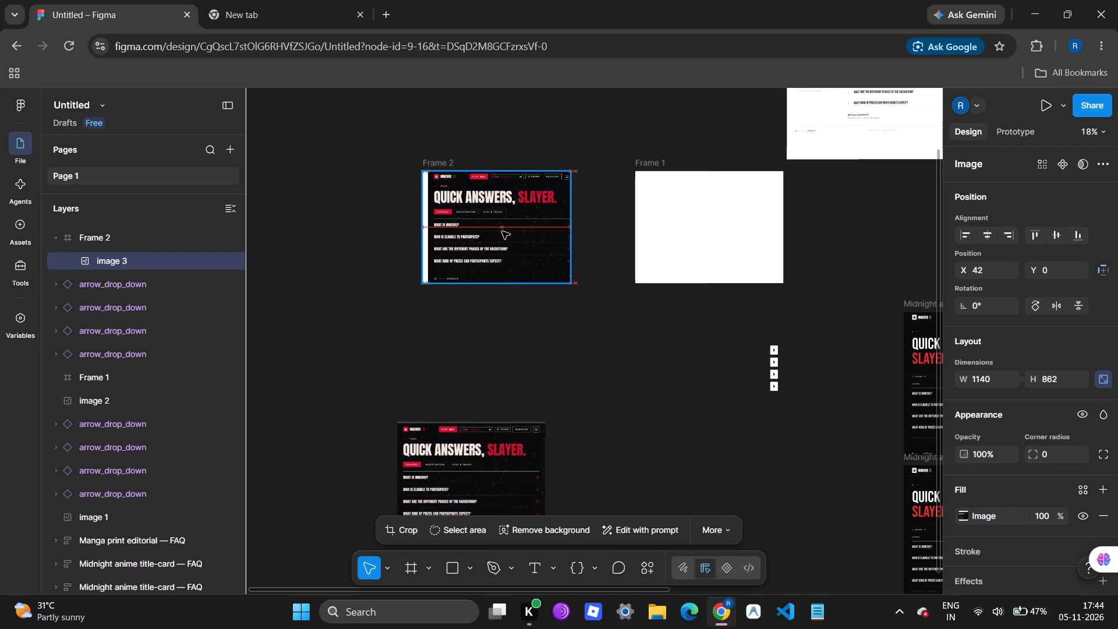
pyautogui.moveTo(502, 231); pyautogui.dragTo(495, 232)
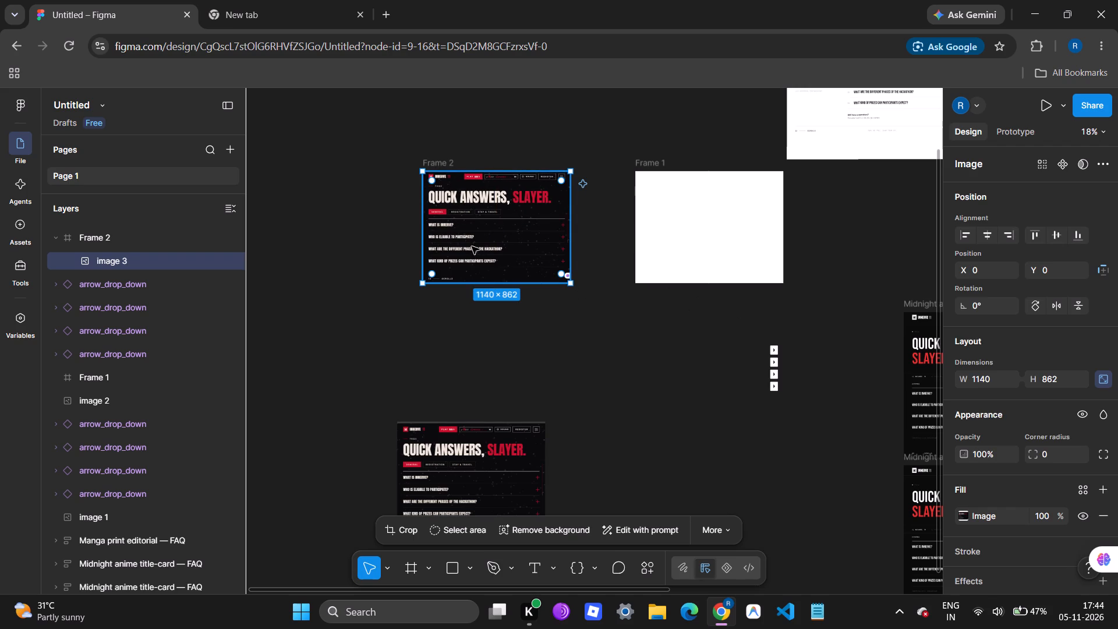
pyautogui.click(472, 246)
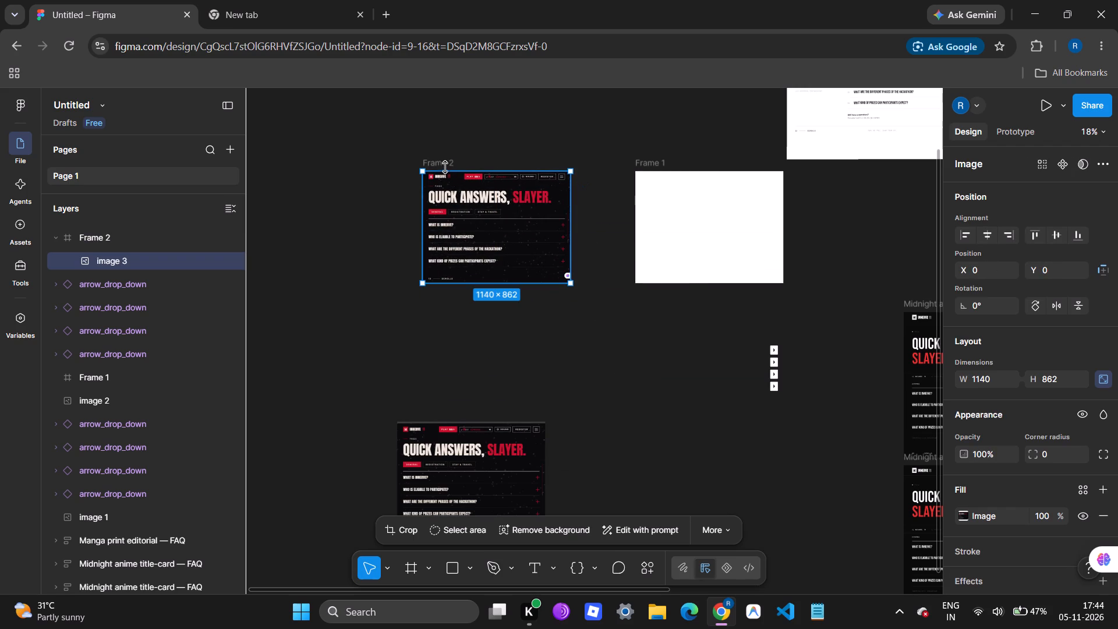
# Move Frame 2 with its image below Frame 1, beside the right-pointing arrow boxes, at about X -930, Y 1285.
pyautogui.moveTo(443, 165); pyautogui.dragTo(610, 309)
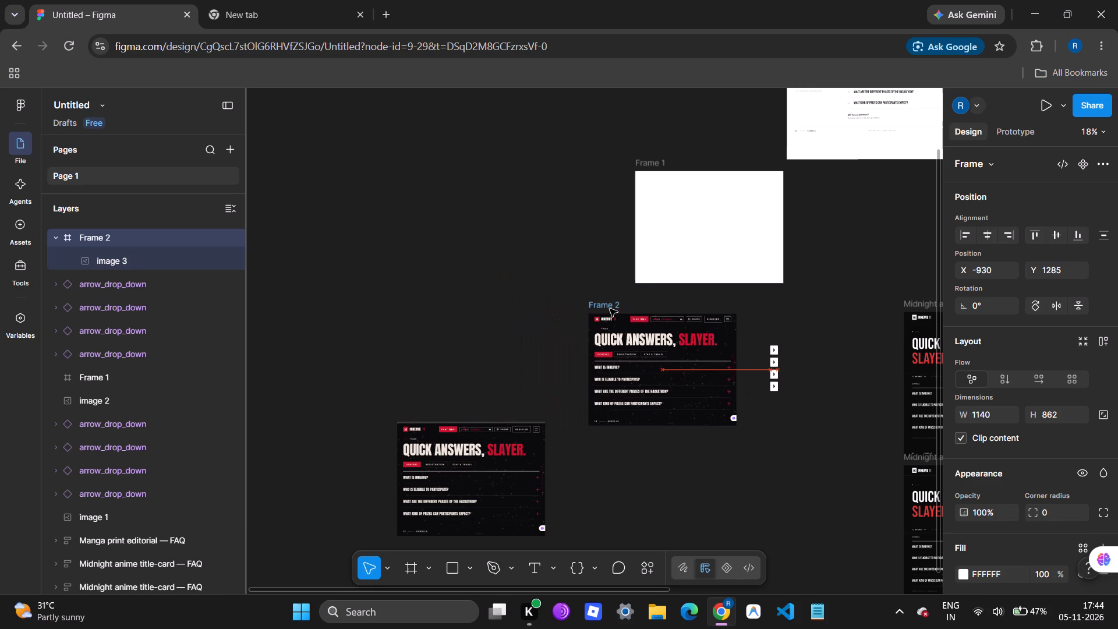
# Nest the image 2 layer inside Frame 1.
pyautogui.click(115, 394)
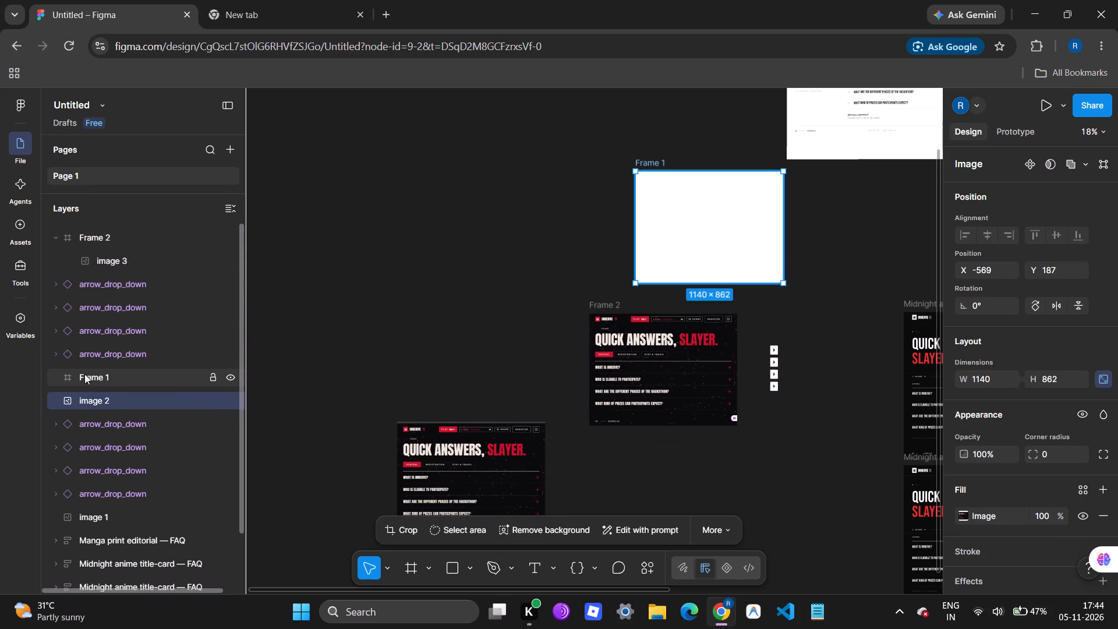
pyautogui.click(84, 374)
pyautogui.moveTo(88, 393); pyautogui.dragTo(94, 386)
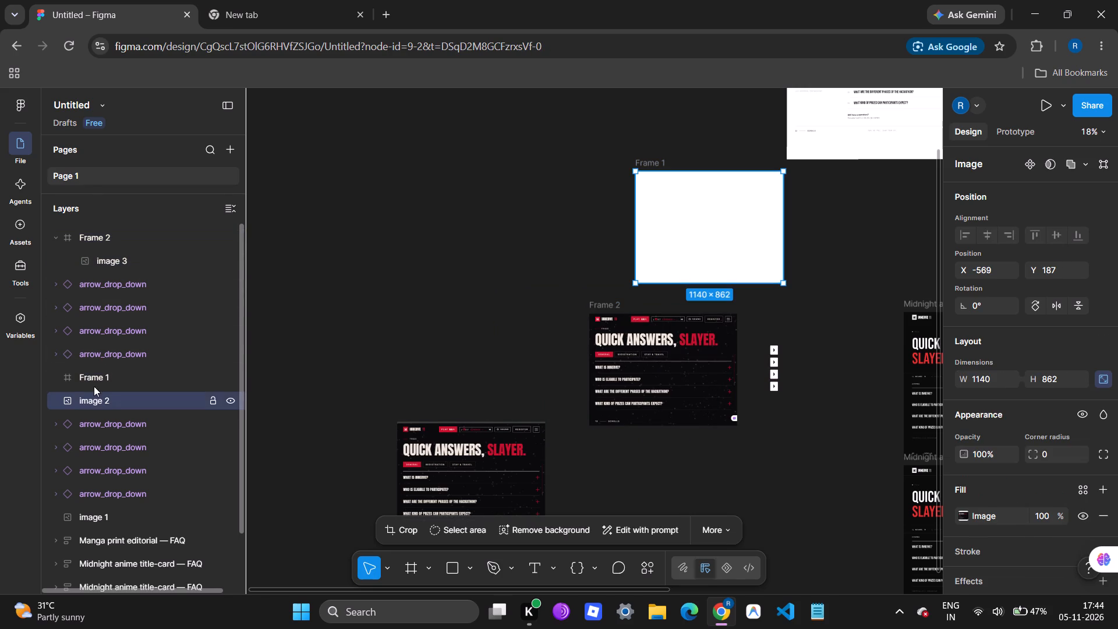
pyautogui.moveTo(94, 386); pyautogui.dragTo(112, 374)
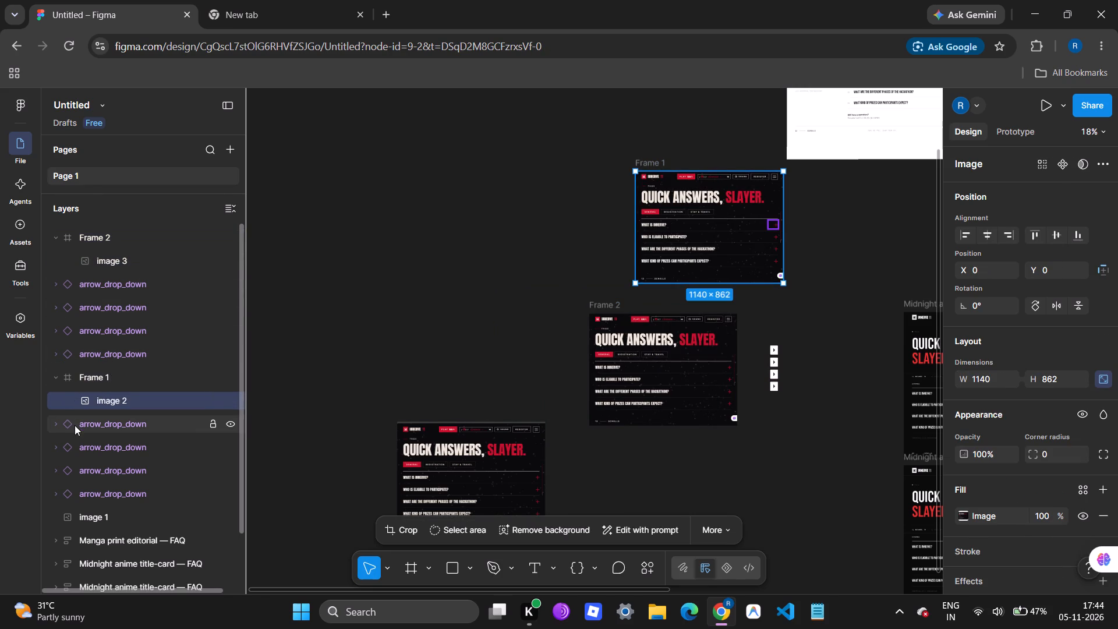
# Nest the drop-down version's four arrow_drop_down layers inside Frame 1, above image 2.
pyautogui.moveTo(75, 425); pyautogui.dragTo(109, 395)
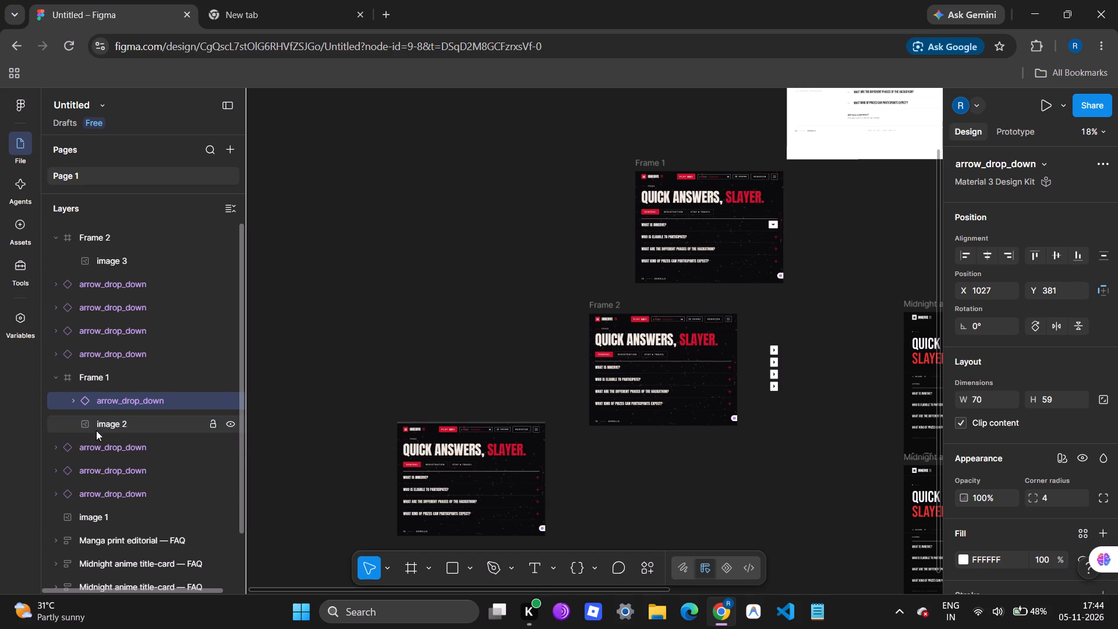
pyautogui.moveTo(96, 440); pyautogui.dragTo(122, 390)
pyautogui.moveTo(104, 461); pyautogui.dragTo(122, 392)
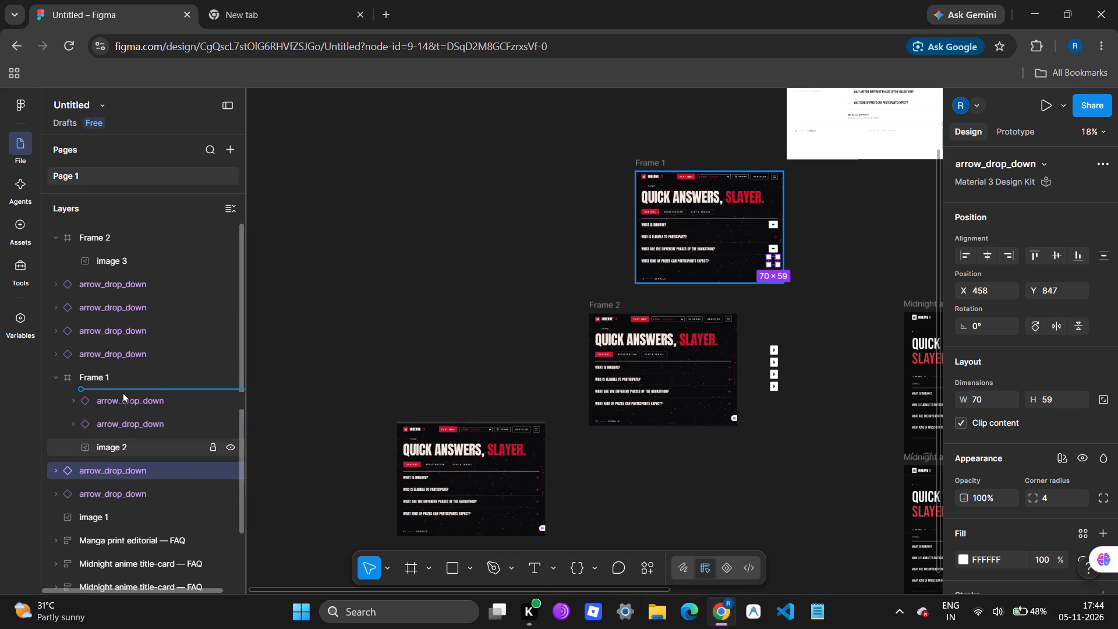
pyautogui.moveTo(122, 392); pyautogui.dragTo(125, 392)
pyautogui.moveTo(99, 504); pyautogui.dragTo(110, 457)
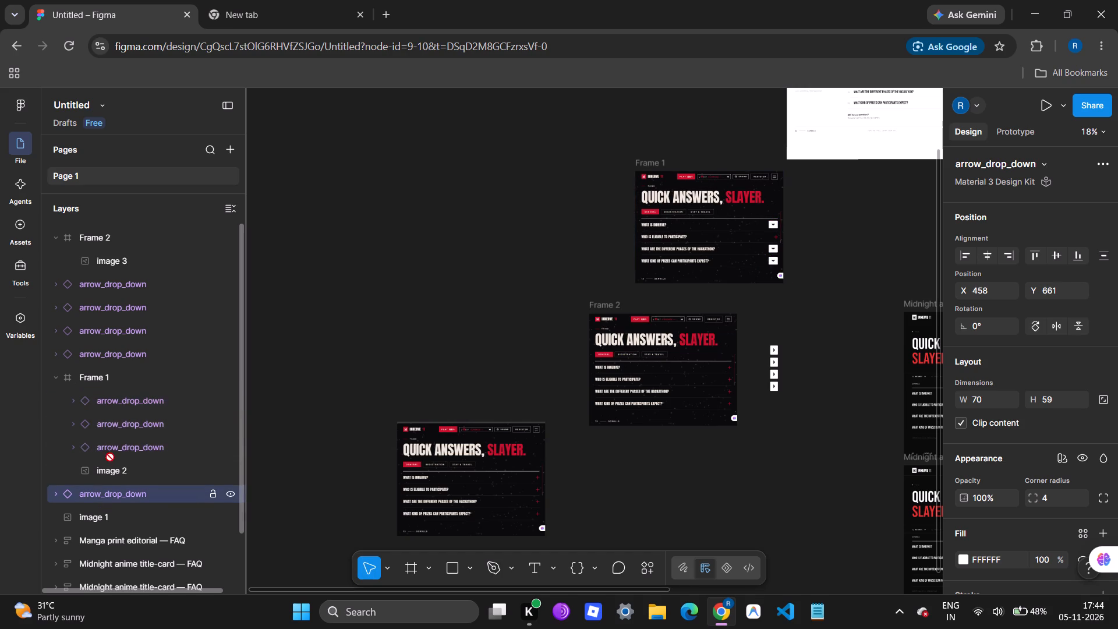
pyautogui.moveTo(110, 457); pyautogui.dragTo(134, 387)
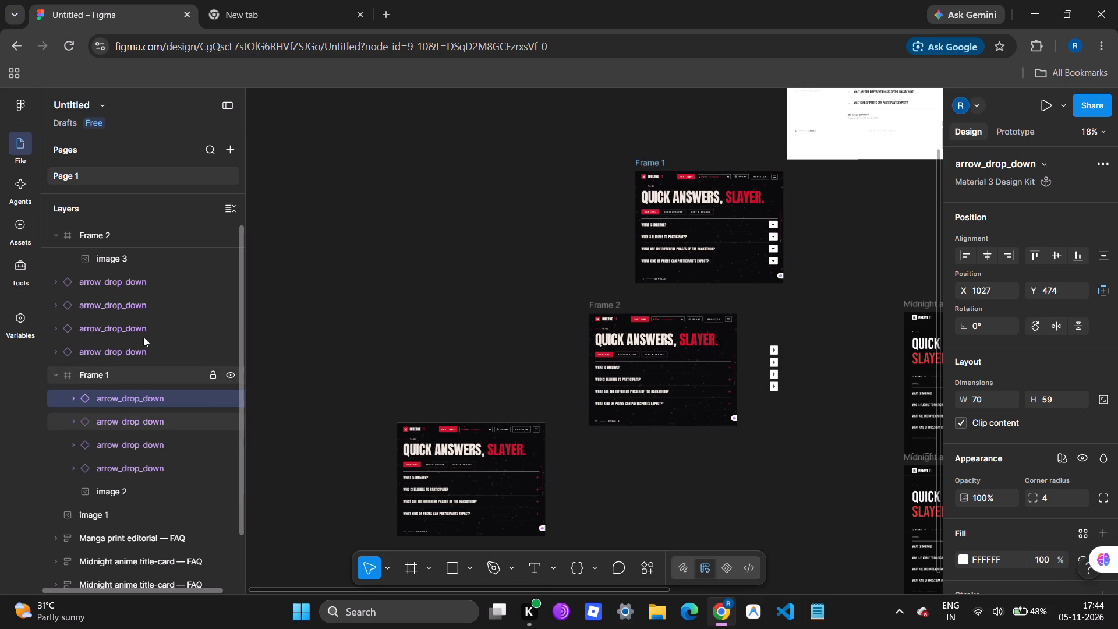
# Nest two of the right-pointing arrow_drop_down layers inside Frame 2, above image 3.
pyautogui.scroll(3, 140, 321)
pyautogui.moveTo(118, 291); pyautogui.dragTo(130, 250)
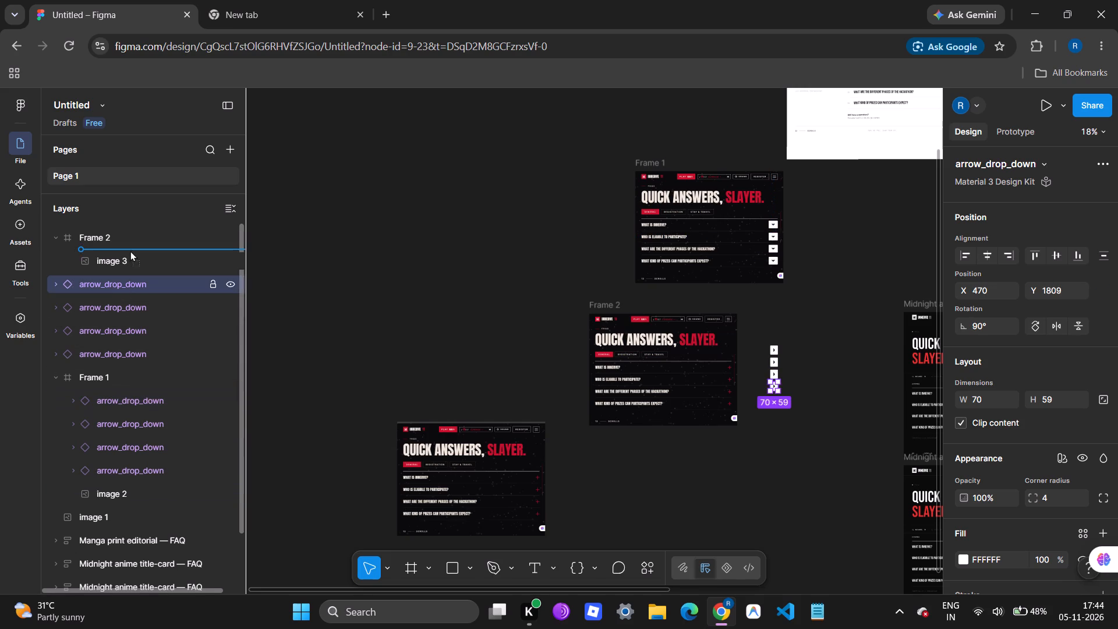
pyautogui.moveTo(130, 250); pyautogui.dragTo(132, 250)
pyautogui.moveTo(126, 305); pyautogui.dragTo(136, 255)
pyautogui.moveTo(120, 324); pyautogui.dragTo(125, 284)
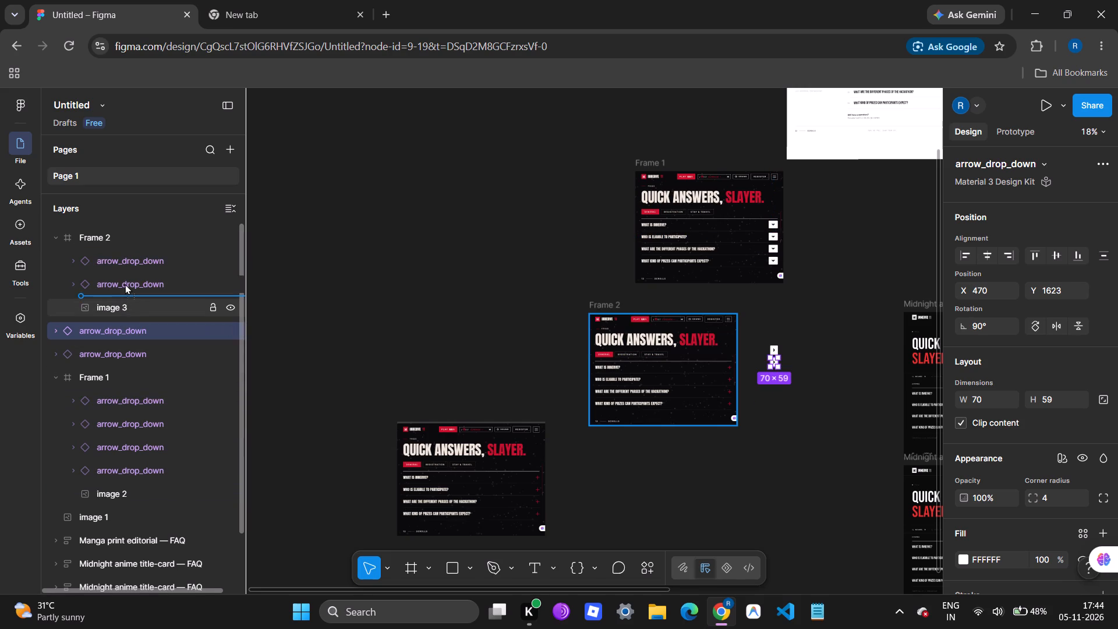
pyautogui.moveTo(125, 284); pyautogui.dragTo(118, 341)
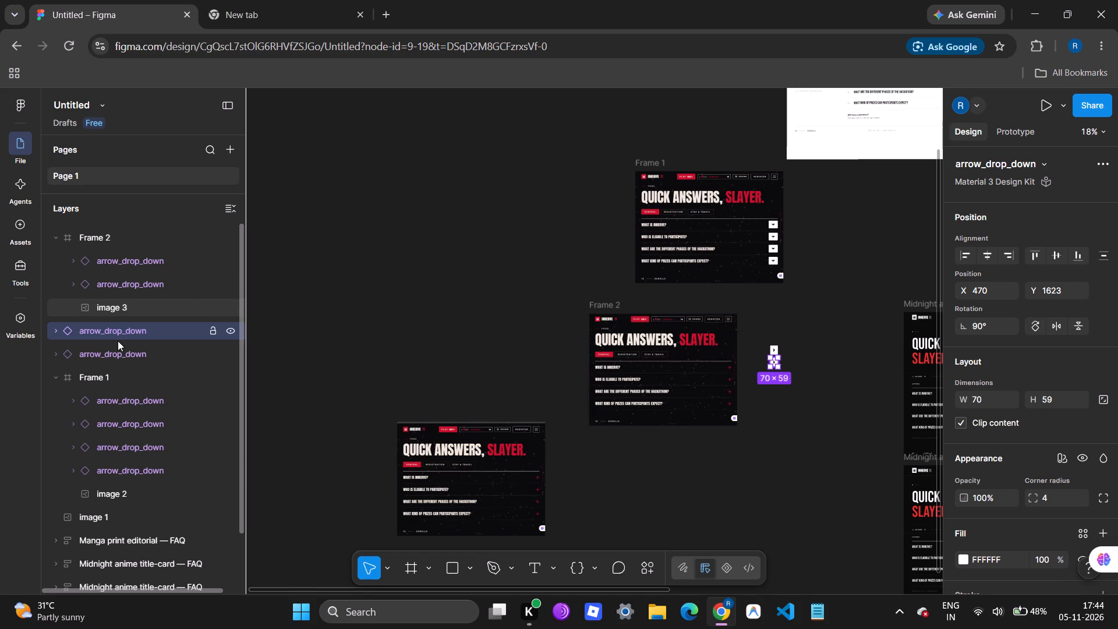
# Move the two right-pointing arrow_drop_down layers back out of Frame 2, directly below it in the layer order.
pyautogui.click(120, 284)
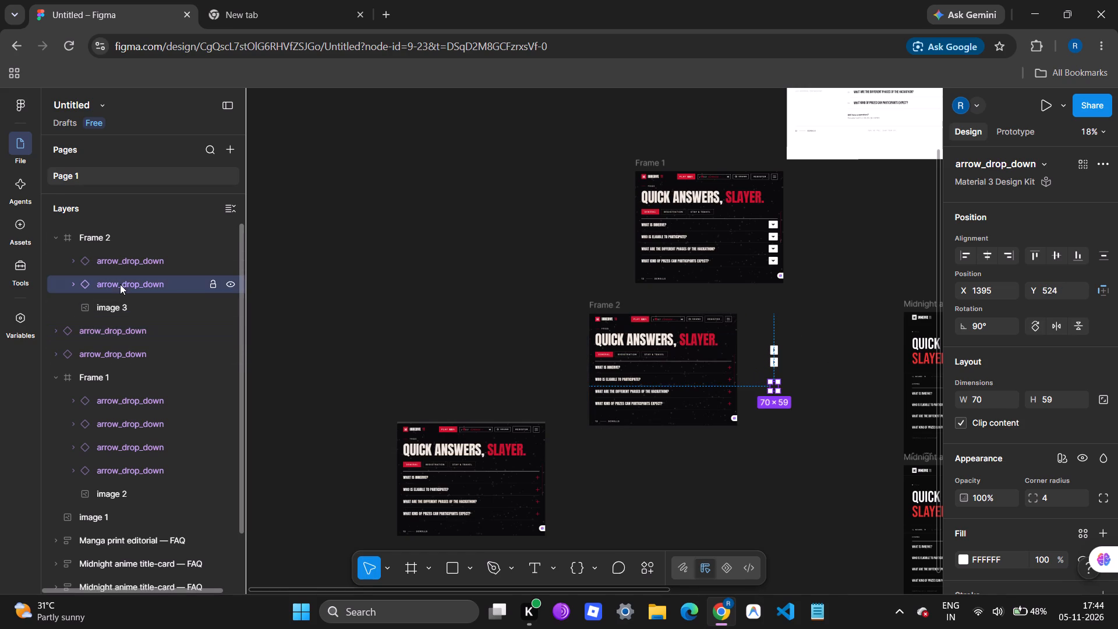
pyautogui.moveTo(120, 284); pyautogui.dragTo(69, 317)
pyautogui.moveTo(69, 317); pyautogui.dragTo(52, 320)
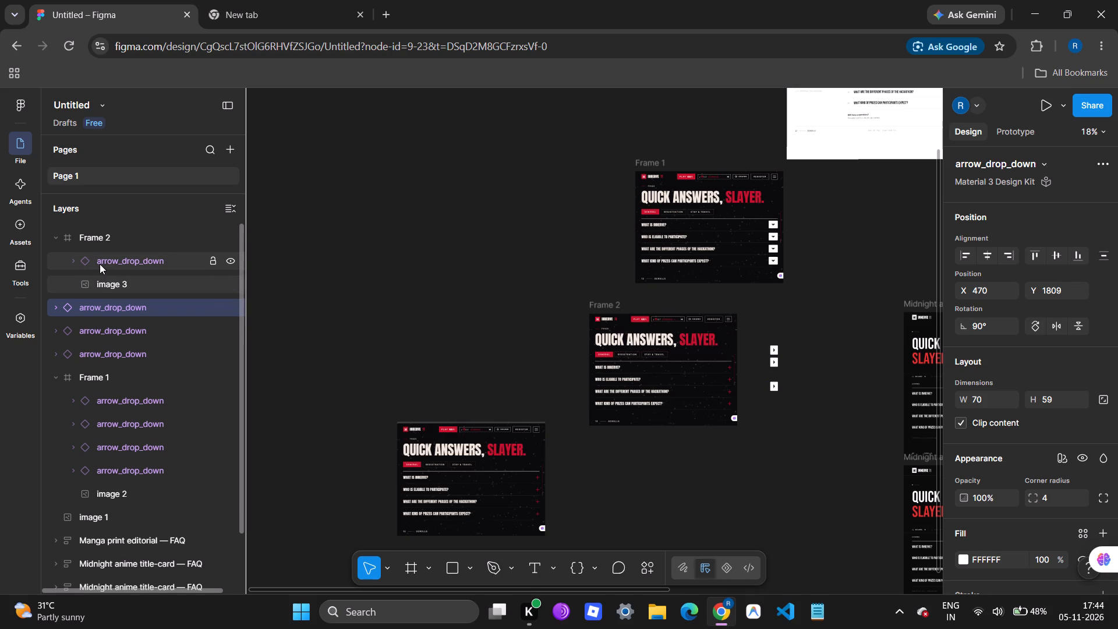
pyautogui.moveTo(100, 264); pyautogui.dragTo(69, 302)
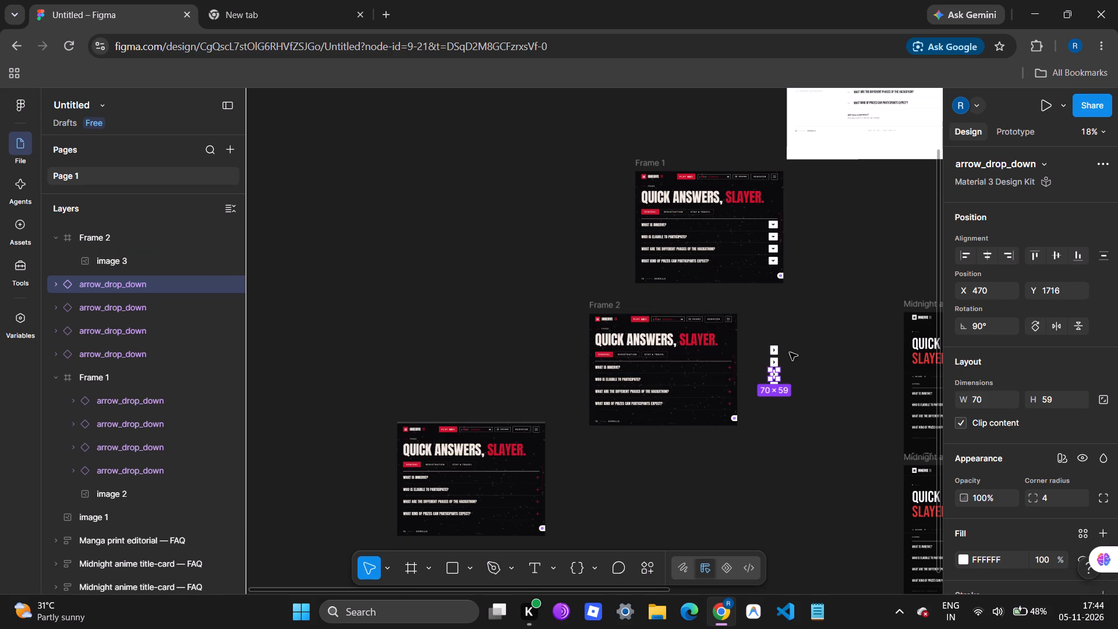
# Move the uppermost right-pointing arrow box into Frame 2 over the plus sign of "What is Innerve?", at X 1042, Y 372.
pyautogui.hscroll(1, 790, 352)
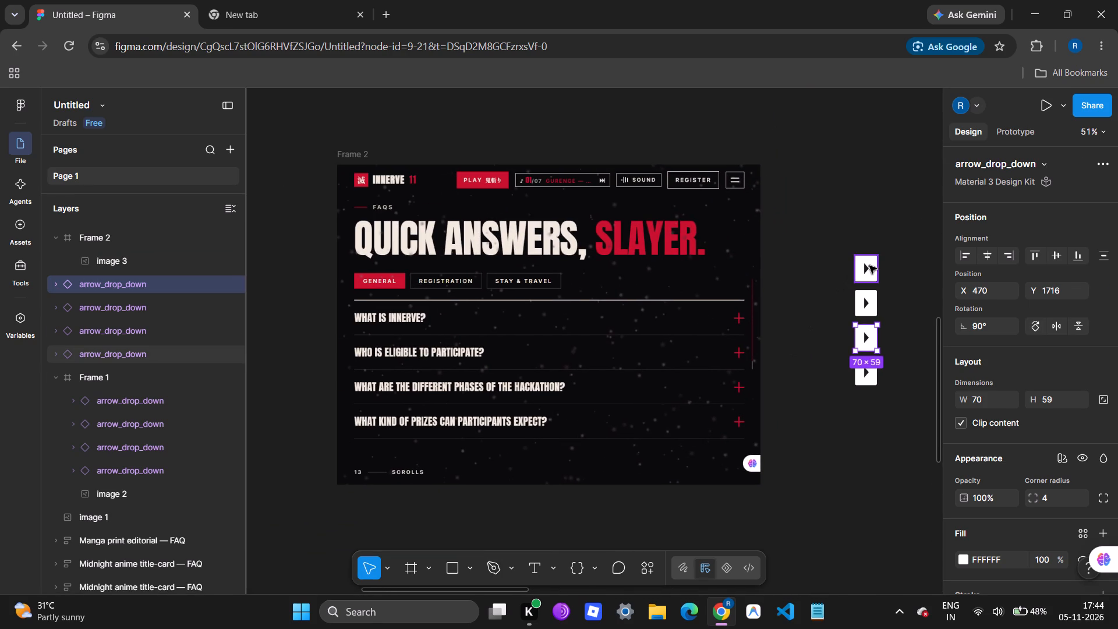
pyautogui.click(869, 266)
pyautogui.moveTo(869, 266); pyautogui.dragTo(734, 314)
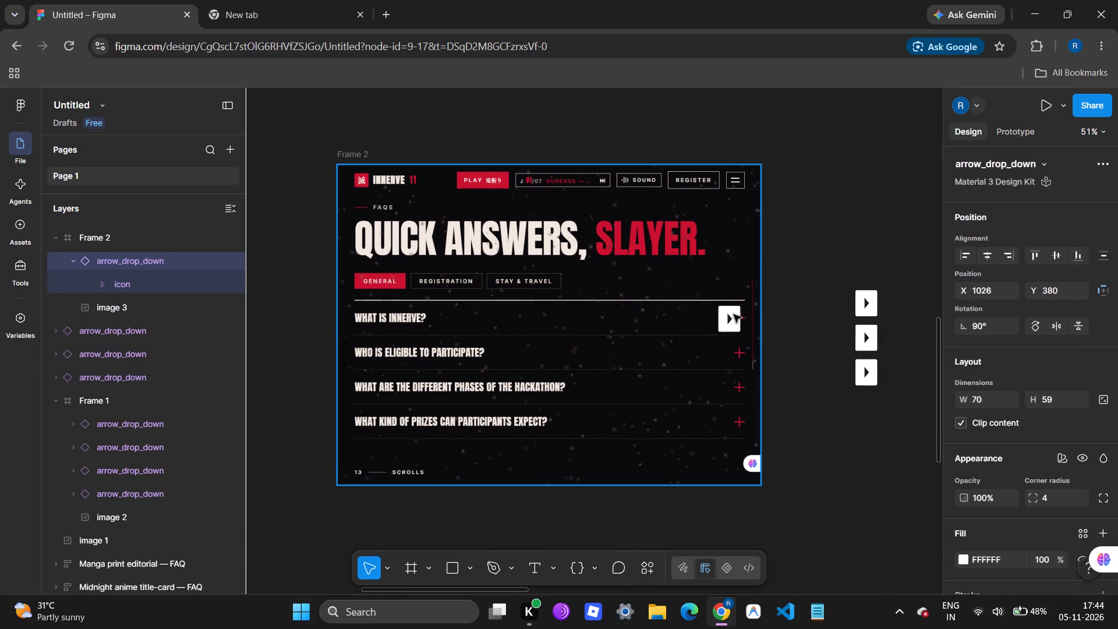
pyautogui.moveTo(734, 314); pyautogui.dragTo(738, 313)
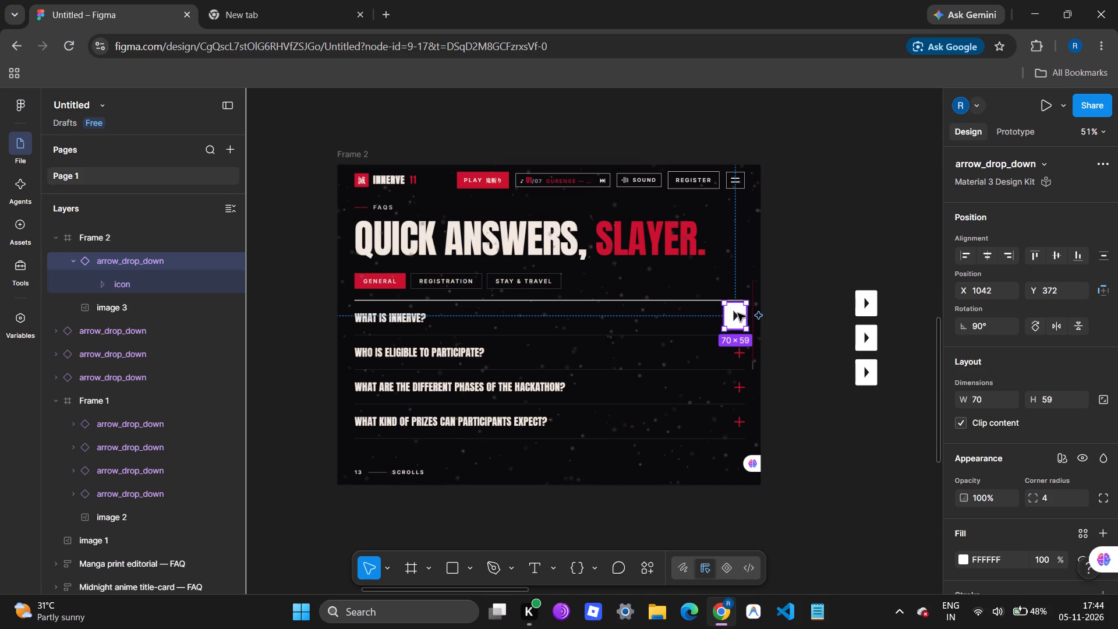
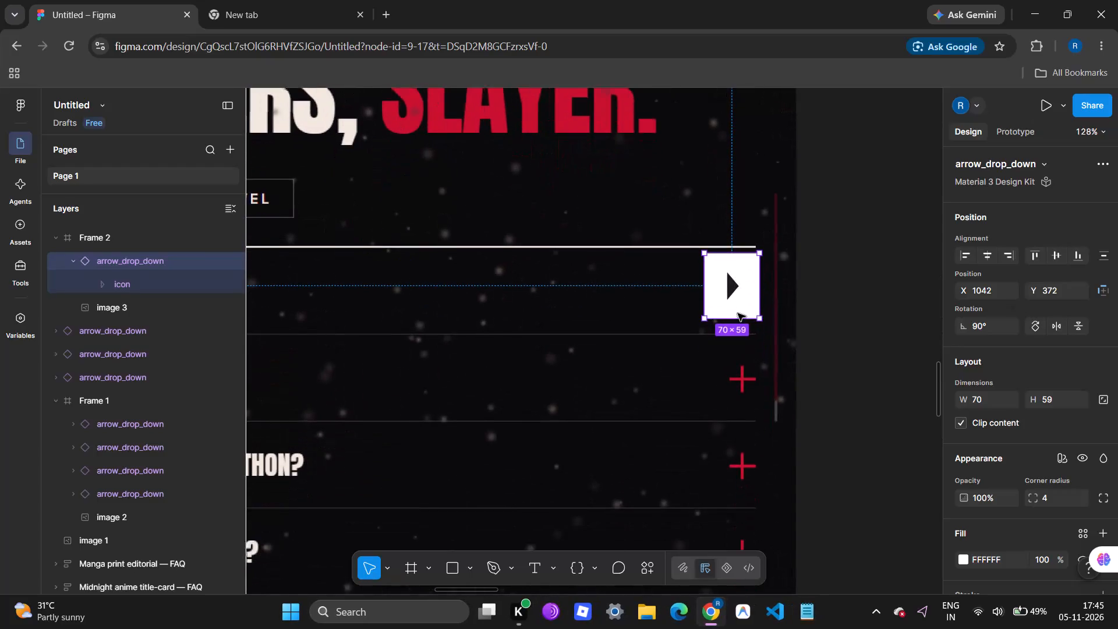
# Duplicate Frame 2's right-pointing arrow box over the other three questions' plus signs, at X 1039 and Y 469, 562 and 655.
pyautogui.click(735, 289)
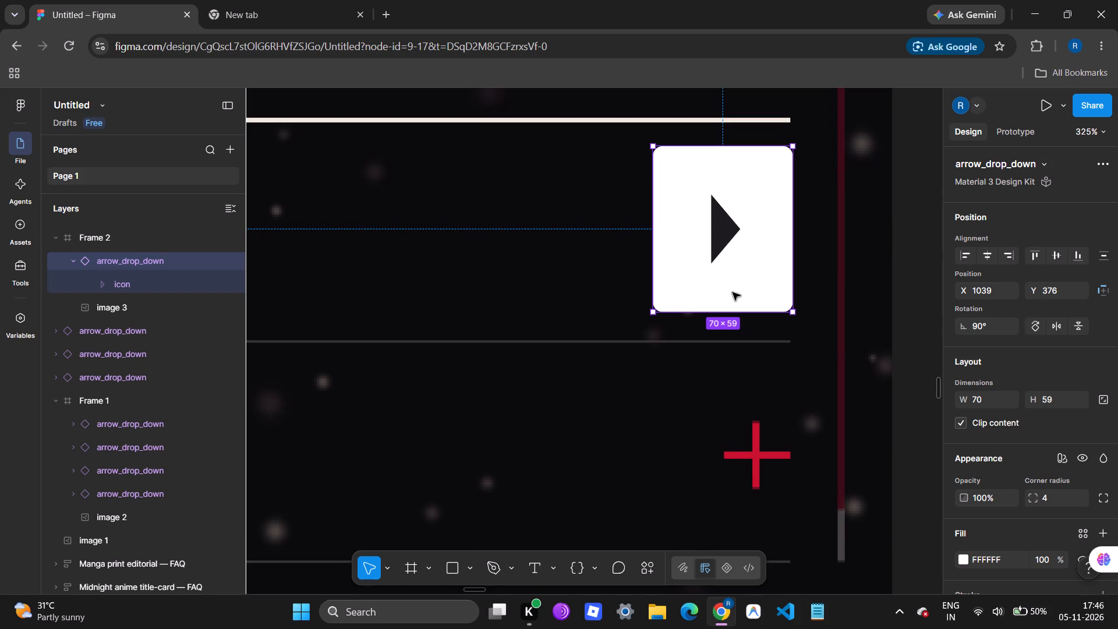
pyautogui.keyDown('alt'); pyautogui.moveTo(733, 292); pyautogui.dragTo(733, 493); pyautogui.keyUp('alt')
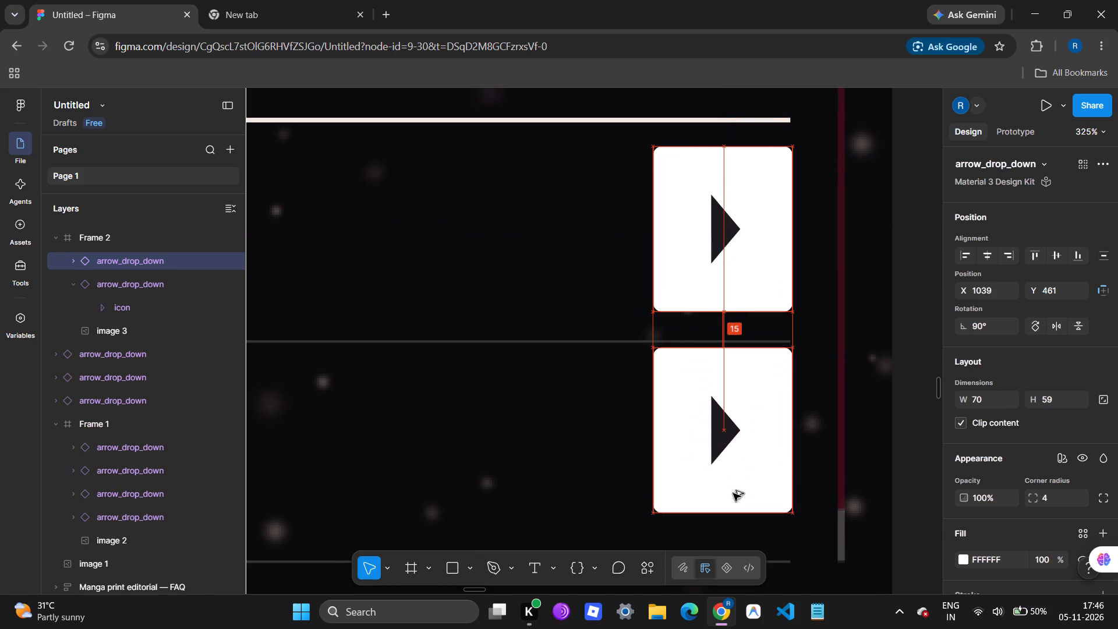
pyautogui.keyDown('alt'); pyautogui.moveTo(733, 493); pyautogui.dragTo(733, 514); pyautogui.keyUp('alt')
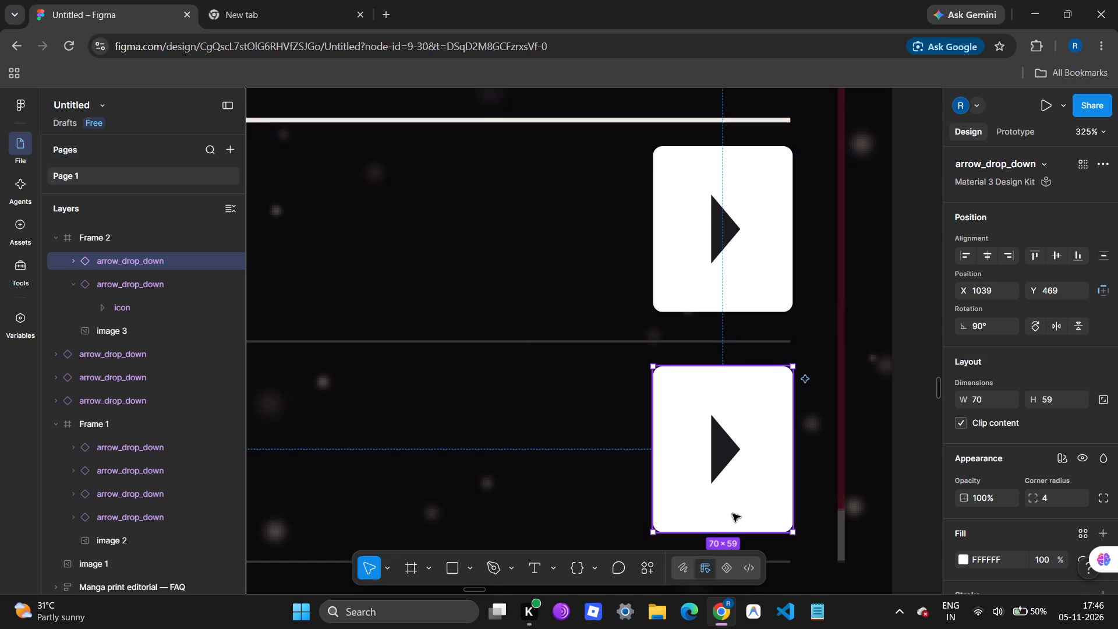
pyautogui.scroll(-3, 733, 514)
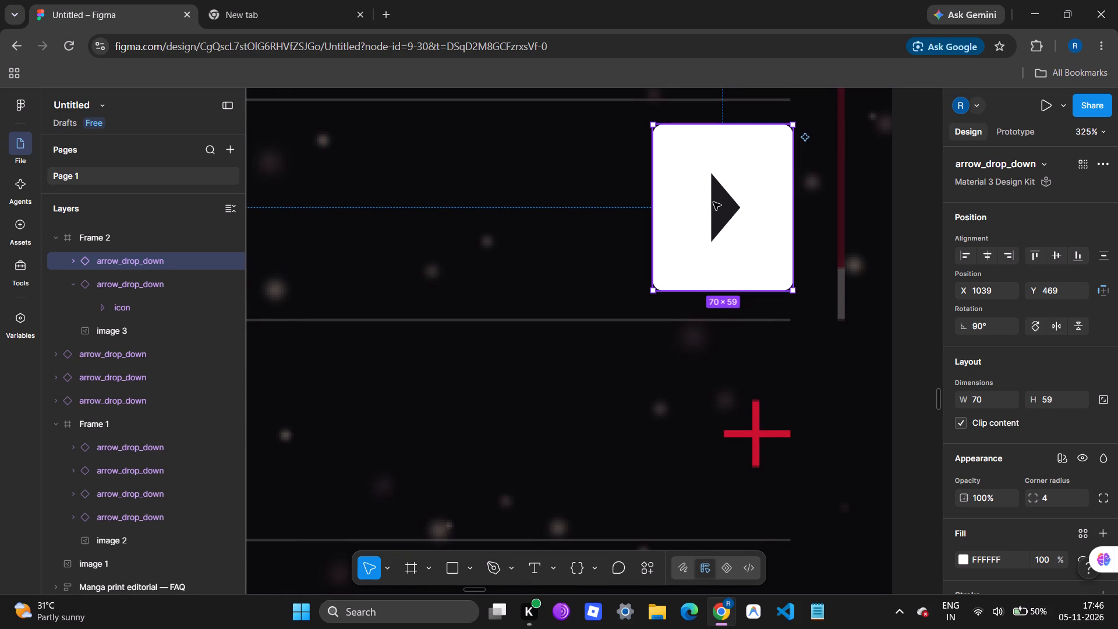
pyautogui.keyDown('alt'); pyautogui.moveTo(713, 202); pyautogui.dragTo(712, 424); pyautogui.keyUp('alt')
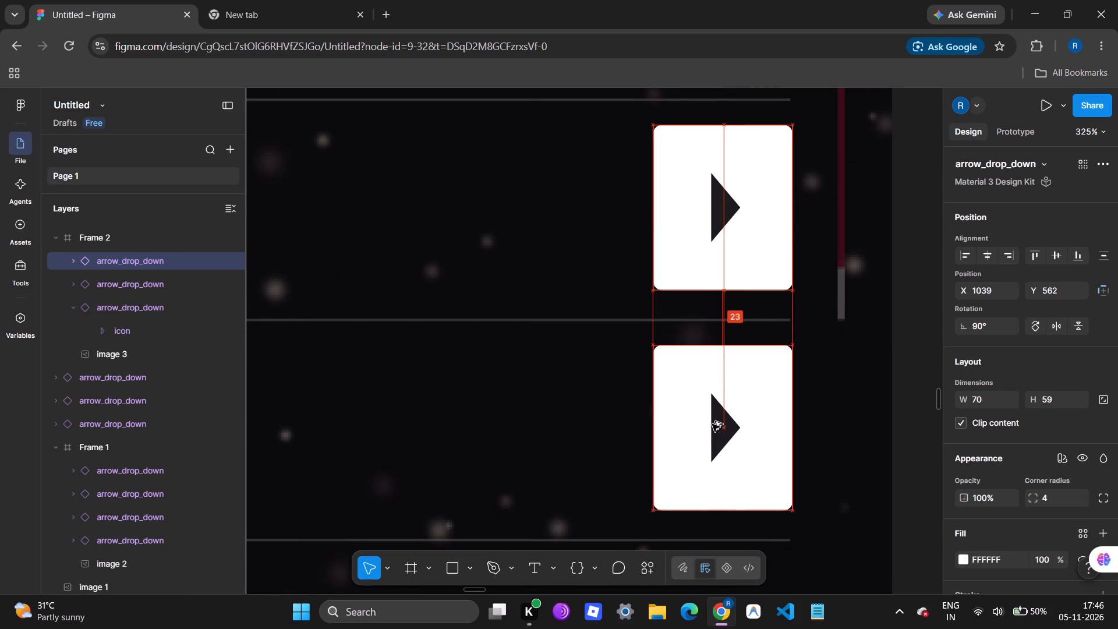
pyautogui.keyDown('alt'); pyautogui.moveTo(712, 424); pyautogui.dragTo(713, 424); pyautogui.keyUp('alt')
pyautogui.scroll(-3, 713, 424)
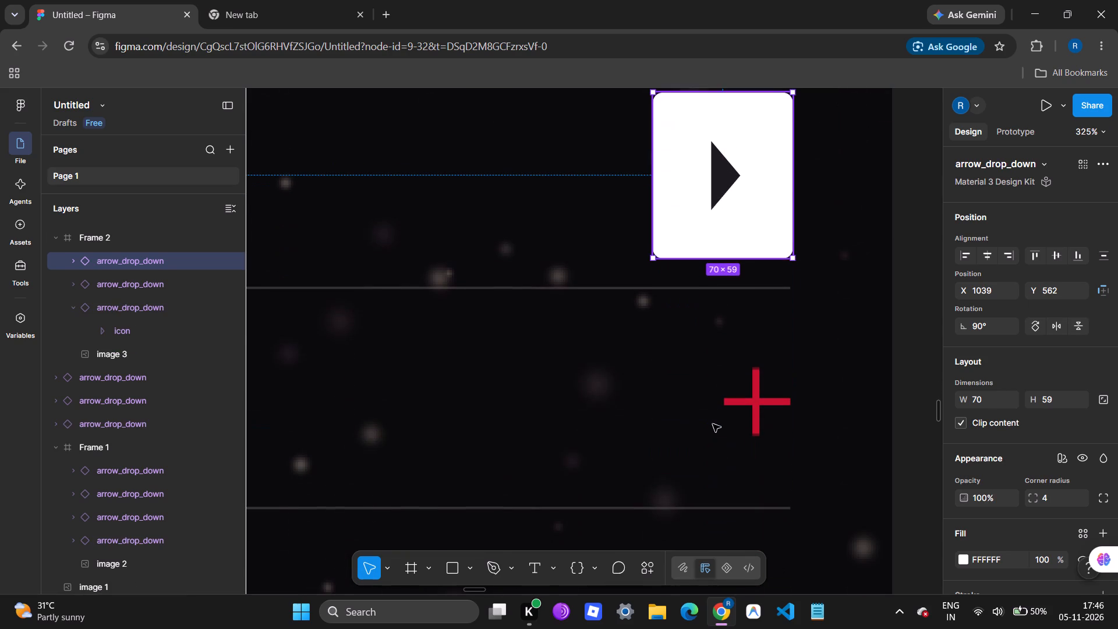
pyautogui.keyDown('alt'); pyautogui.moveTo(741, 176); pyautogui.dragTo(743, 391); pyautogui.keyUp('alt')
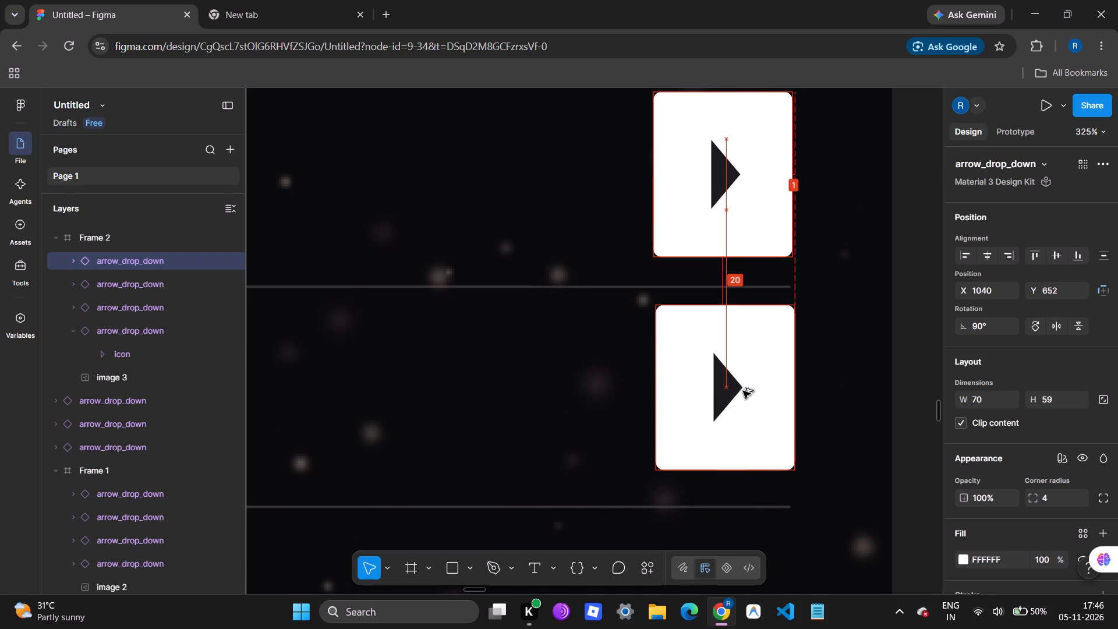
pyautogui.keyDown('alt'); pyautogui.moveTo(743, 391); pyautogui.dragTo(738, 397); pyautogui.keyUp('alt')
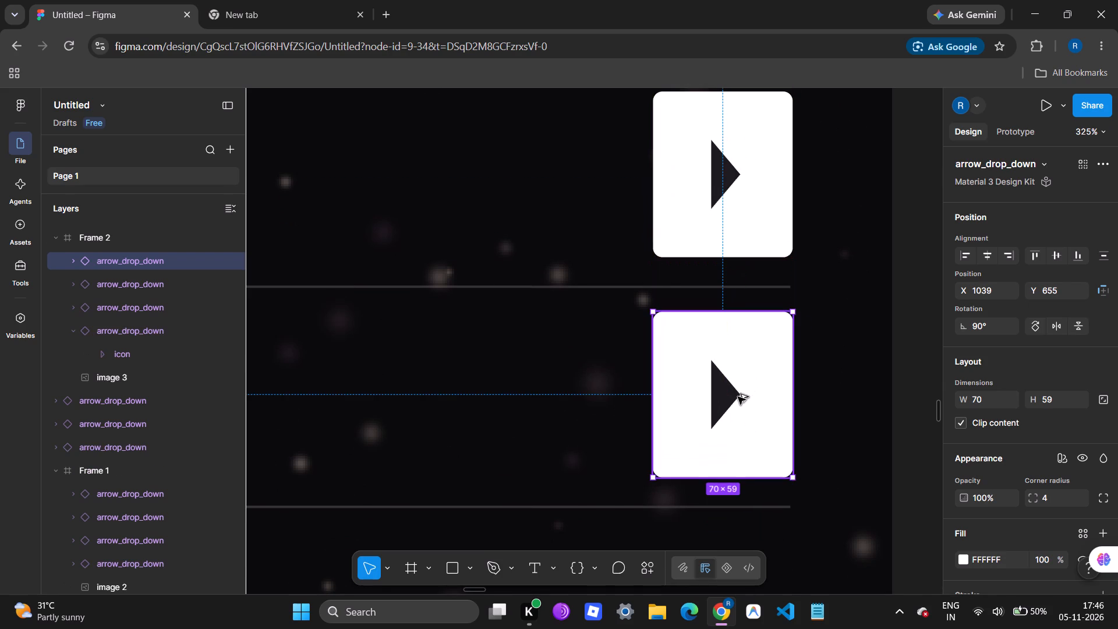
pyautogui.click(903, 287)
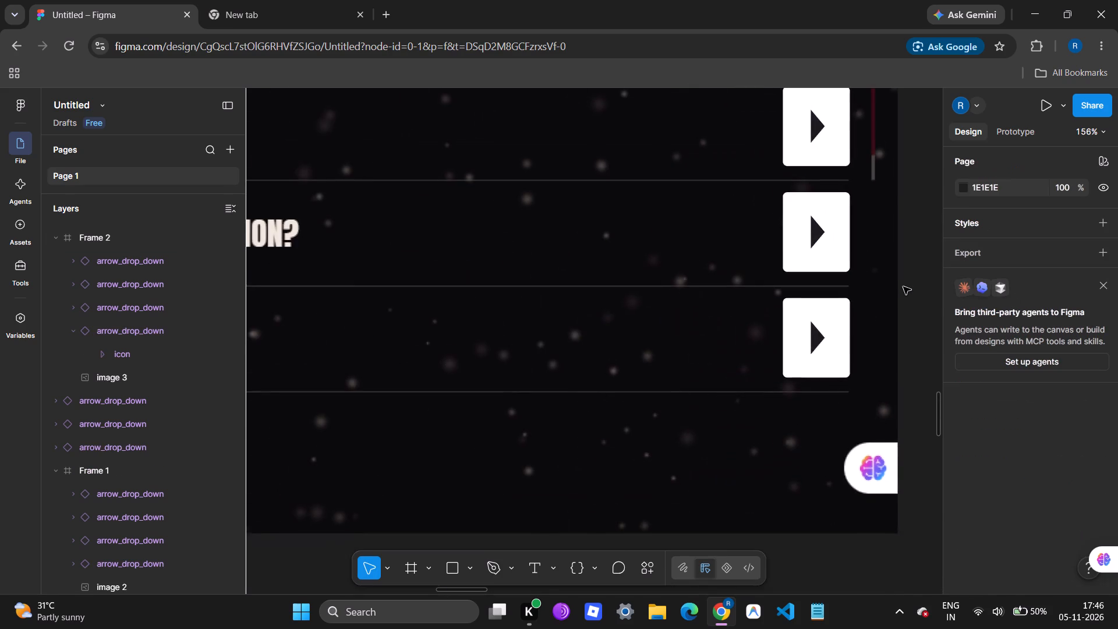
# Delete the three leftover right-pointing arrow_drop_down boxes outside Frame 2.
pyautogui.hscroll(-1, 903, 287)
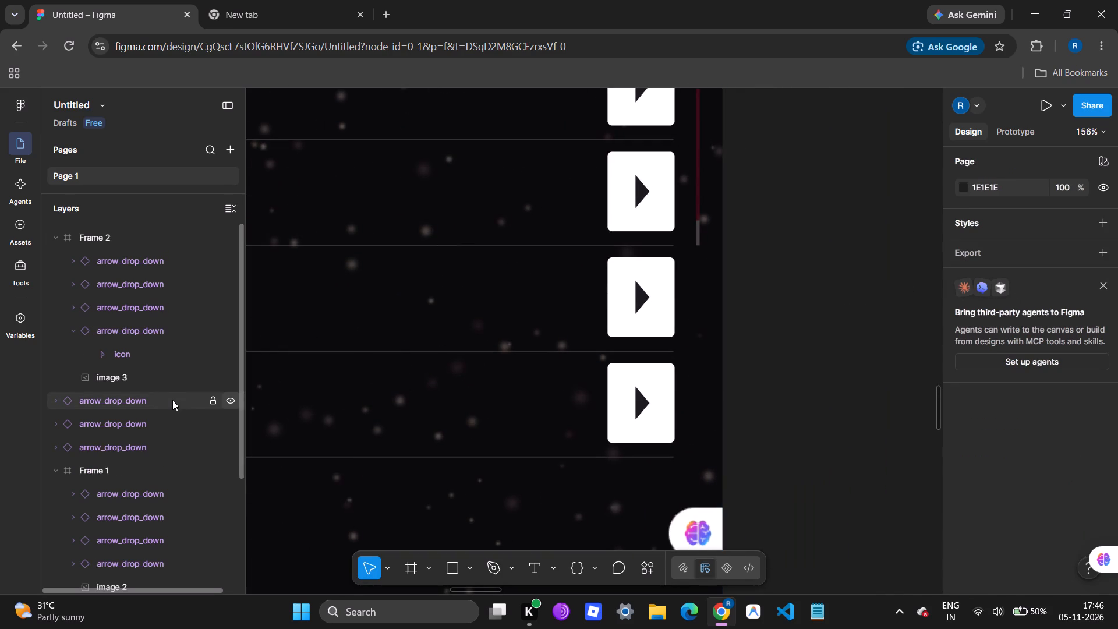
pyautogui.click(812, 228)
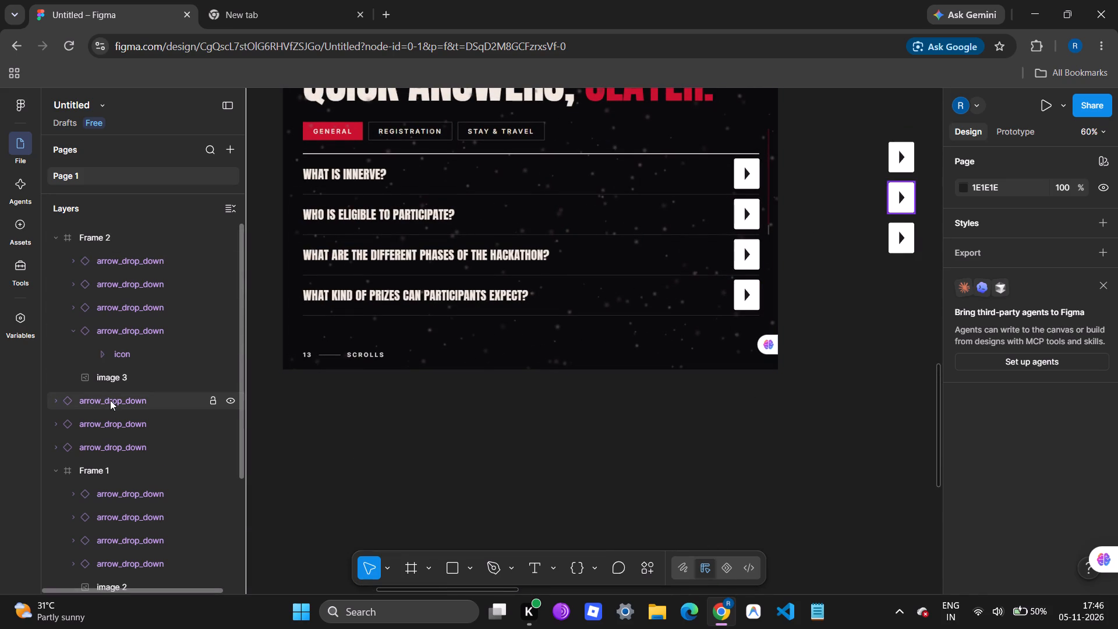
pyautogui.click(110, 400)
pyautogui.press('BackSpace')
pyautogui.press('Down')
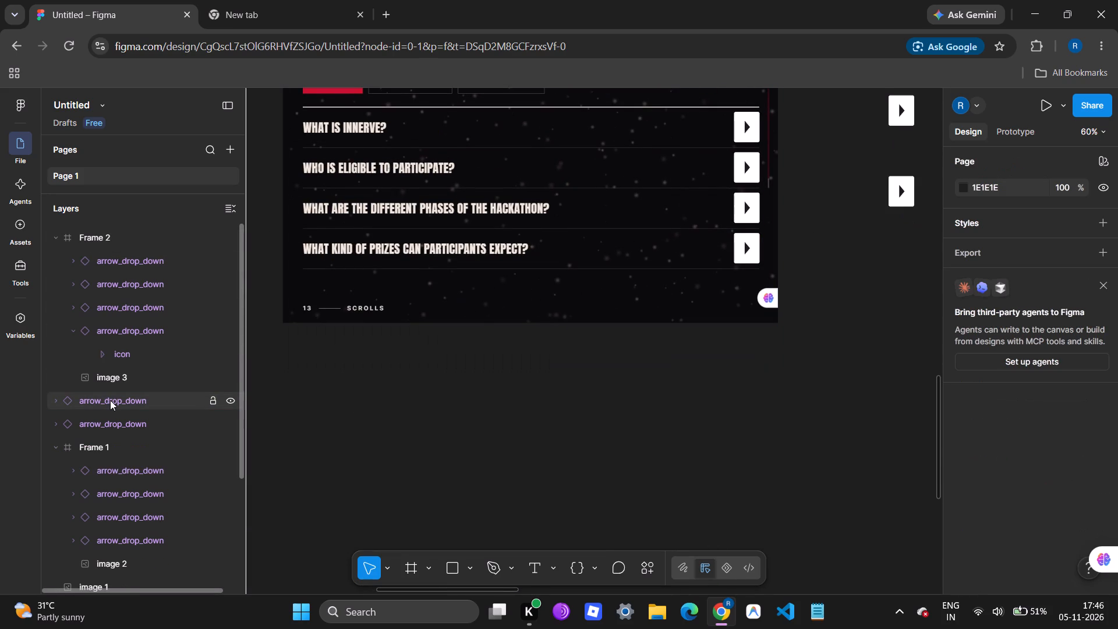
pyautogui.click(110, 400)
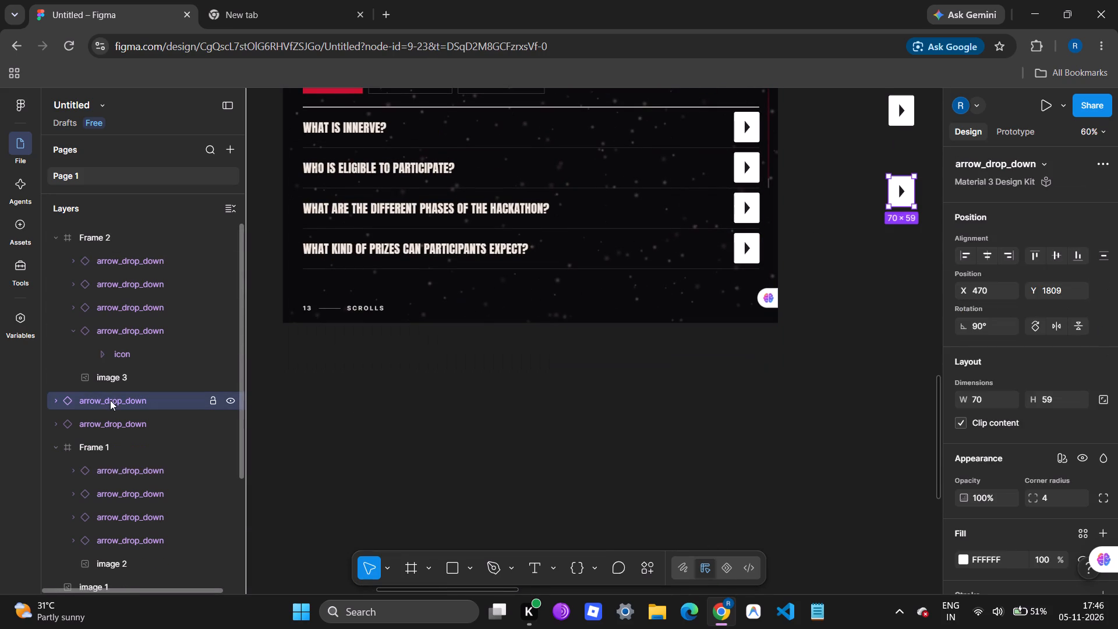
pyautogui.press('BackSpace')
pyautogui.click(110, 400)
pyautogui.press('BackSpace')
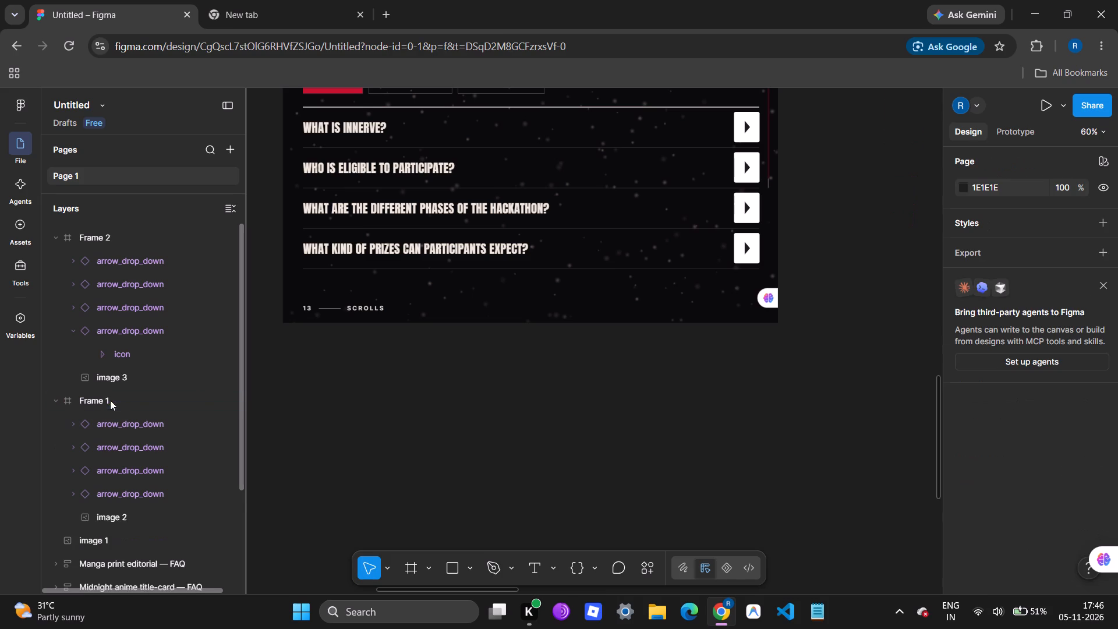
pyautogui.click(588, 421)
# Move Frame 1 below Frame 2, directly beside the original FAQ screenshot, at X -1213, Y 2194.
pyautogui.scroll(1, 588, 421)
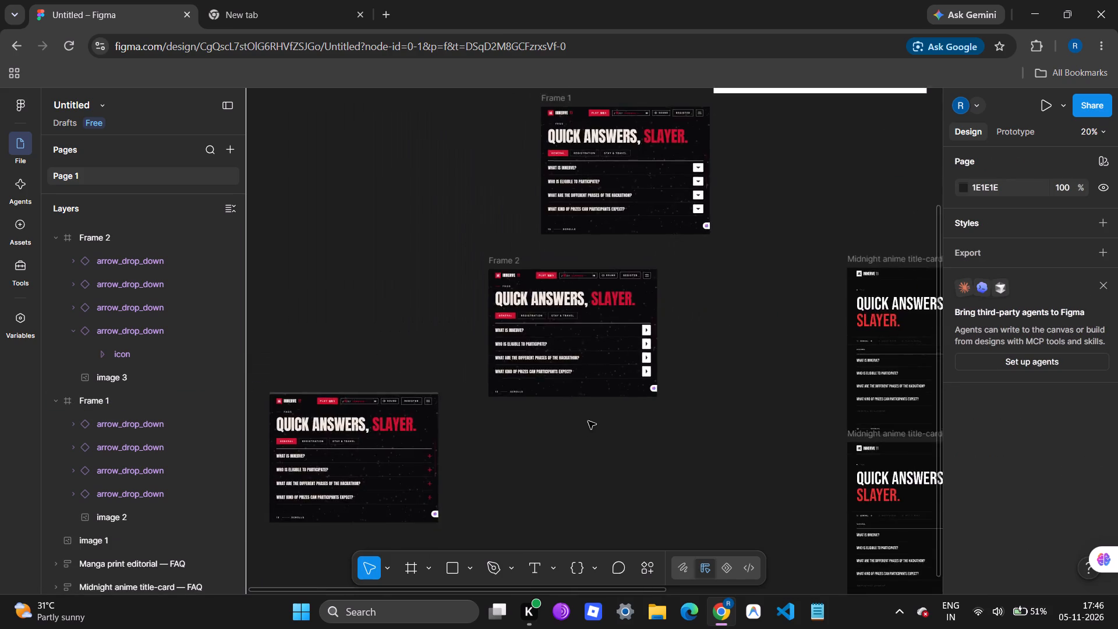
pyautogui.scroll(1, 588, 421)
pyautogui.moveTo(581, 156); pyautogui.dragTo(335, 316)
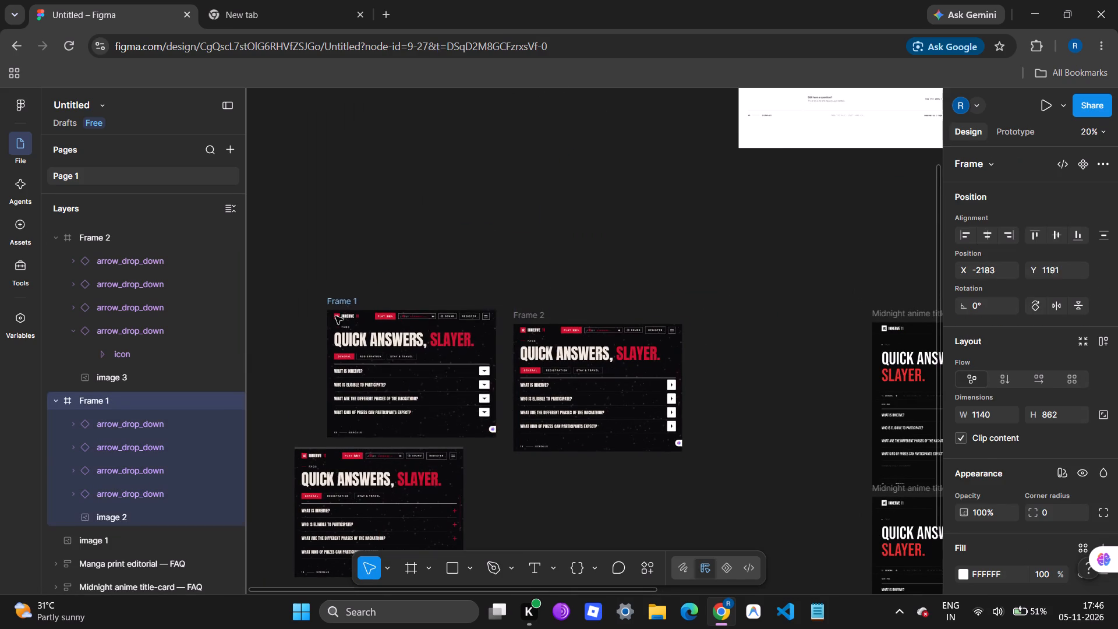
pyautogui.moveTo(335, 316); pyautogui.dragTo(411, 400)
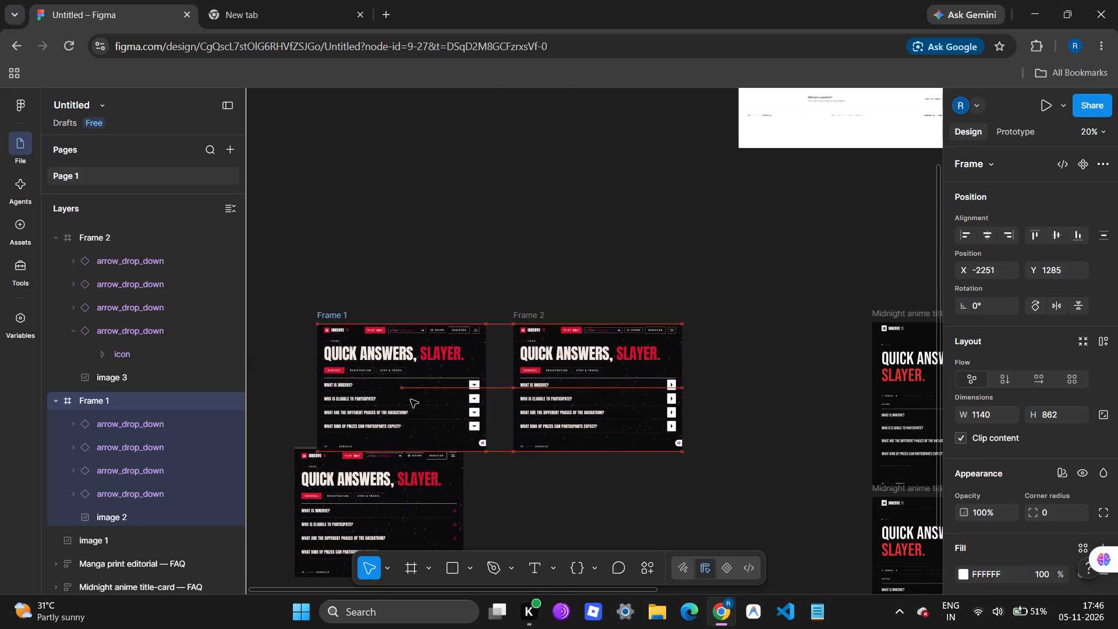
pyautogui.moveTo(411, 400); pyautogui.dragTo(486, 453)
pyautogui.hscroll(-1, 486, 453)
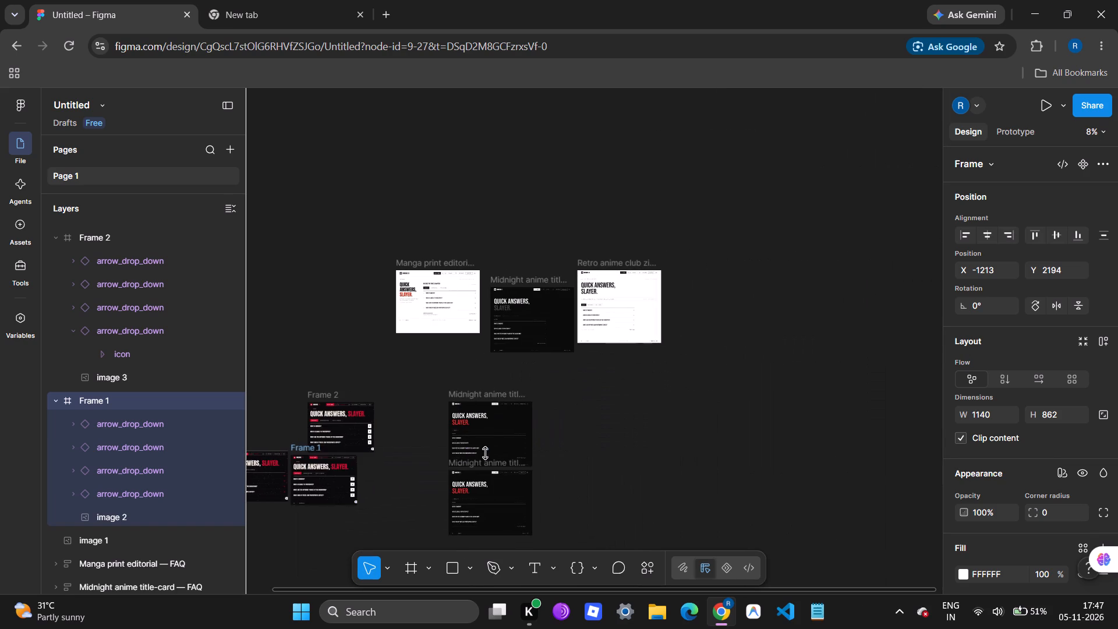
# Move the two red-accented Midnight anime title-card frames up into the top row, side by side after the Retro anime club zine frame.
pyautogui.moveTo(488, 394); pyautogui.dragTo(713, 265)
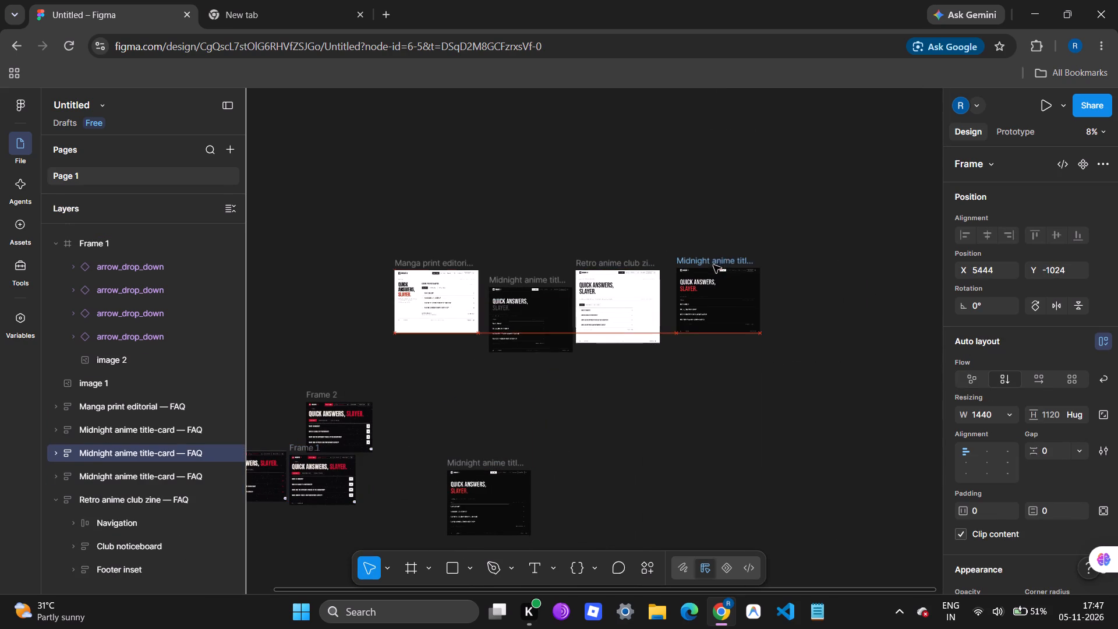
pyautogui.moveTo(713, 265); pyautogui.dragTo(712, 267)
pyautogui.moveTo(517, 460); pyautogui.dragTo(524, 454)
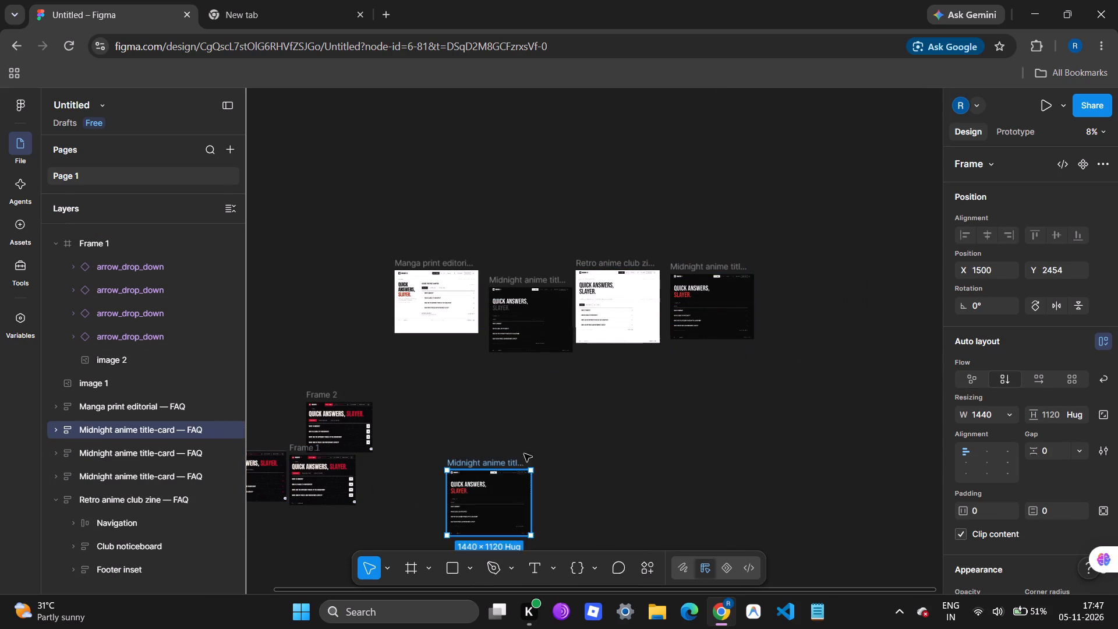
pyautogui.moveTo(524, 454); pyautogui.dragTo(841, 260)
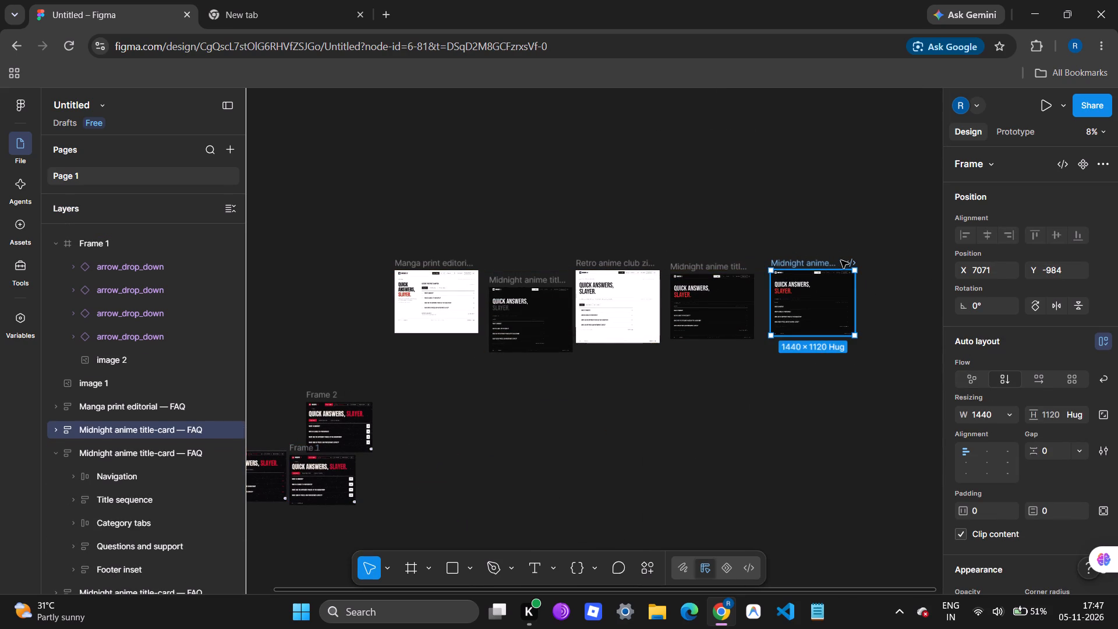
# Move Frame 2 to the right of Frame 1 and level with it, at X 251, Y 2194.
pyautogui.hscroll(1, 365, 473)
pyautogui.scroll(-1, 365, 473)
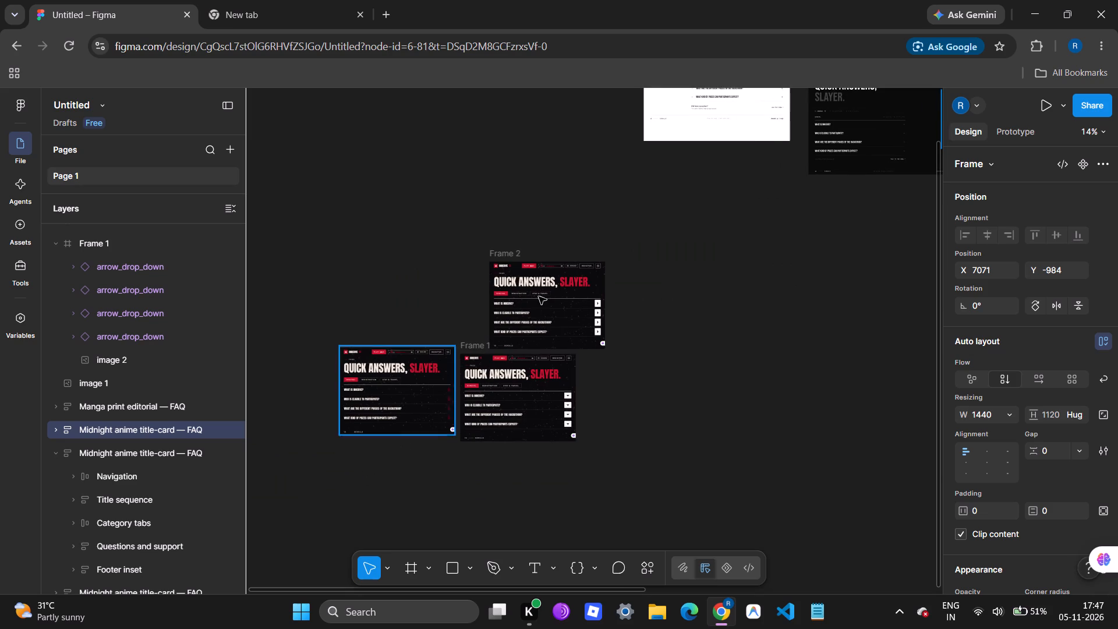
pyautogui.moveTo(500, 255); pyautogui.dragTo(618, 346)
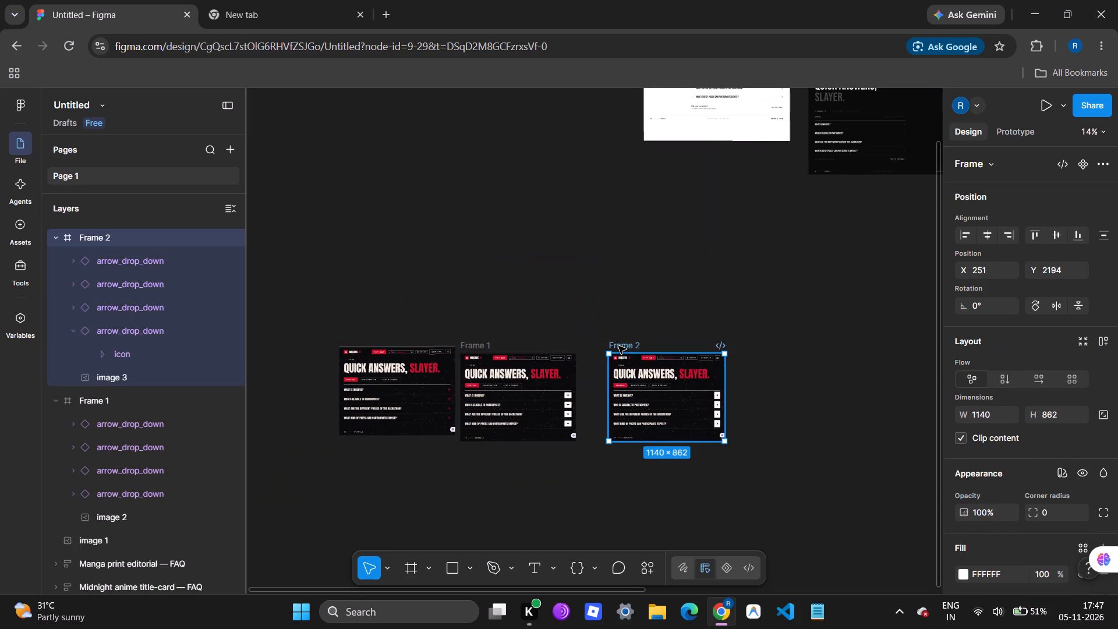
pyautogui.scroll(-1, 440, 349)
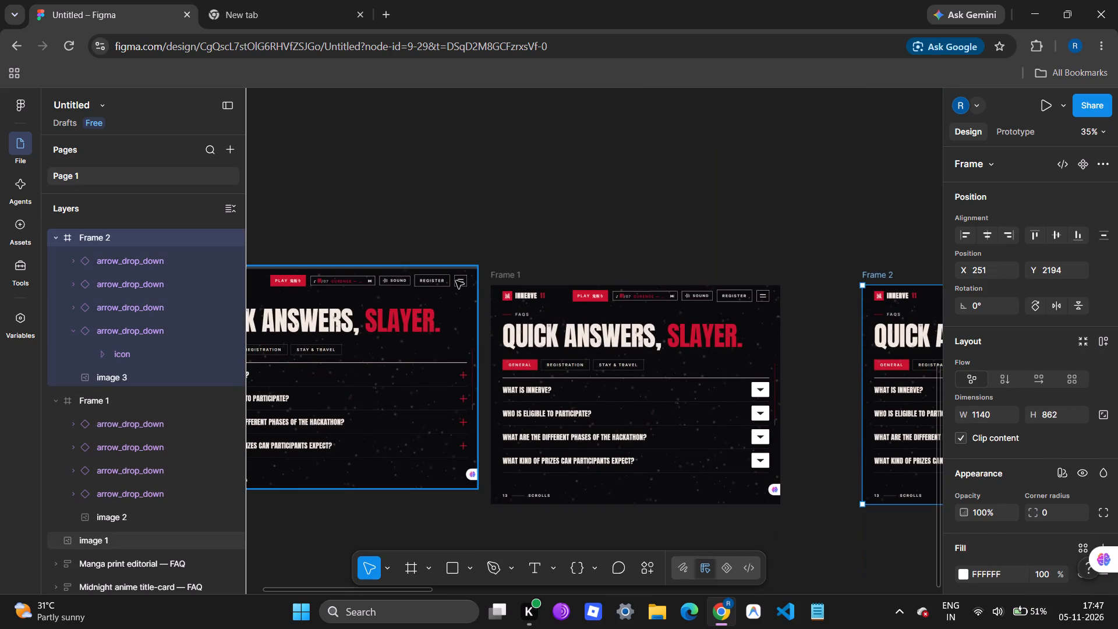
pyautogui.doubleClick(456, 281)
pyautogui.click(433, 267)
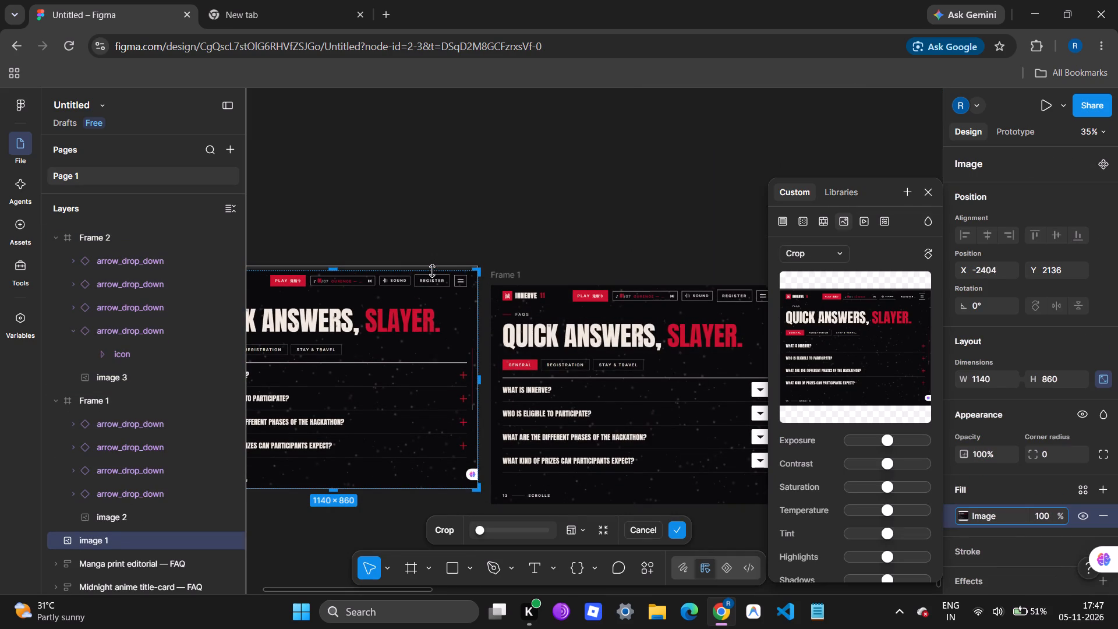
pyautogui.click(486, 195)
# Move Frame 1 up so its top edge lines up with the original FAQ screenshot beside it.
pyautogui.moveTo(576, 327); pyautogui.dragTo(578, 298)
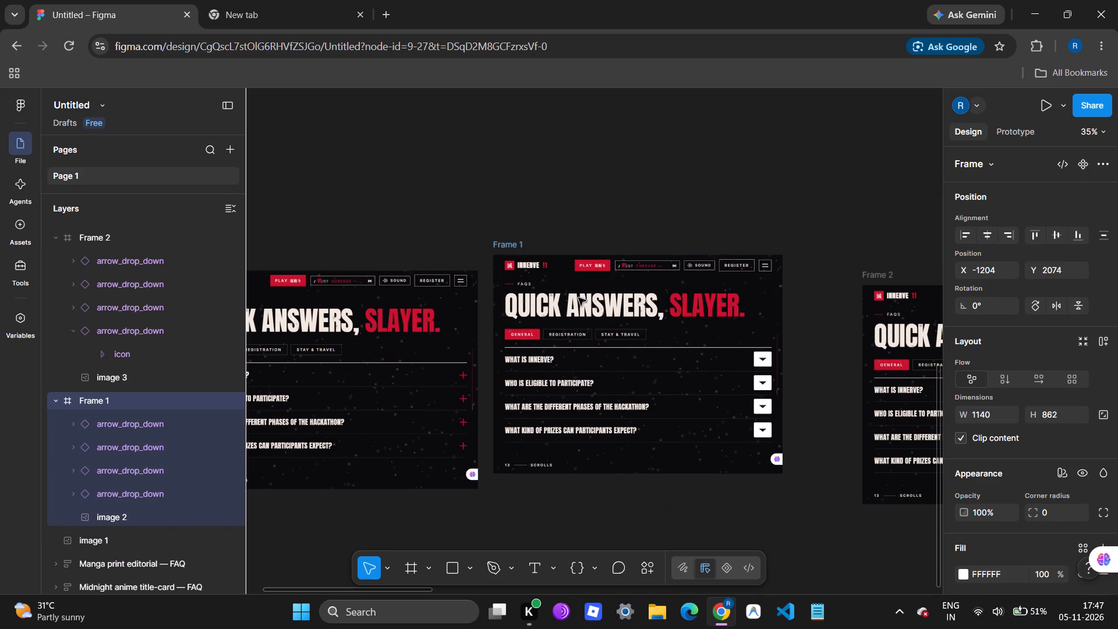
pyautogui.moveTo(578, 298); pyautogui.dragTo(578, 315)
pyautogui.click(643, 106)
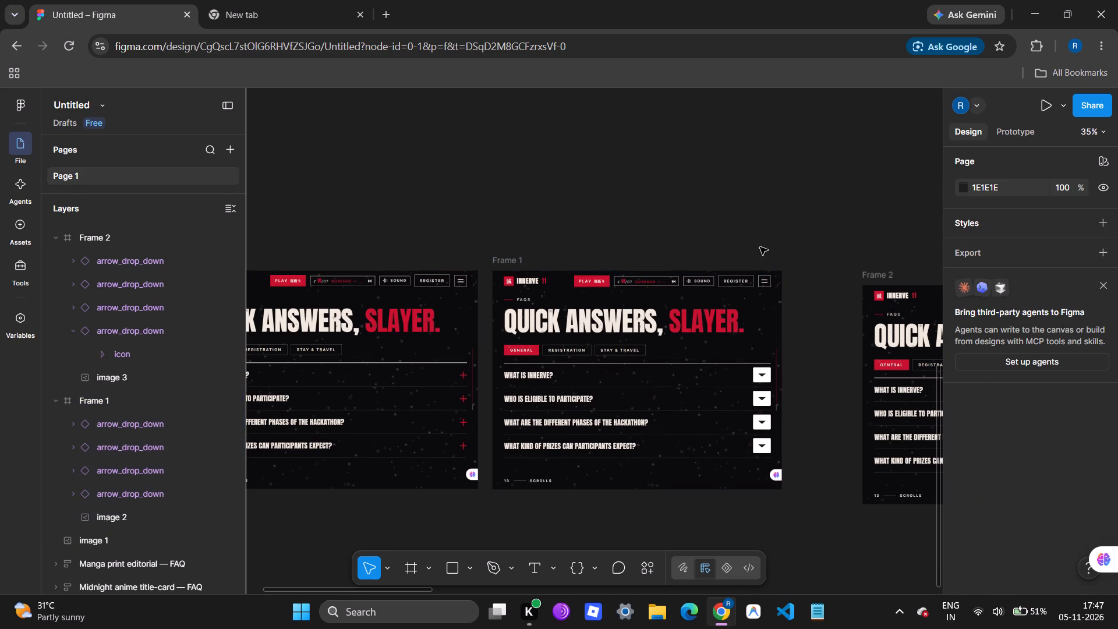
# Move Frame 2 close beside Frame 1 with their top edges aligned, at X -10, Y 2134.
pyautogui.moveTo(879, 326); pyautogui.dragTo(820, 305)
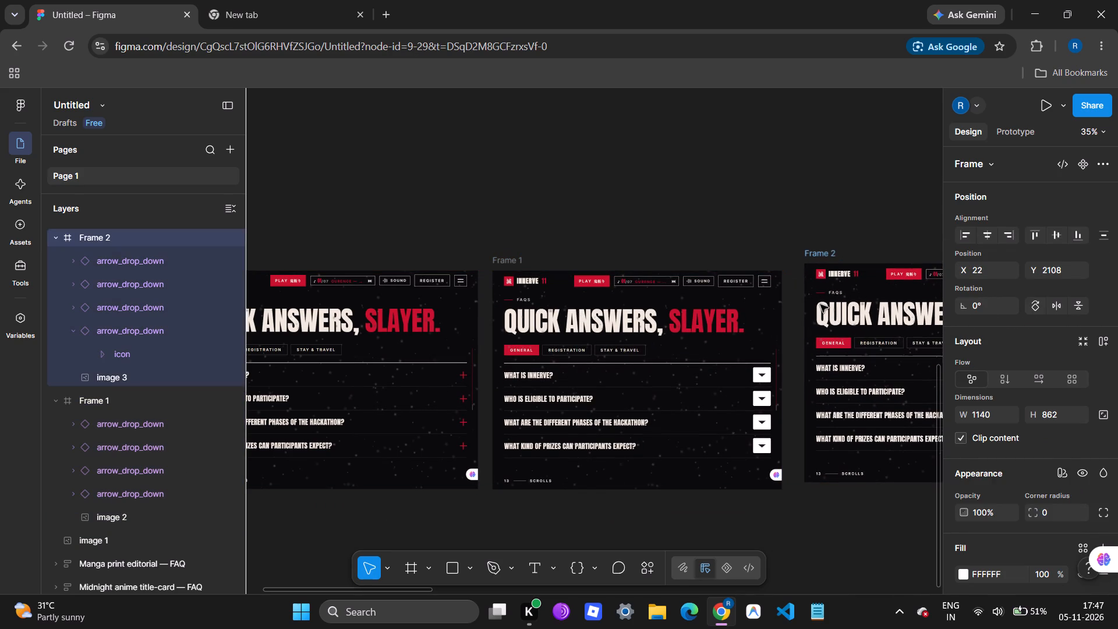
pyautogui.moveTo(820, 305); pyautogui.dragTo(814, 310)
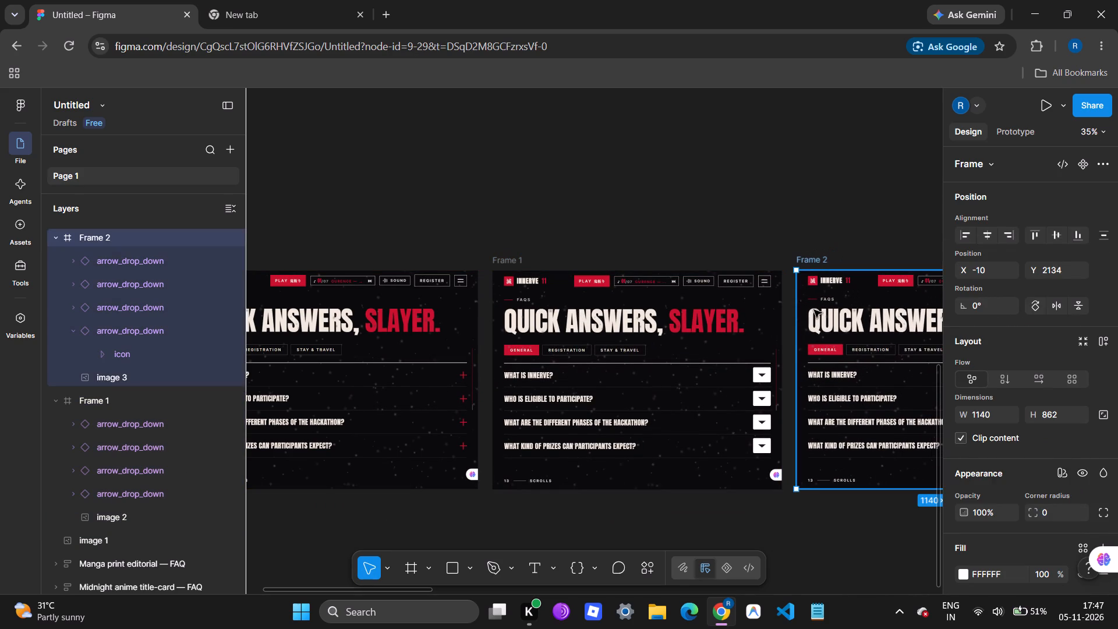
pyautogui.click(695, 156)
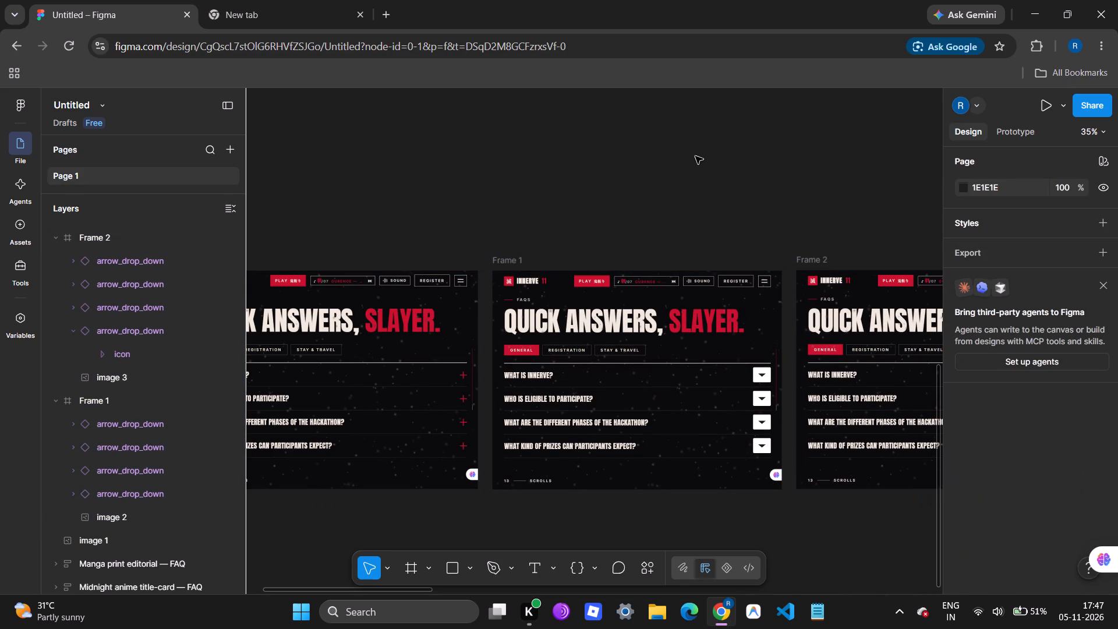
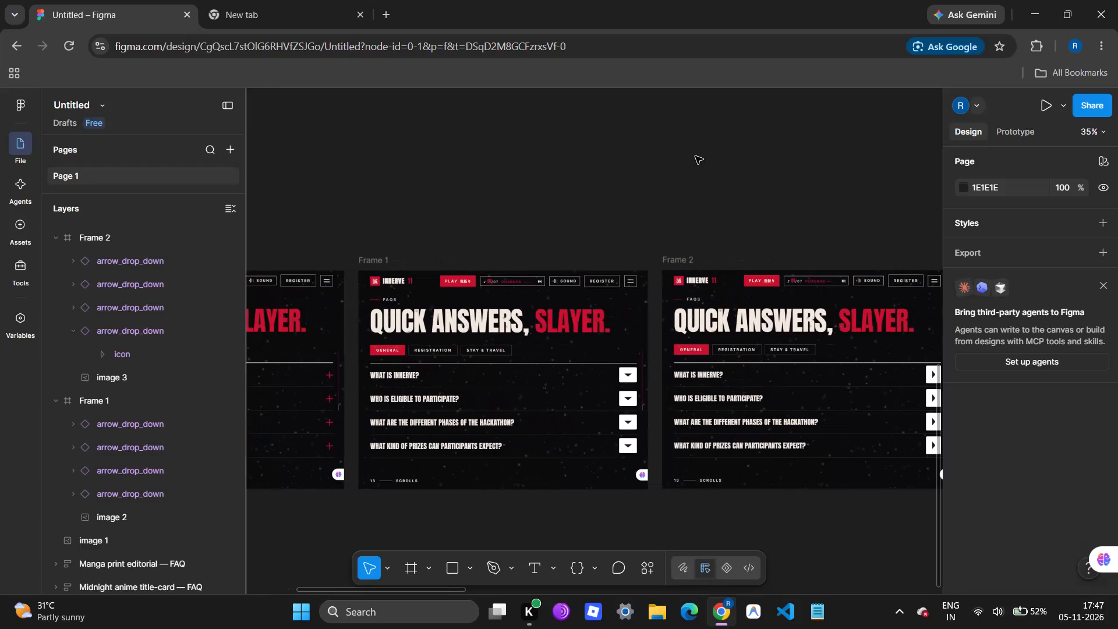
# Duplicate Frame 2 with its right-pointing arrow boxes, placing the copy beside it, top edges level and spaced like the other frames.
pyautogui.hscroll(-1, 695, 156)
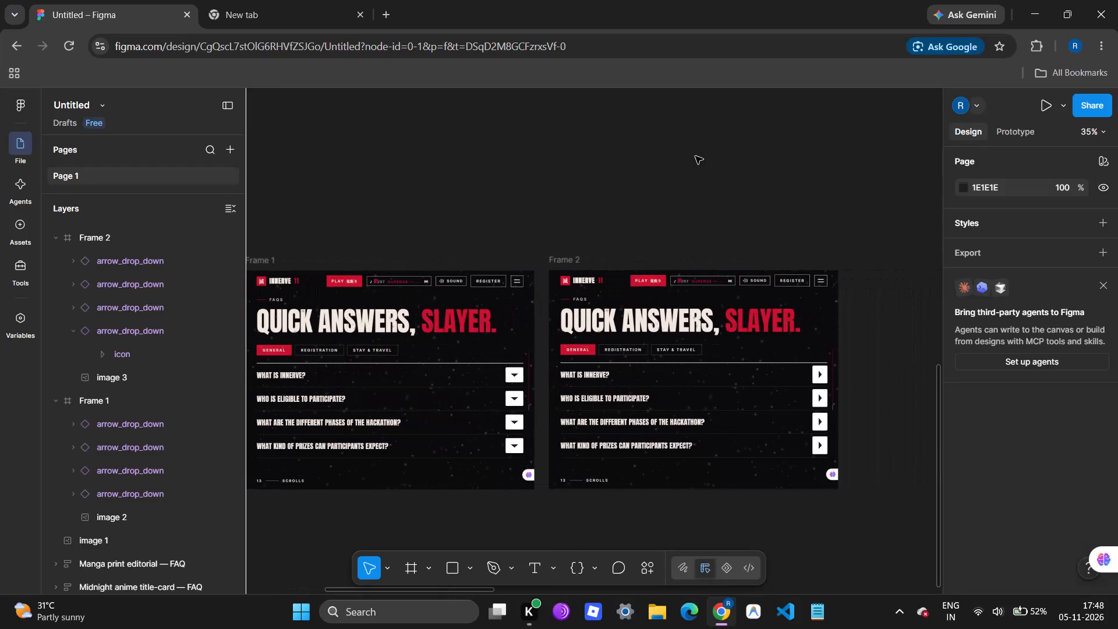
pyautogui.scroll(1, 695, 156)
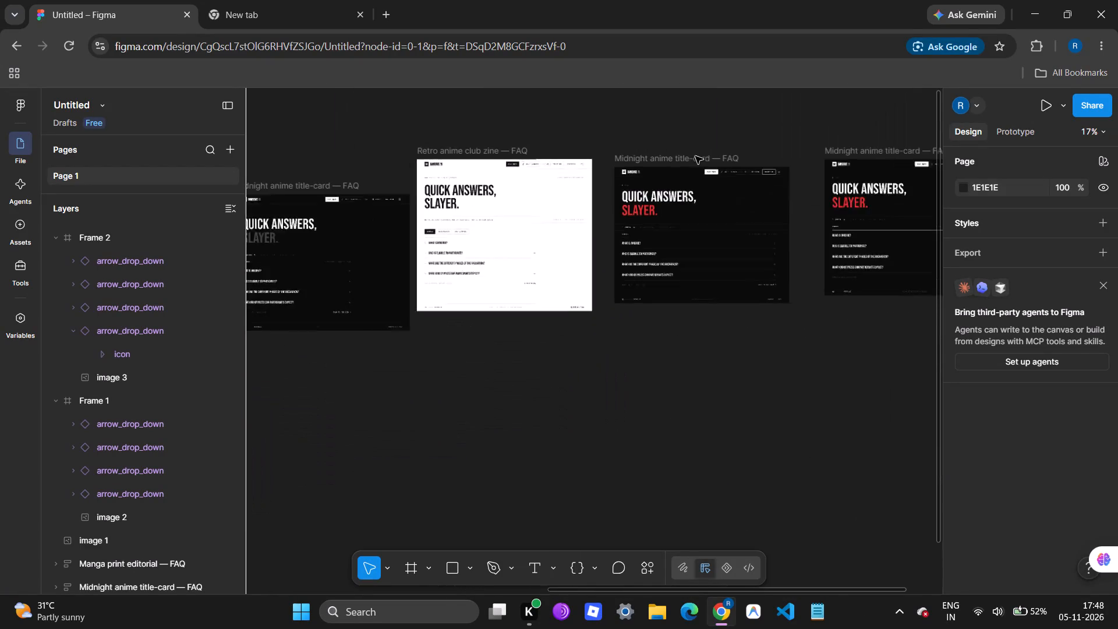
pyautogui.scroll(1, 695, 156)
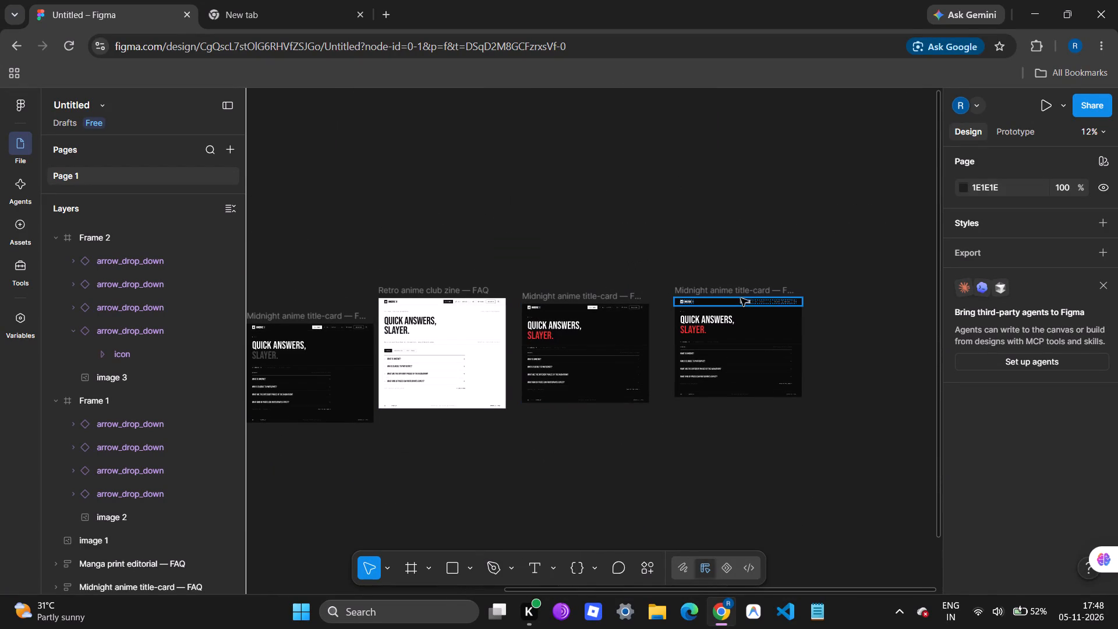
pyautogui.hscroll(2, 531, 394)
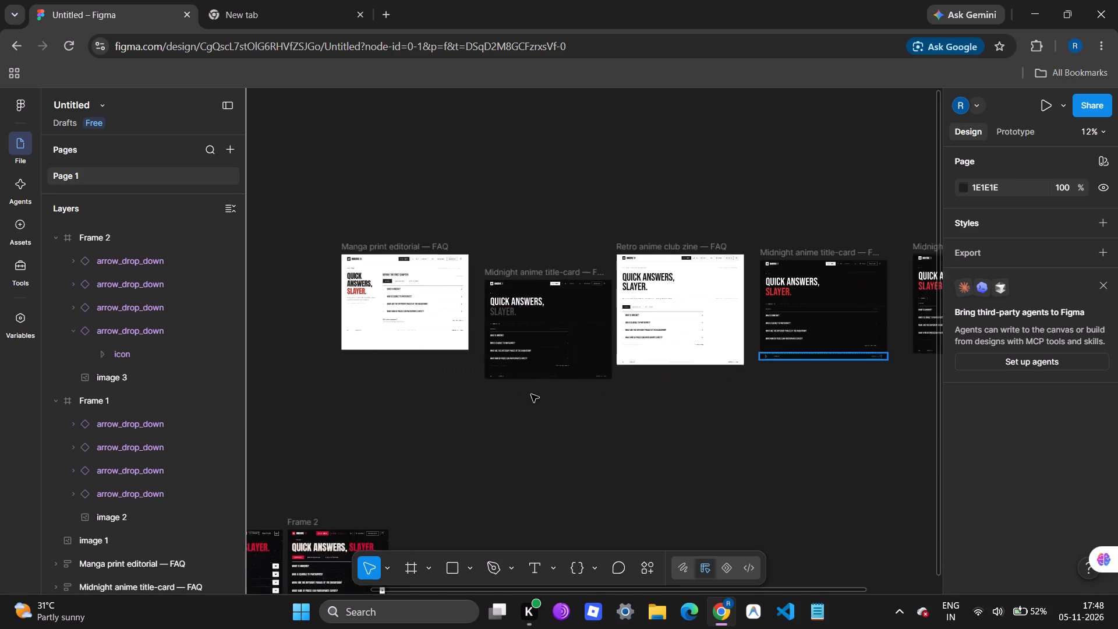
pyautogui.hscroll(1, 531, 394)
pyautogui.scroll(-3, 531, 394)
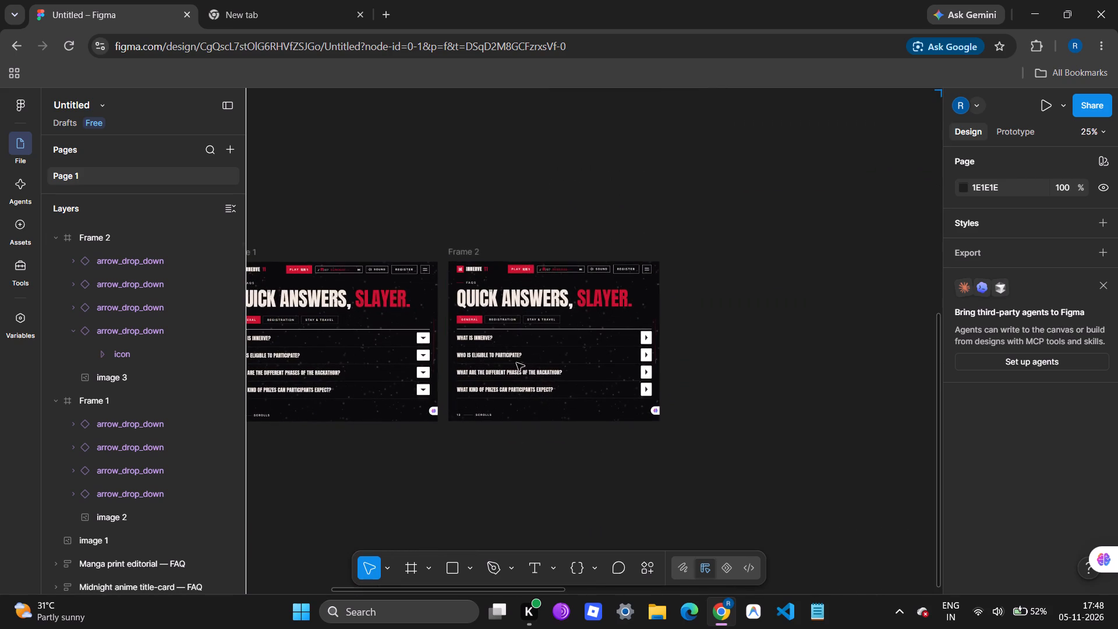
pyautogui.keyDown('alt'); pyautogui.moveTo(462, 259); pyautogui.dragTo(543, 253); pyautogui.keyUp('alt')
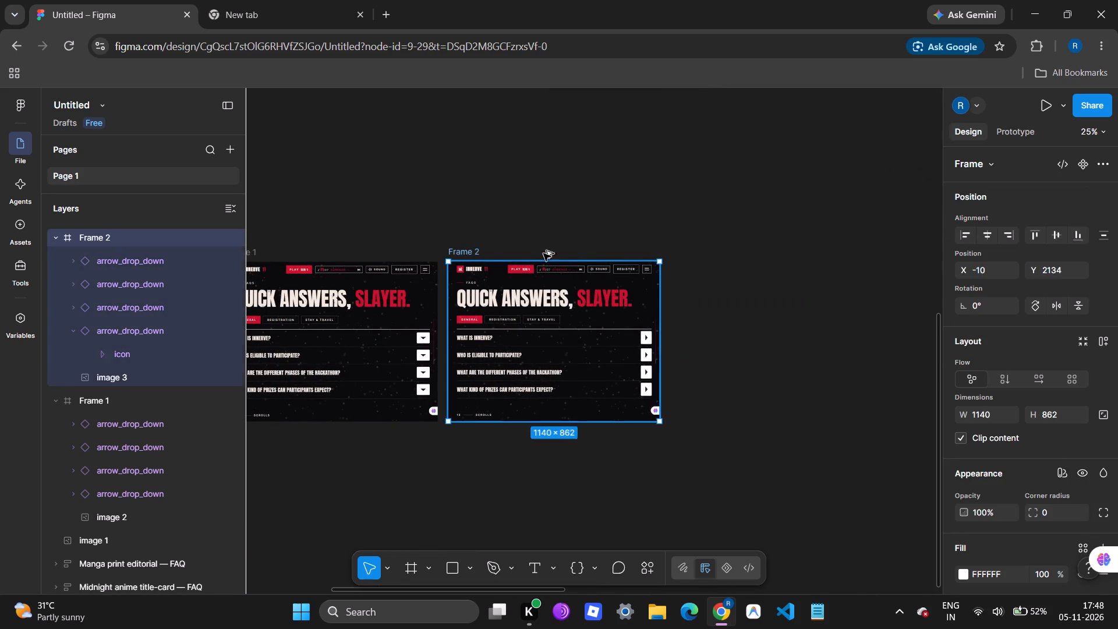
pyautogui.keyDown('alt'); pyautogui.moveTo(543, 253); pyautogui.dragTo(688, 263); pyautogui.keyUp('alt')
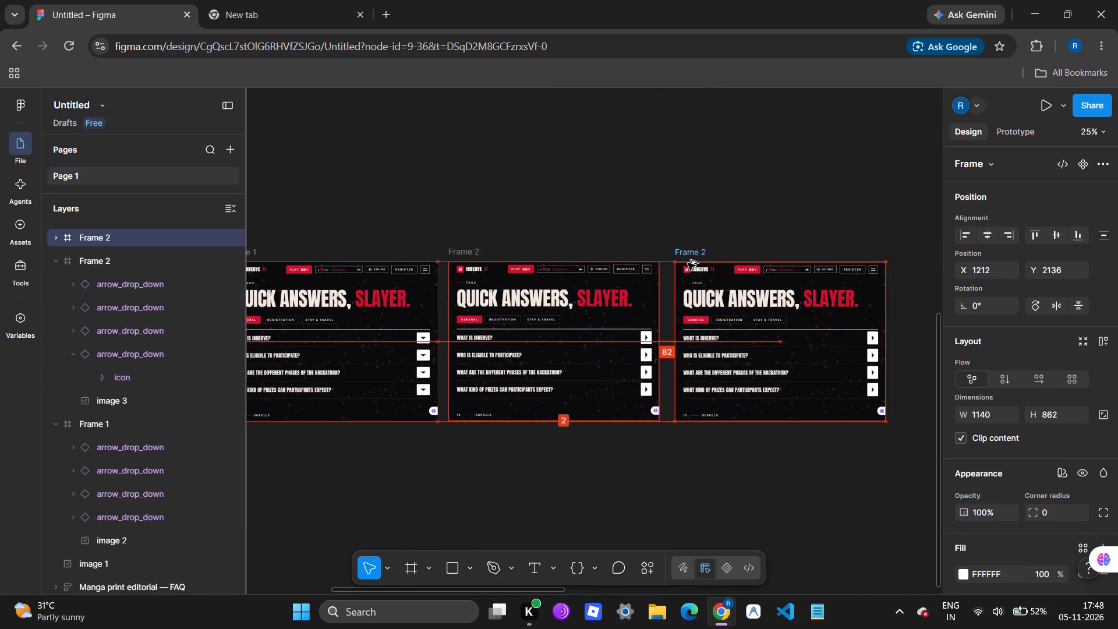
pyautogui.keyDown('alt'); pyautogui.moveTo(688, 263); pyautogui.dragTo(686, 263); pyautogui.keyUp('alt')
# Draw a rectangle about 1105 × 775 over the FAQ content of Frame 3, from just below the header to its bottom-right corner.
pyautogui.click(707, 301)
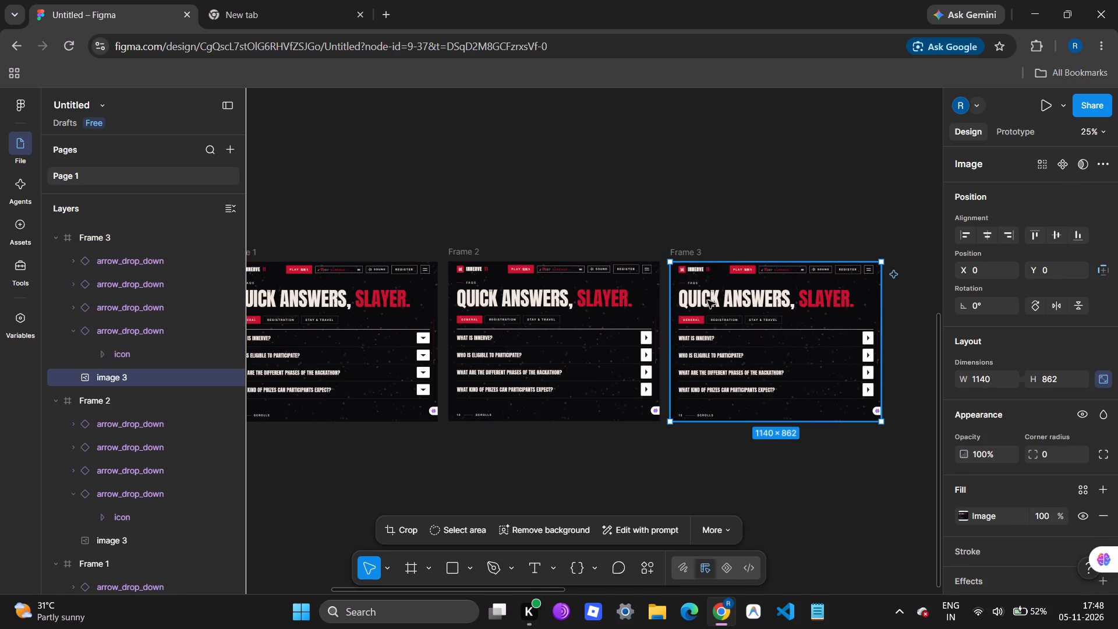
pyautogui.hscroll(-2, 707, 301)
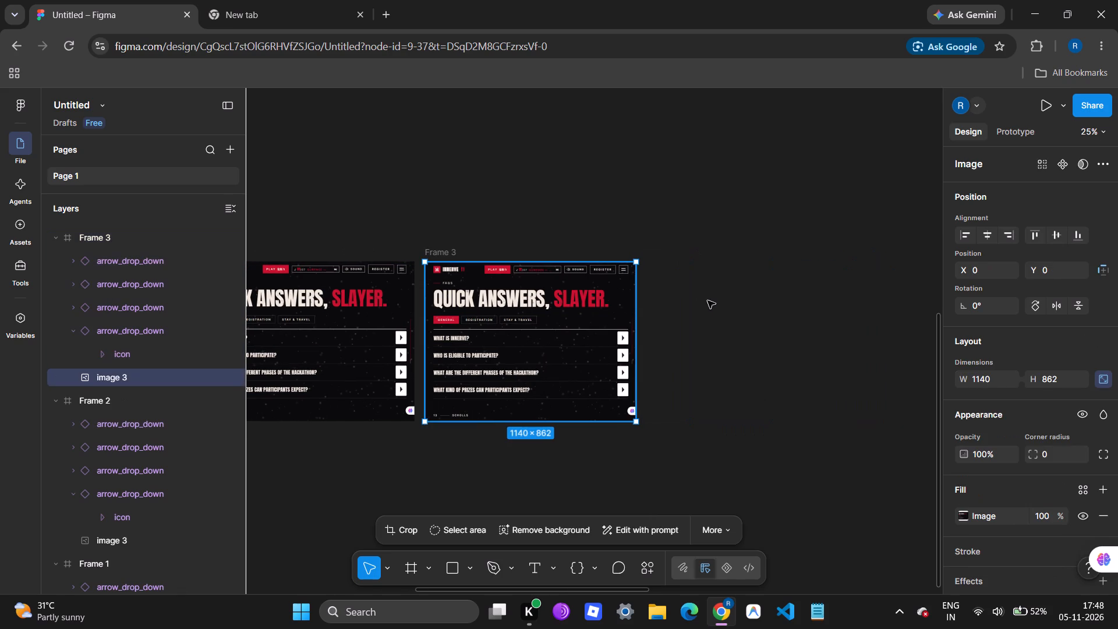
pyautogui.press('r')
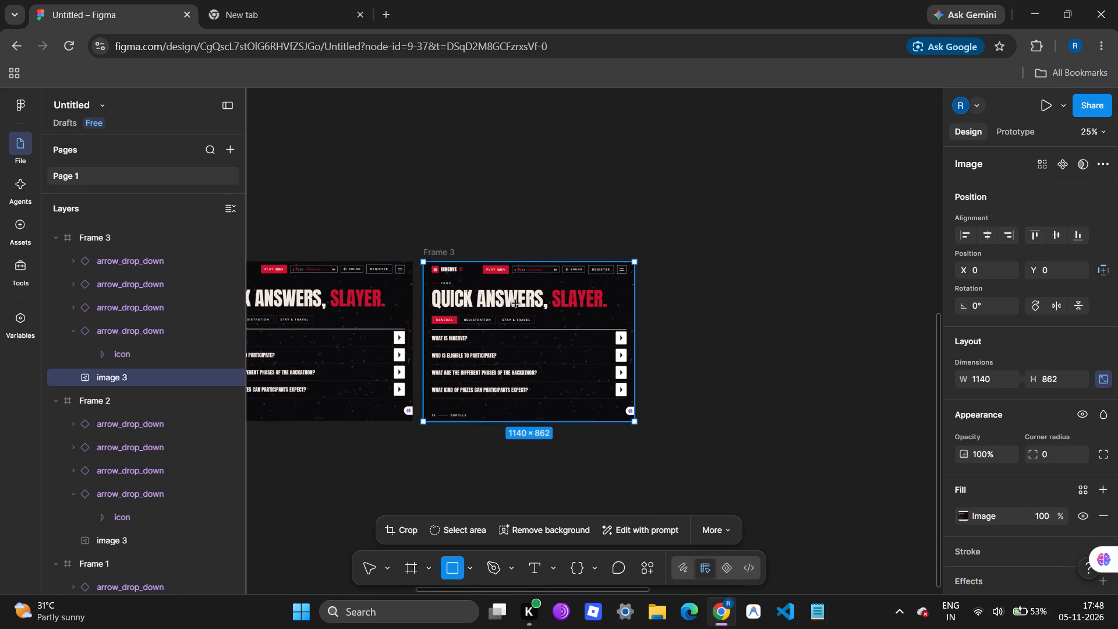
pyautogui.moveTo(429, 278); pyautogui.dragTo(610, 397)
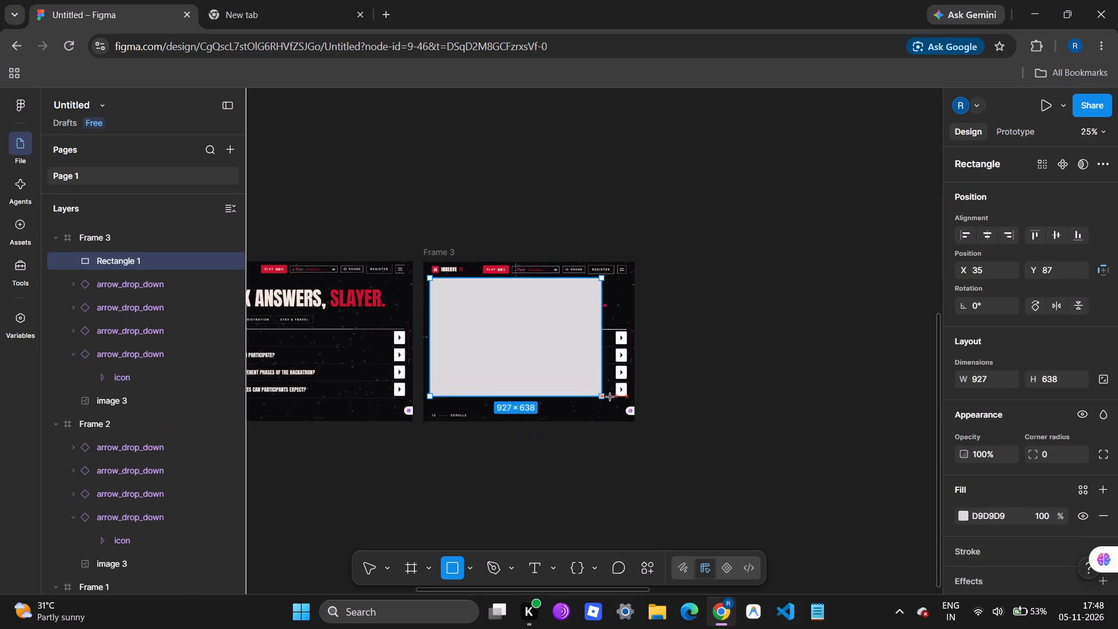
pyautogui.moveTo(610, 397); pyautogui.dragTo(625, 416)
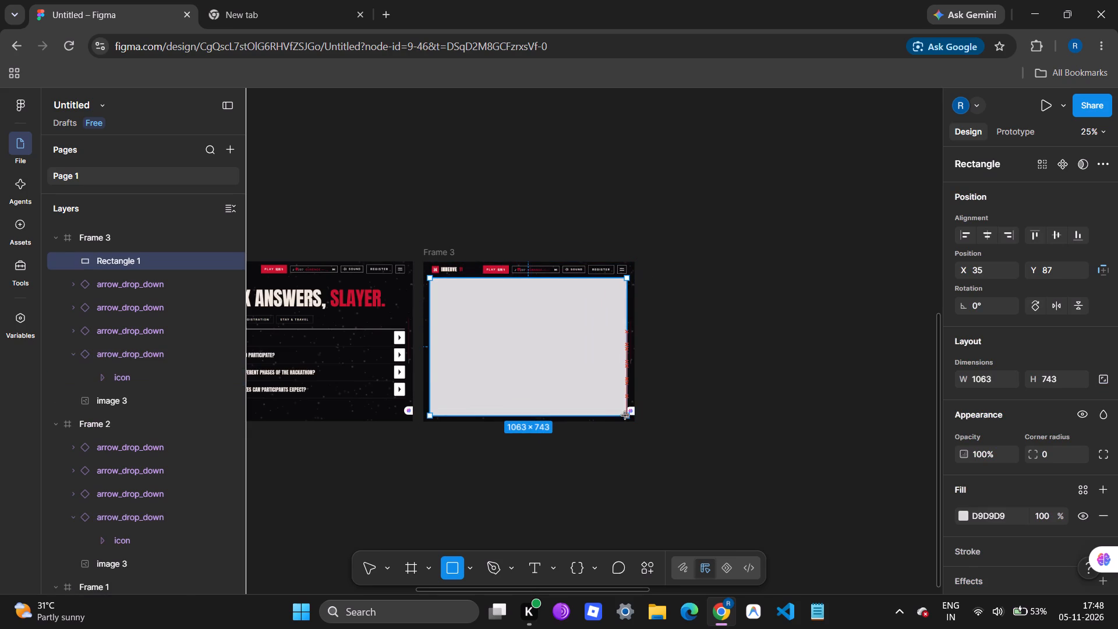
pyautogui.moveTo(625, 416); pyautogui.dragTo(634, 419)
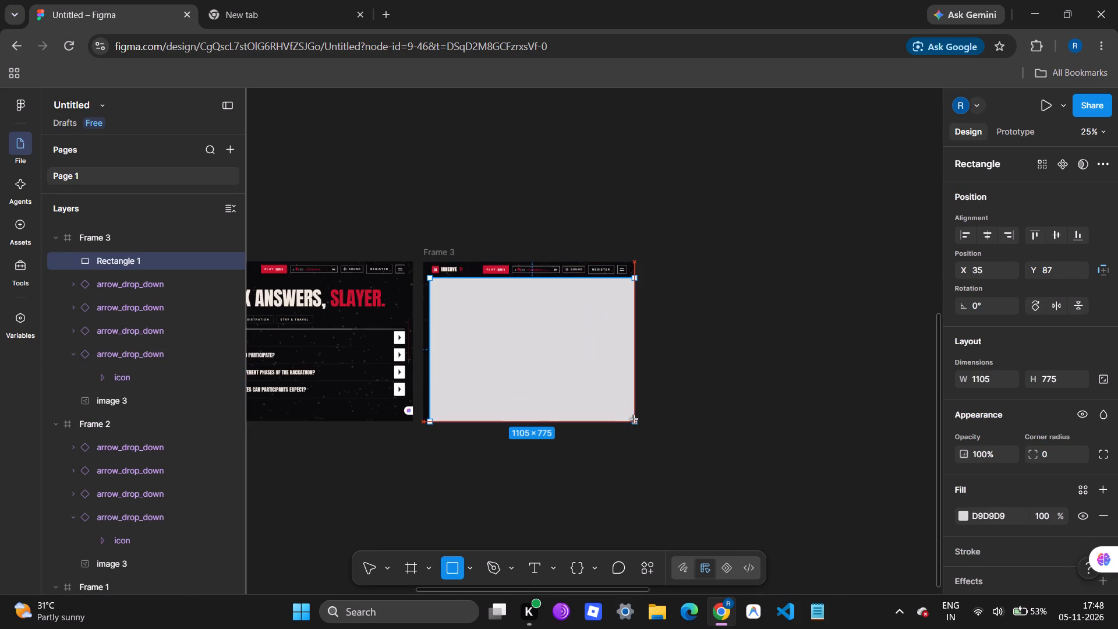
pyautogui.moveTo(634, 419); pyautogui.dragTo(635, 419)
# Extend the rectangle to Frame 3's left edge at X 0, making it 1140 × 775 across the full frame width.
pyautogui.hscroll(2, 635, 419)
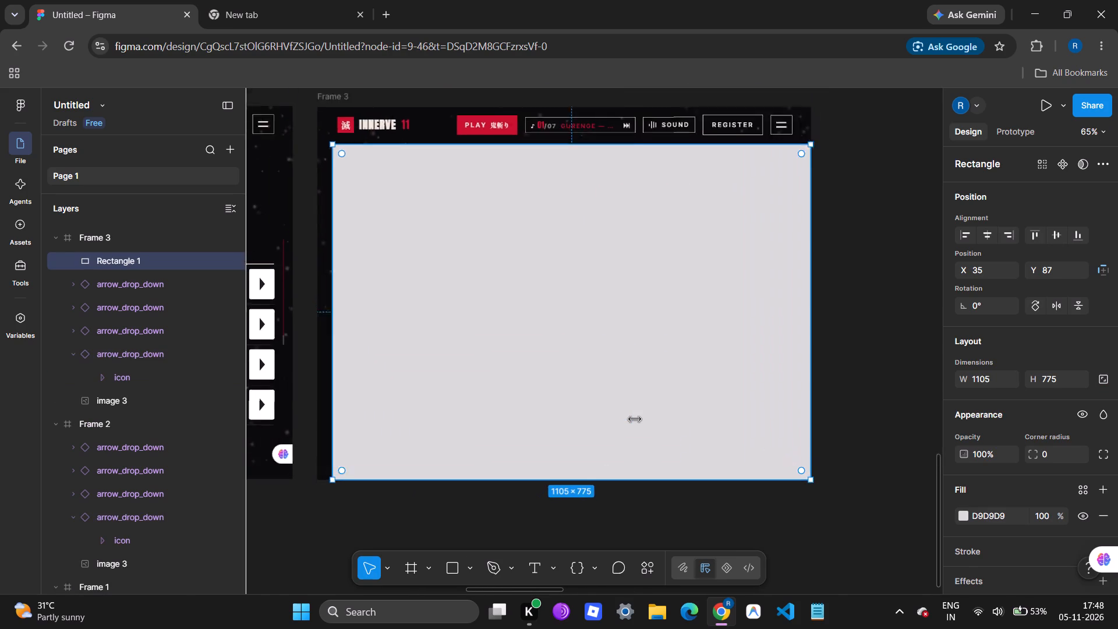
pyautogui.moveTo(357, 265); pyautogui.dragTo(348, 264)
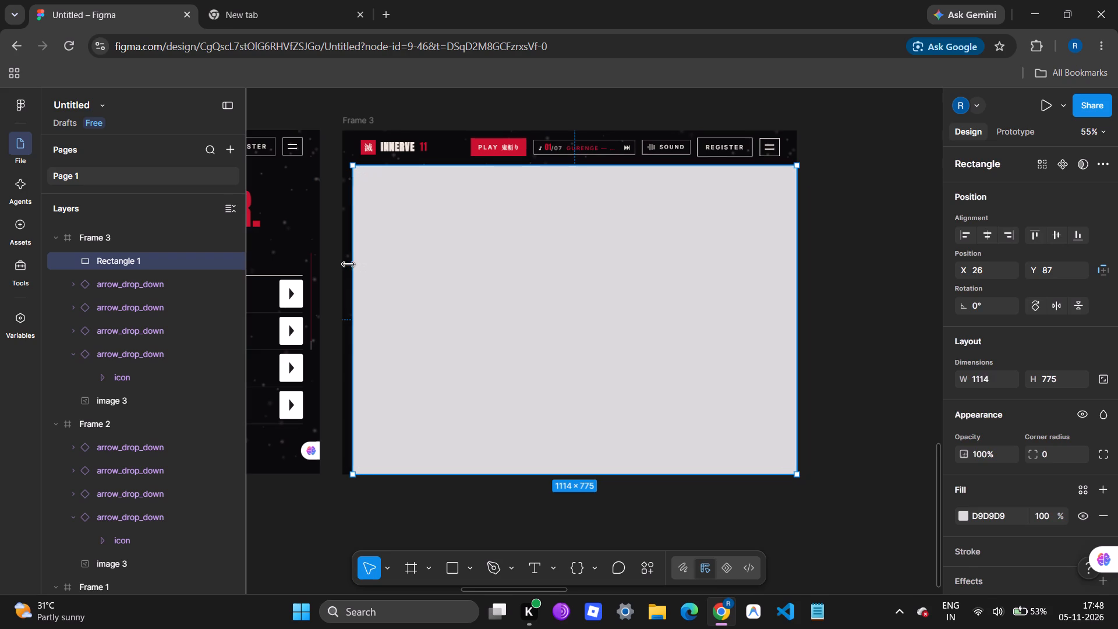
pyautogui.moveTo(348, 264); pyautogui.dragTo(342, 264)
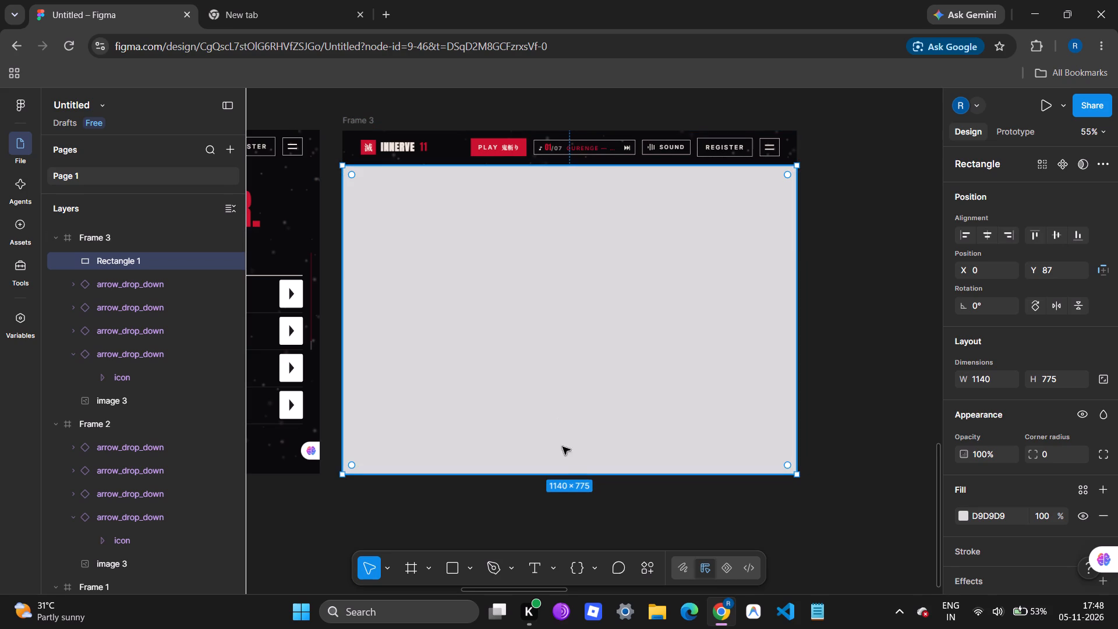
pyautogui.click(562, 475)
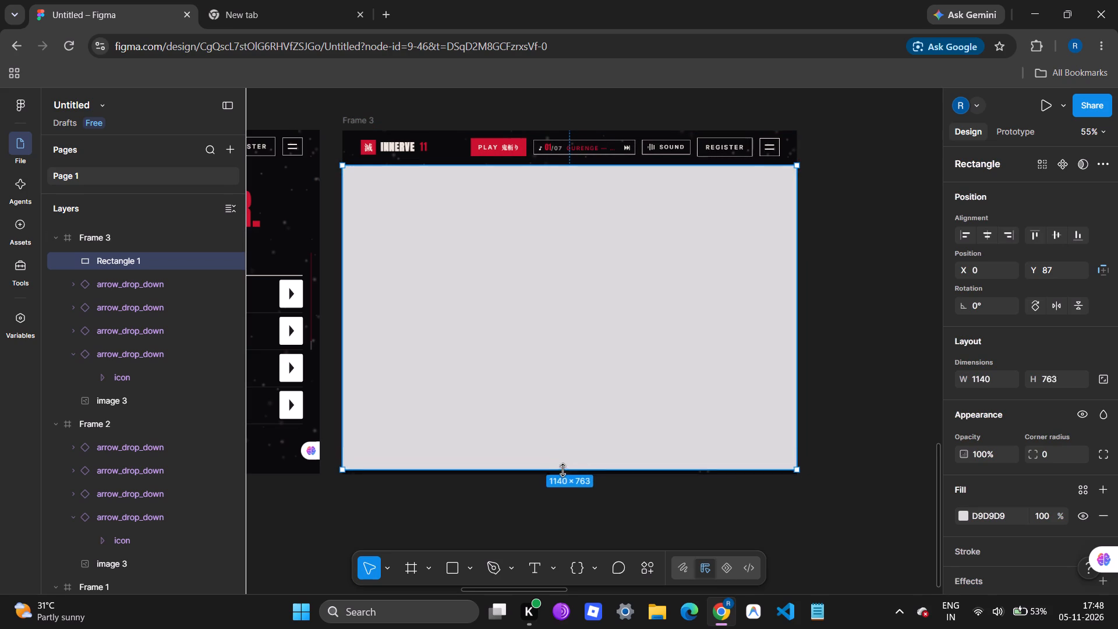
pyautogui.click(797, 280)
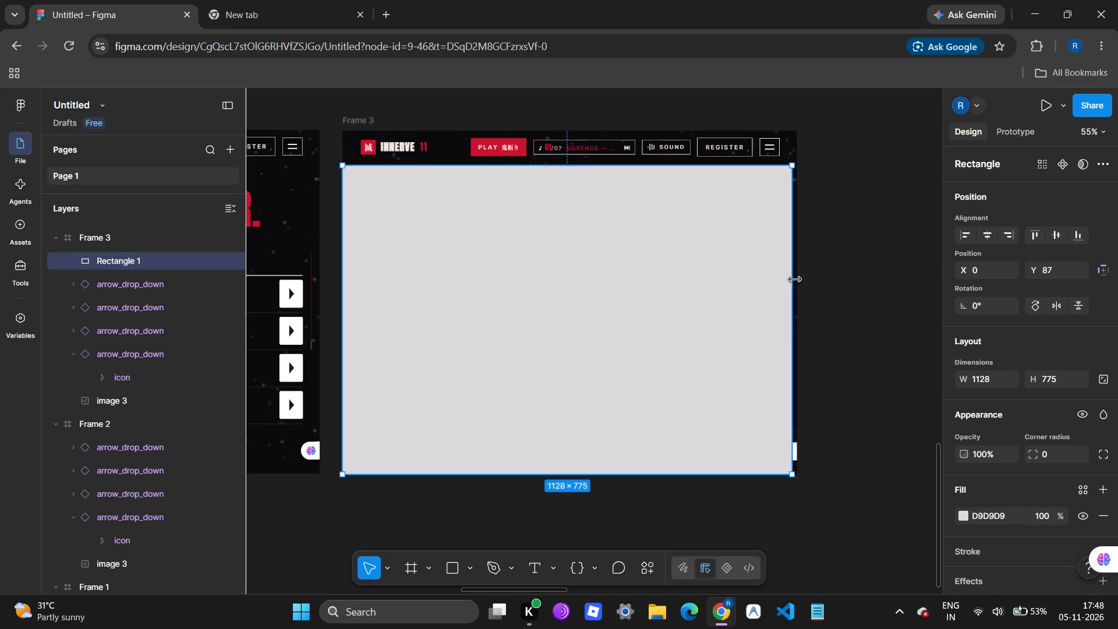
pyautogui.click(346, 243)
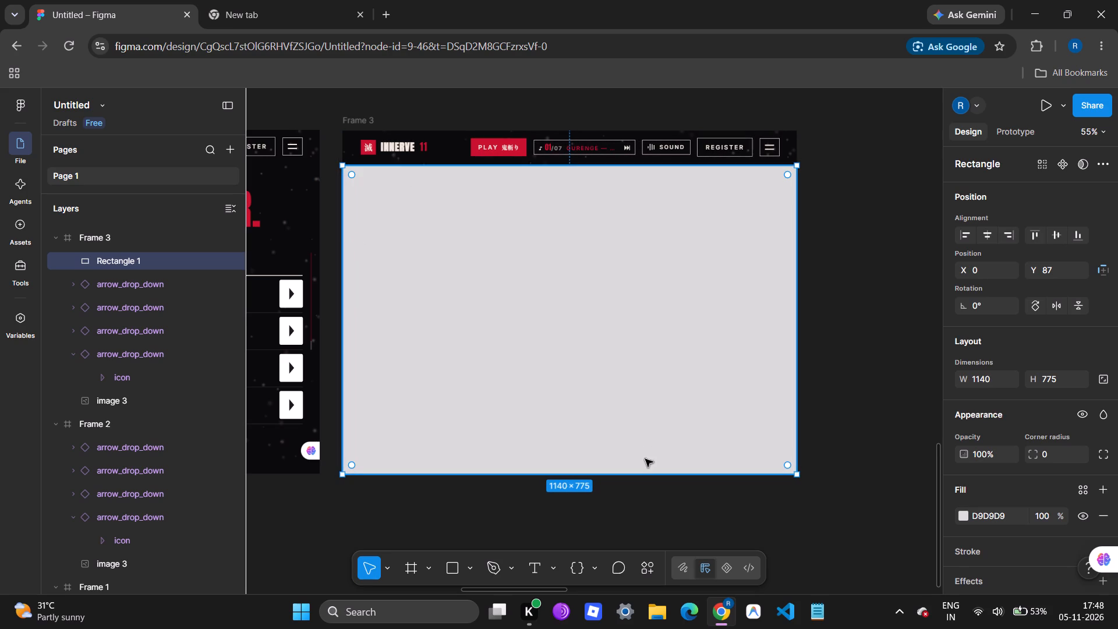
pyautogui.click(639, 473)
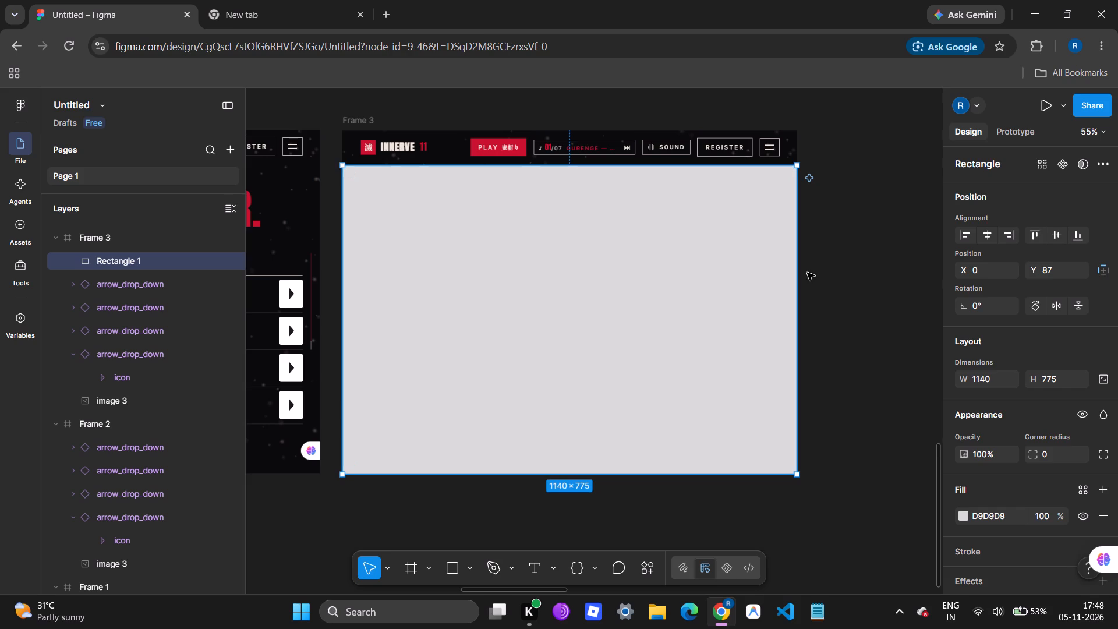
pyautogui.click(866, 243)
# Switch to the empty browser tab, open the Innerve 11 — Hunt Till Dawn website and enter it in silence.
pyautogui.click(344, 0)
pyautogui.write('inn')
pyautogui.click(339, 36)
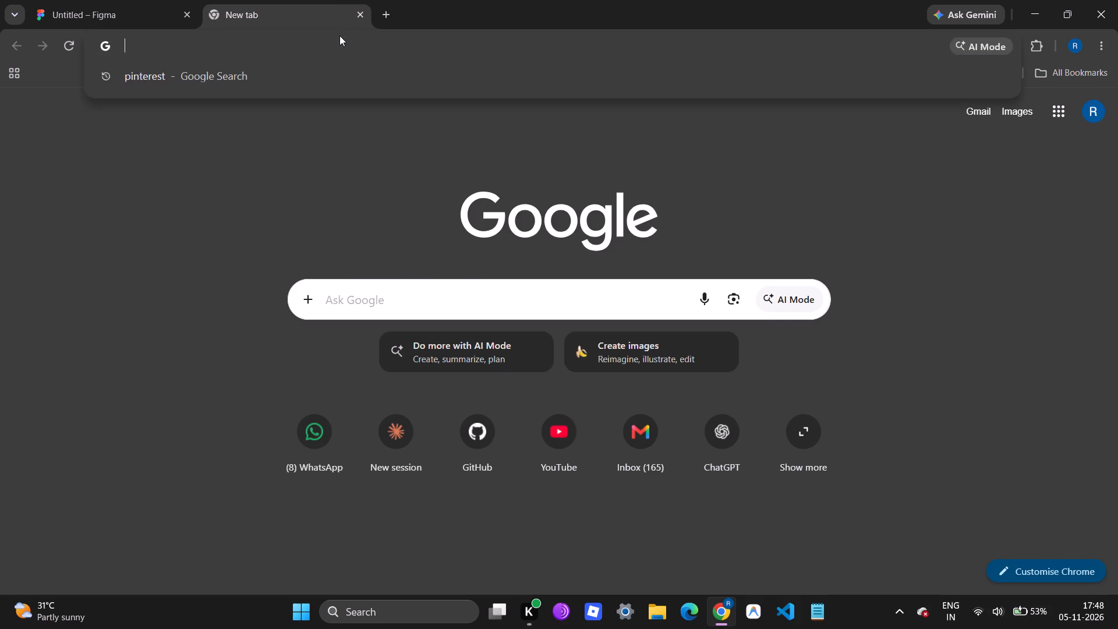
pyautogui.write('inn')
pyautogui.press('Up')
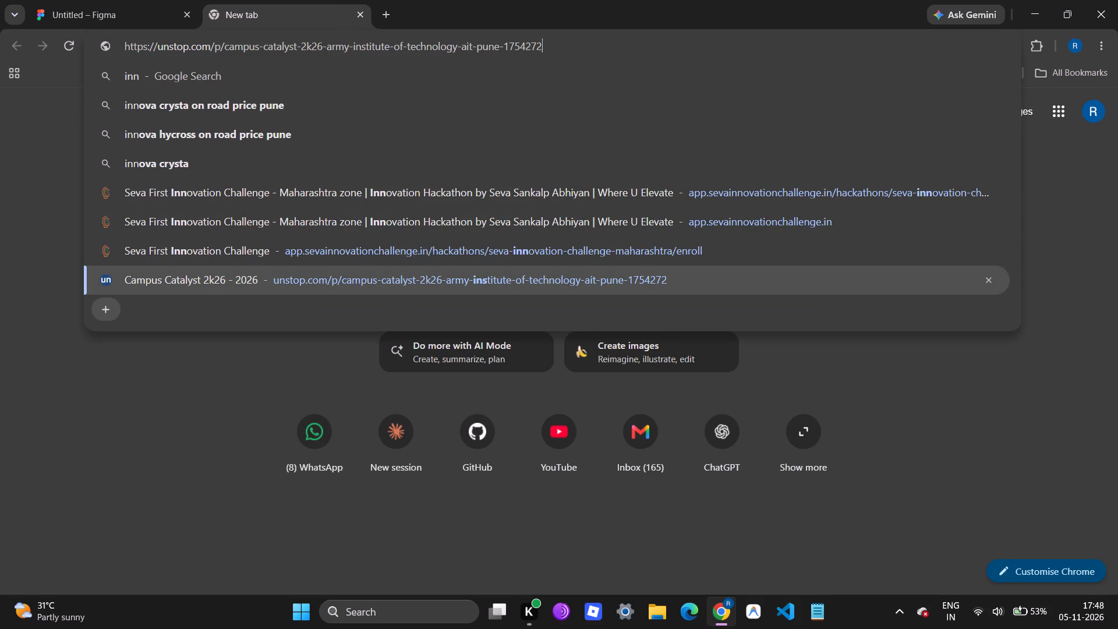
pyautogui.press('Down')
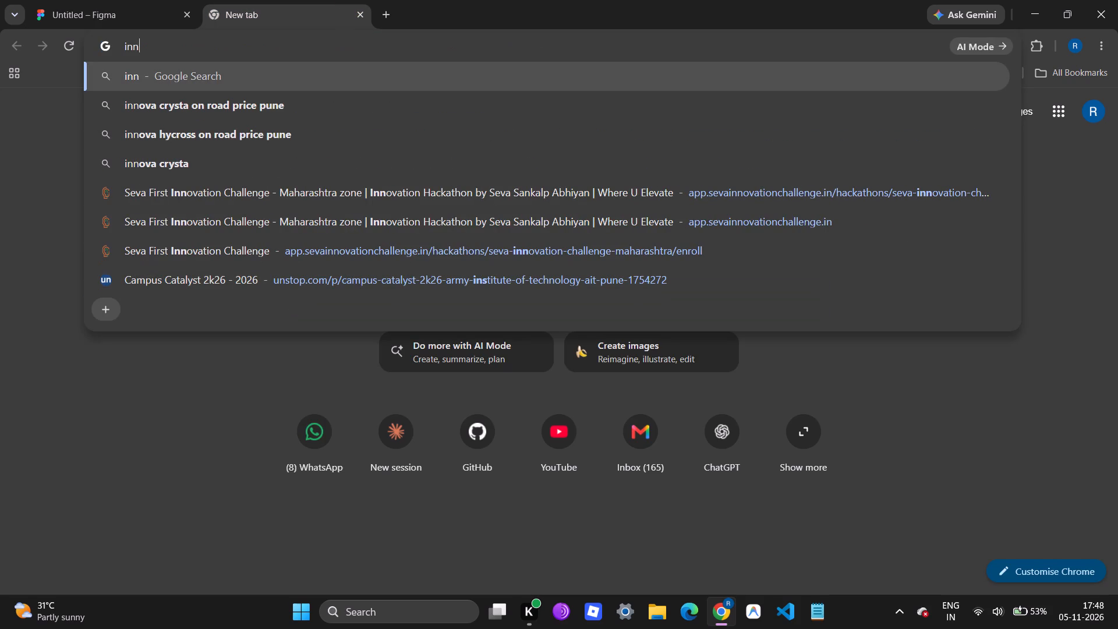
pyautogui.write('erve')
pyautogui.press('space')
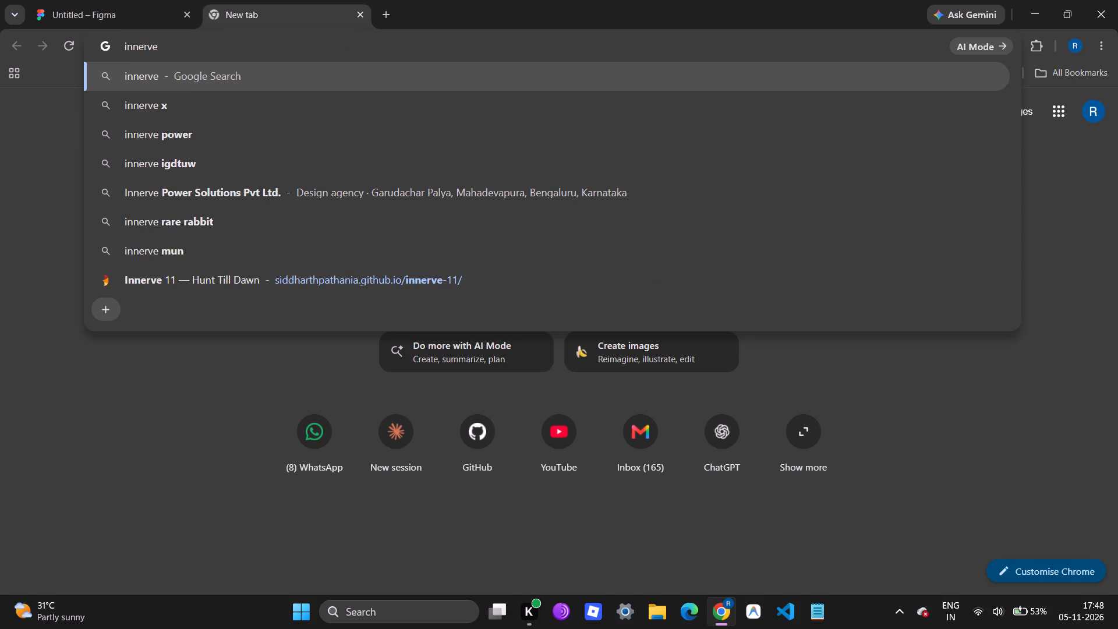
pyautogui.press('Up')
pyautogui.press('Return')
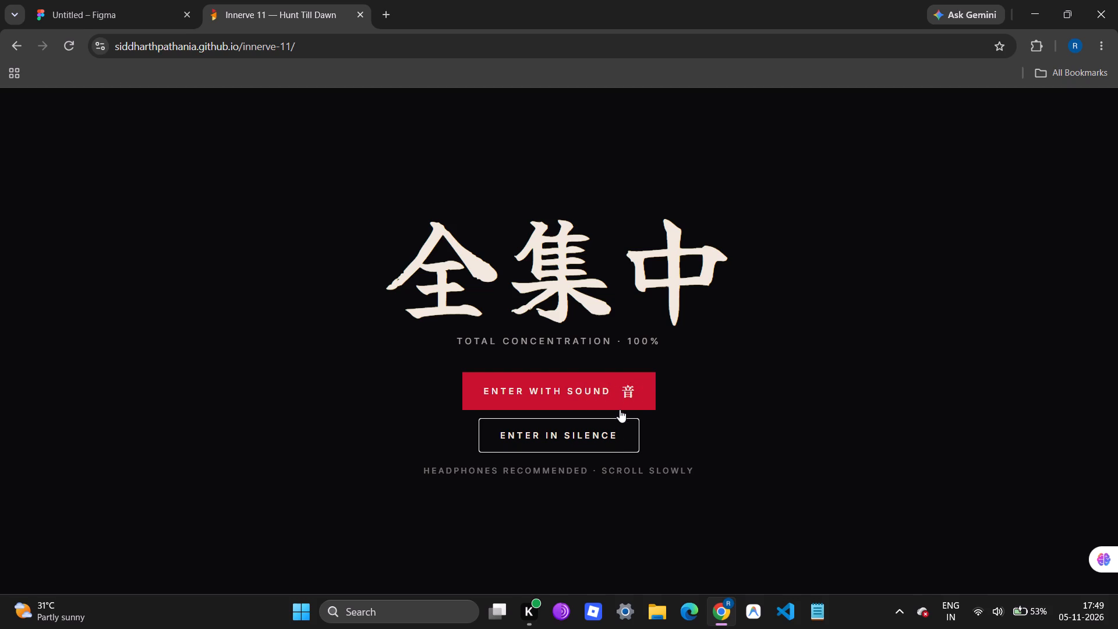
pyautogui.click(618, 441)
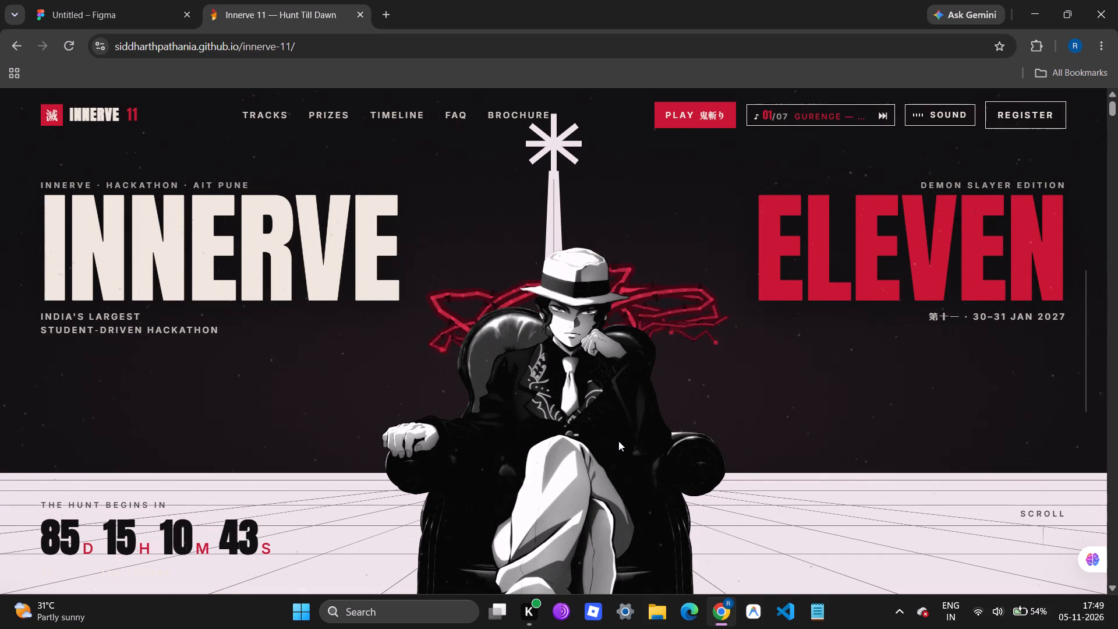
# Look through the Innerve 11 site's sections from the opening hero through the mini-game to the past sponsors.
pyautogui.scroll(-4, 618, 441)
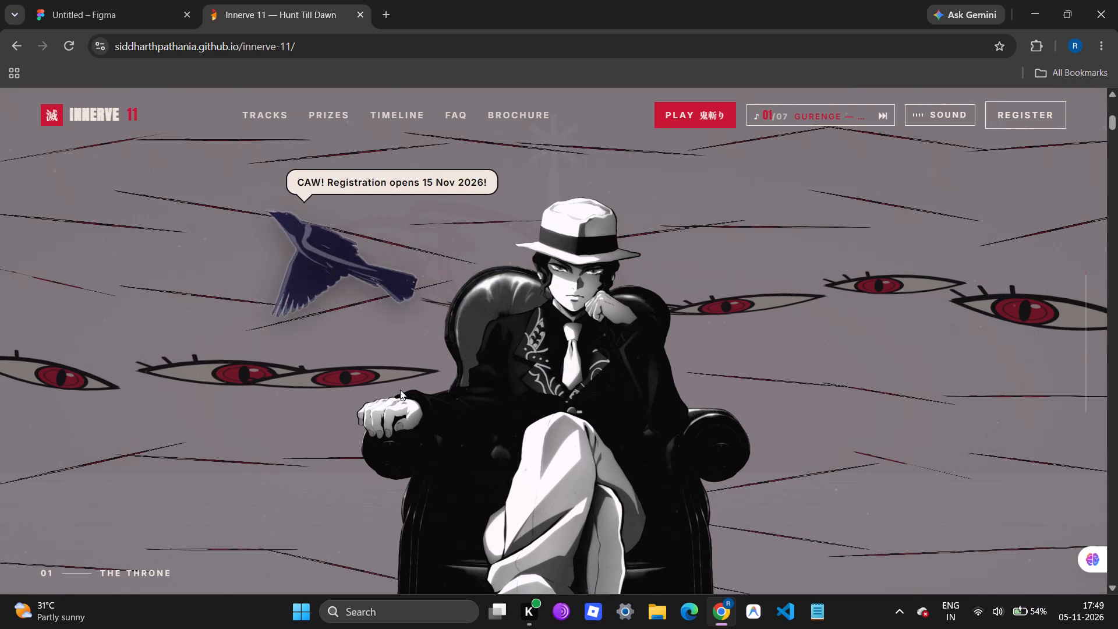
pyautogui.scroll(-16, 400, 390)
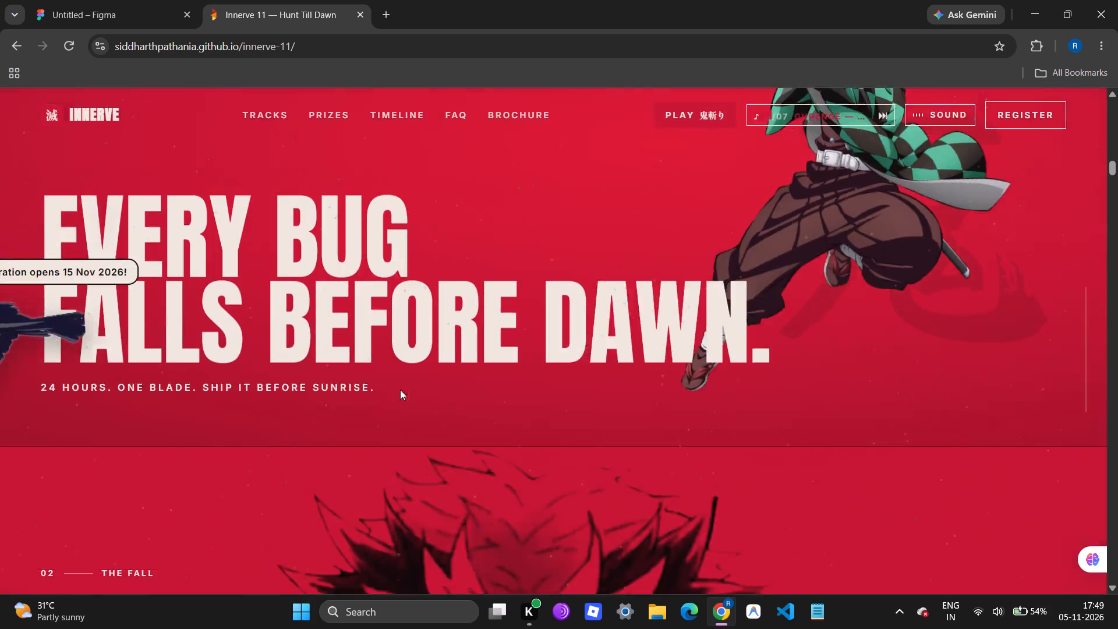
pyautogui.scroll(-18, 400, 390)
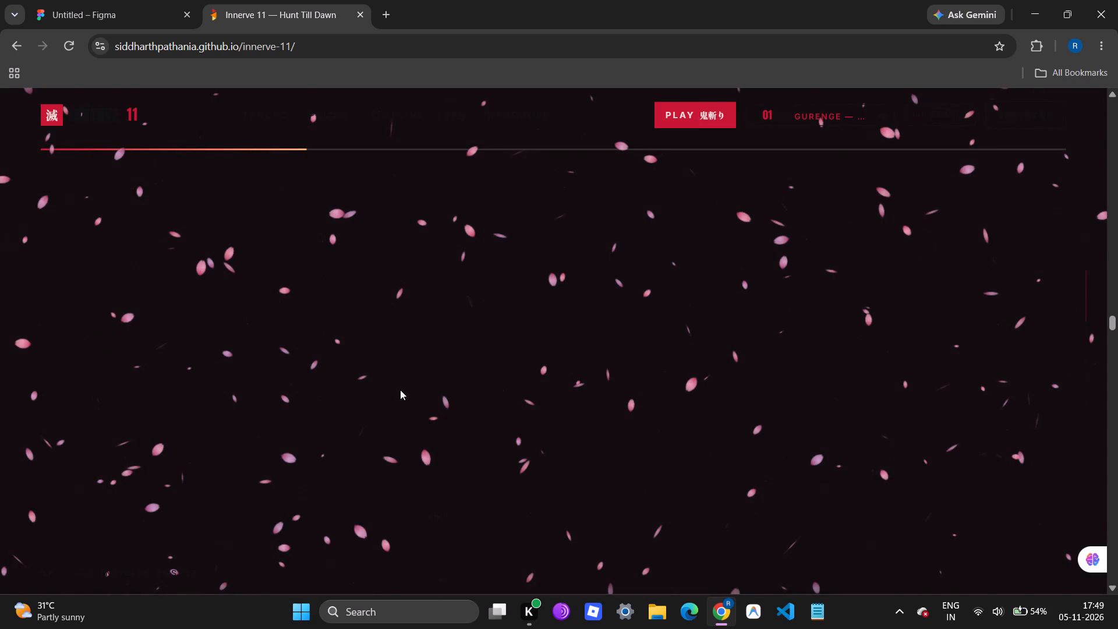
pyautogui.scroll(-5, 365, 289)
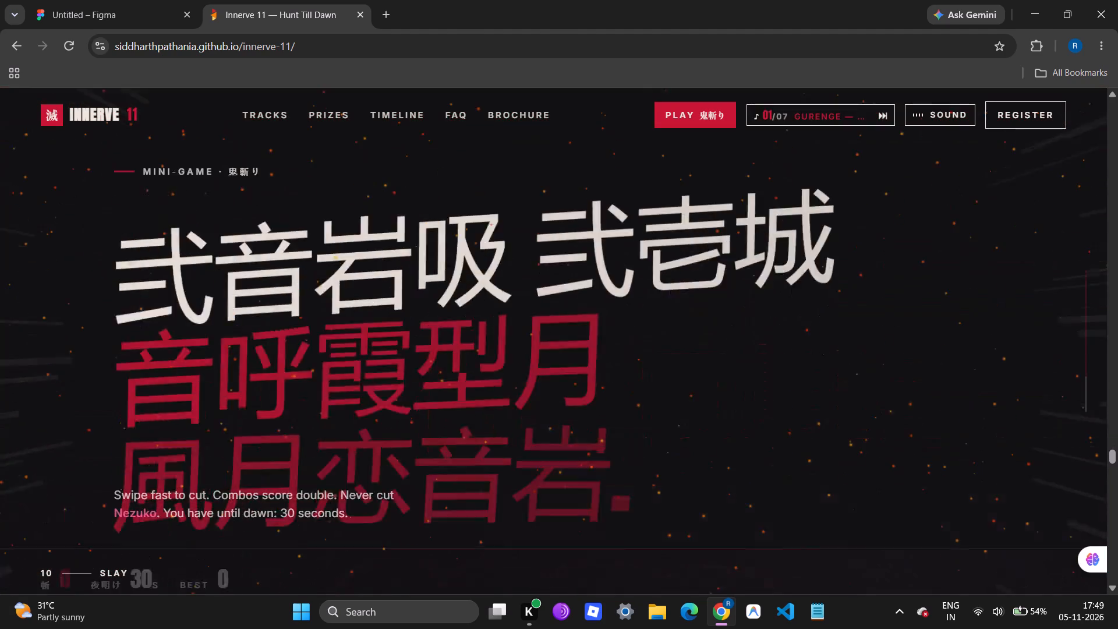
pyautogui.scroll(1, 365, 289)
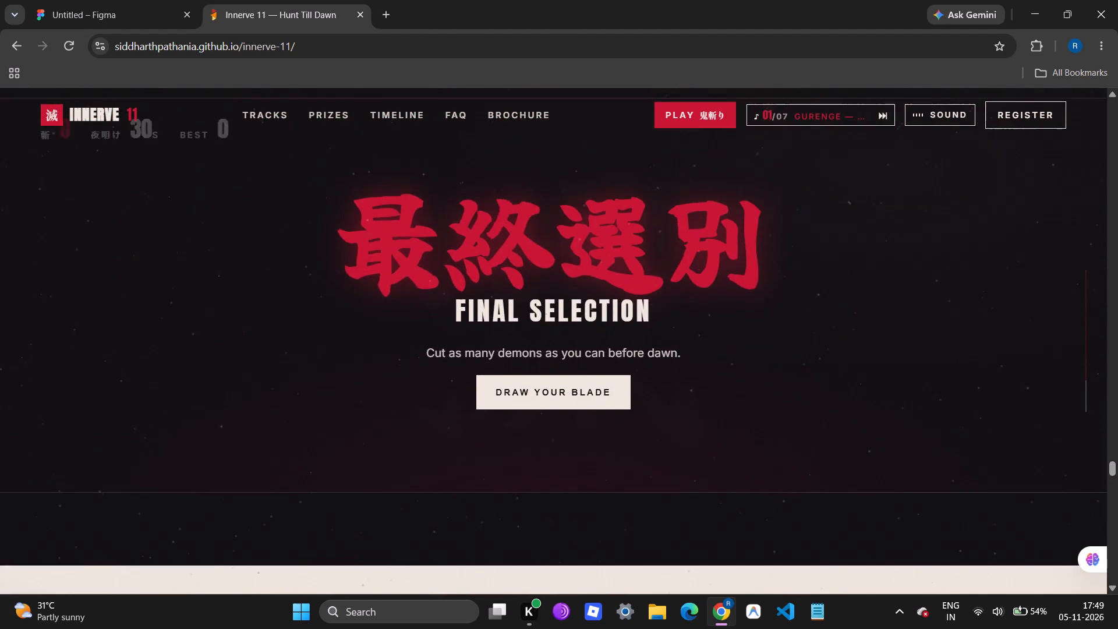
pyautogui.scroll(7, 365, 289)
pyautogui.scroll(-13, 365, 289)
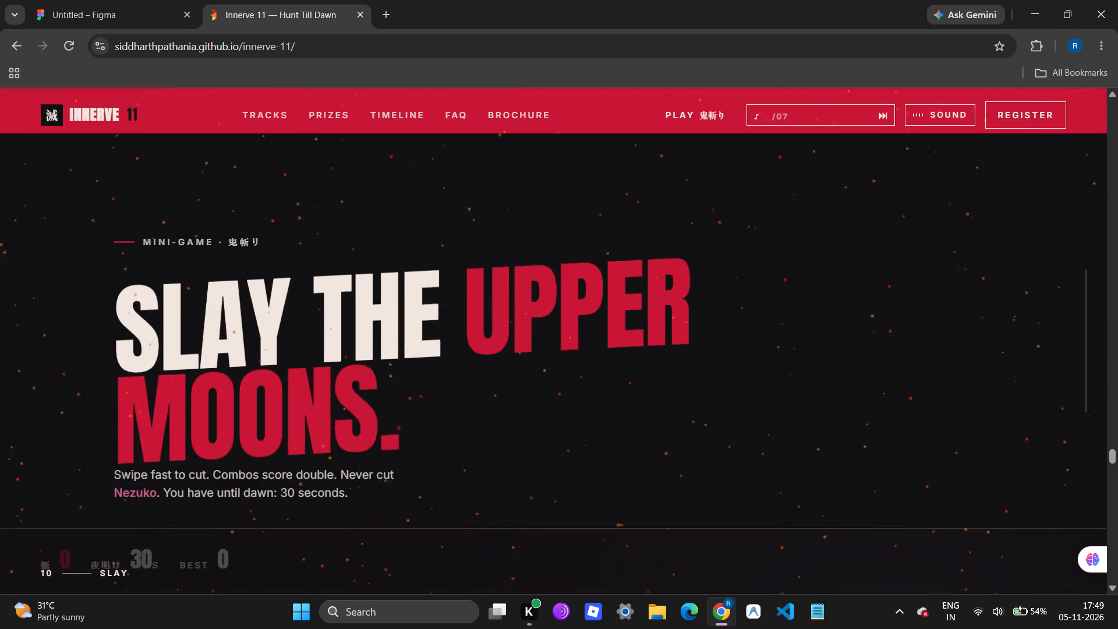
pyautogui.scroll(-9, 365, 289)
pyautogui.scroll(8, 365, 289)
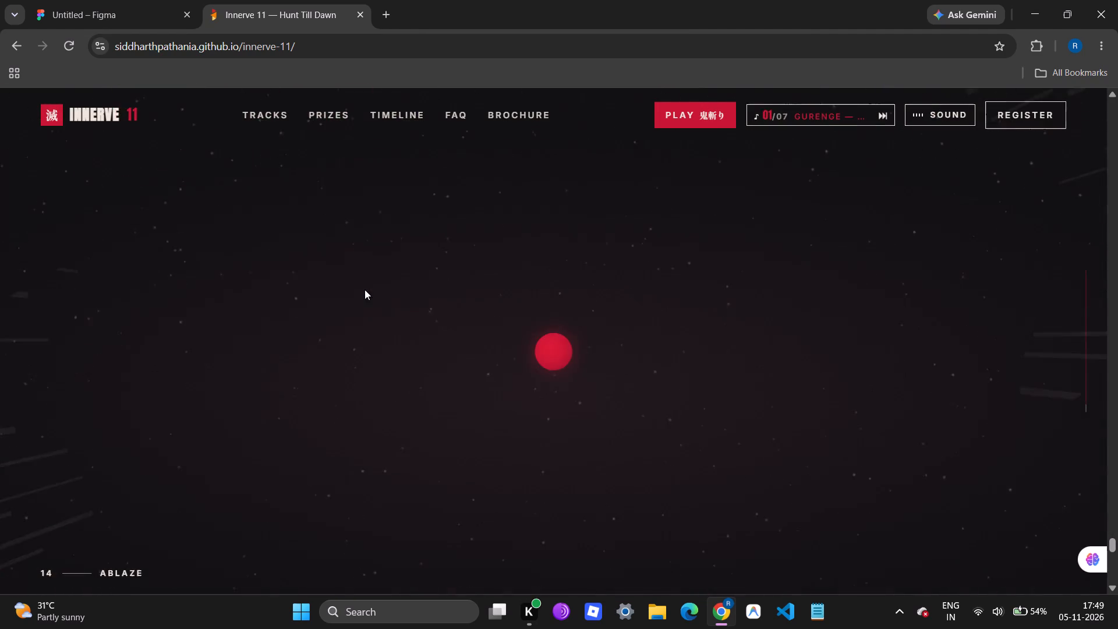
pyautogui.scroll(5, 365, 289)
pyautogui.scroll(-1, 365, 289)
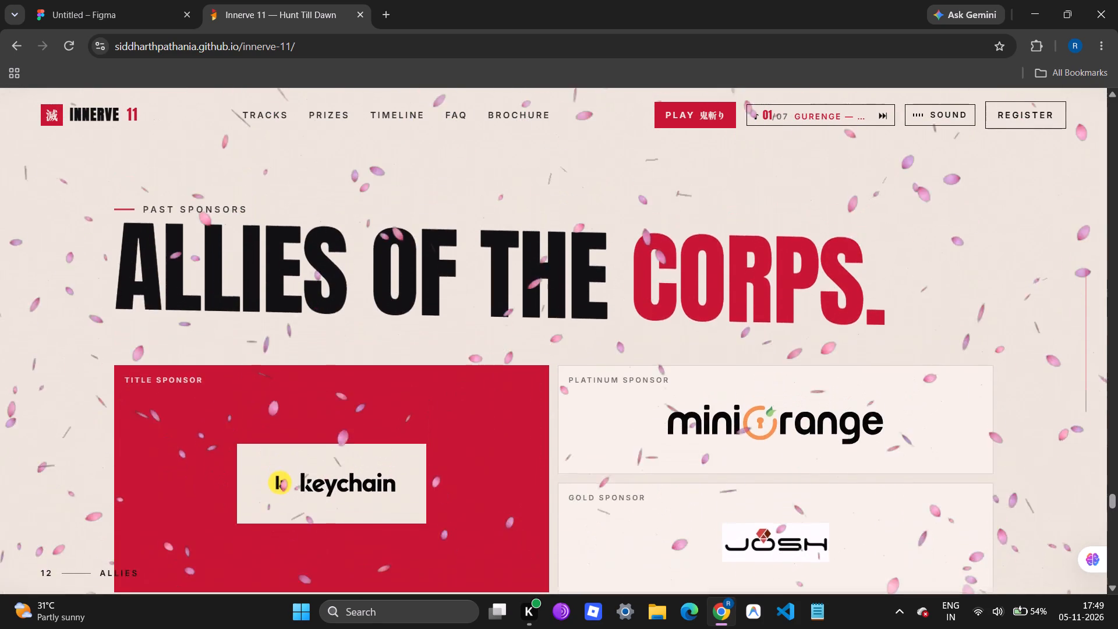
pyautogui.scroll(-6, 365, 289)
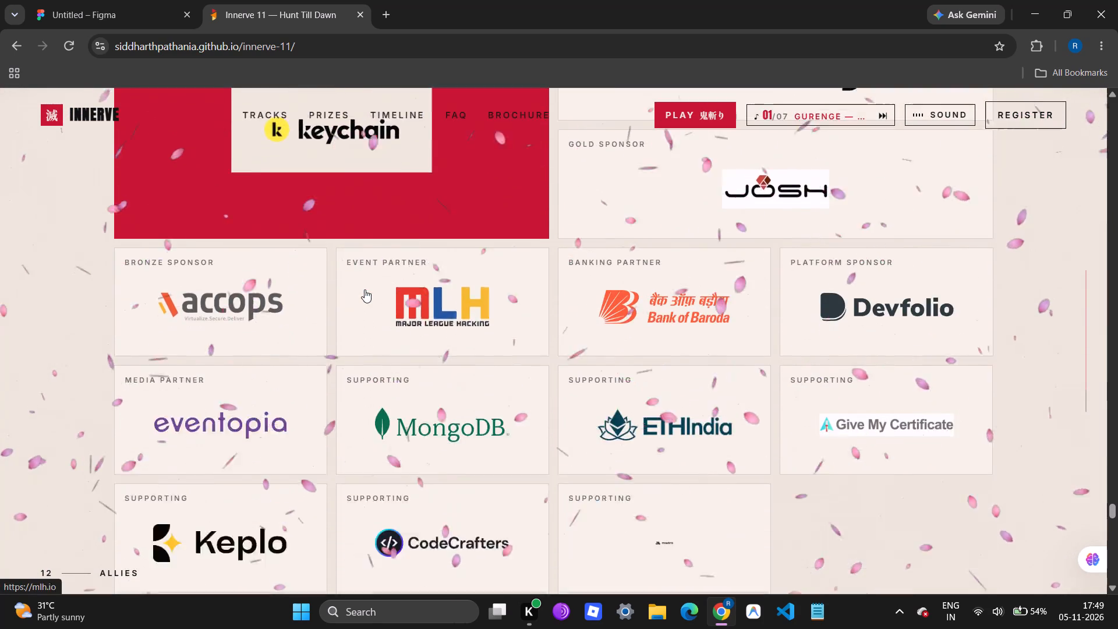
# Examine the live site's FAQ section, its heading, category filters and question list, and continue to the closing section.
pyautogui.scroll(-3, 365, 289)
pyautogui.scroll(3, 365, 289)
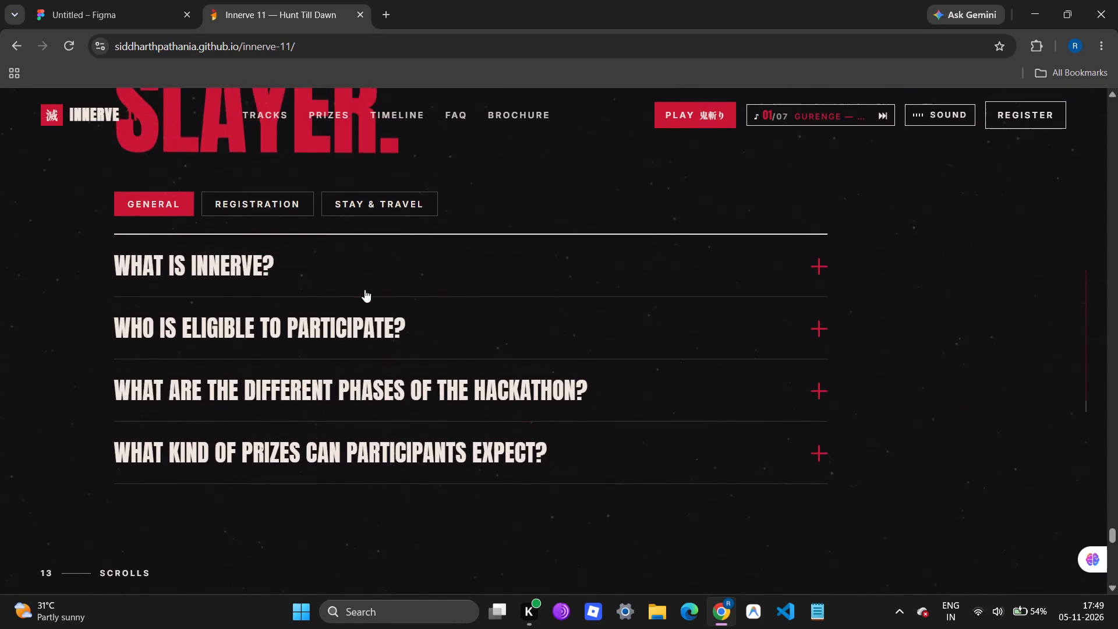
pyautogui.scroll(4, 365, 289)
pyautogui.scroll(-1, 365, 289)
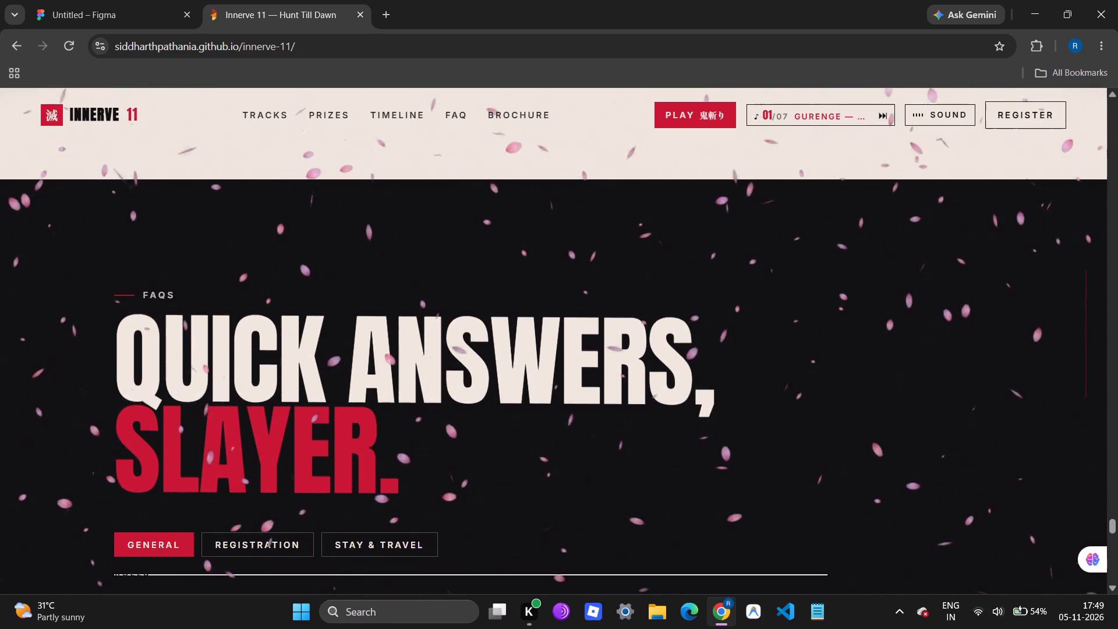
pyautogui.scroll(-1, 365, 289)
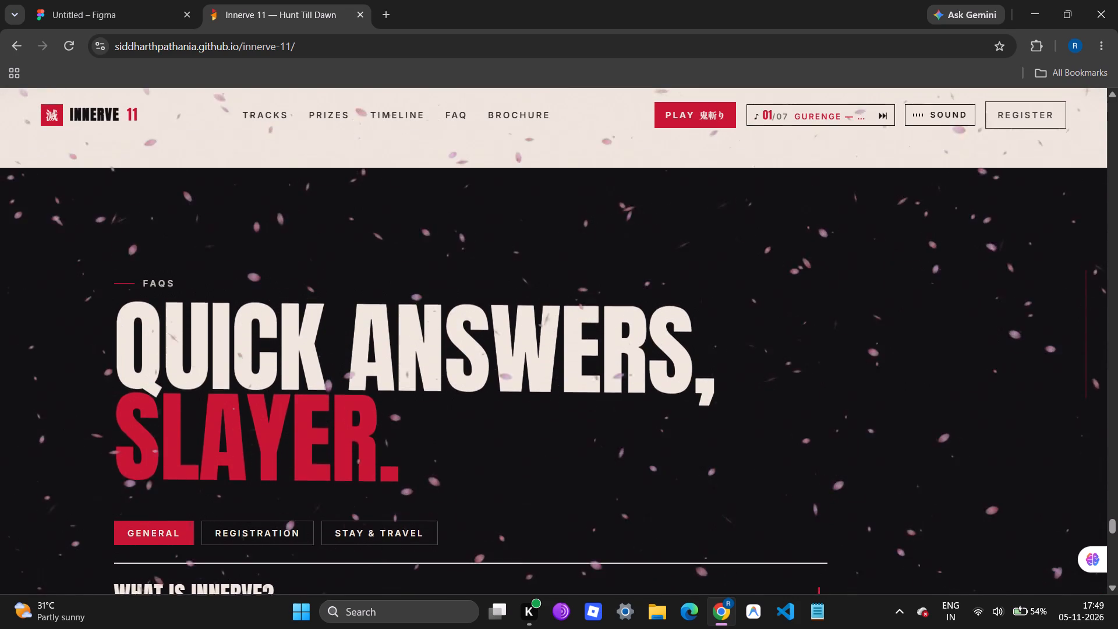
pyautogui.scroll(-3, 365, 289)
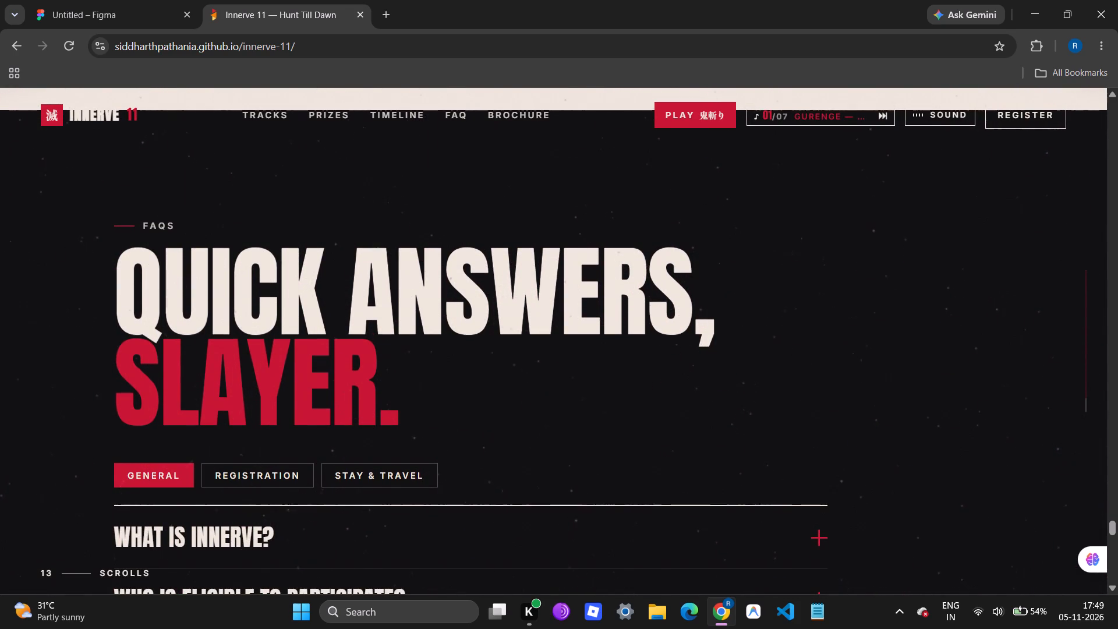
pyautogui.scroll(-1, 365, 289)
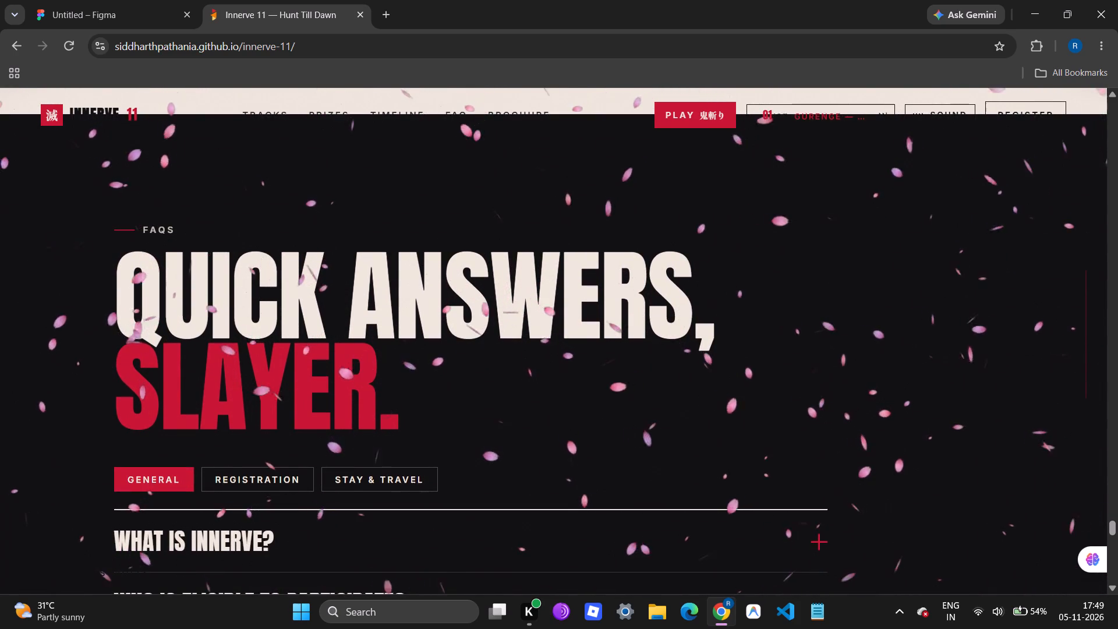
pyautogui.scroll(-2, 365, 289)
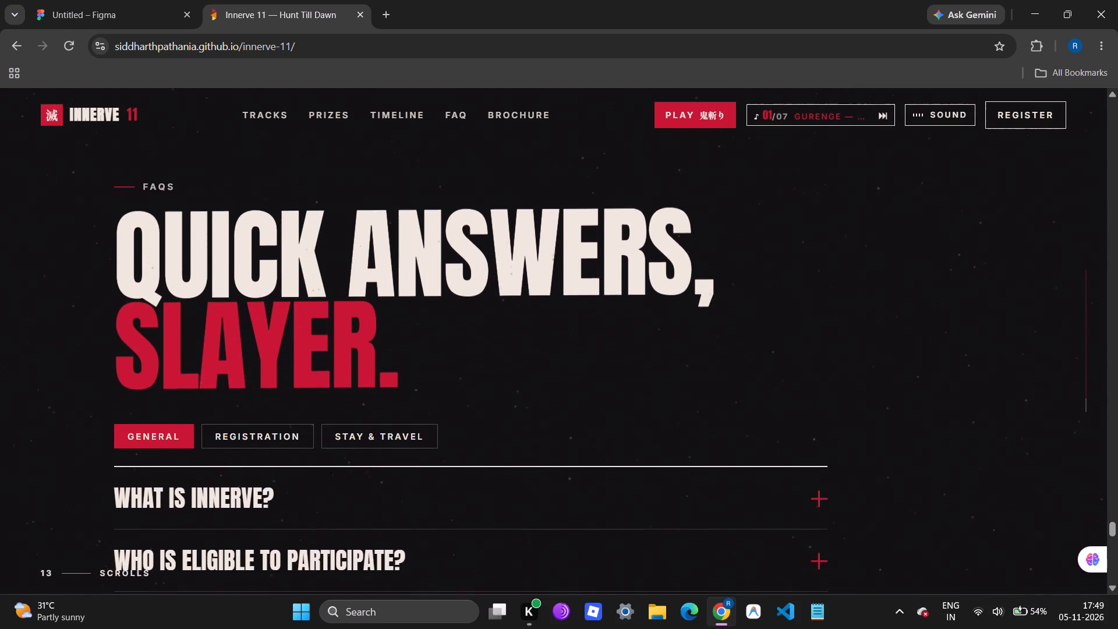
pyautogui.scroll(-4, 365, 289)
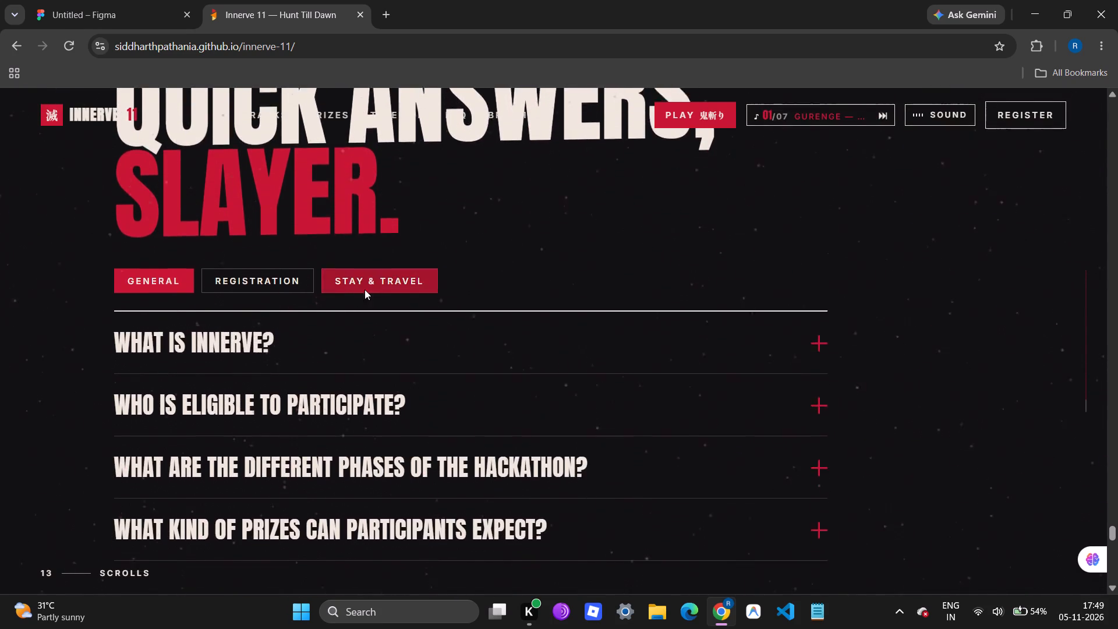
pyautogui.scroll(-6, 365, 289)
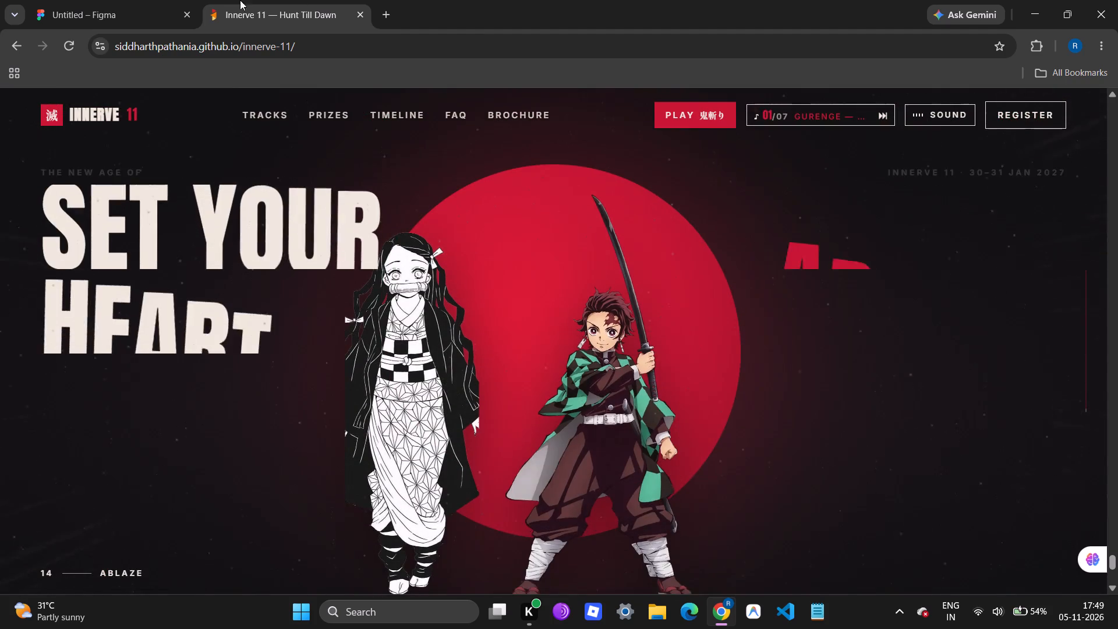
# Switch back to the Untitled Figma file and select the grey rectangle covering Frame 3's content.
pyautogui.click(126, 0)
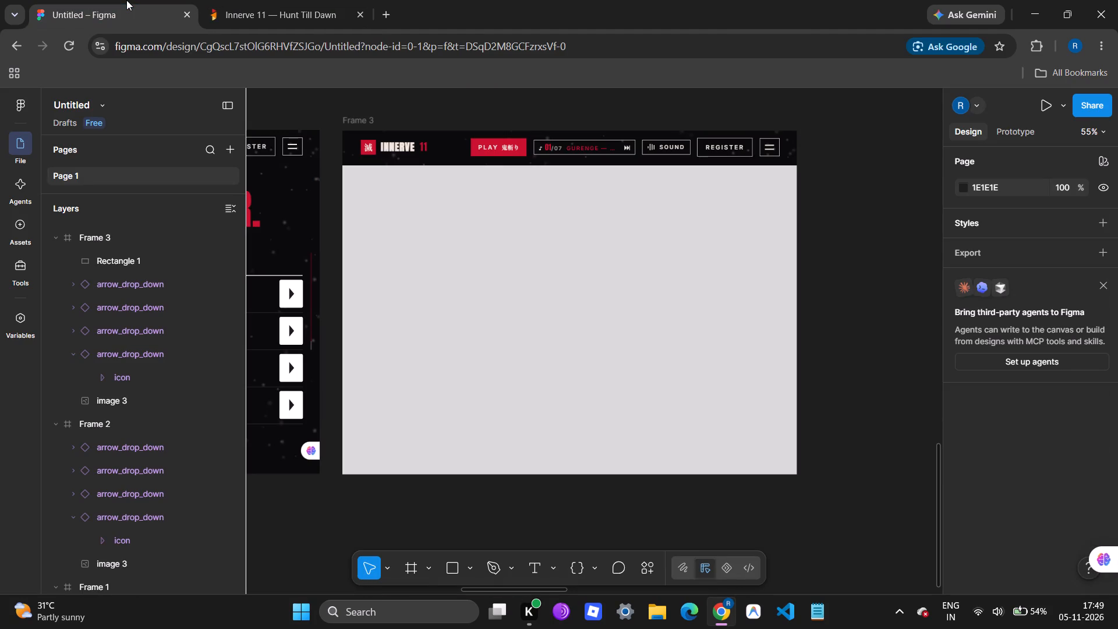
pyautogui.doubleClick(493, 259)
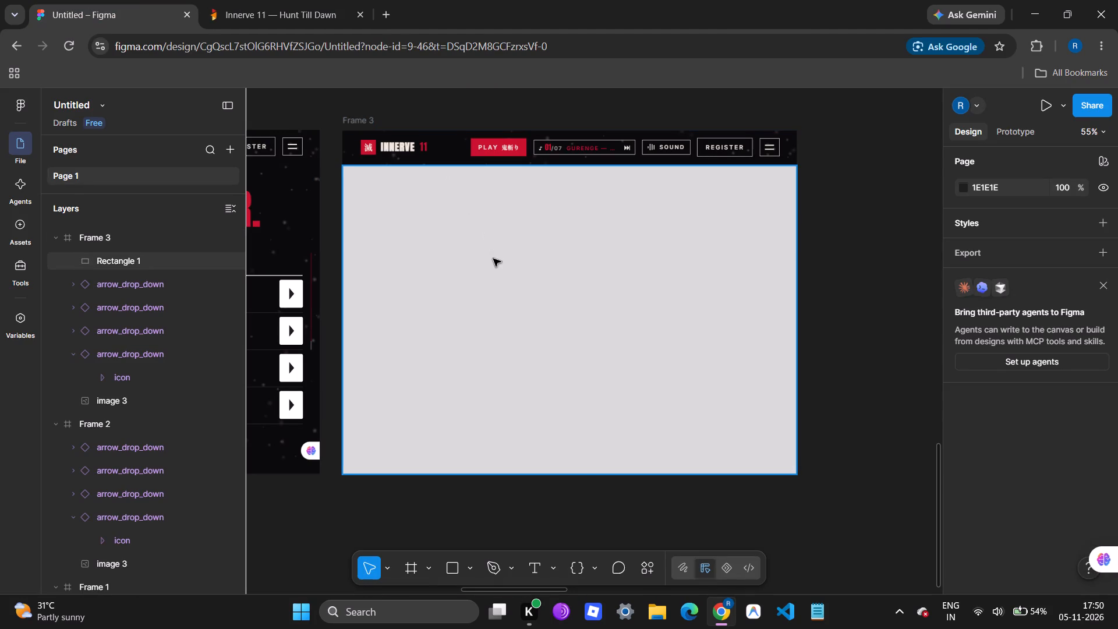
pyautogui.click(843, 275)
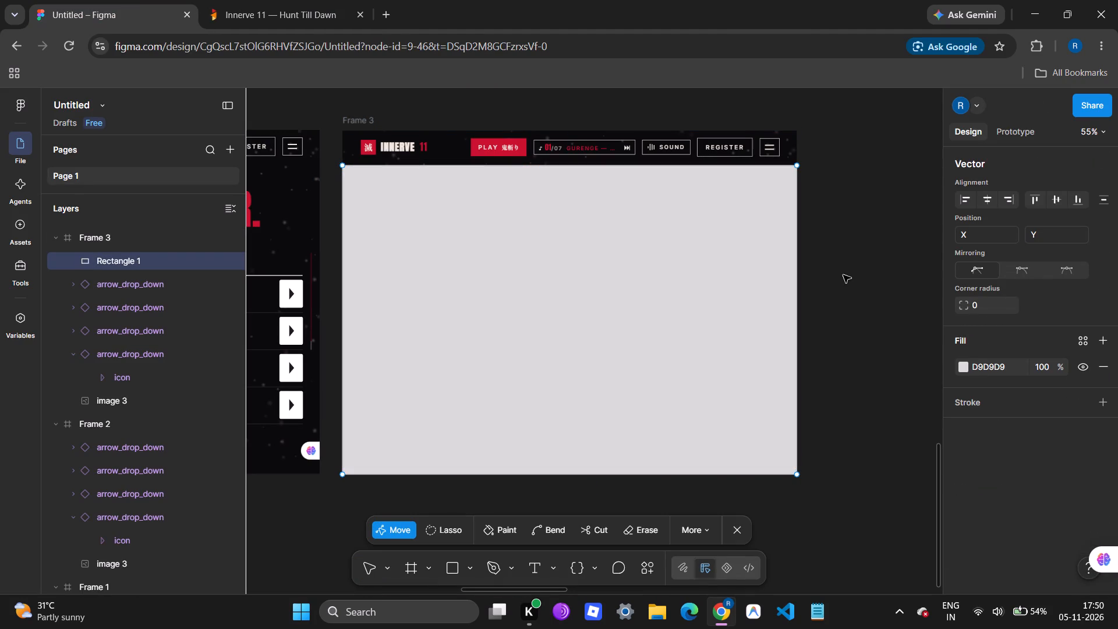
pyautogui.doubleClick(825, 276)
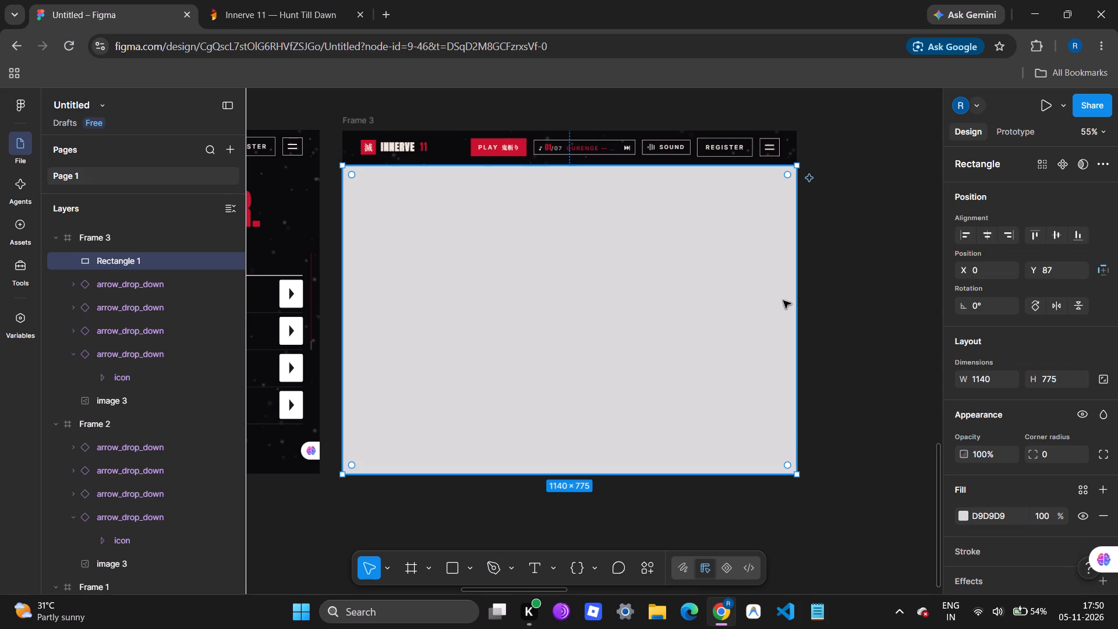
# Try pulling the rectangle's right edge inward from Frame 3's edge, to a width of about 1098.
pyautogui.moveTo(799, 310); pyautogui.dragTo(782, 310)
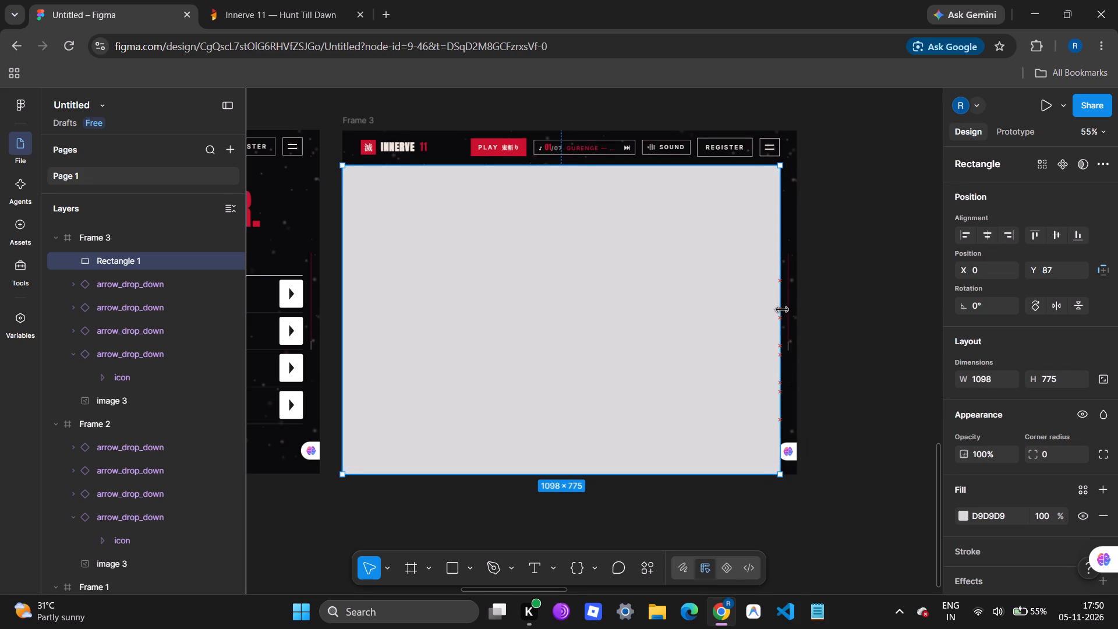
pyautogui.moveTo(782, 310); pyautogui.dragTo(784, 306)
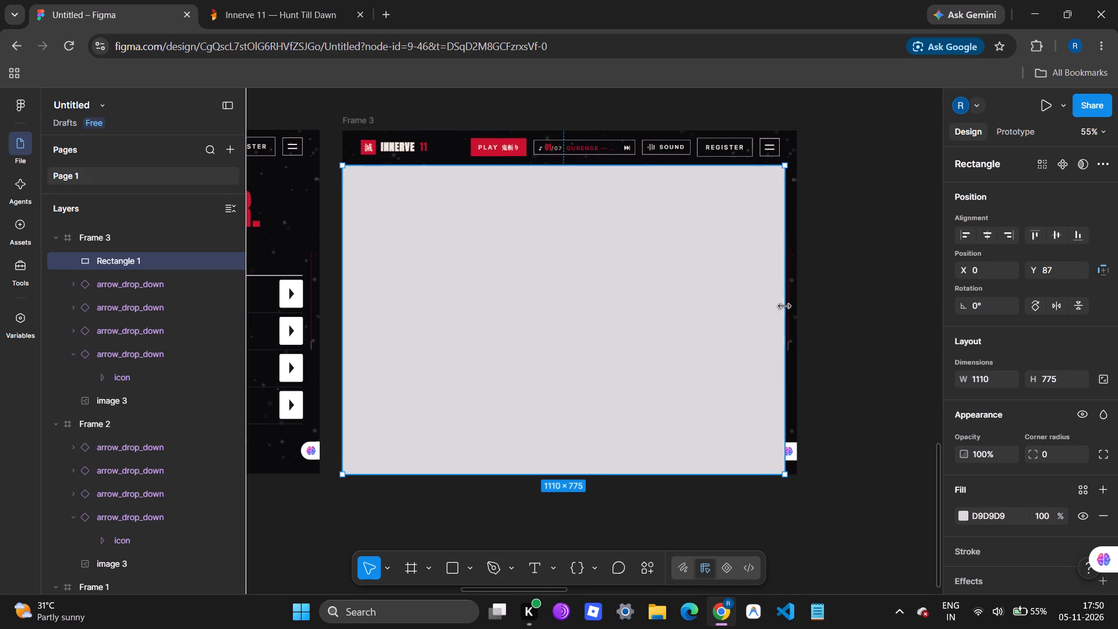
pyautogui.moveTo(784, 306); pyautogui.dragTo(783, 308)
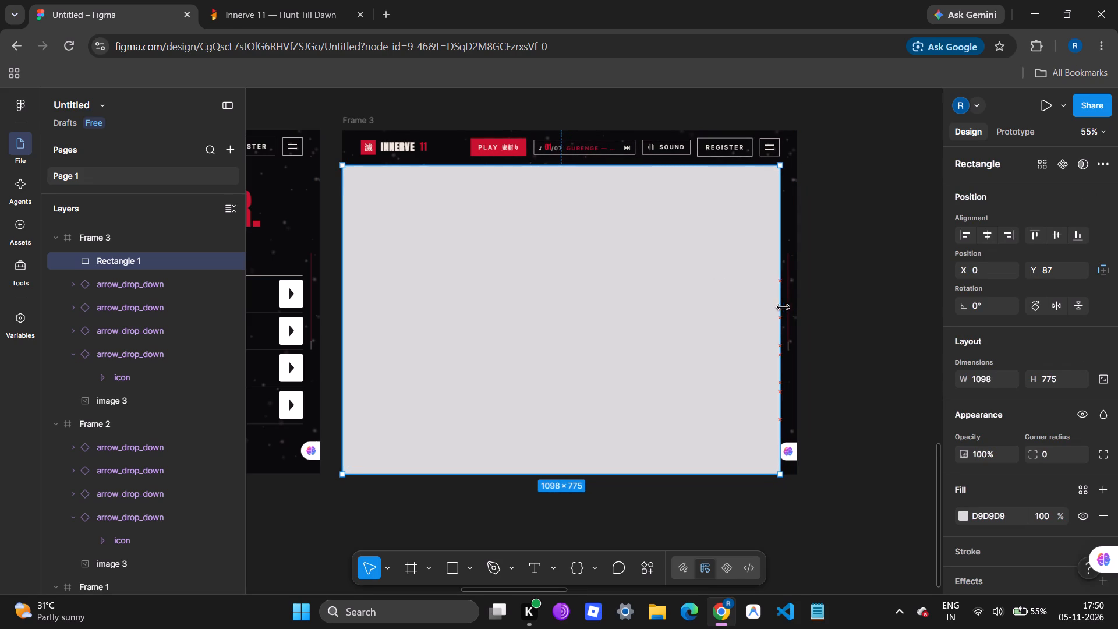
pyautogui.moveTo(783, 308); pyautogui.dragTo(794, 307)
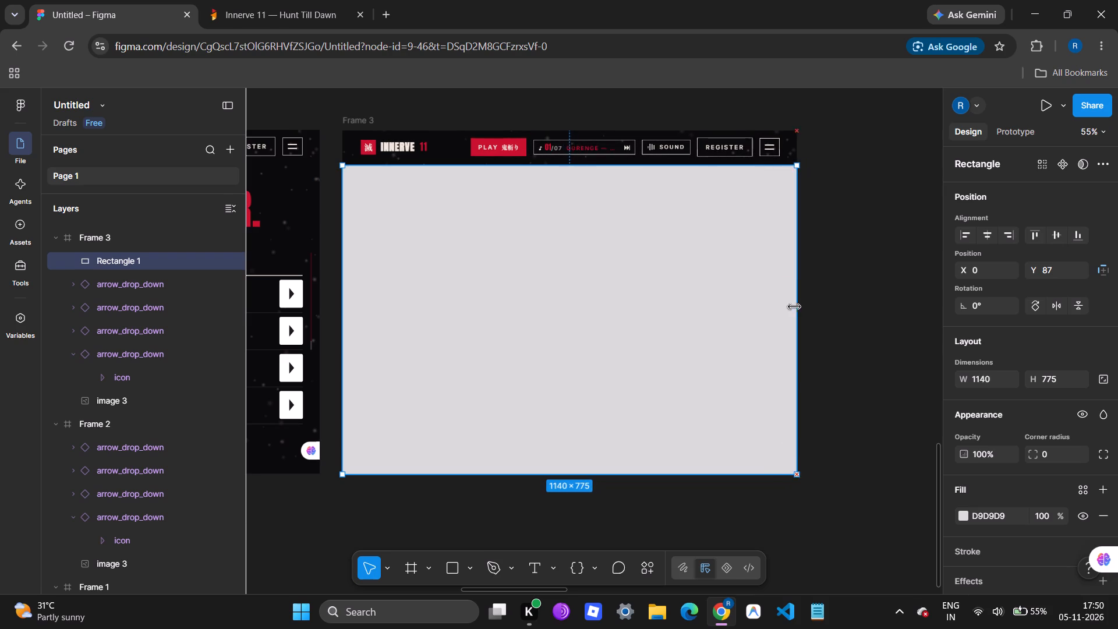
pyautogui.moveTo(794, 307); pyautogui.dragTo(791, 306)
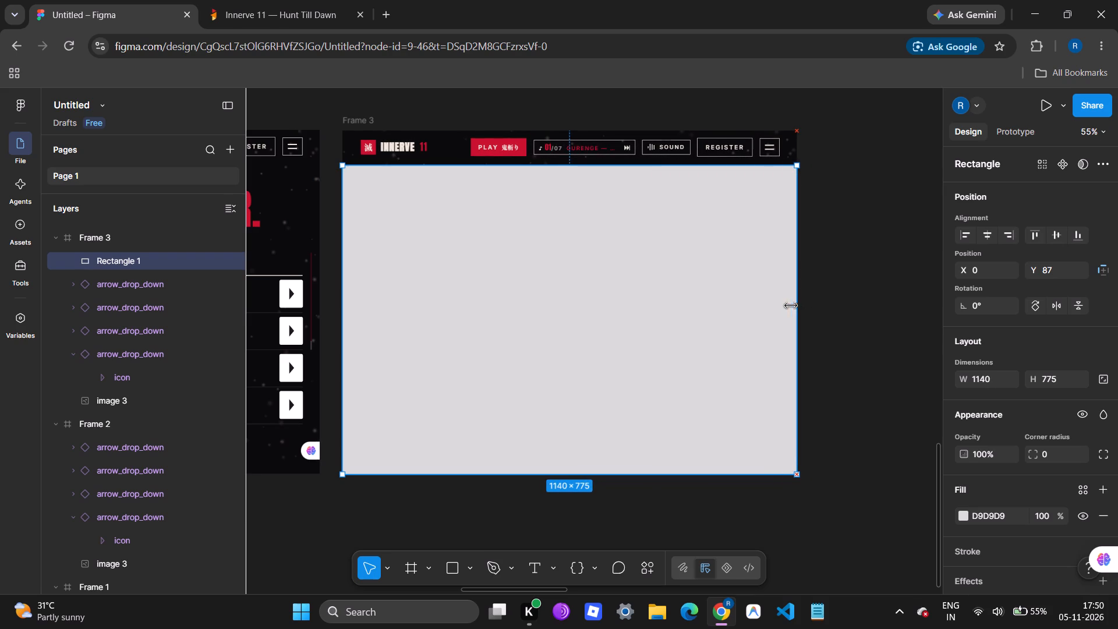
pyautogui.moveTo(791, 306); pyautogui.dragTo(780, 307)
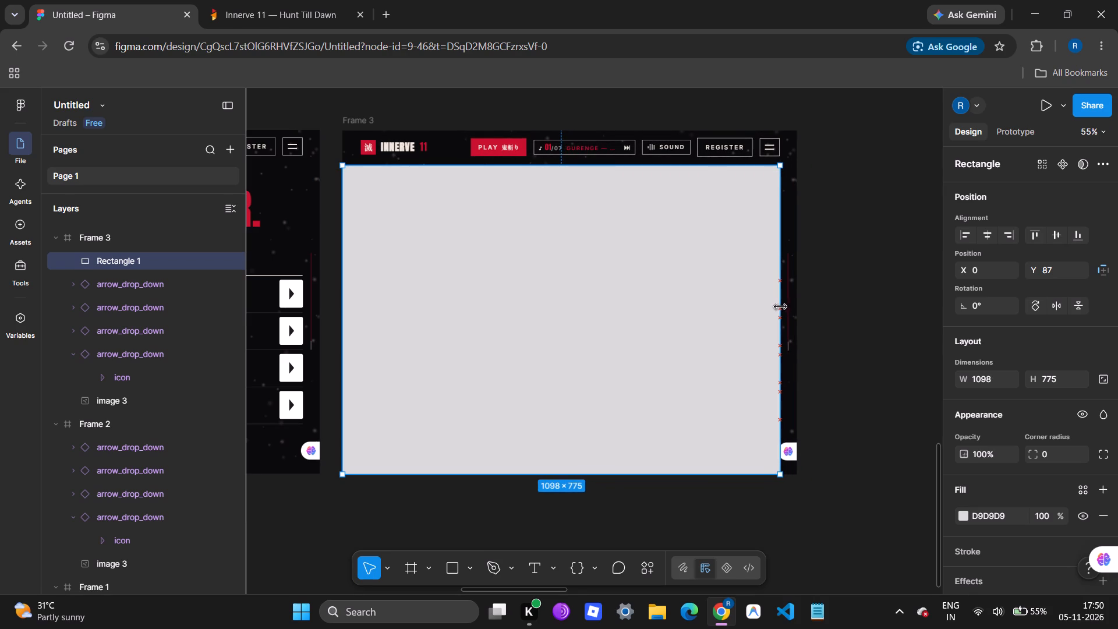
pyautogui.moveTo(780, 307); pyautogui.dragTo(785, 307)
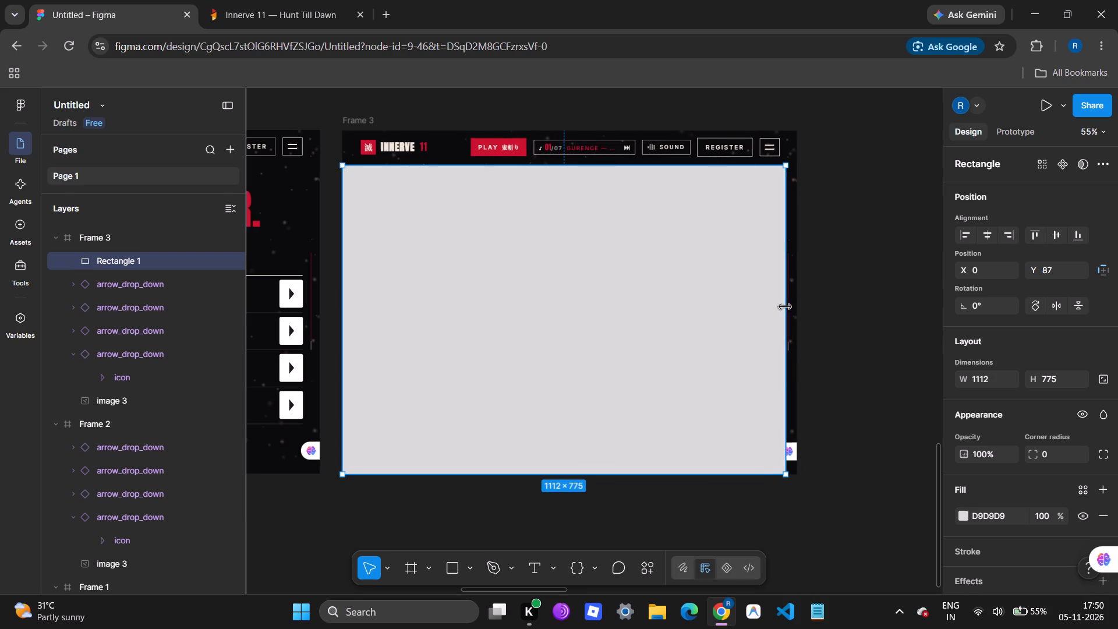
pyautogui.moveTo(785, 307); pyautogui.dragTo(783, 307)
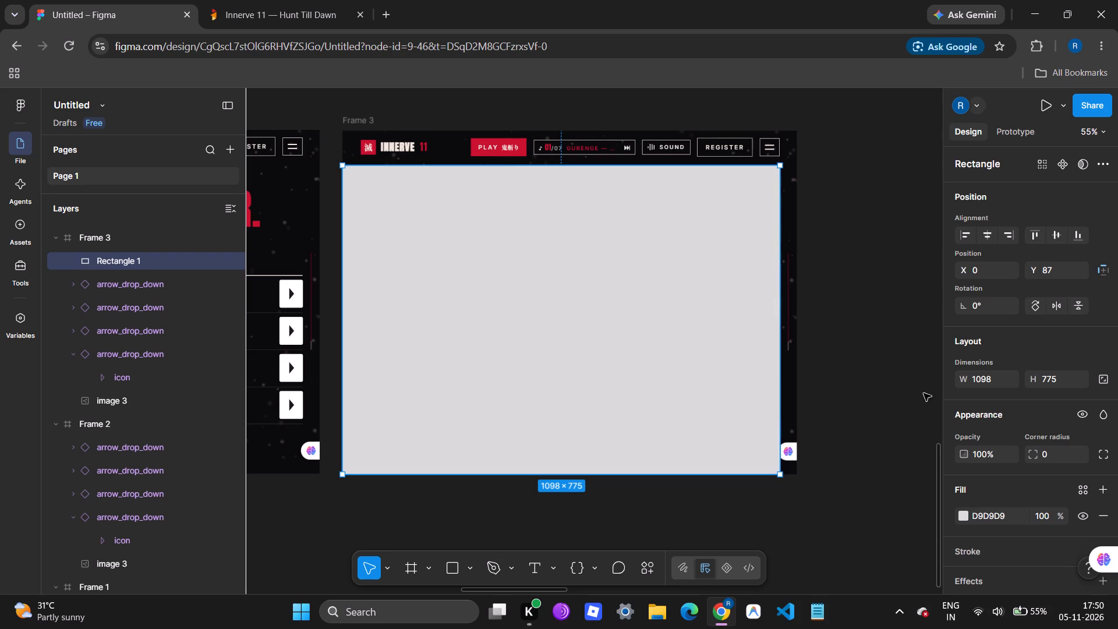
# Set the rectangle's width to 1100.
pyautogui.click(979, 378)
pyautogui.write('1100')
pyautogui.press('Return')
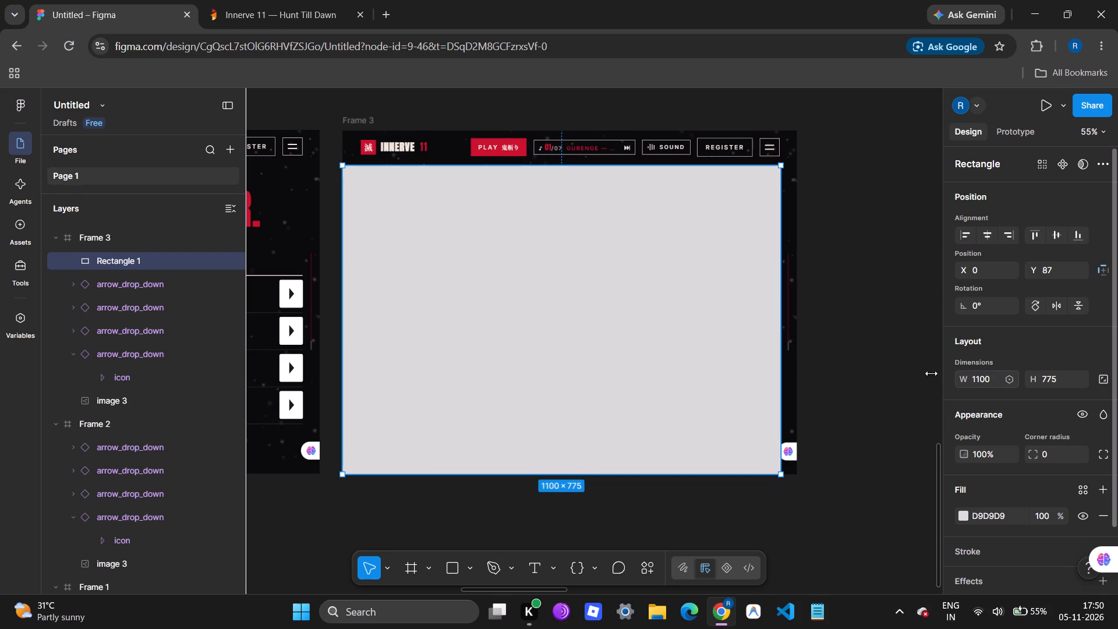
# Pull the grey rectangle's left edge inward in Frame 3 to X 40, making it 1060 wide.
pyautogui.click(341, 245)
pyautogui.click(341, 245)
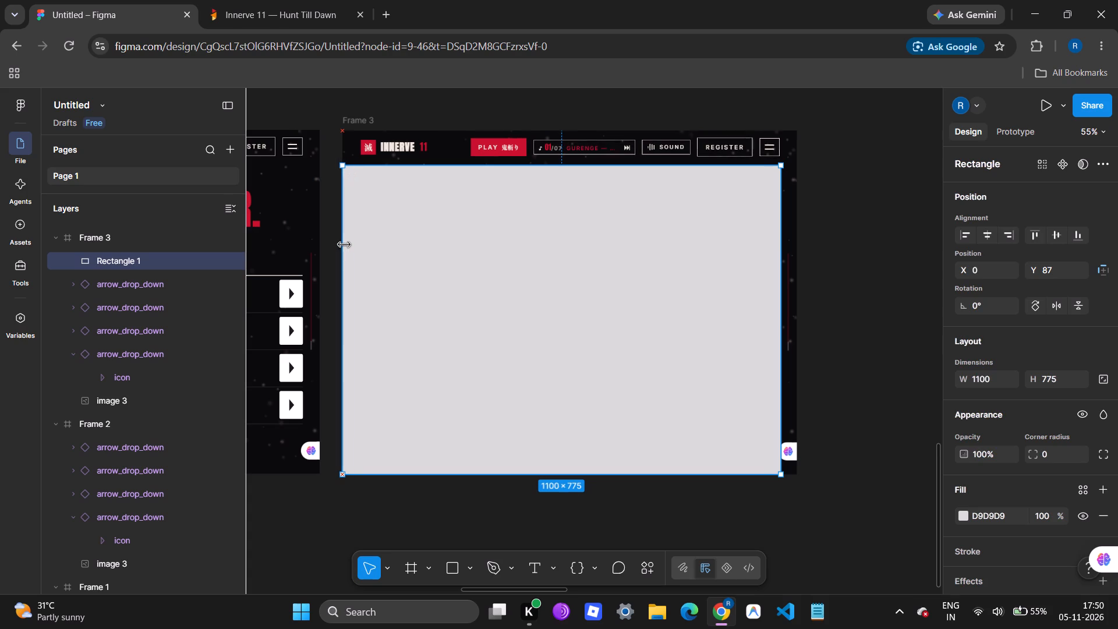
pyautogui.moveTo(343, 244); pyautogui.dragTo(363, 245)
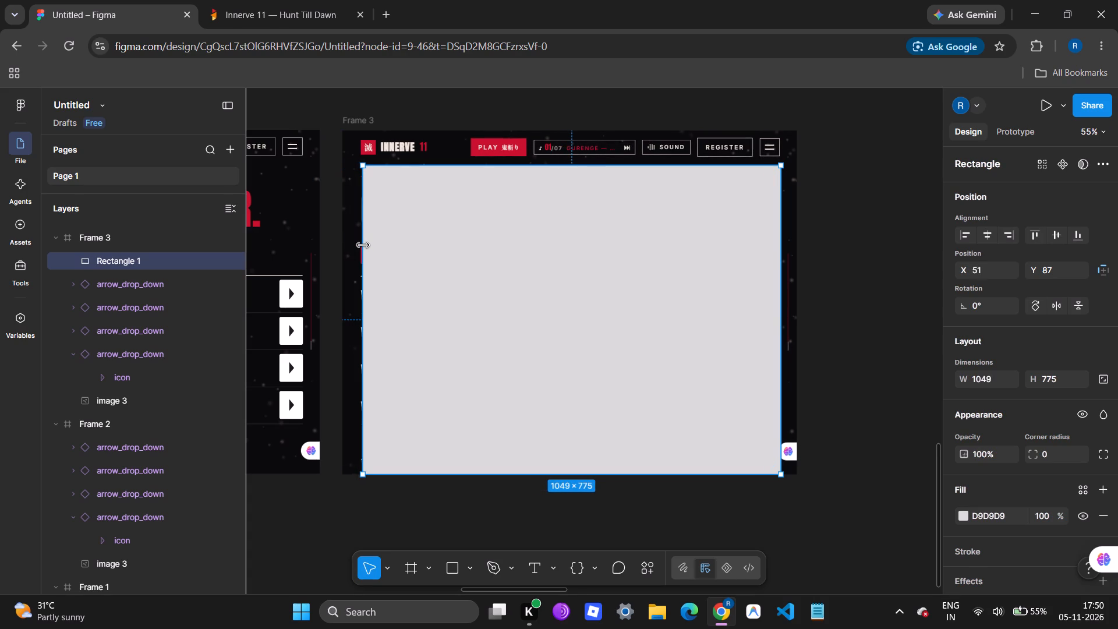
pyautogui.moveTo(363, 245); pyautogui.dragTo(360, 245)
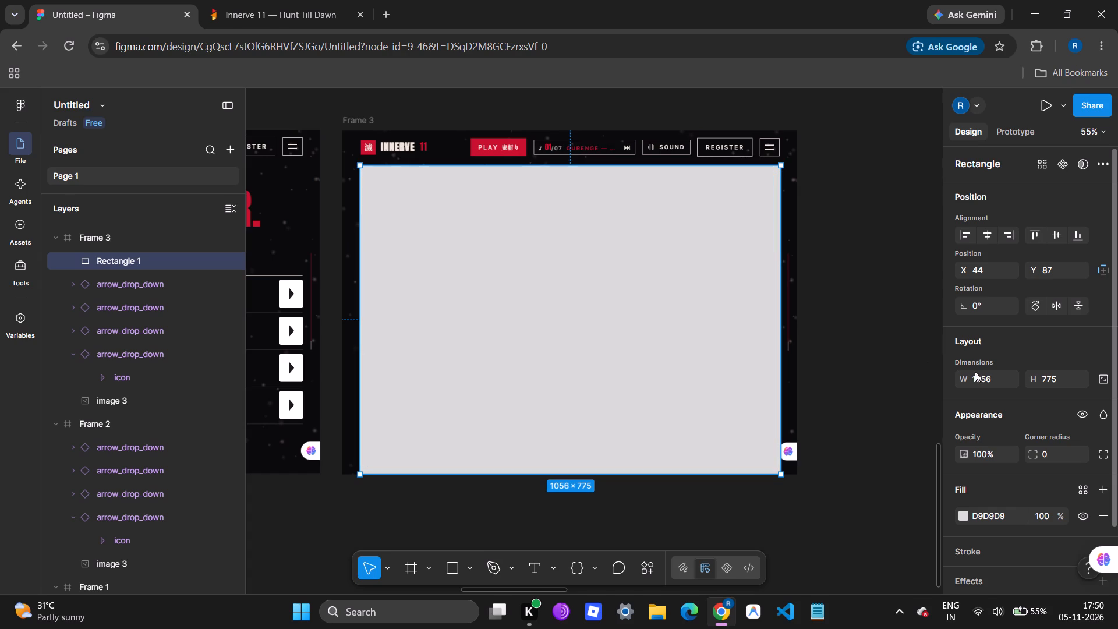
pyautogui.click(989, 377)
pyautogui.click(989, 377)
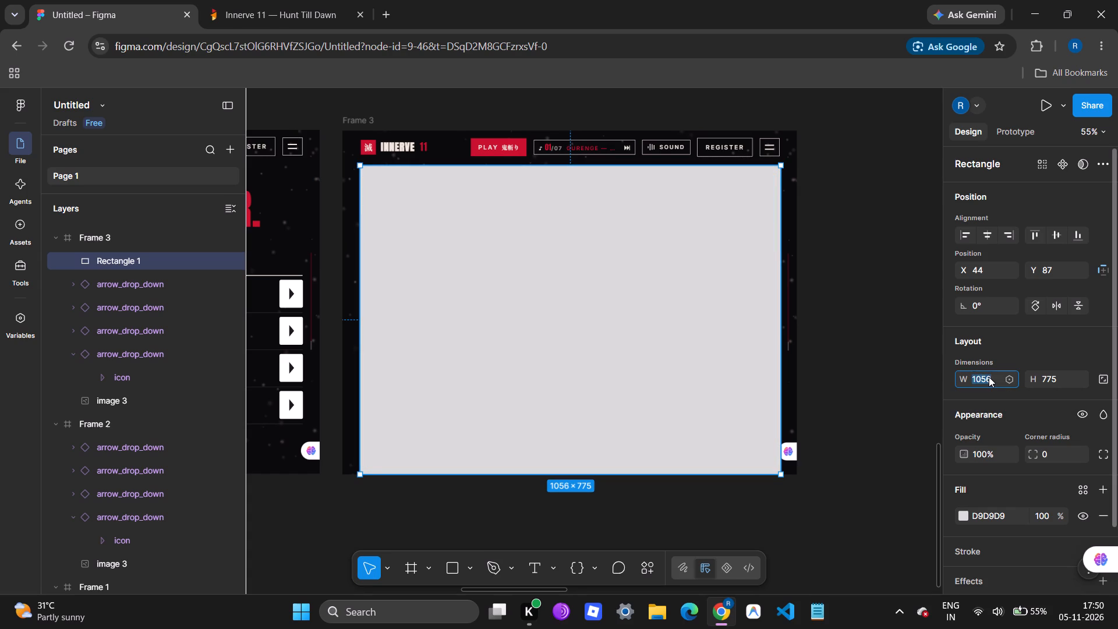
pyautogui.click(360, 229)
pyautogui.click(360, 229)
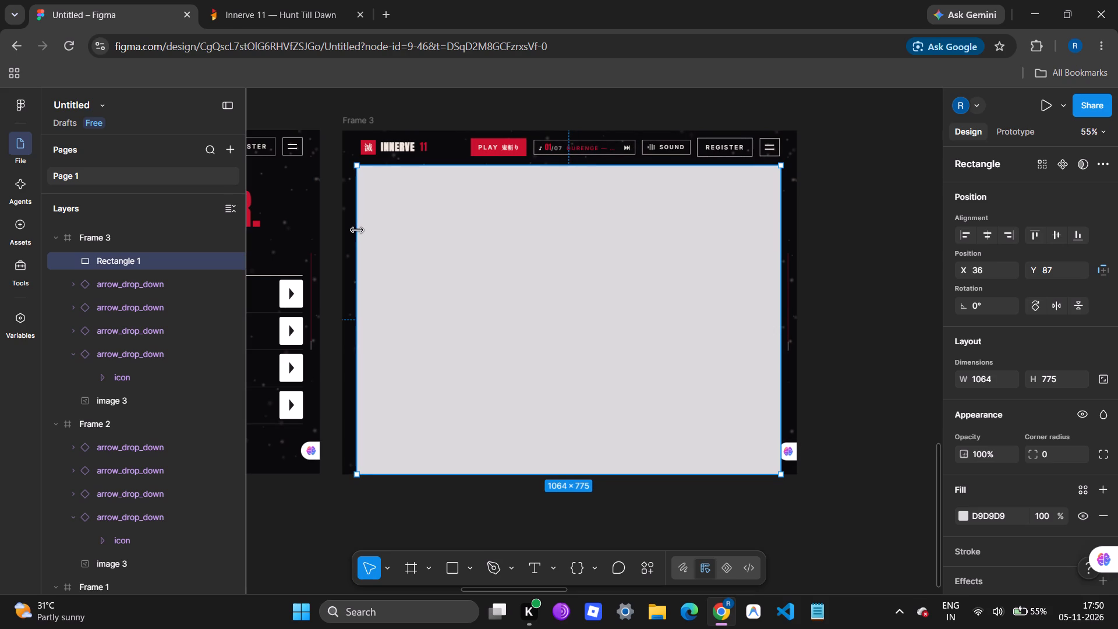
pyautogui.click(357, 229)
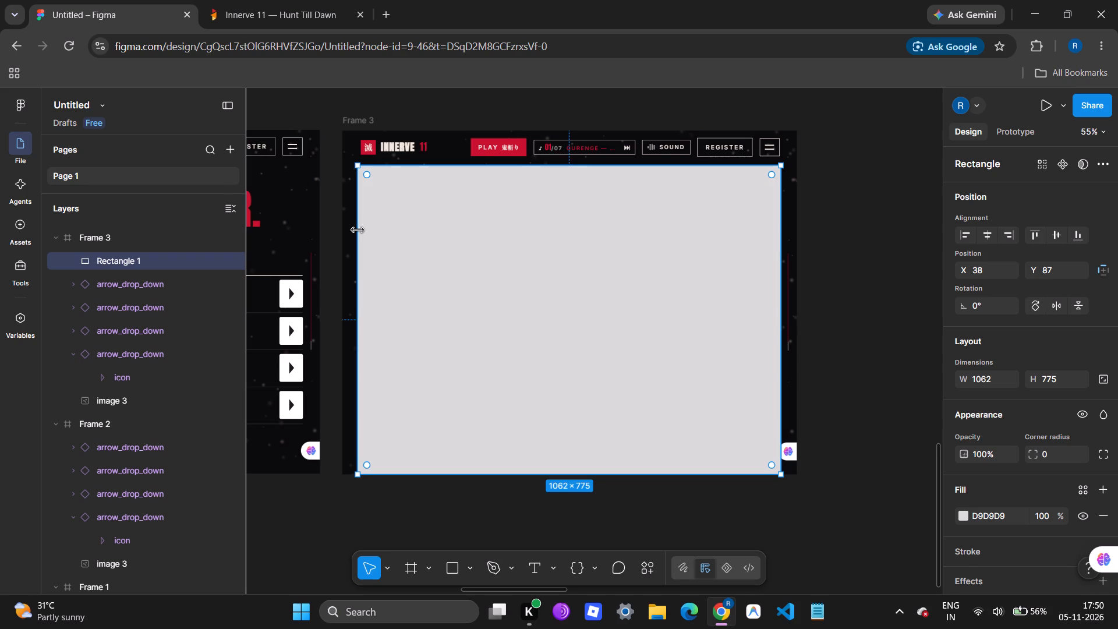
pyautogui.click(358, 229)
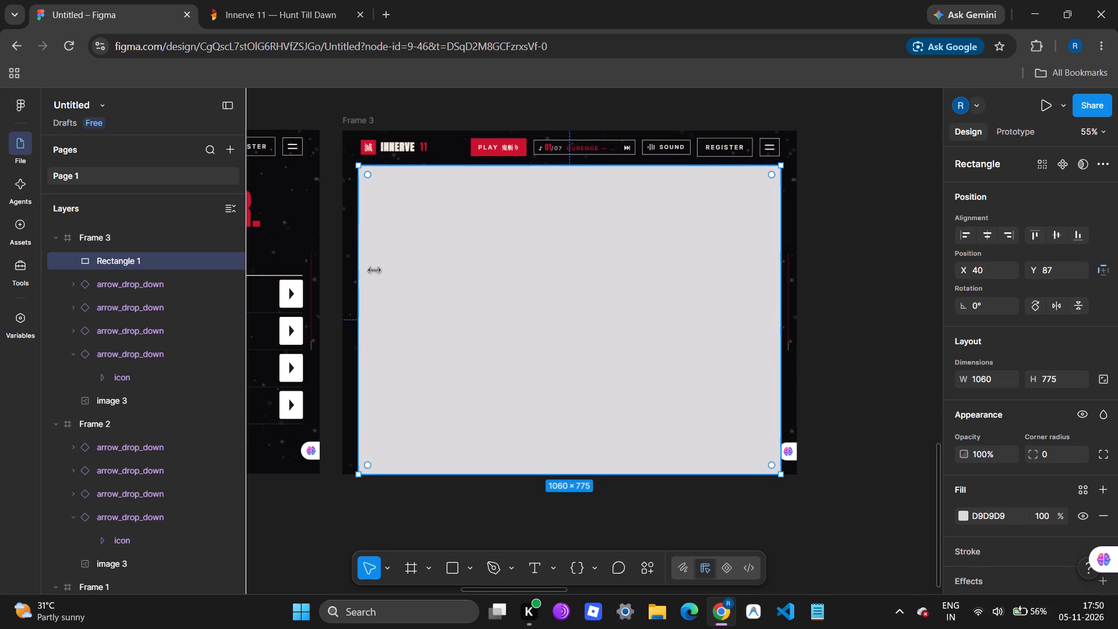
pyautogui.click(461, 492)
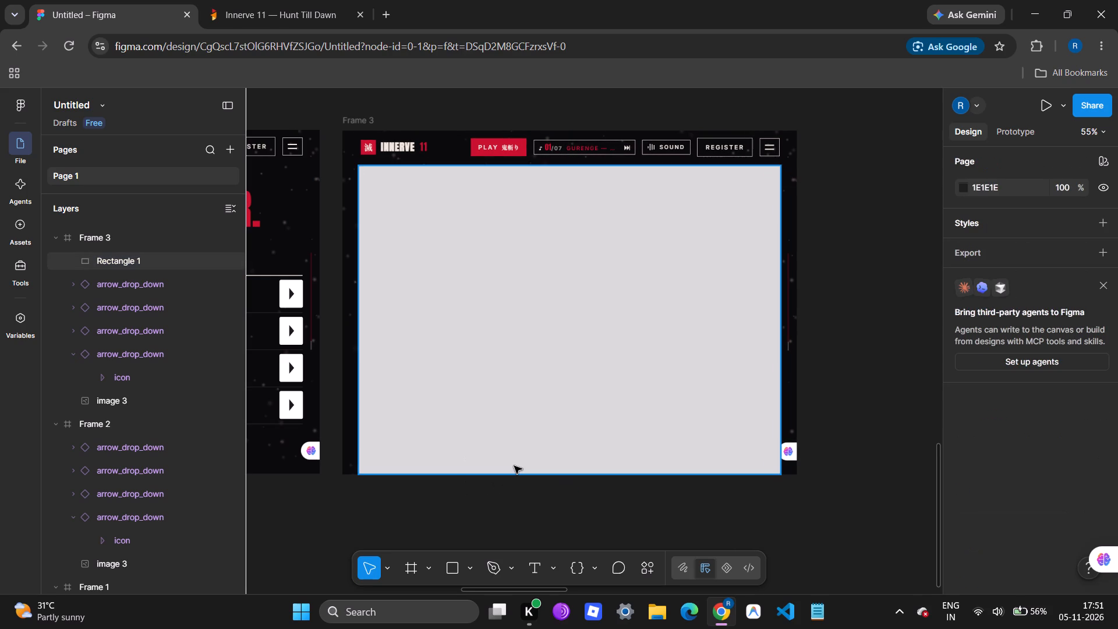
# Set the grey rectangle's height to 735.
pyautogui.click(514, 466)
pyautogui.click(519, 473)
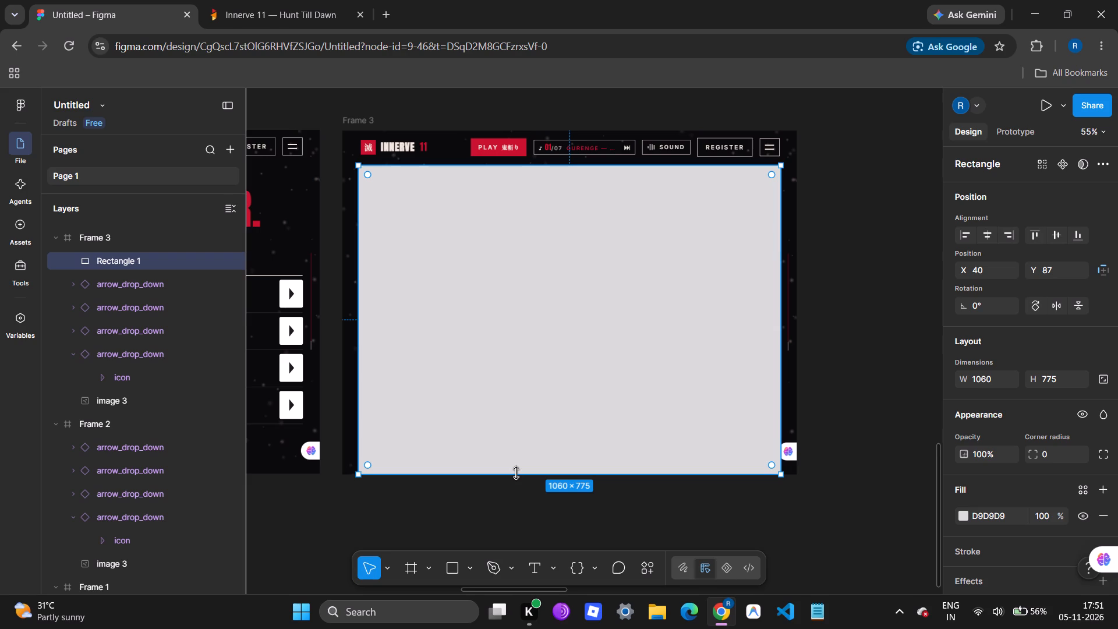
pyautogui.click(1050, 382)
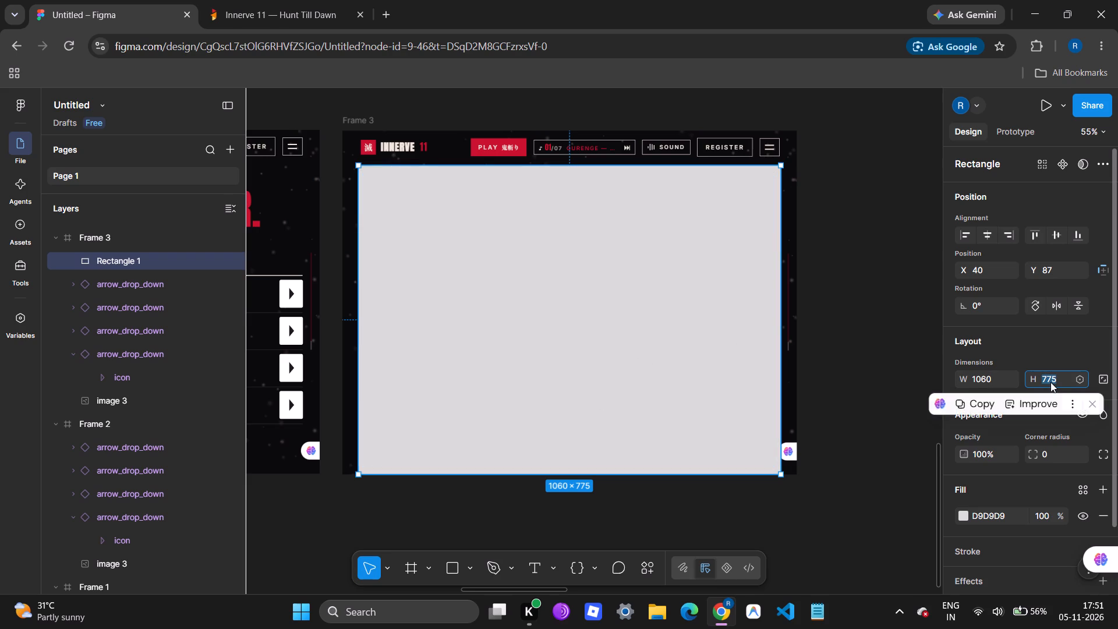
pyautogui.click(1050, 382)
pyautogui.press('BackSpace')
pyautogui.press('3')
pyautogui.press('Return')
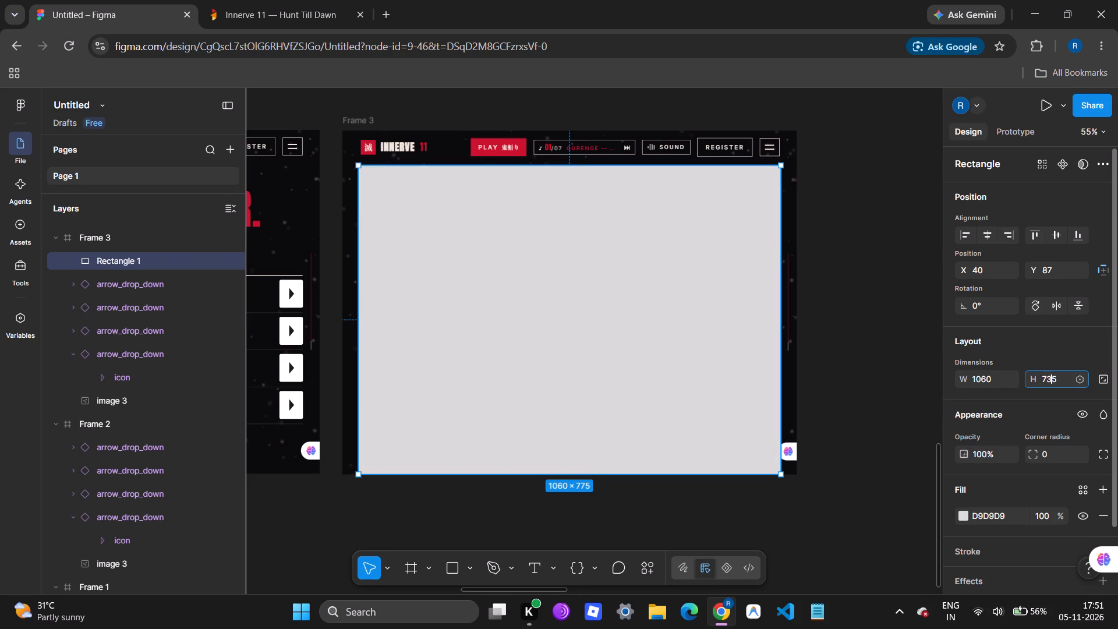
pyautogui.click(869, 369)
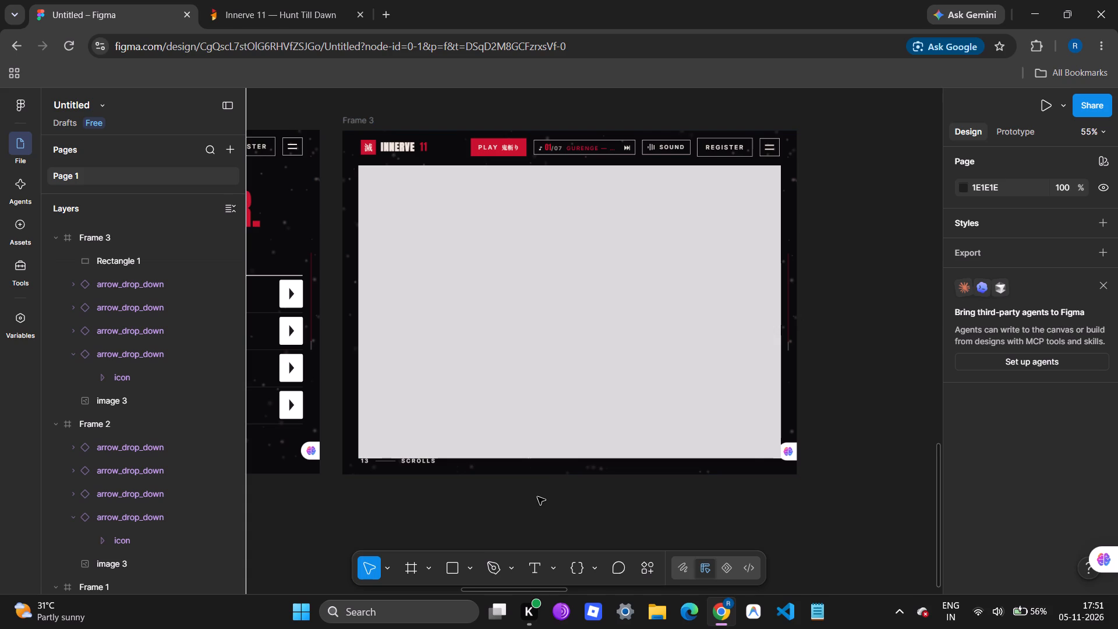
# Move the grey rectangle up in Frame 3 to Y 78, keeping X at 40.
pyautogui.click(515, 370)
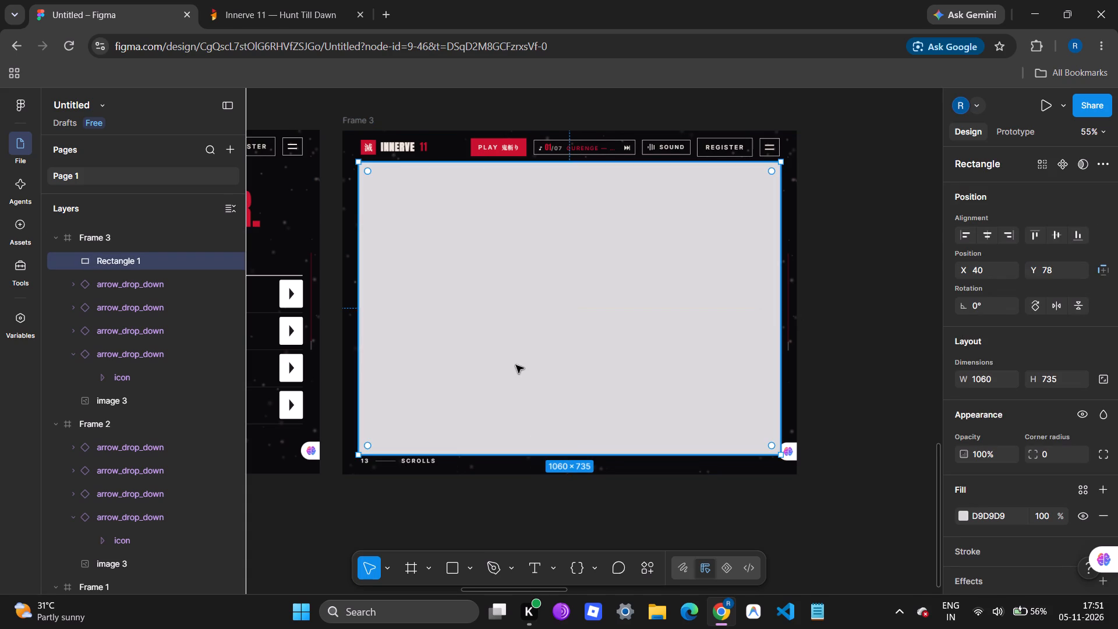
pyautogui.click(847, 263)
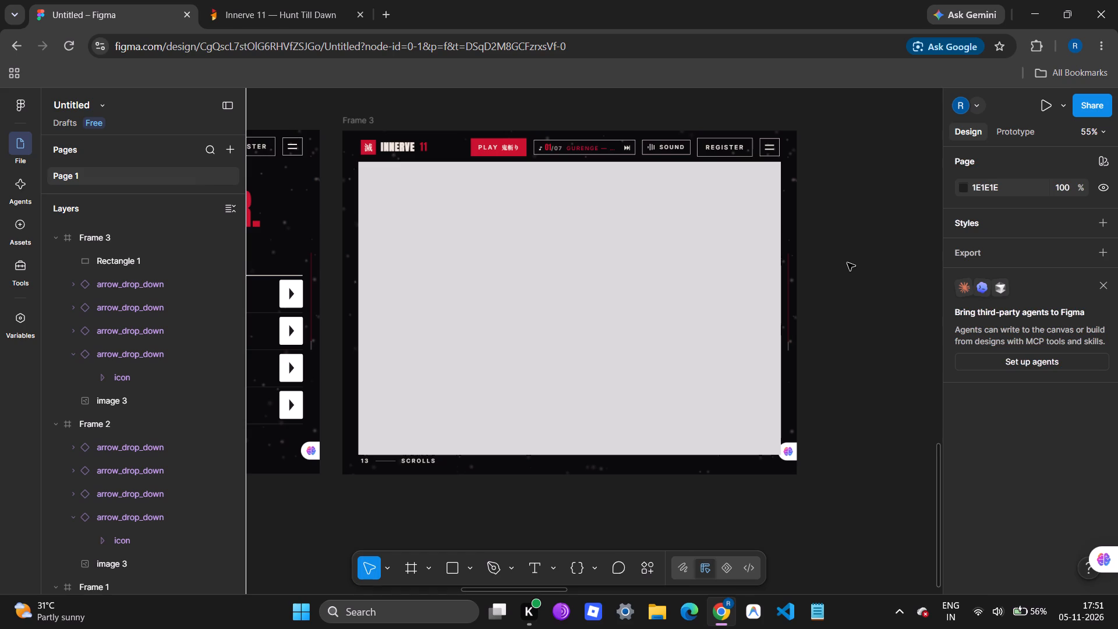
# Give the grey rectangle a corner radius of 4.
pyautogui.click(692, 268)
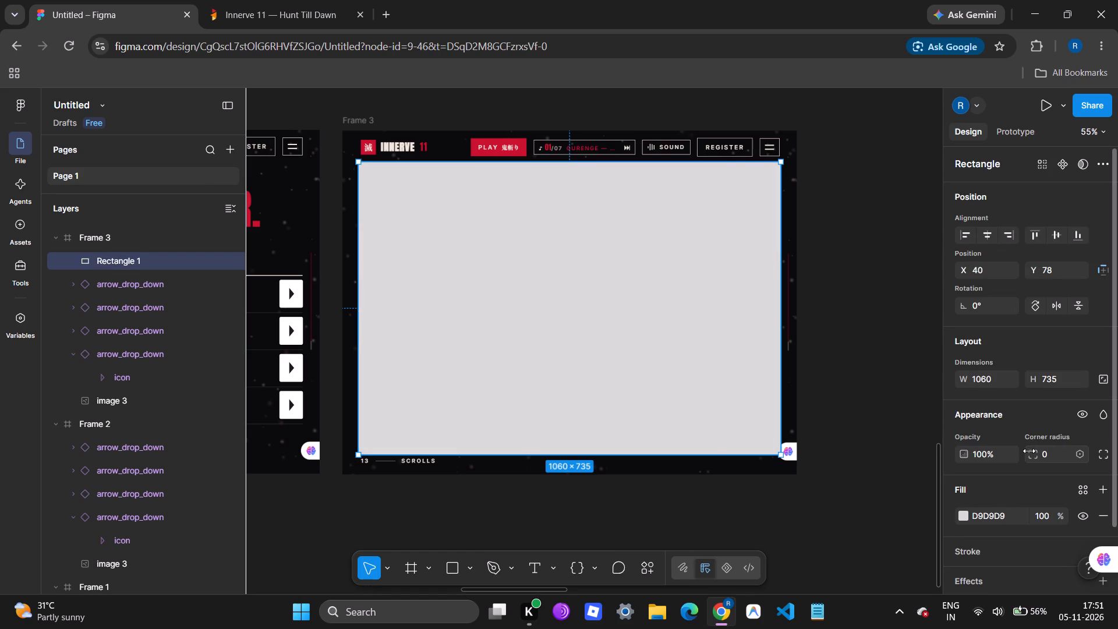
pyautogui.moveTo(1030, 454); pyautogui.dragTo(573, 342)
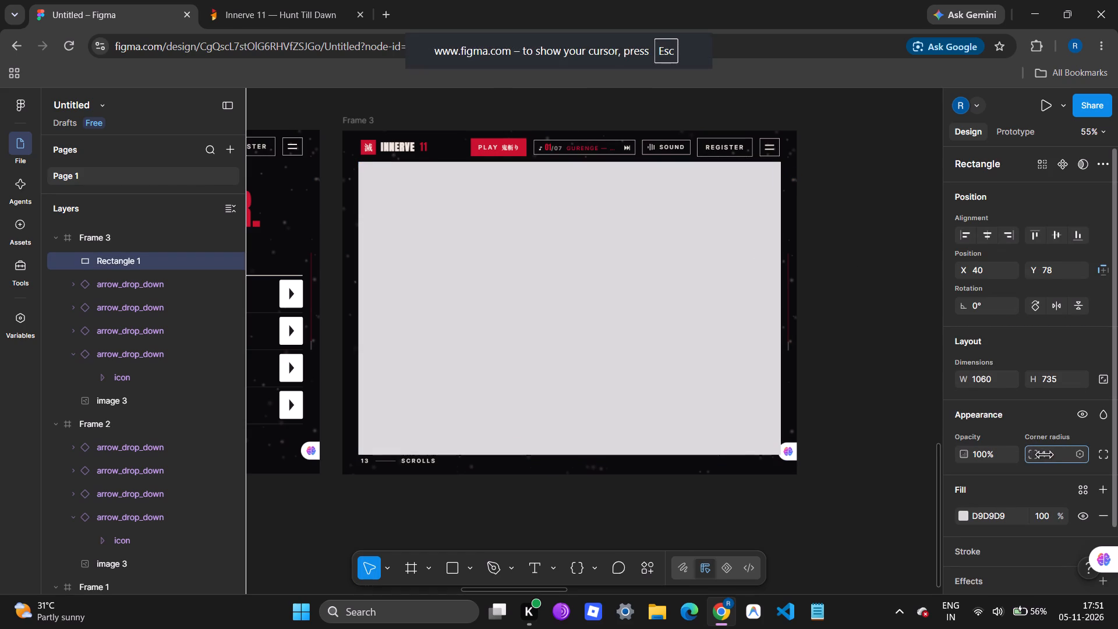
pyautogui.moveTo(573, 342); pyautogui.dragTo(614, 352)
pyautogui.moveTo(614, 352); pyautogui.dragTo(620, 352)
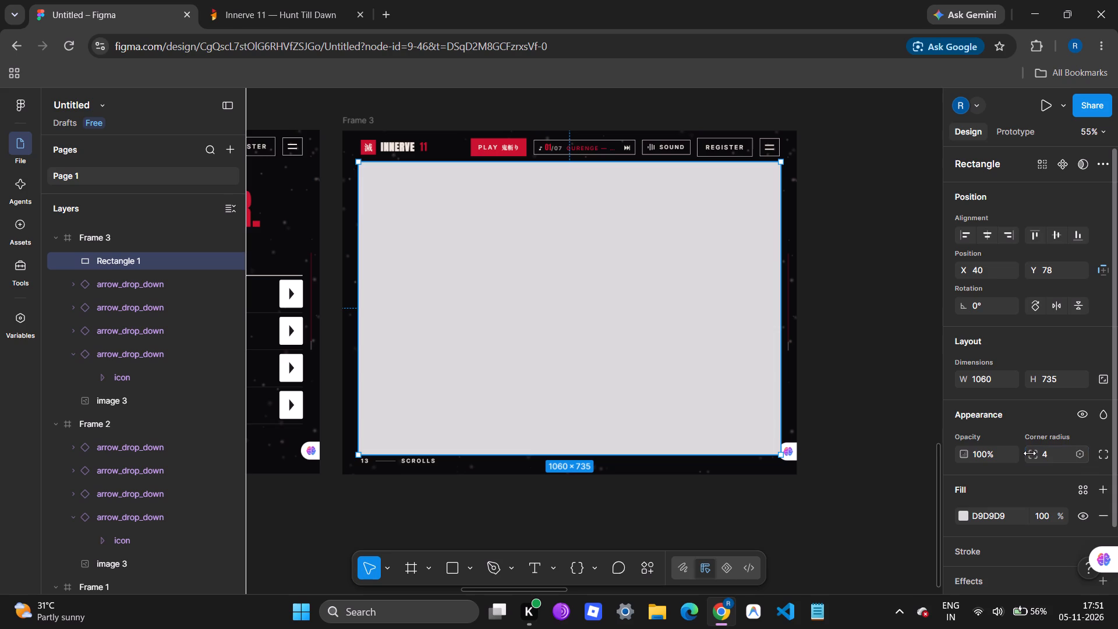
pyautogui.click(860, 374)
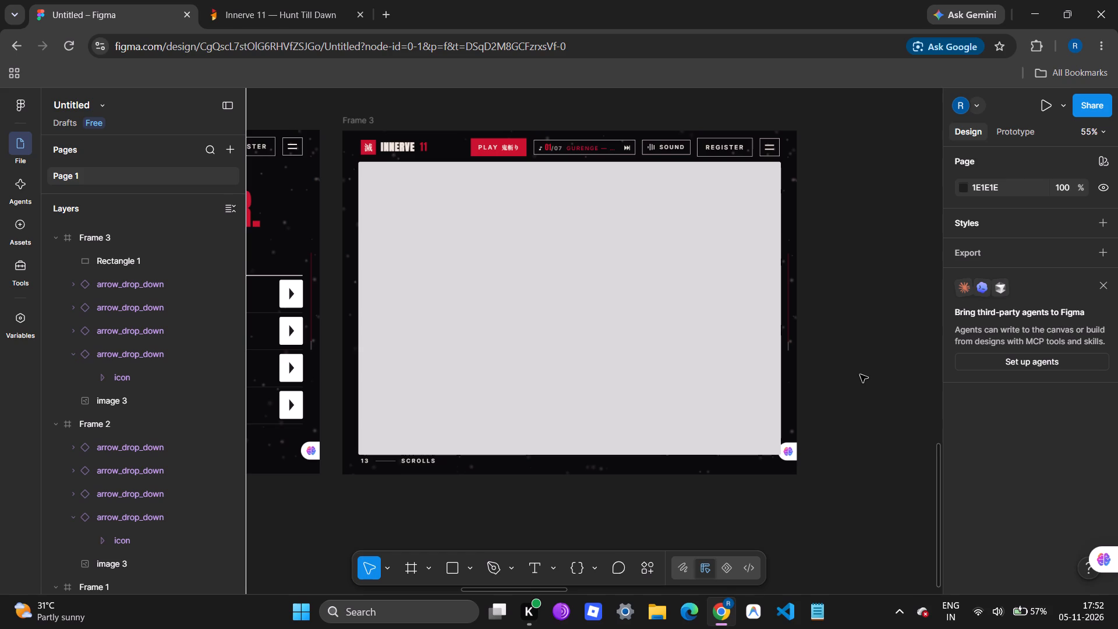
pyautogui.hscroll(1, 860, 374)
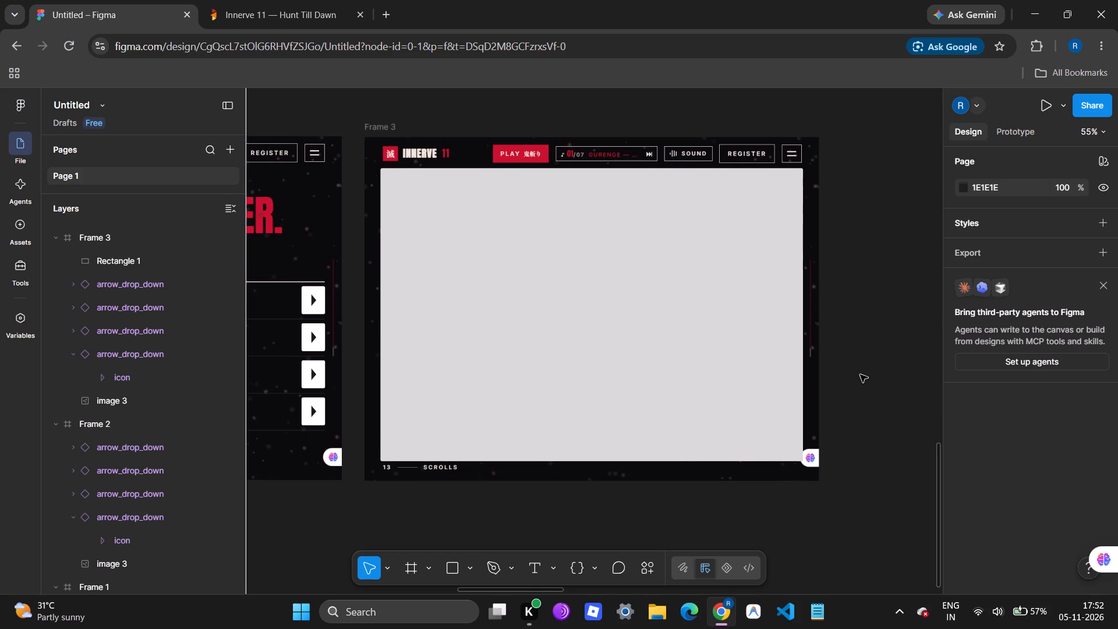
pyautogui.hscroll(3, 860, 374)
# Open Pinterest in a new browser tab and place that tab directly after the Figma one.
pyautogui.click(394, 3)
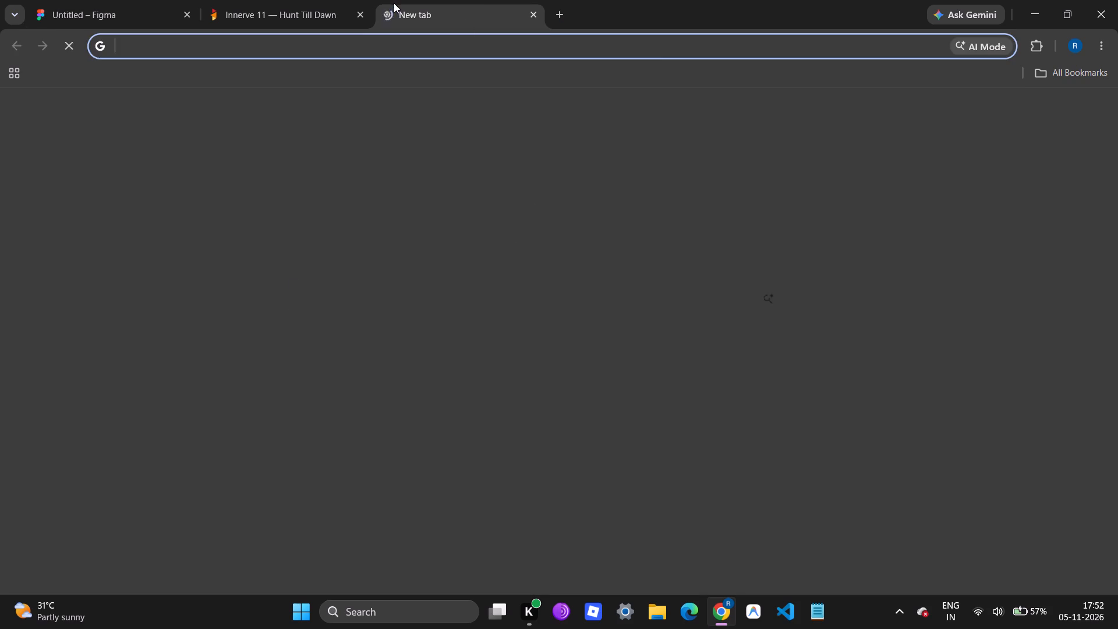
pyautogui.write('pint')
pyautogui.press('Return')
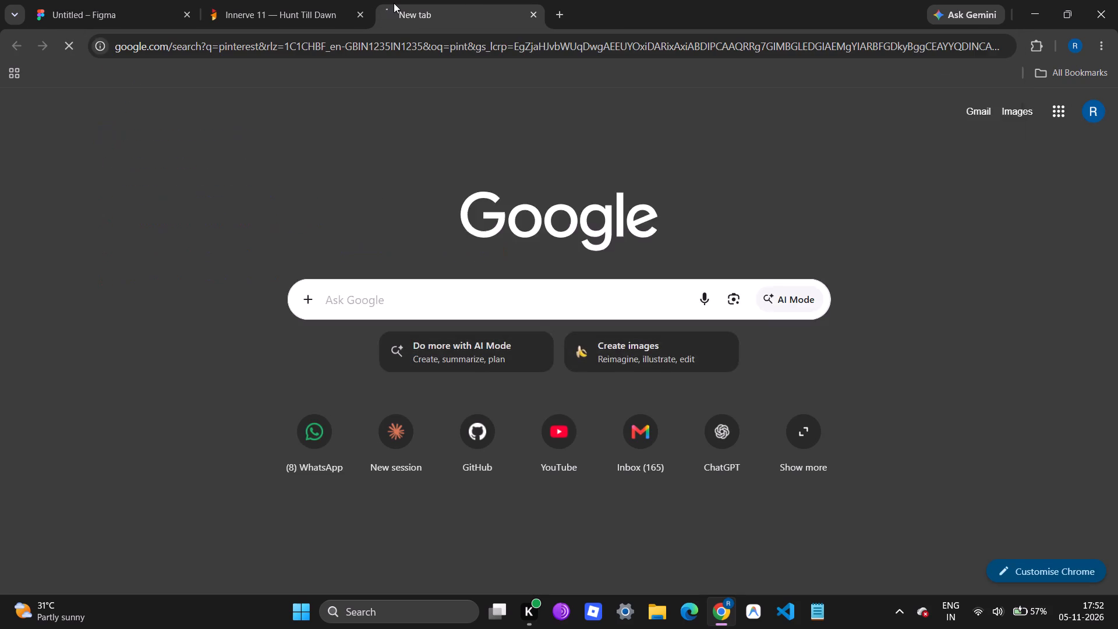
pyautogui.click(171, 260)
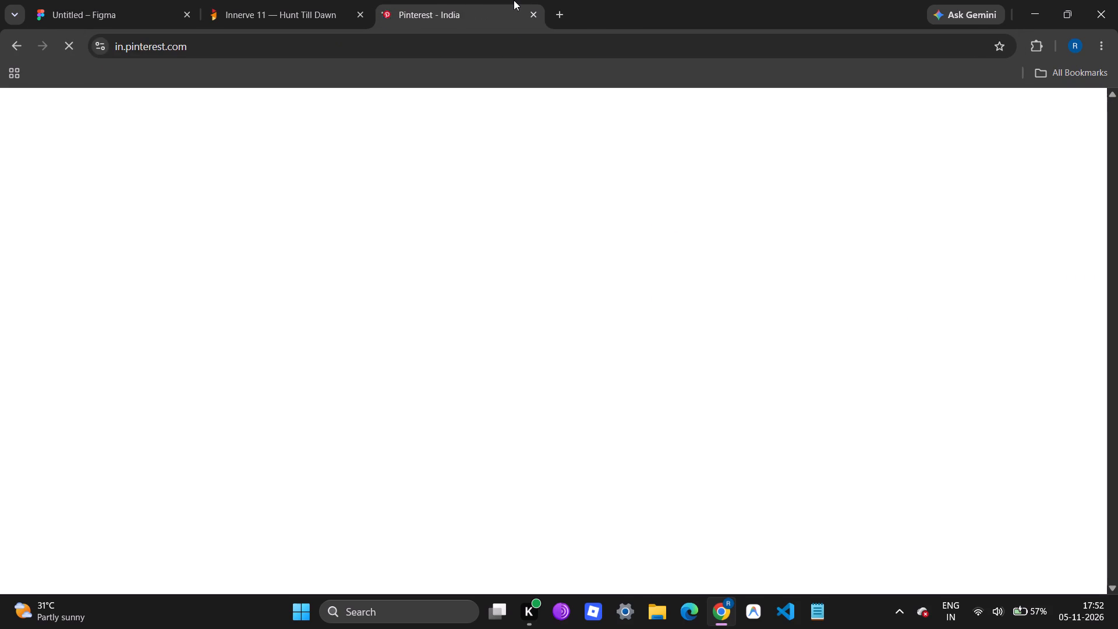
pyautogui.moveTo(445, 2); pyautogui.dragTo(286, 8)
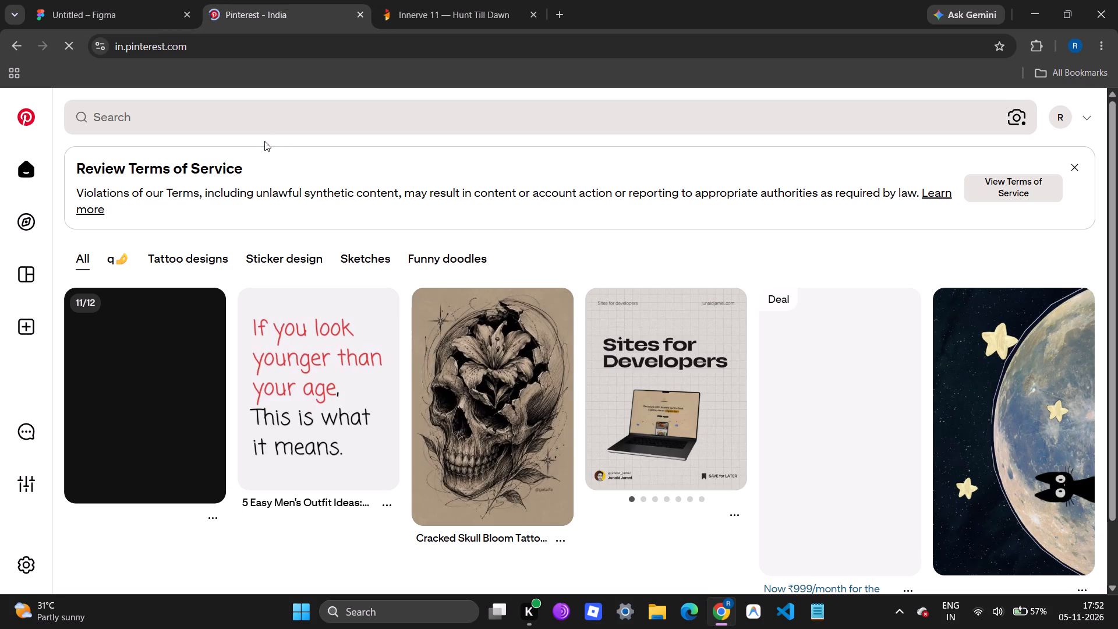
# Search Pinterest for demon slayer.
pyautogui.click(256, 121)
pyautogui.write('de')
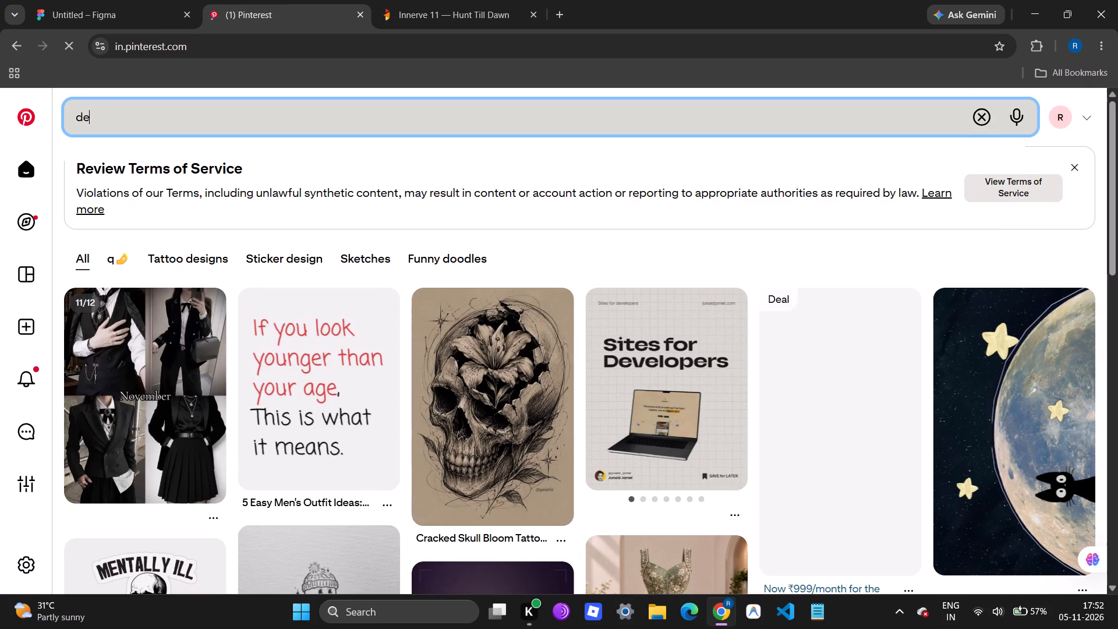
pyautogui.write('mon slayer')
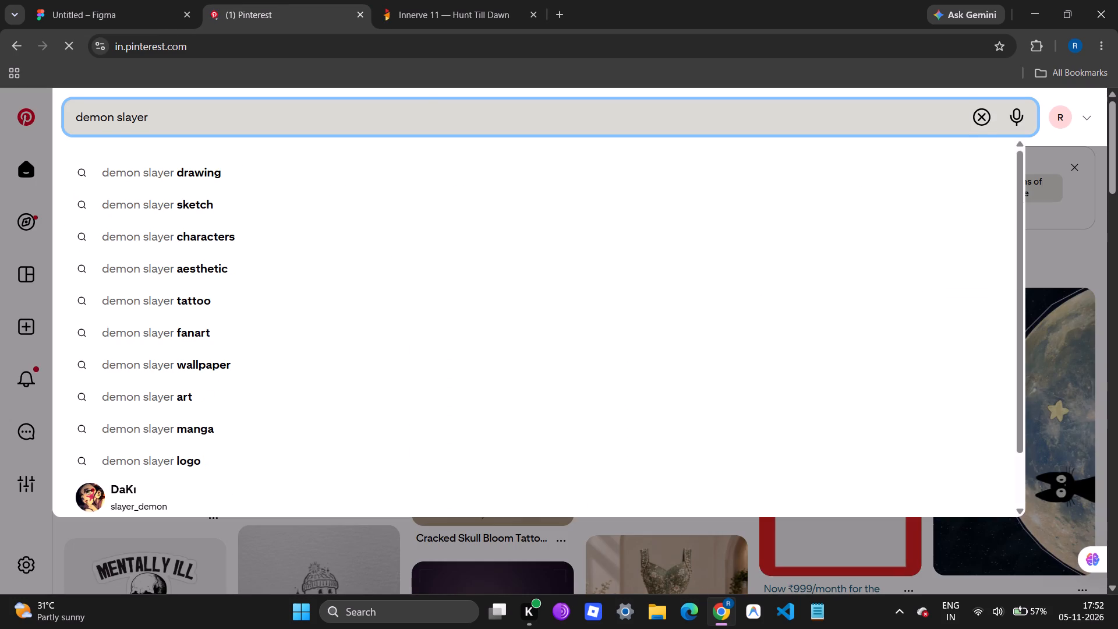
pyautogui.press('Return')
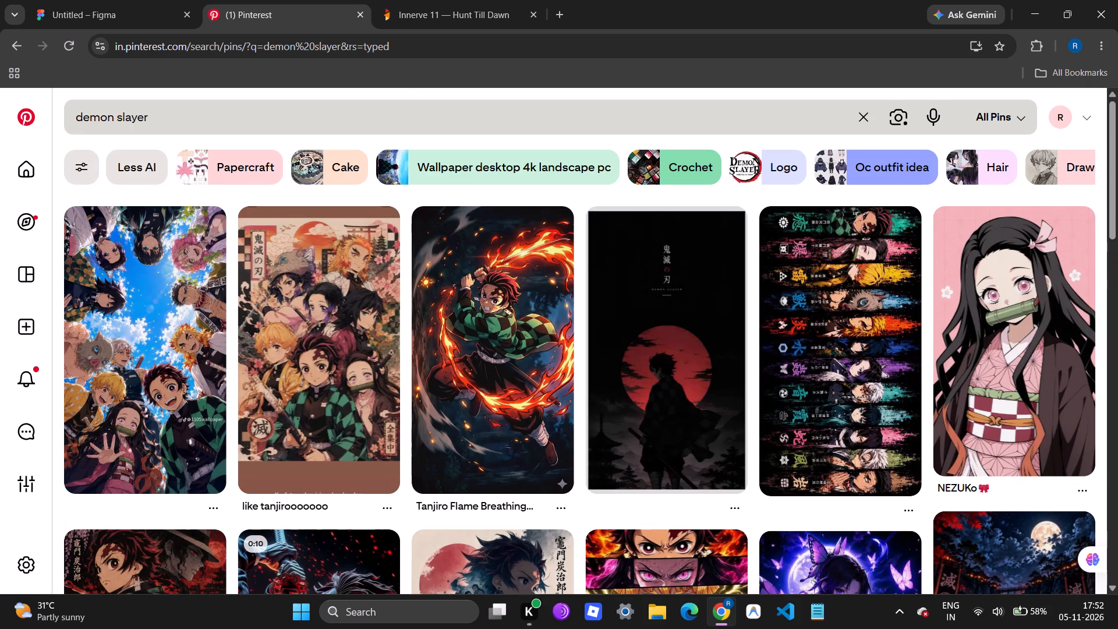
# Open the black poster pin with the swordsman silhouetted against a red moon in a separate tab.
pyautogui.scroll(-1, 436, 80)
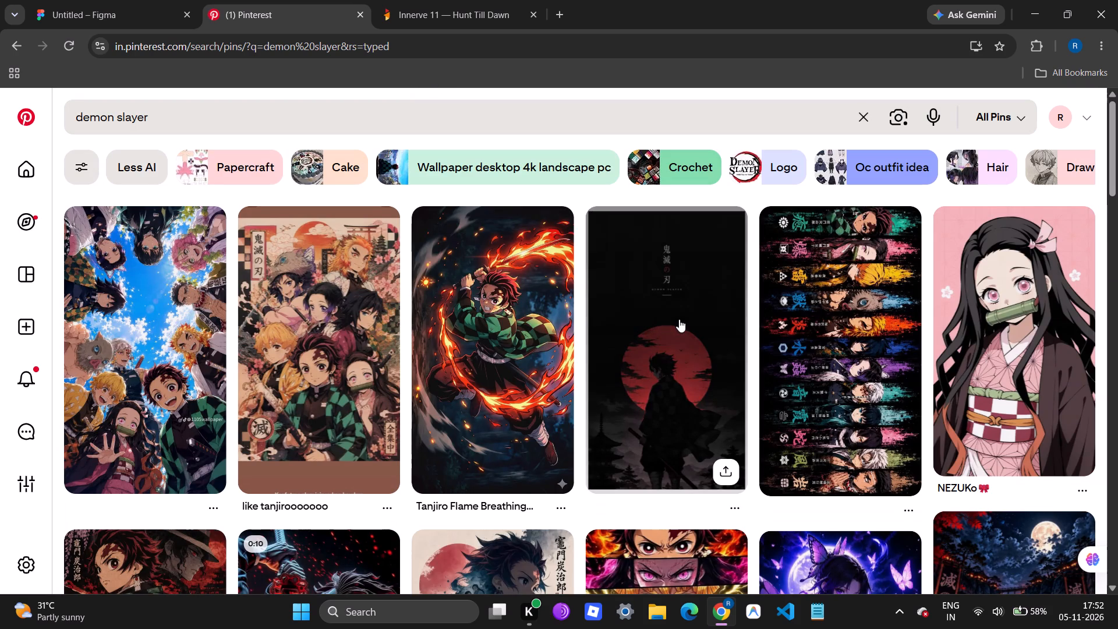
pyautogui.scroll(-1, 679, 319)
pyautogui.rightClick(652, 289)
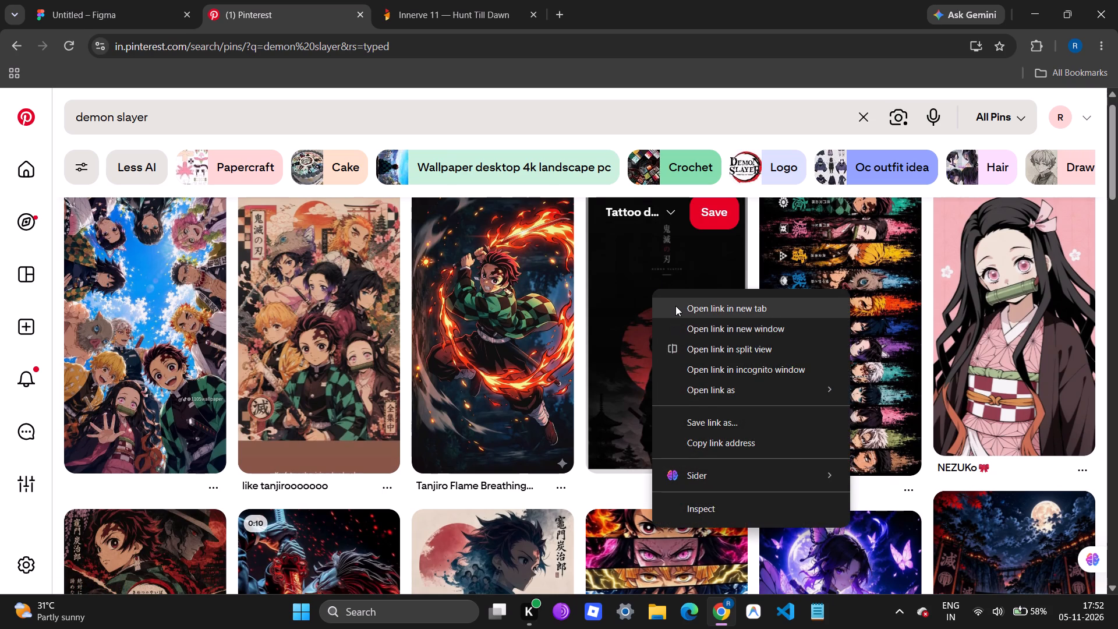
pyautogui.click(675, 306)
# Browse further through the demon slayer pins for artwork that suits the dark red FAQ design.
pyautogui.scroll(-2, 675, 306)
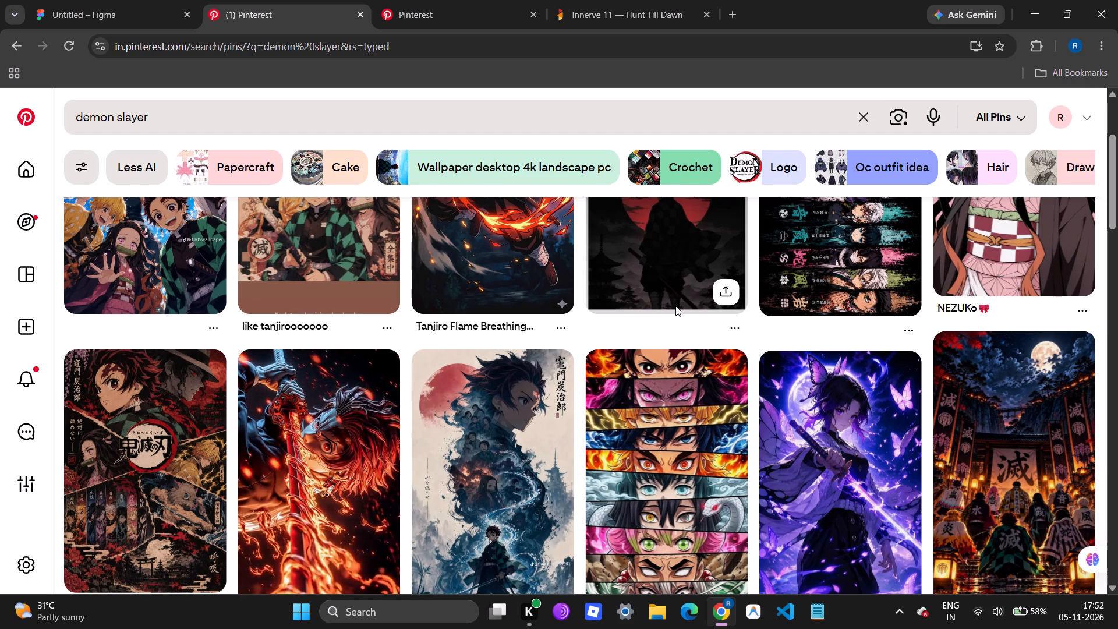
pyautogui.scroll(-4, 675, 306)
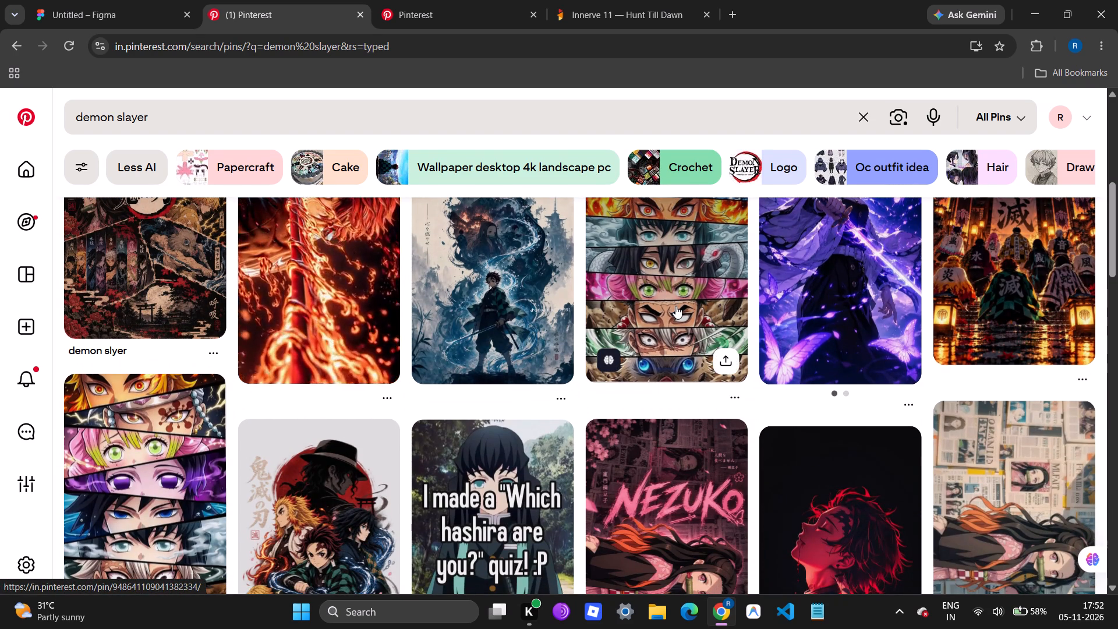
pyautogui.scroll(-3, 675, 306)
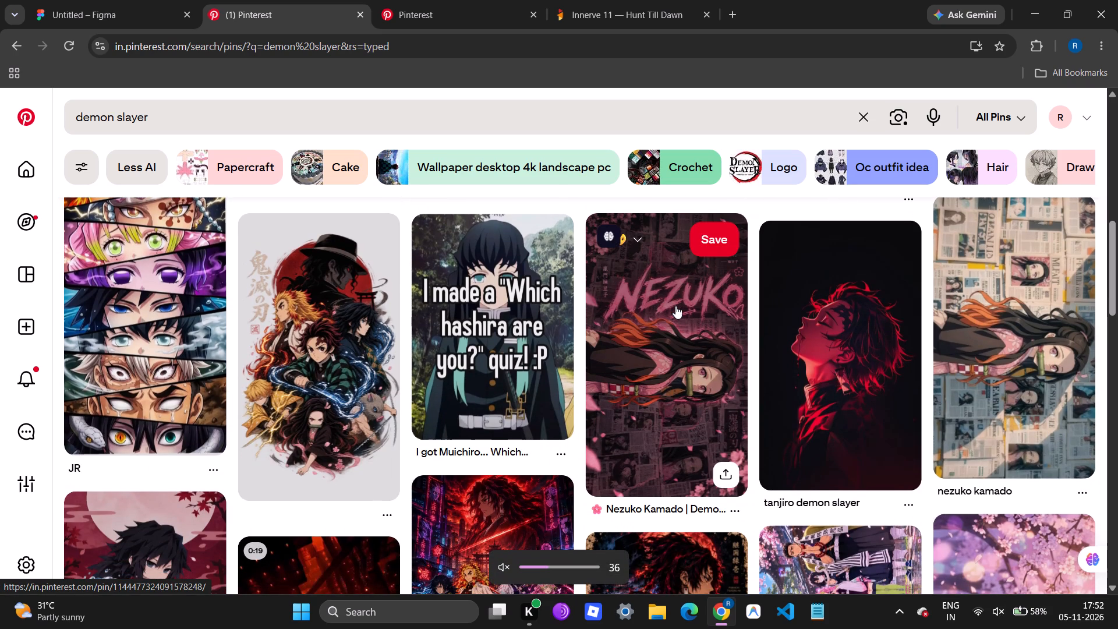
pyautogui.scroll(-3, 675, 306)
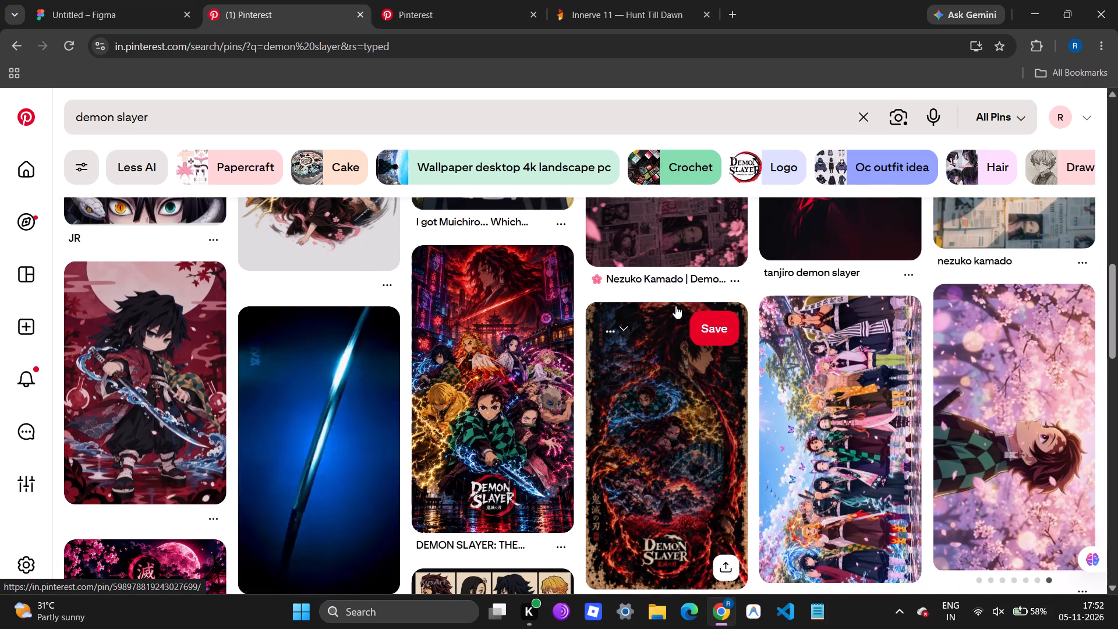
pyautogui.scroll(-7, 675, 306)
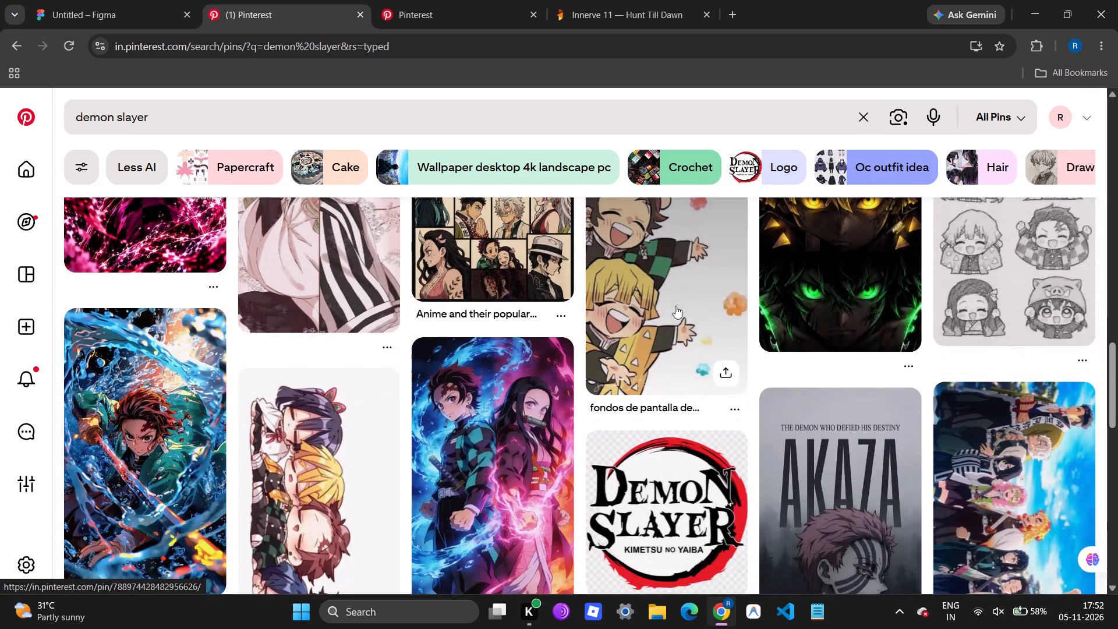
pyautogui.scroll(-6, 675, 306)
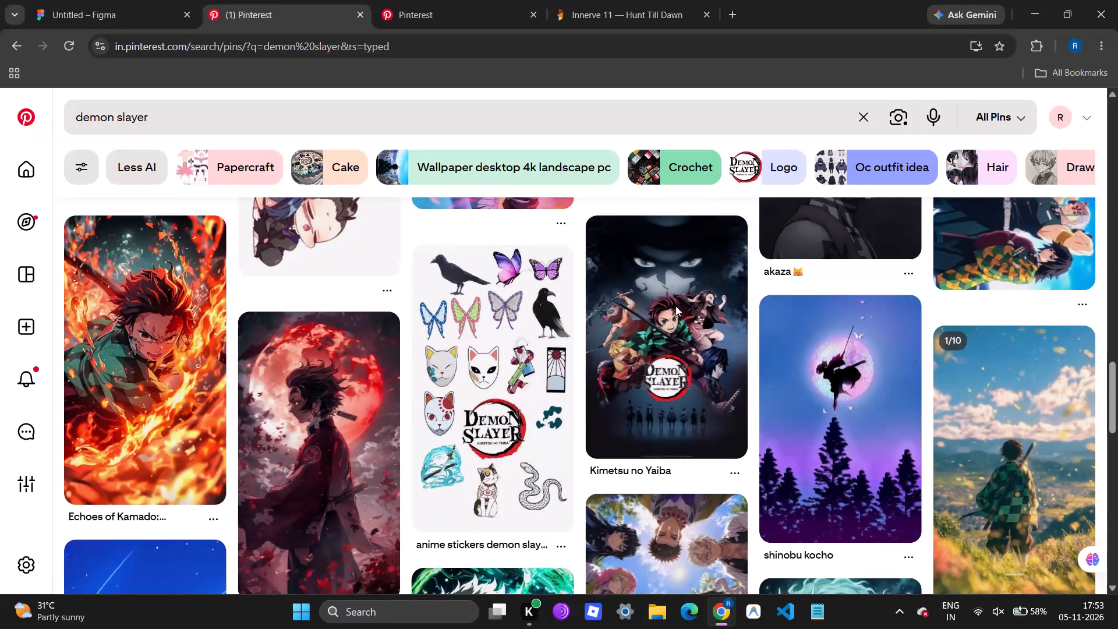
pyautogui.scroll(-7, 675, 306)
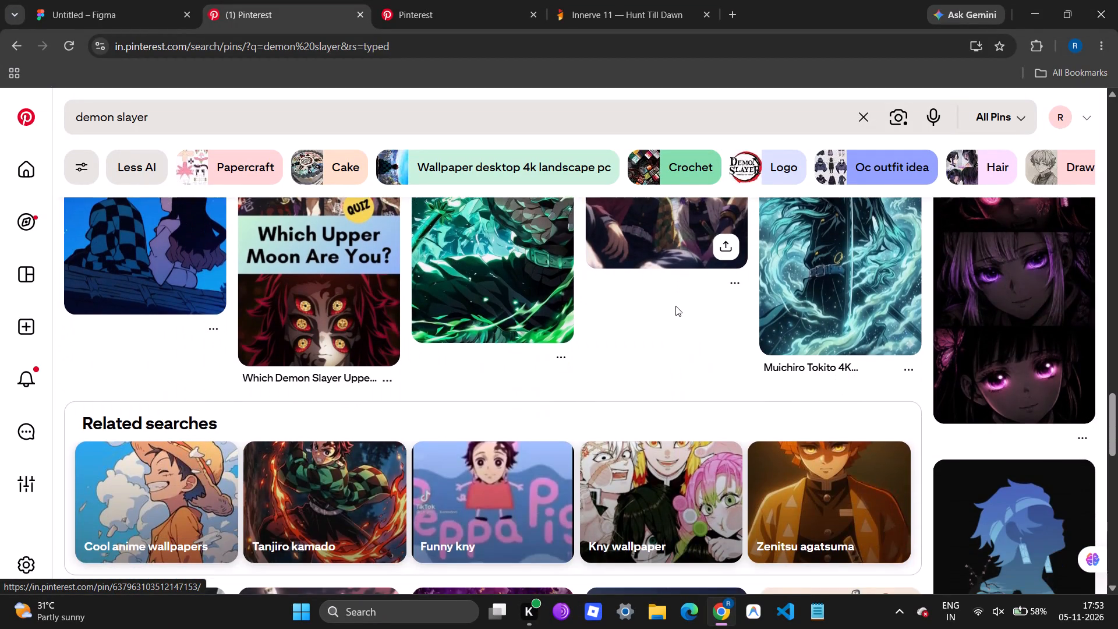
pyautogui.scroll(-4, 675, 306)
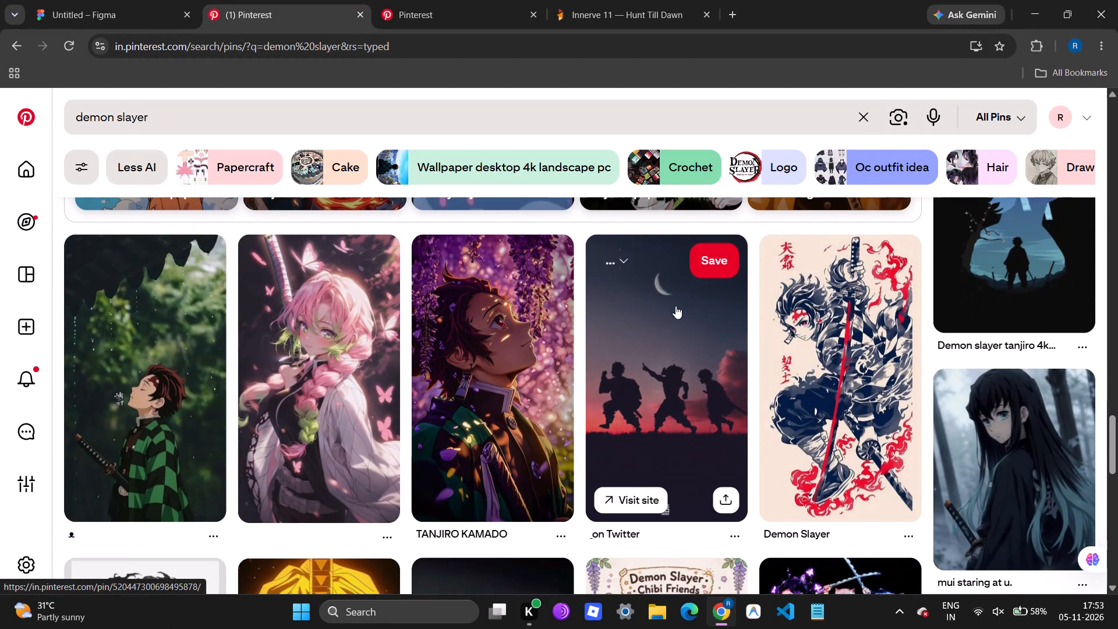
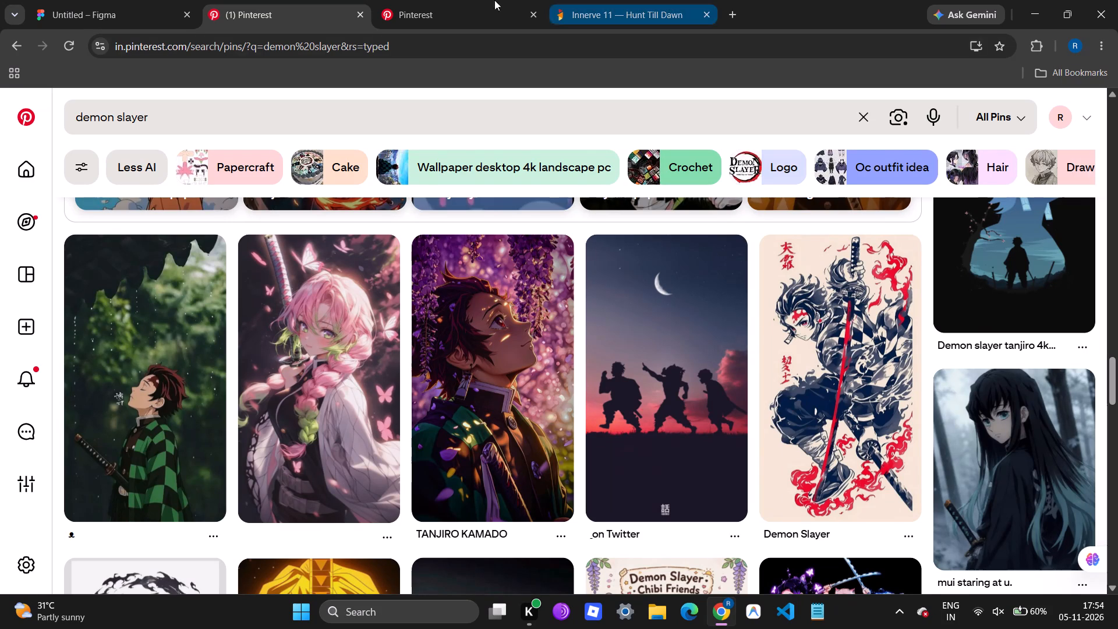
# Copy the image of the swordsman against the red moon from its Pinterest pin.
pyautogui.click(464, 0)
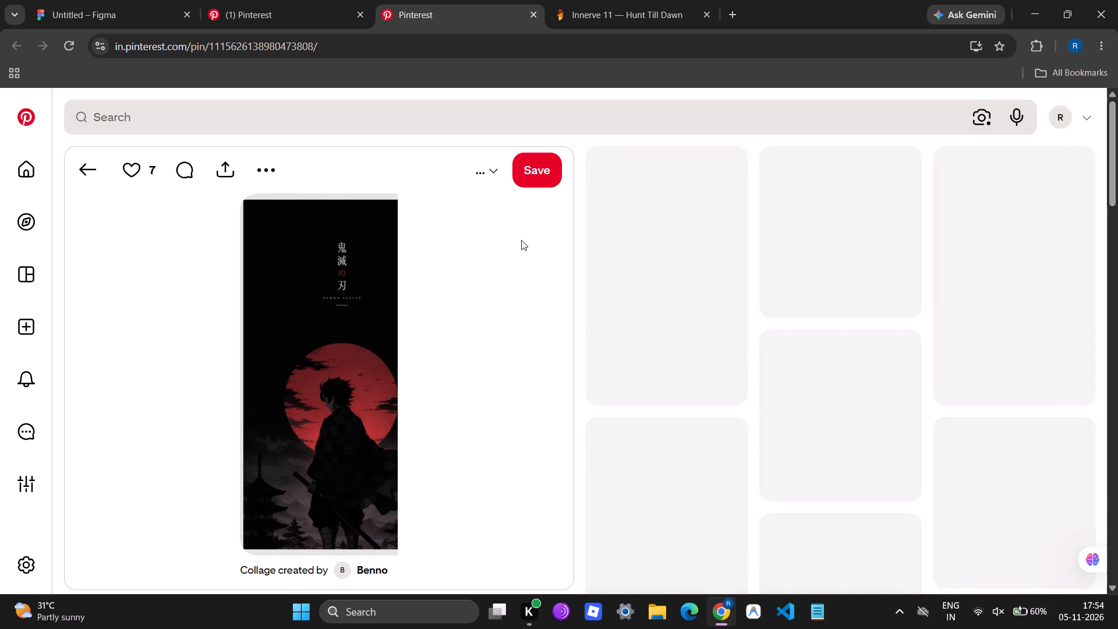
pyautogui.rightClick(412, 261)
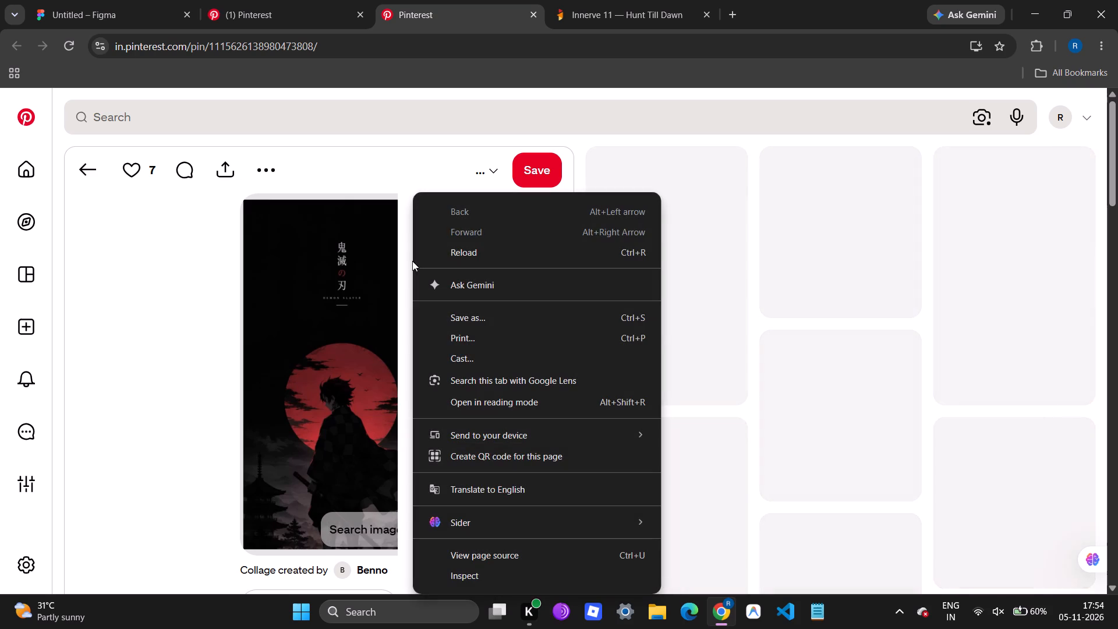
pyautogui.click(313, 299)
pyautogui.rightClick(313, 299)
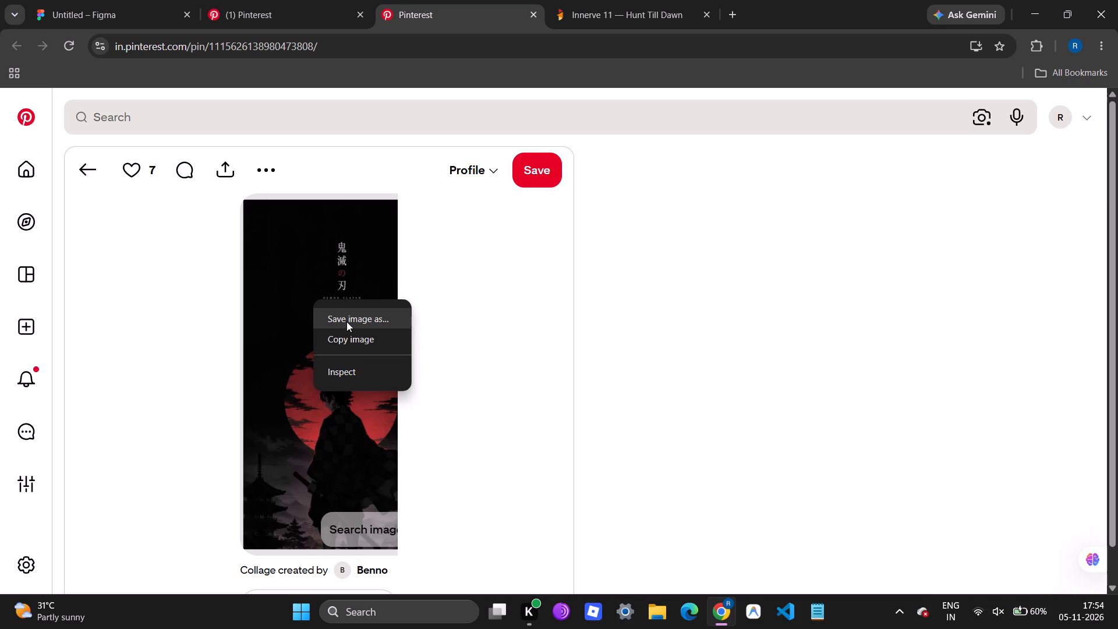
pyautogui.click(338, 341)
# In Figma, draw a frame about 905 × 542 on the empty canvas above Frame 3 and name it moodboard.
pyautogui.click(170, 0)
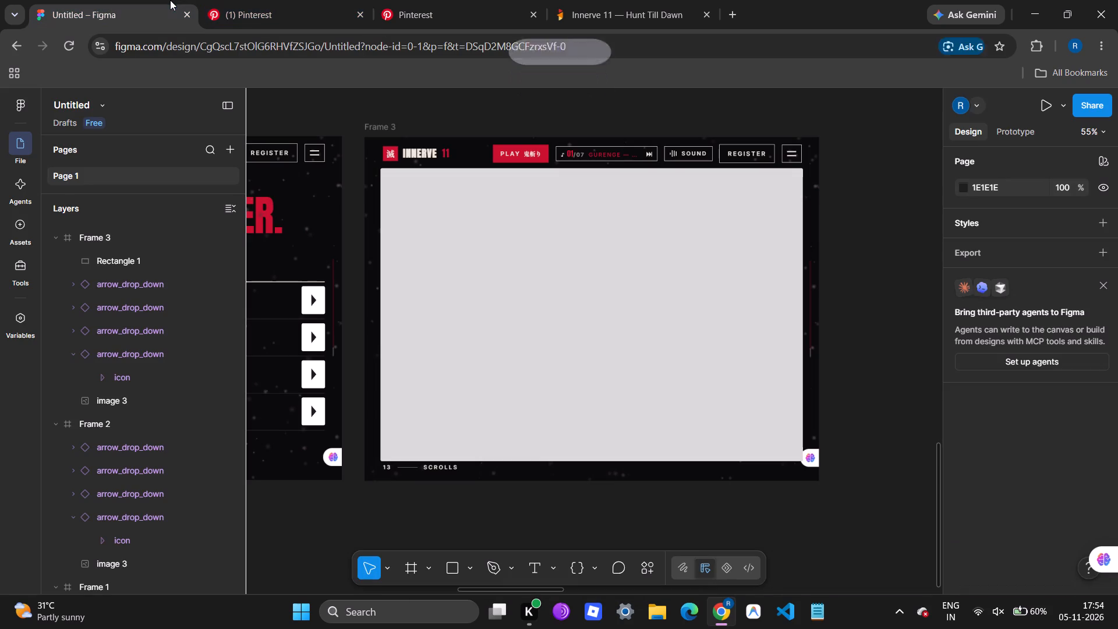
pyautogui.click(705, 546)
pyautogui.hscroll(-1, 705, 546)
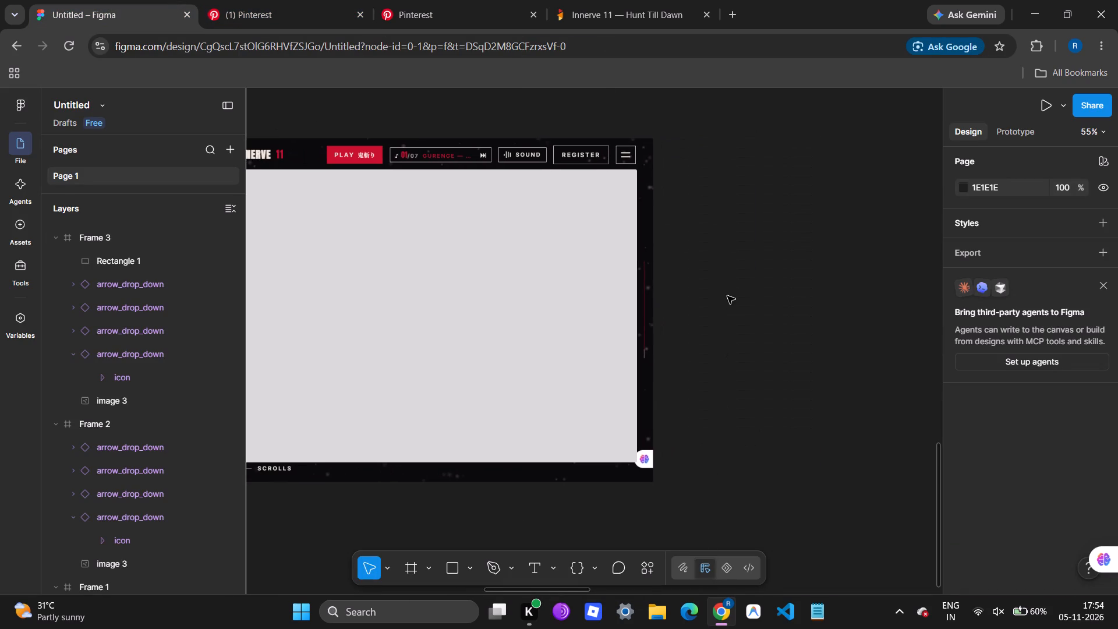
pyautogui.scroll(2, 727, 296)
pyautogui.click(514, 244)
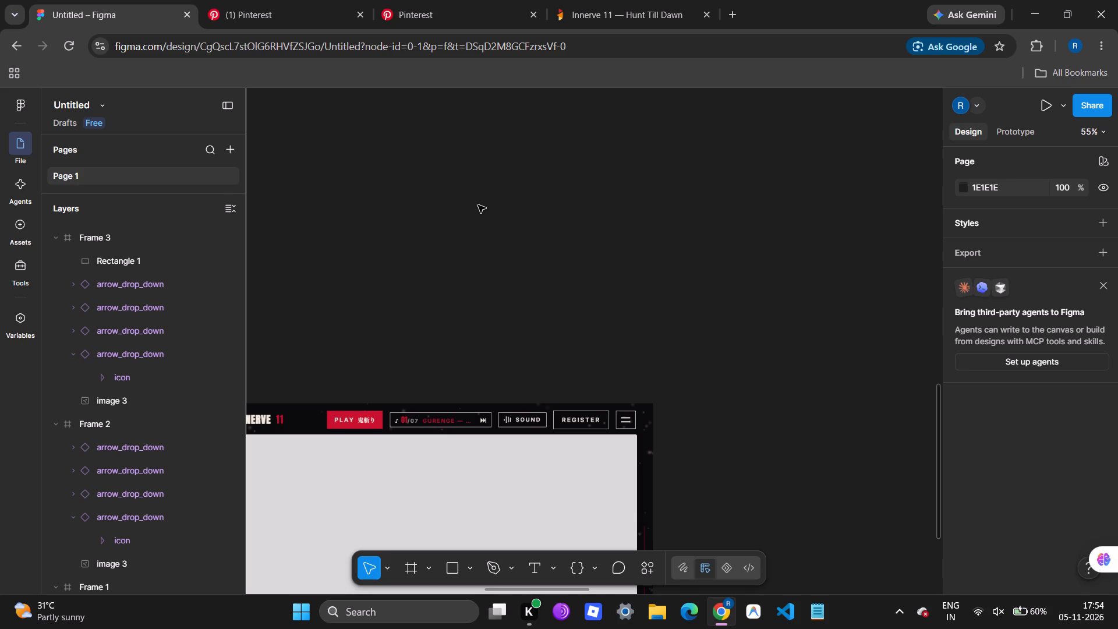
pyautogui.press('f')
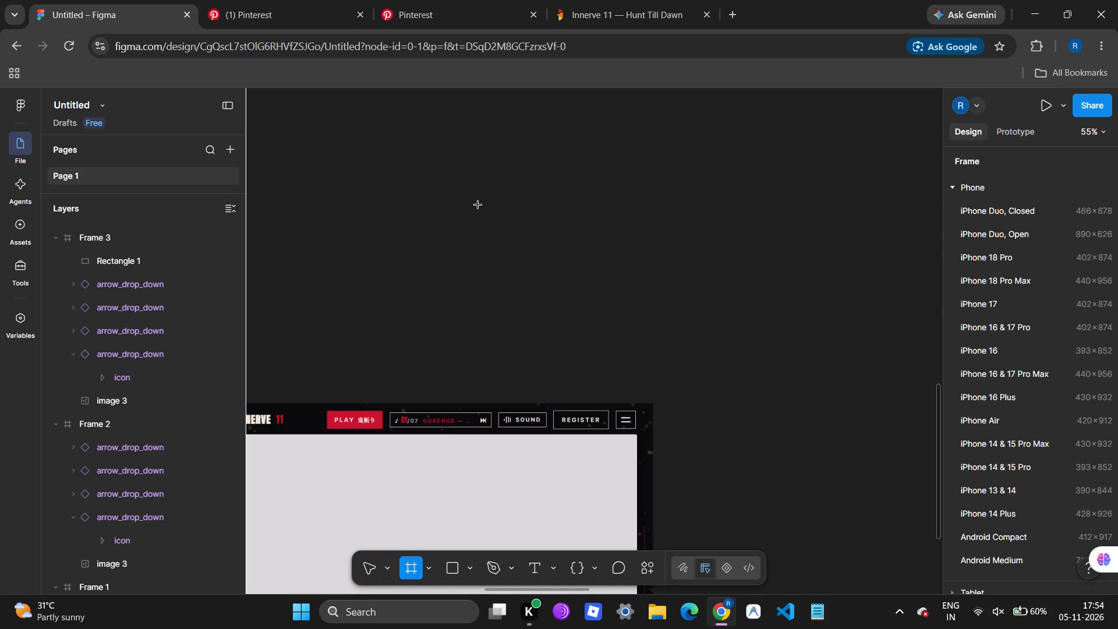
pyautogui.moveTo(387, 129); pyautogui.dragTo(748, 345)
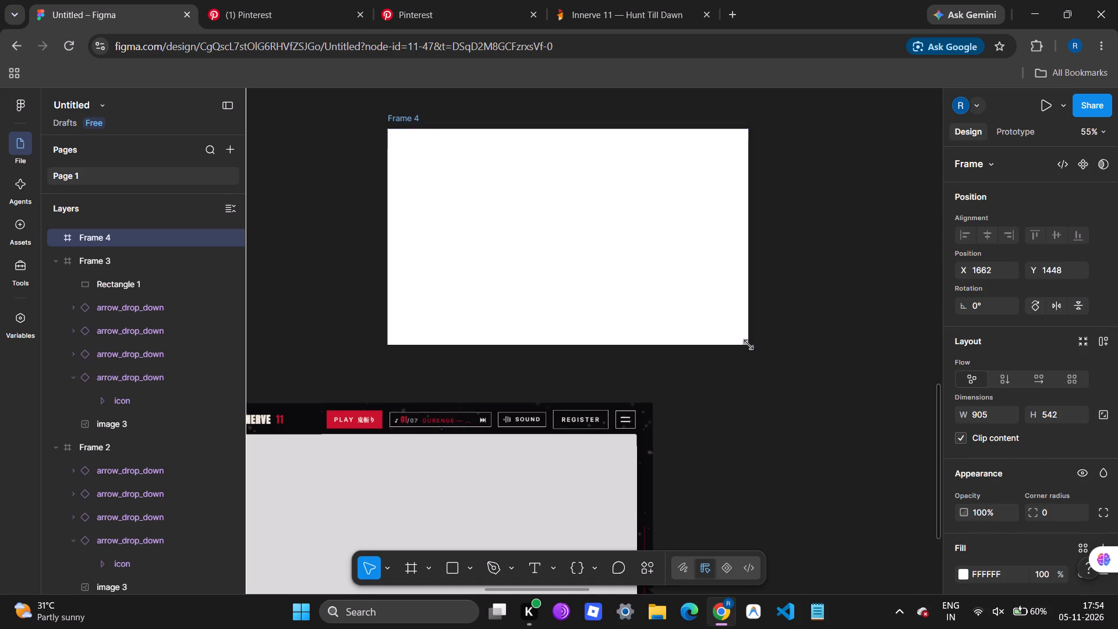
pyautogui.doubleClick(405, 118)
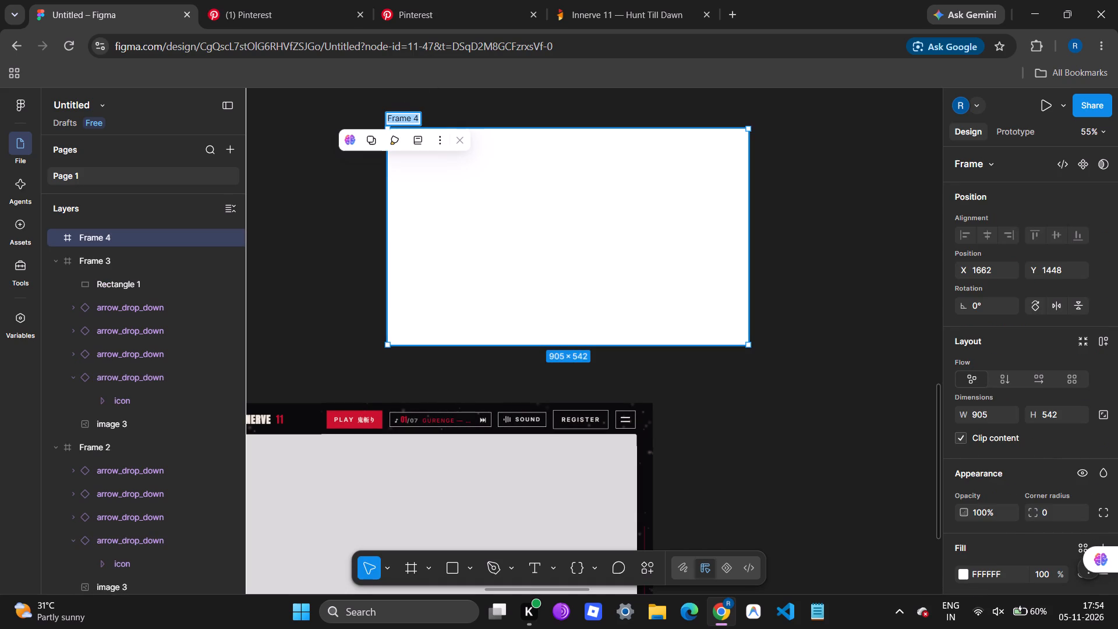
pyautogui.write('moodboard')
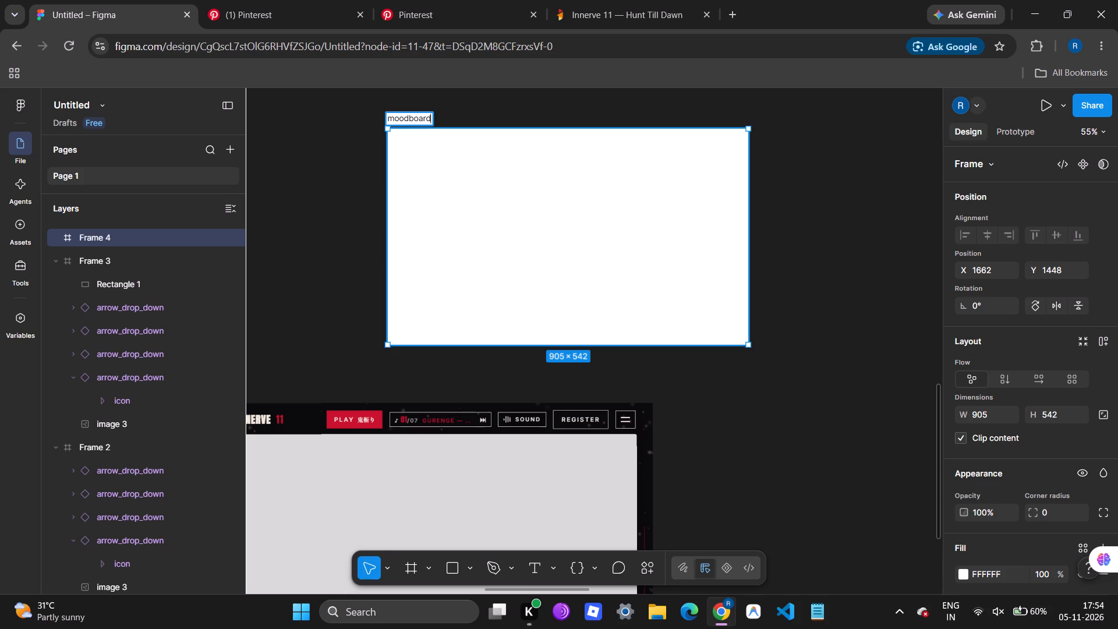
pyautogui.press('Return')
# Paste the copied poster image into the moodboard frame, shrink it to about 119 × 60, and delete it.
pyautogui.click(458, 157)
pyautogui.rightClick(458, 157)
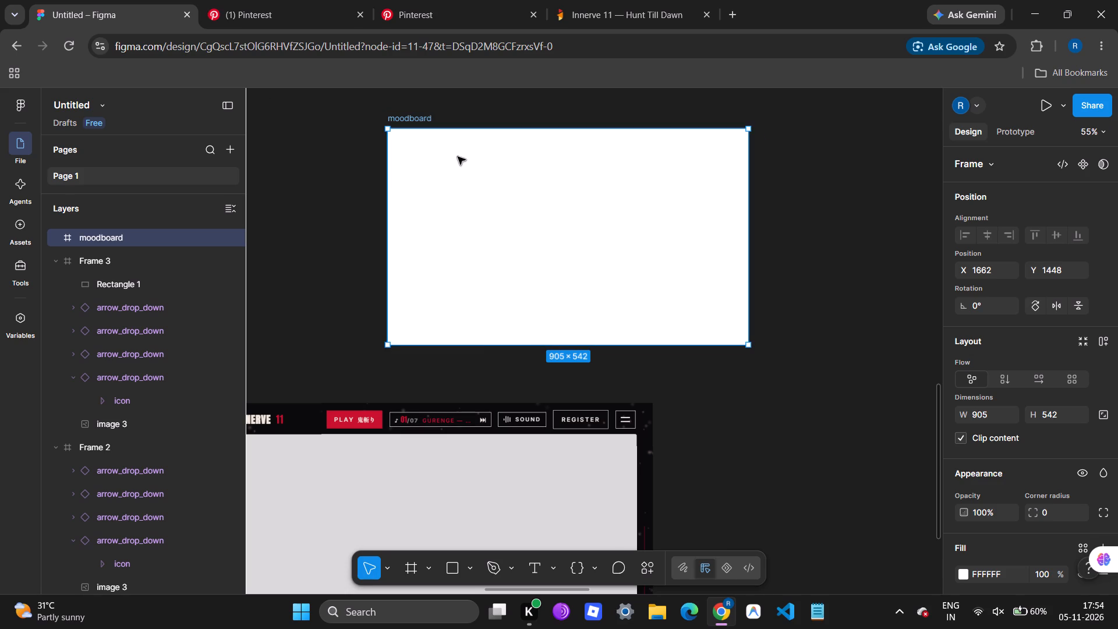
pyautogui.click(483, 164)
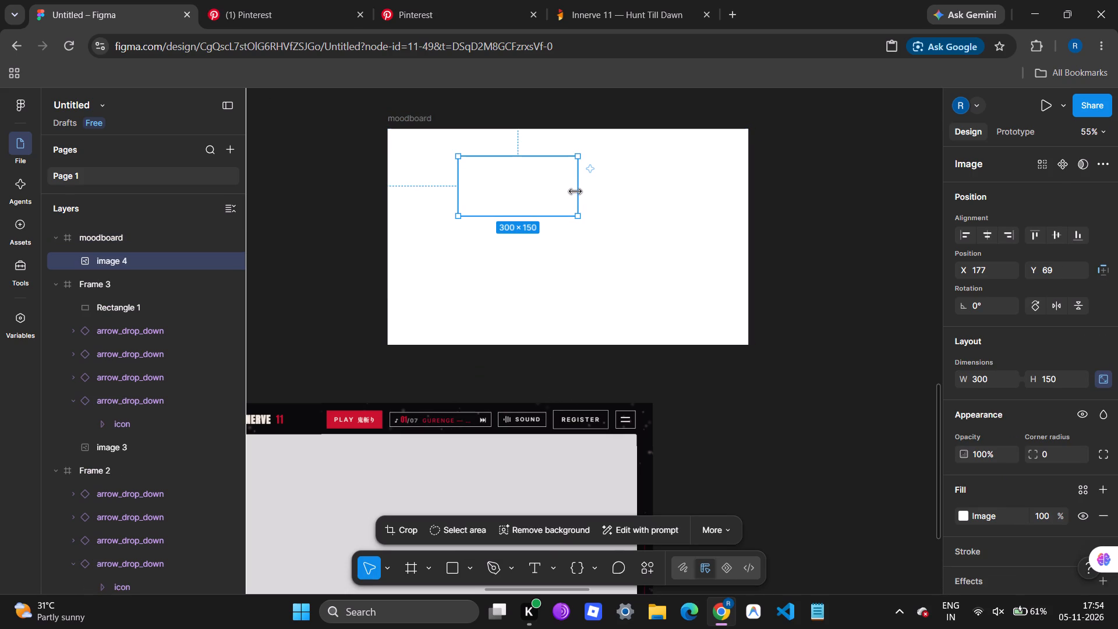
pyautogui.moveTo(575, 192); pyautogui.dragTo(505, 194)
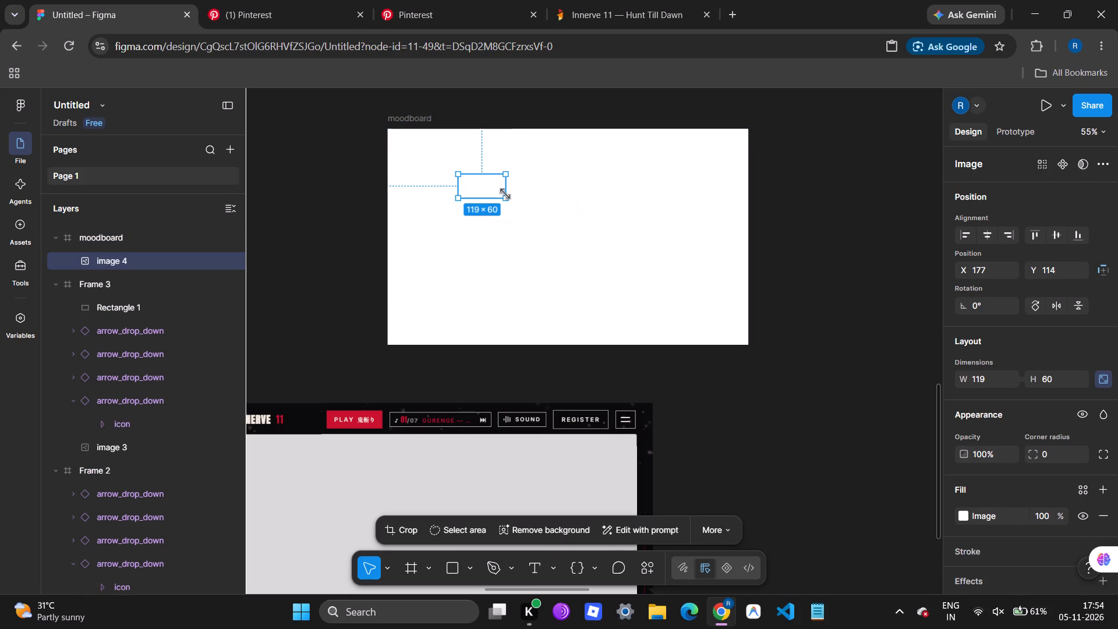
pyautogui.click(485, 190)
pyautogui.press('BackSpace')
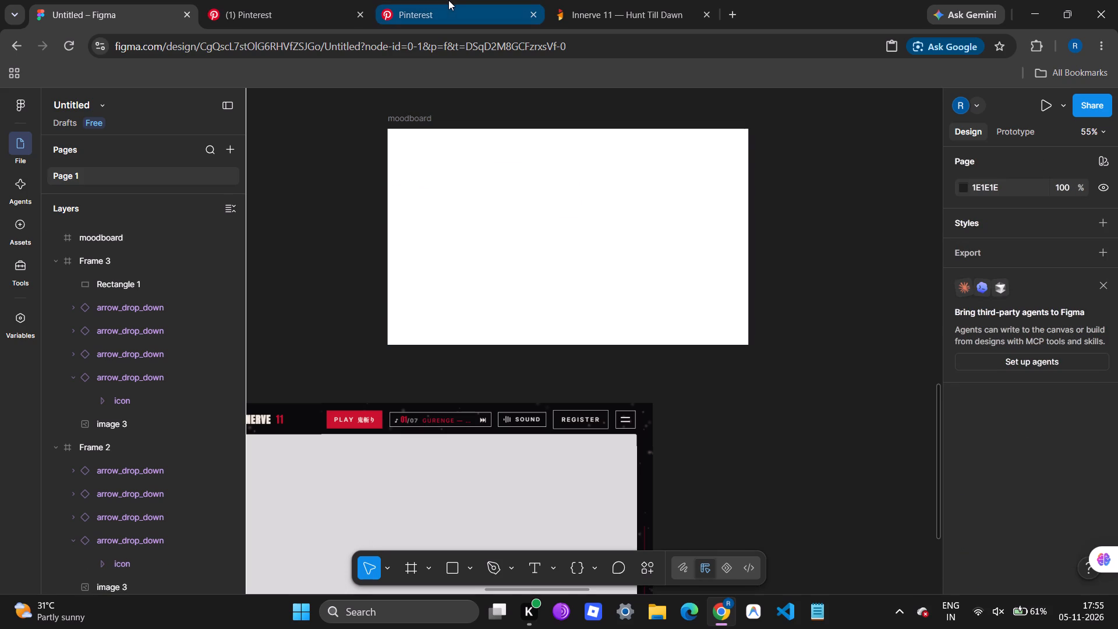
# Copy the red moon poster image again from Pinterest and paste it into Figma's moodboard frame, near its top-left corner at about X 24, Y 0.
pyautogui.click(431, 0)
pyautogui.rightClick(324, 248)
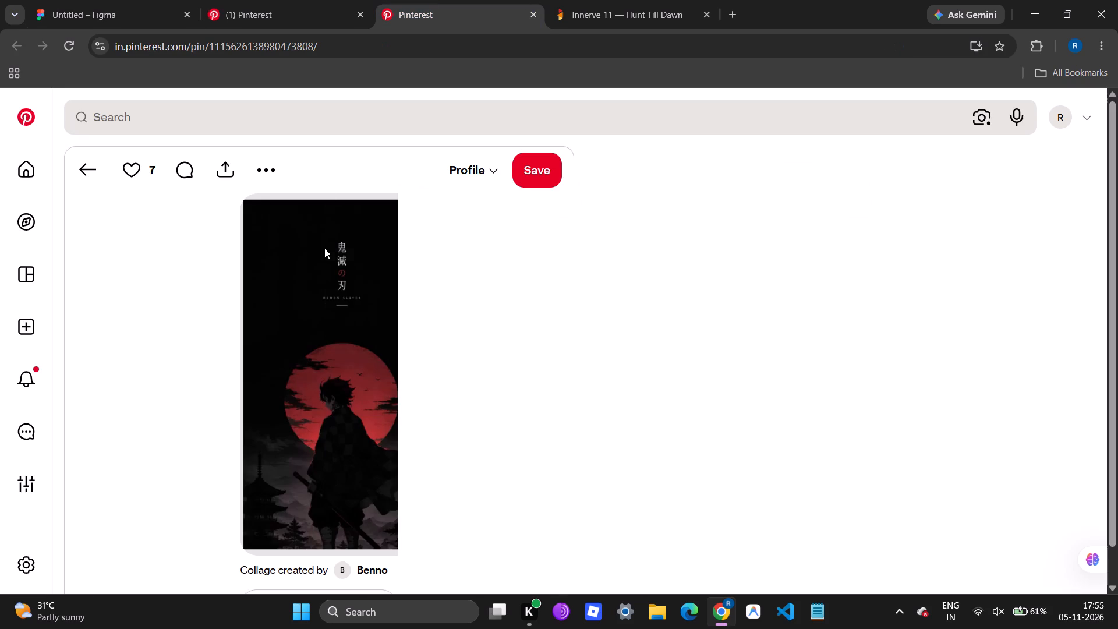
pyautogui.click(343, 282)
pyautogui.click(146, 0)
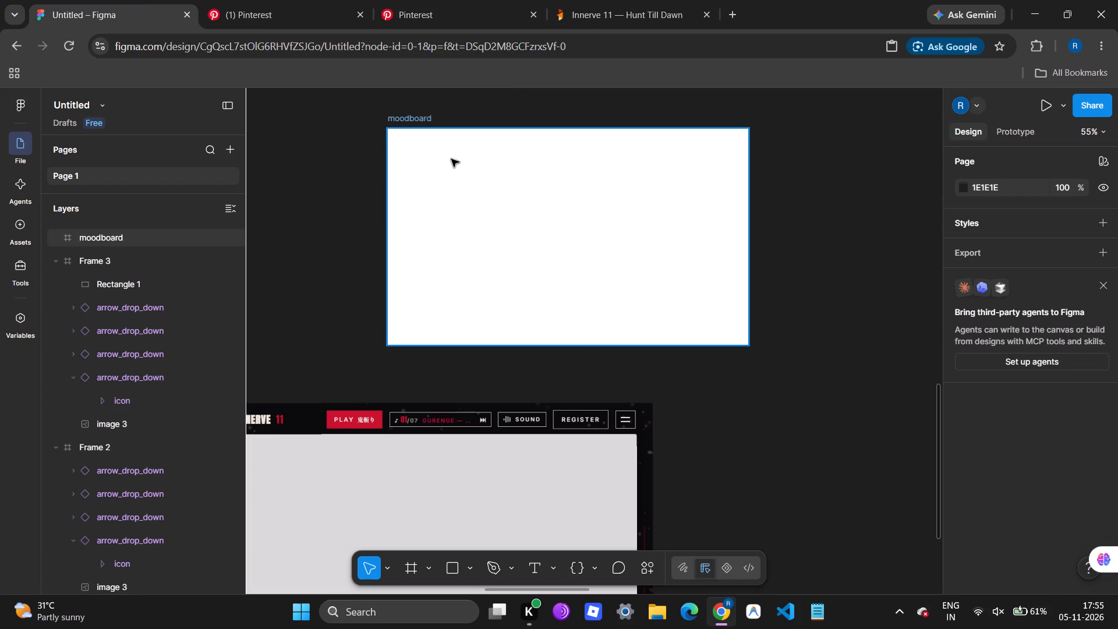
pyautogui.click(451, 159)
pyautogui.hotkey('ctrl', 'v')
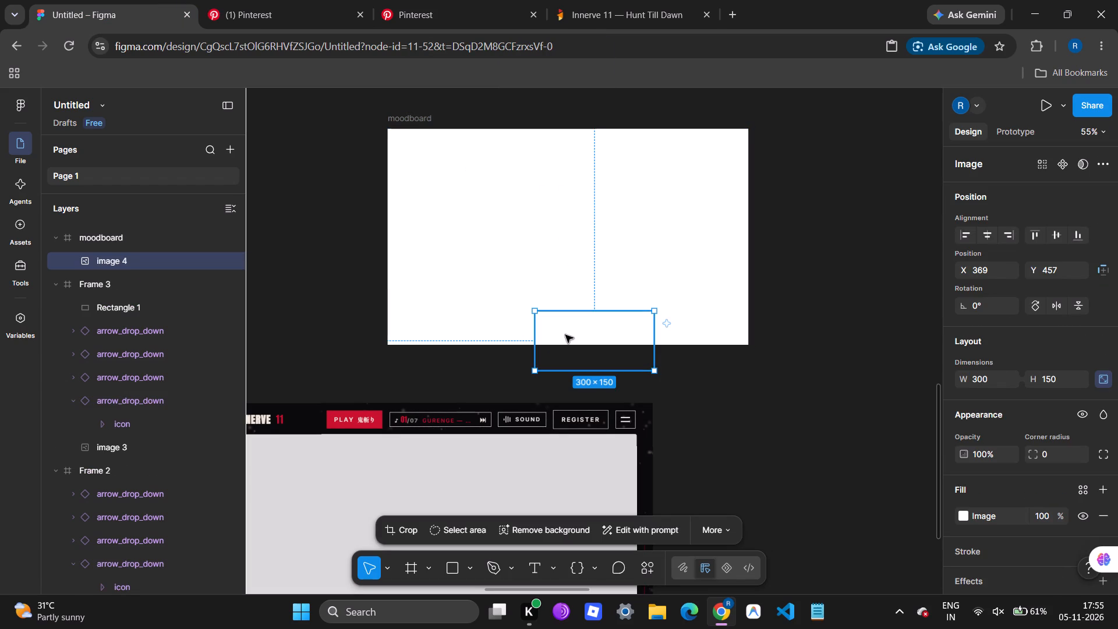
pyautogui.moveTo(565, 335); pyautogui.dragTo(436, 158)
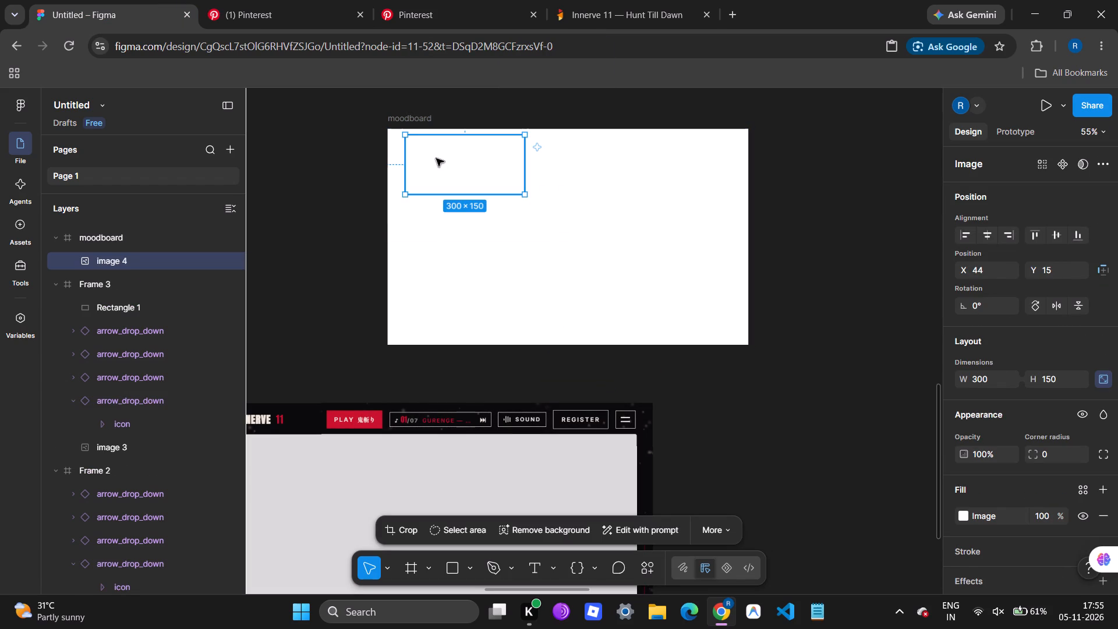
pyautogui.moveTo(436, 158); pyautogui.dragTo(428, 156)
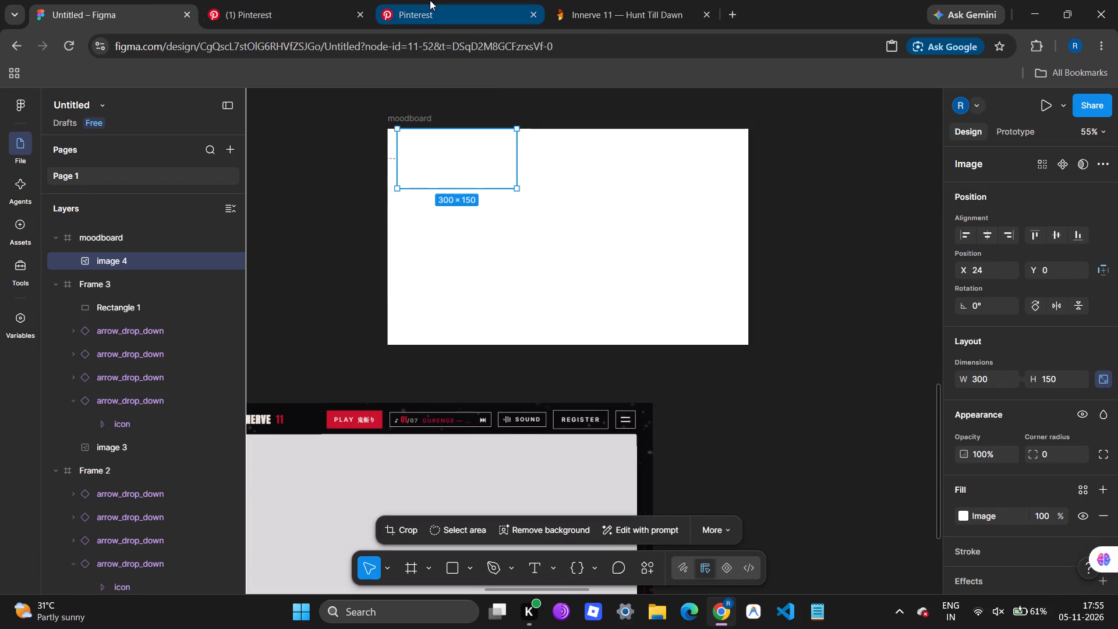
# Return to the red moon poster pin on Pinterest and look over its page.
pyautogui.click(430, 0)
pyautogui.scroll(-7, 815, 351)
pyautogui.scroll(4, 815, 351)
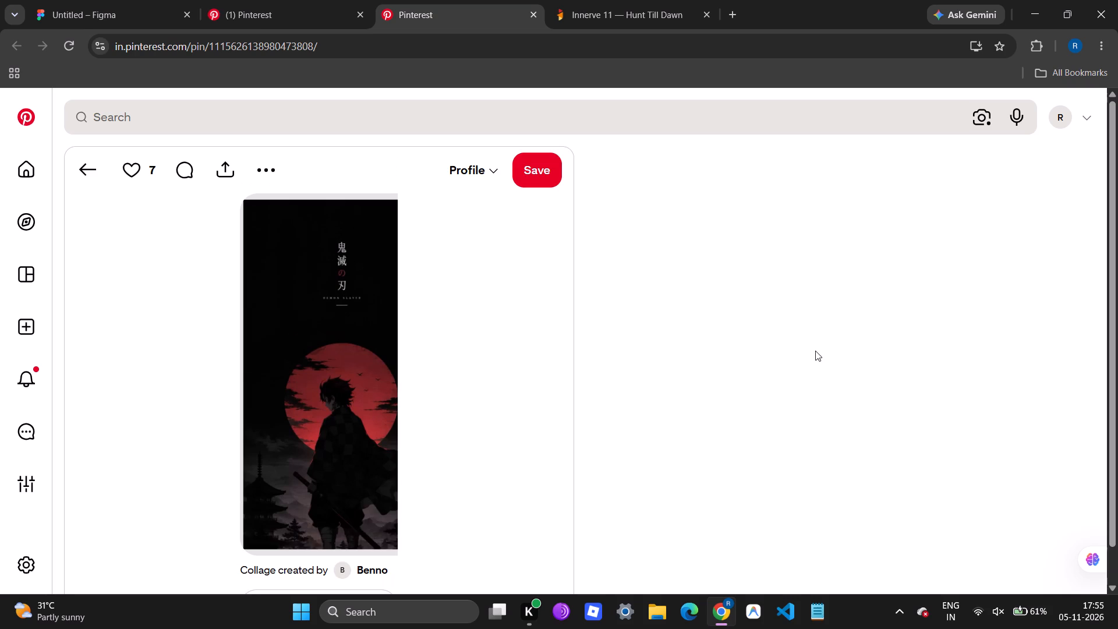
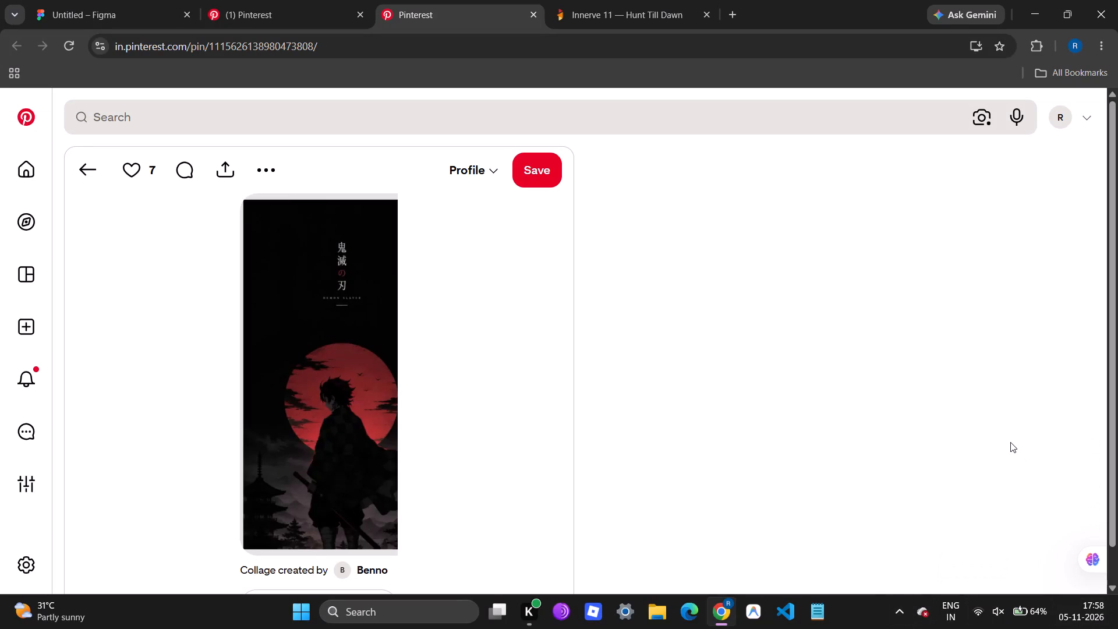
# From Pinterest's demon slayer results, open the crescent-moon pin with three running silhouettes in a new tab and copy its image.
pyautogui.click(299, 0)
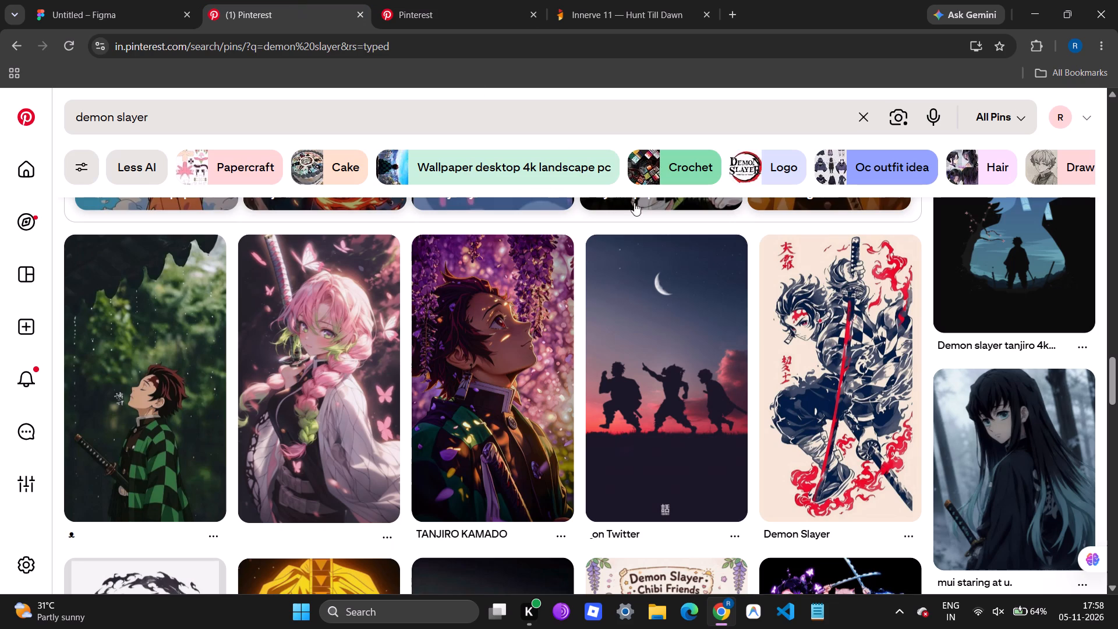
pyautogui.scroll(-1, 610, 248)
pyautogui.rightClick(641, 320)
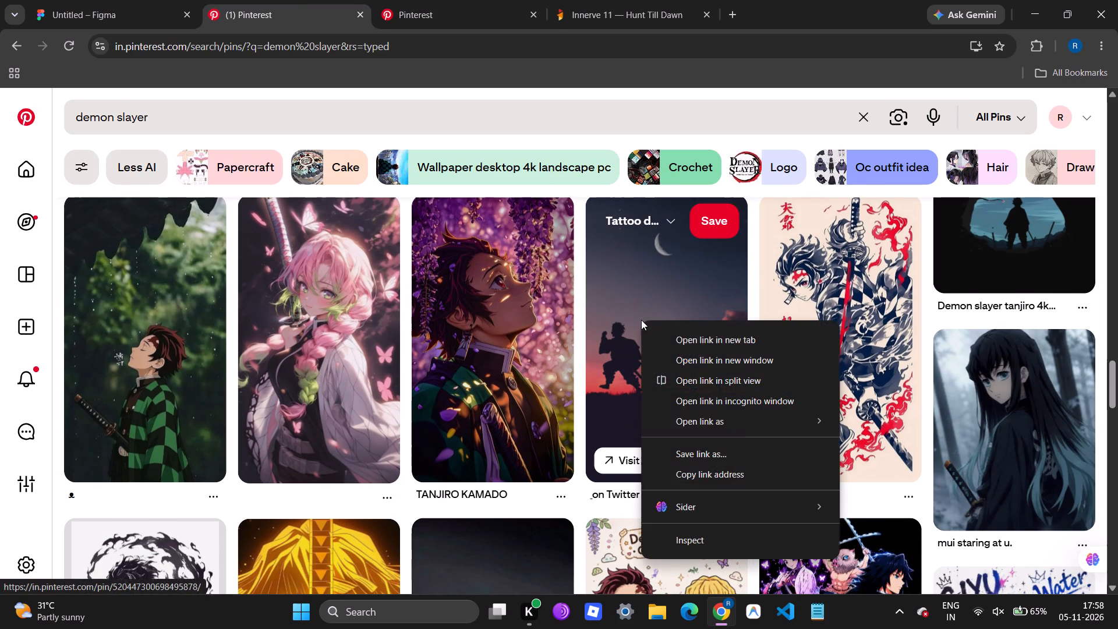
pyautogui.click(665, 333)
pyautogui.click(376, 0)
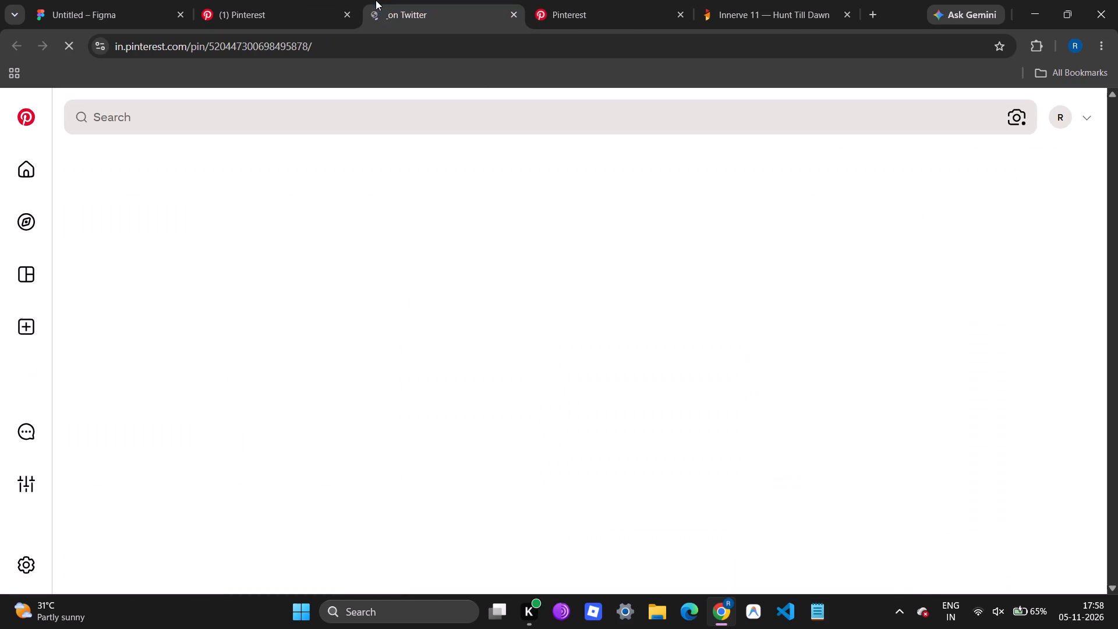
pyautogui.rightClick(330, 300)
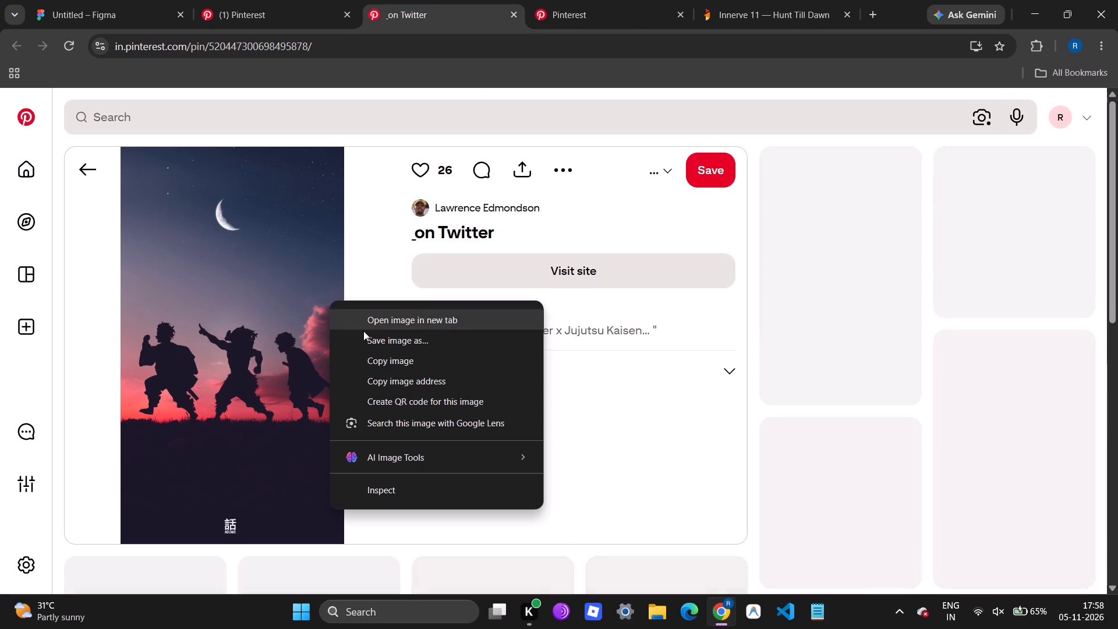
pyautogui.click(373, 363)
# Paste the silhouettes image into Figma, shrink it to about 166 × 295, and move it into the moodboard frame around X 453, Y -24.
pyautogui.click(102, 0)
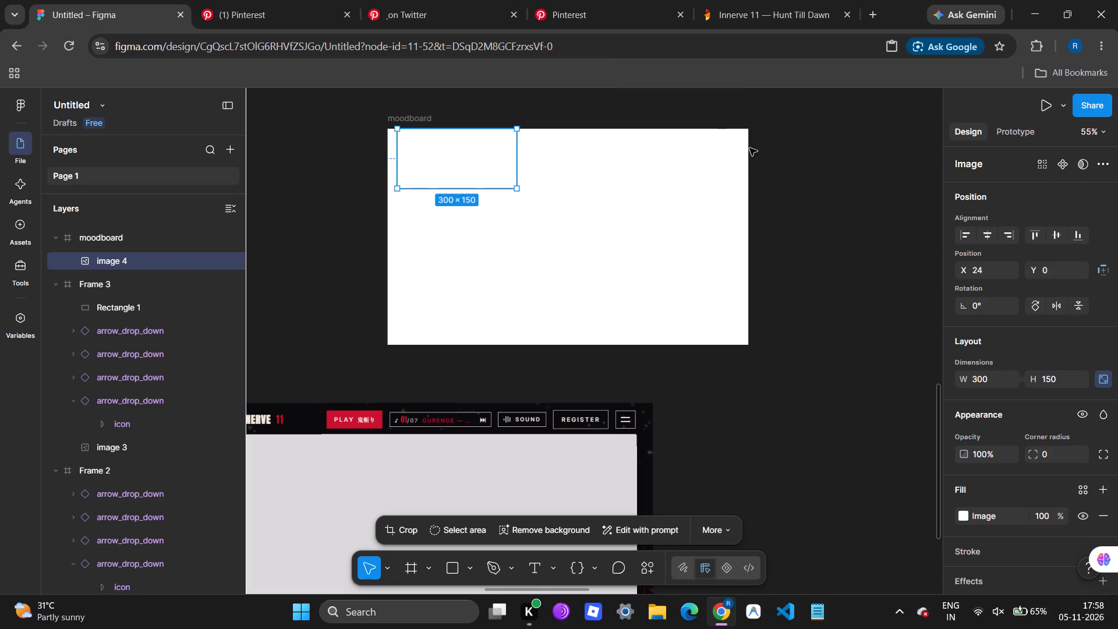
pyautogui.click(586, 167)
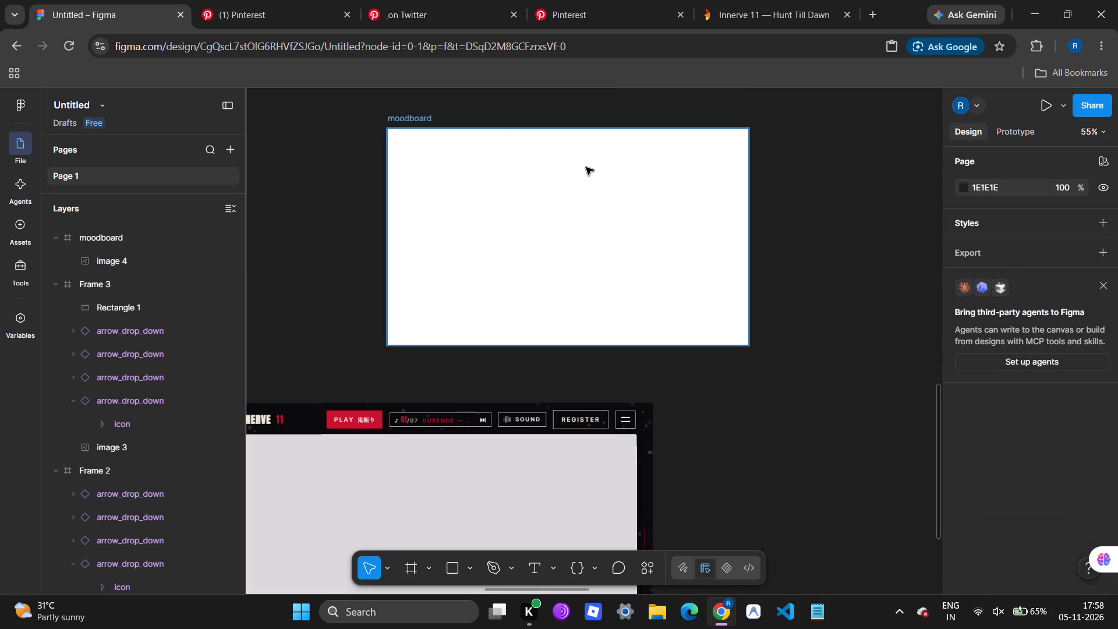
pyautogui.hotkey('ctrl', 'v')
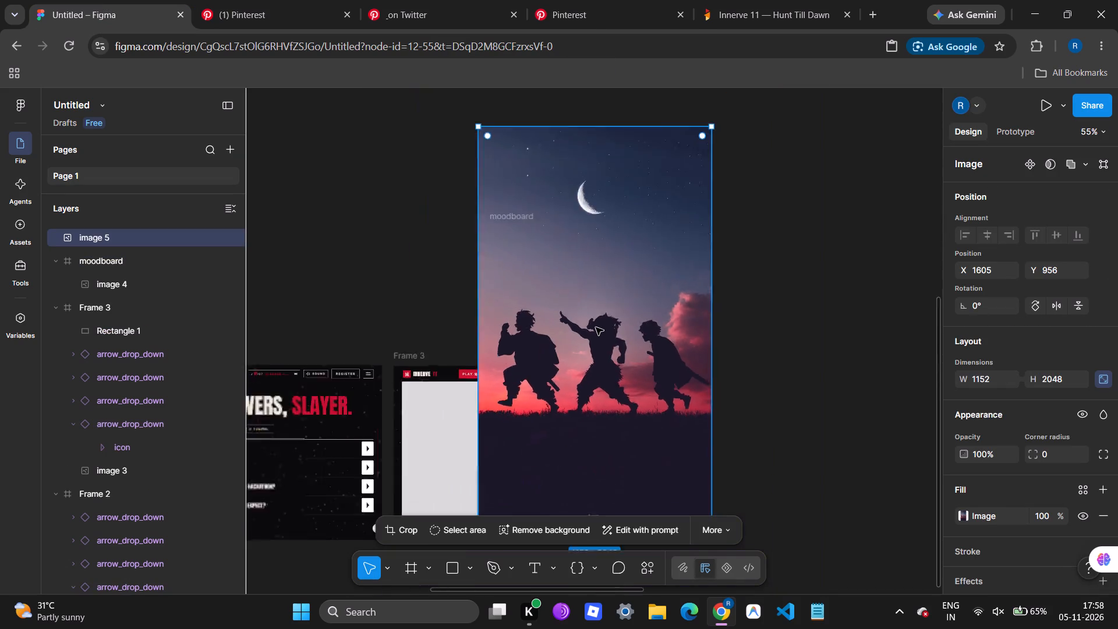
pyautogui.moveTo(648, 236); pyautogui.dragTo(586, 340)
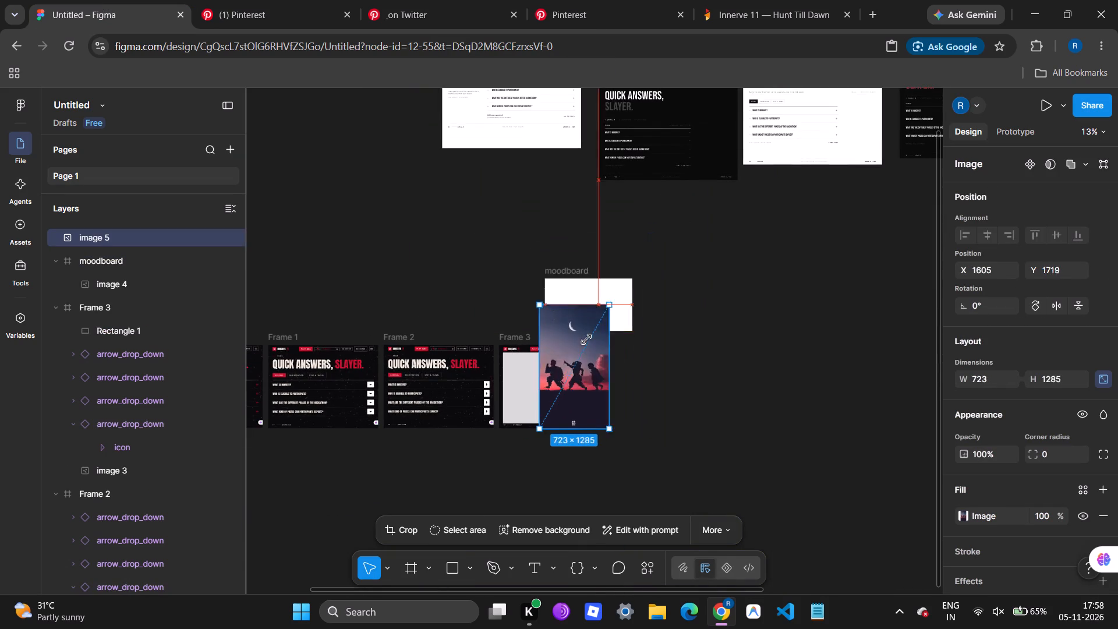
pyautogui.moveTo(586, 340); pyautogui.dragTo(553, 400)
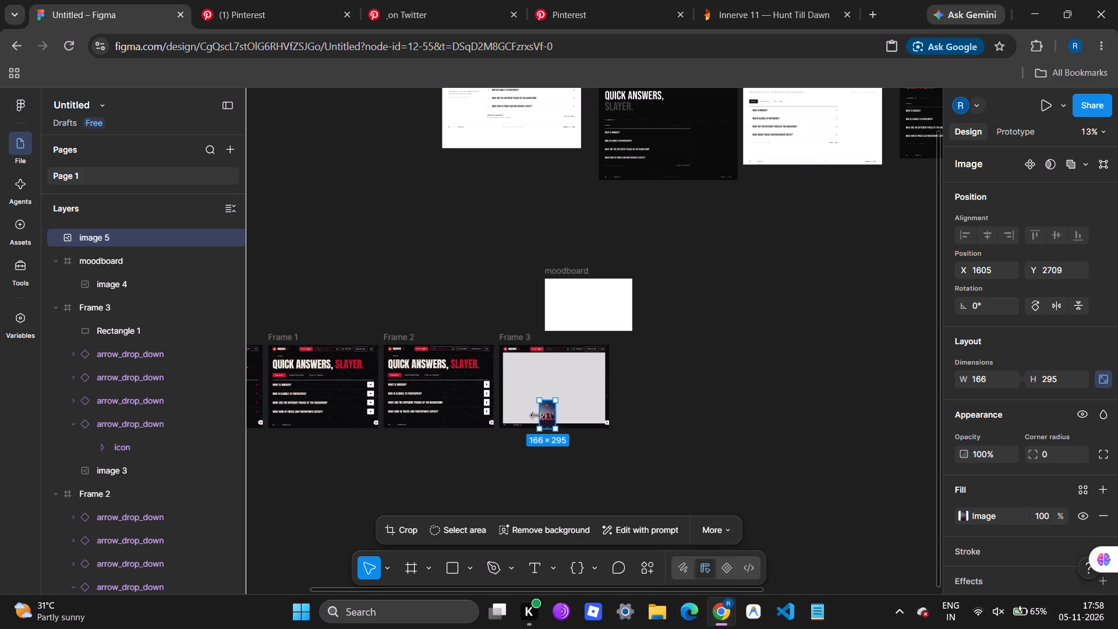
pyautogui.moveTo(543, 412); pyautogui.dragTo(595, 289)
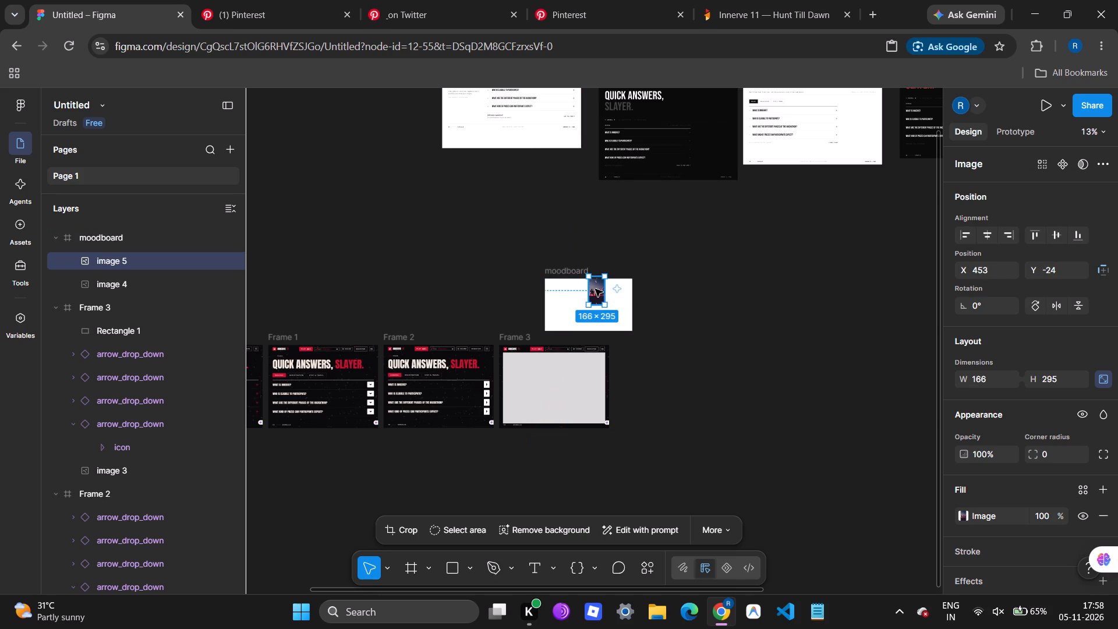
# Delete the blank 300 × 150 image from the moodboard frame.
pyautogui.click(565, 290)
pyautogui.moveTo(565, 290); pyautogui.dragTo(451, 281)
pyautogui.press('BackSpace')
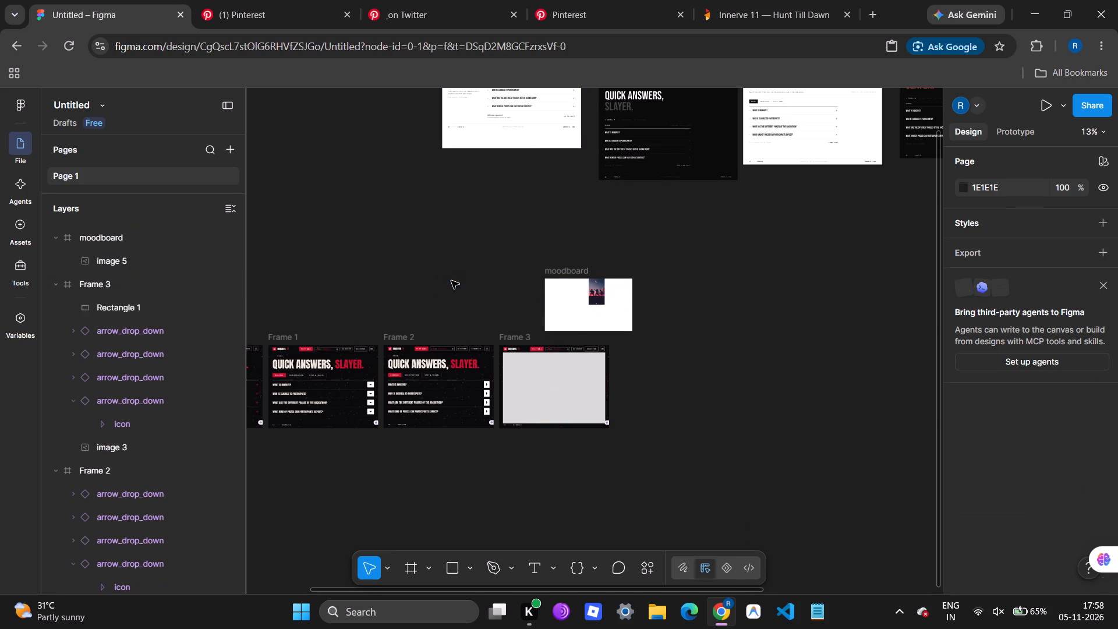
# Close the red moon poster's Pinterest tab and return to the silhouettes pin.
pyautogui.click(477, 4)
pyautogui.click(617, 0)
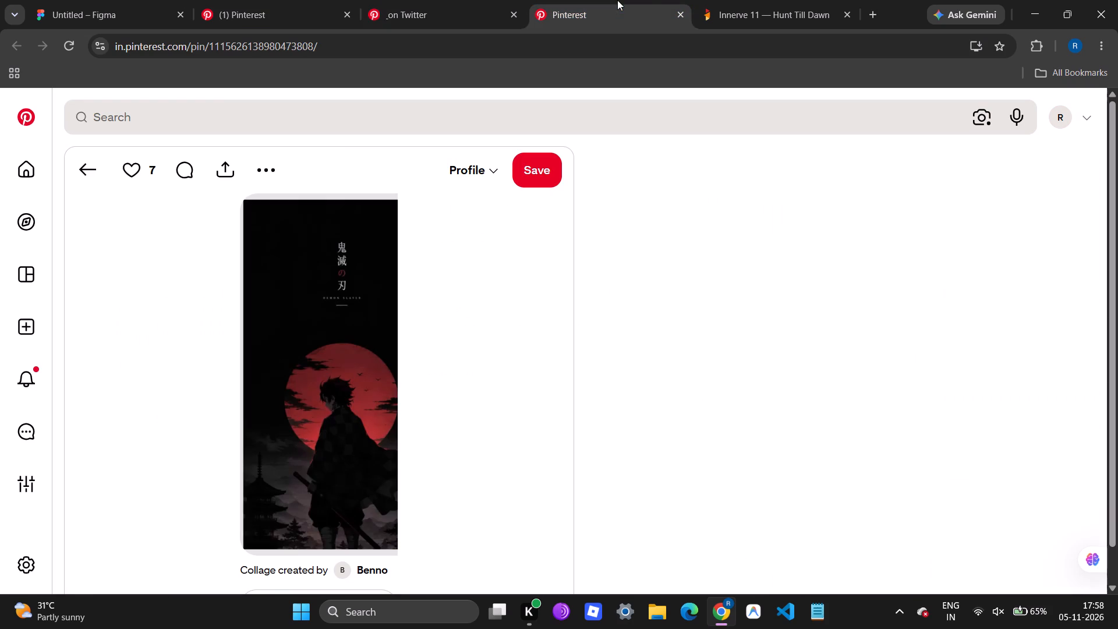
pyautogui.click(680, 10)
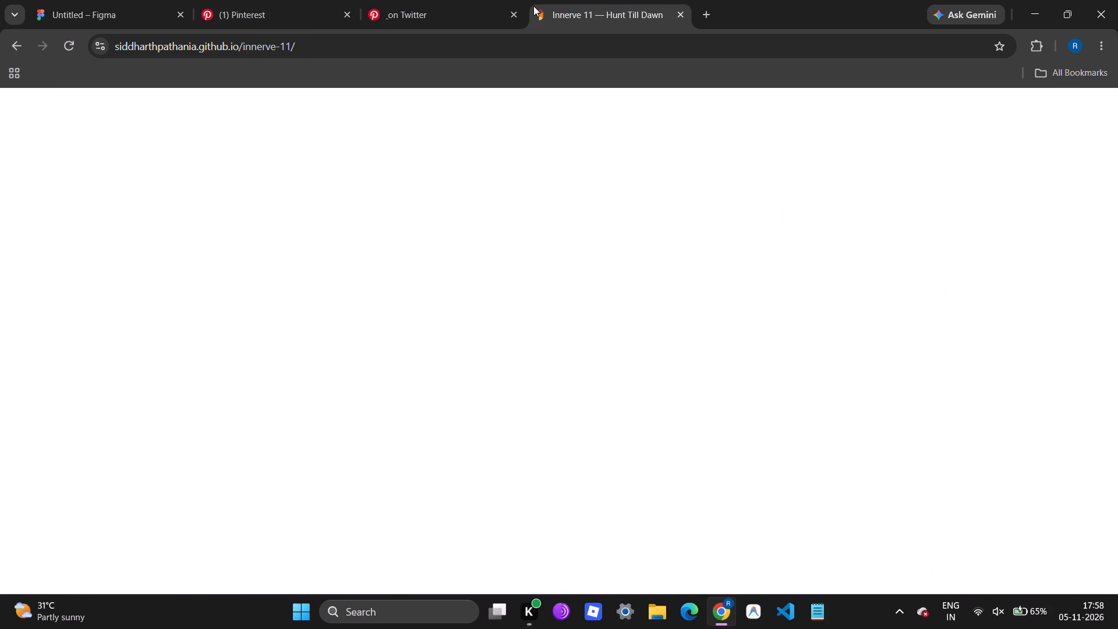
pyautogui.click(462, 0)
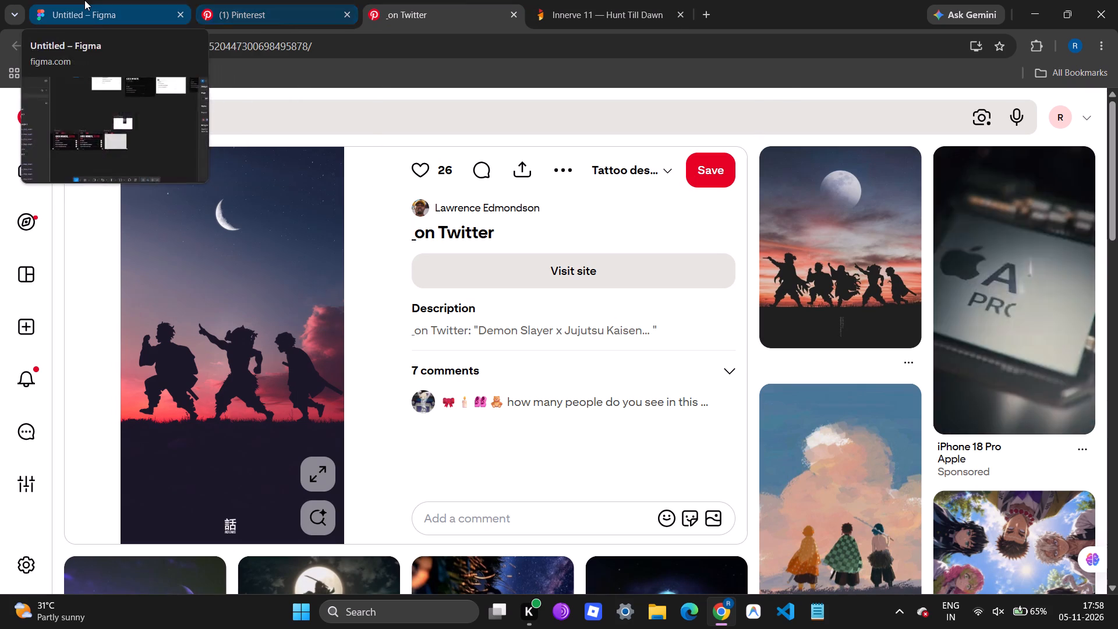
# In Figma, shrink the silhouettes image to about 61 × 108 and place it near the moodboard frame's top-left corner, about X 14, Y 0.
pyautogui.click(84, 0)
pyautogui.hscroll(-1, 491, 244)
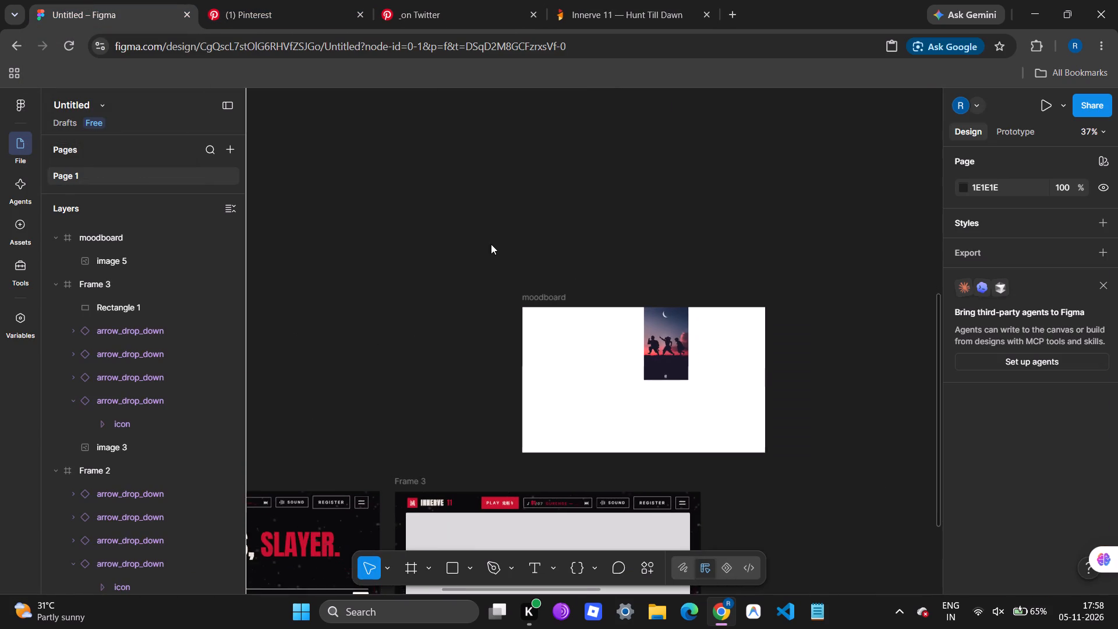
pyautogui.hscroll(-1, 491, 244)
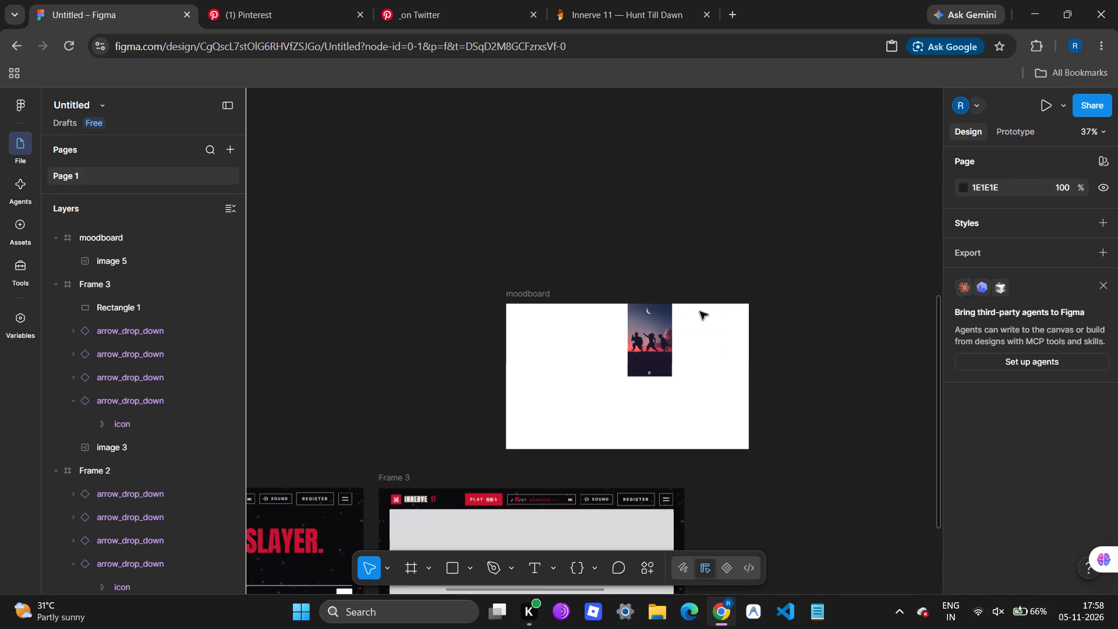
pyautogui.scroll(-2, 700, 312)
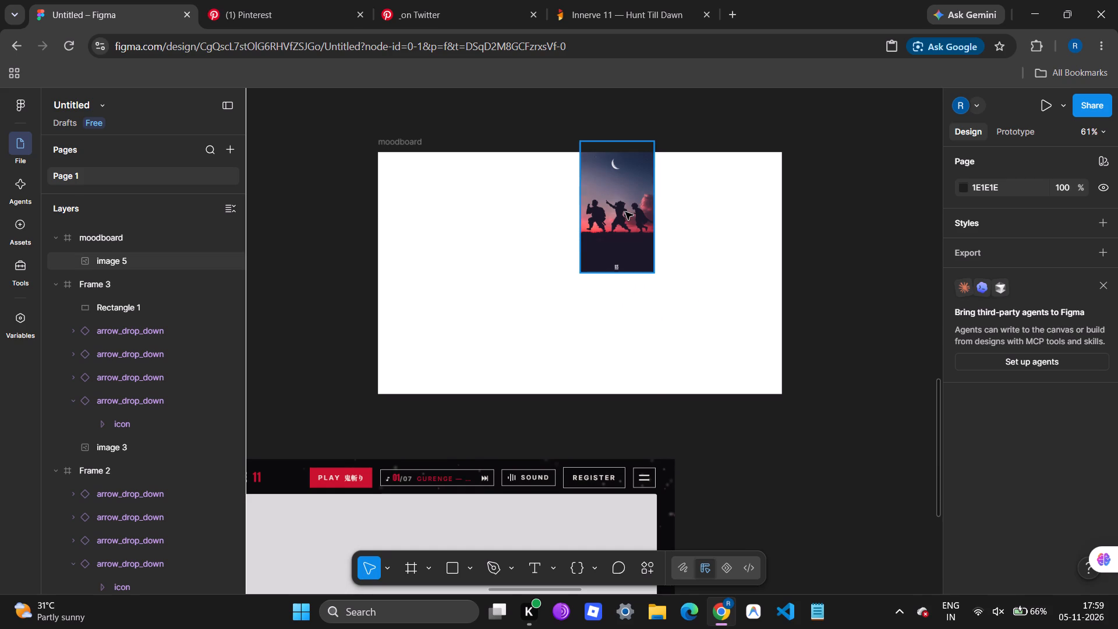
pyautogui.moveTo(625, 212); pyautogui.dragTo(437, 250)
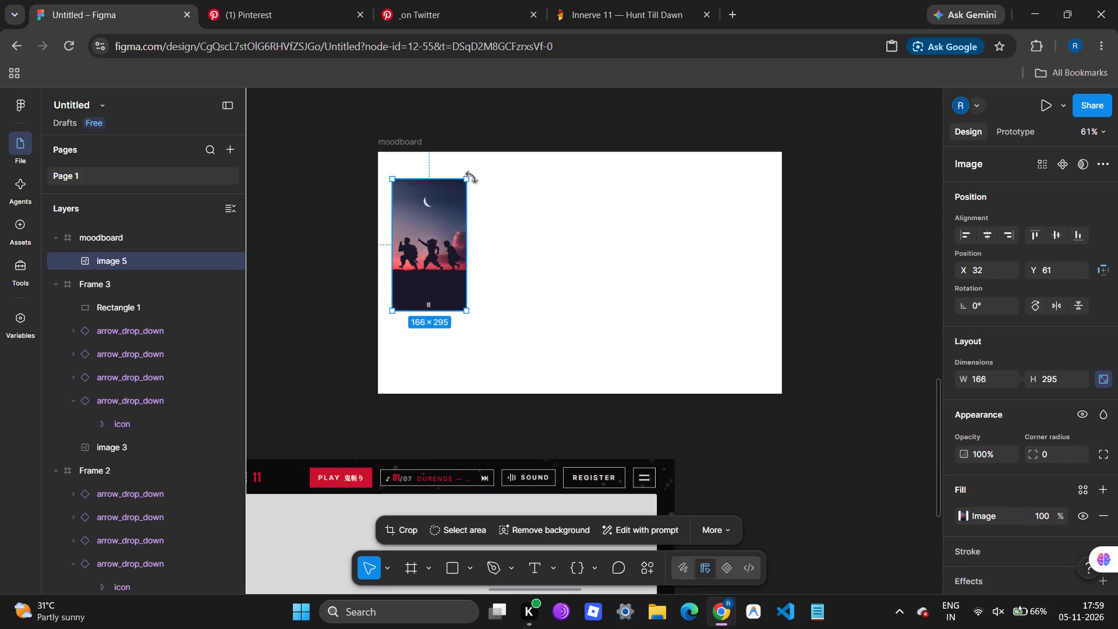
pyautogui.moveTo(466, 179); pyautogui.dragTo(419, 309)
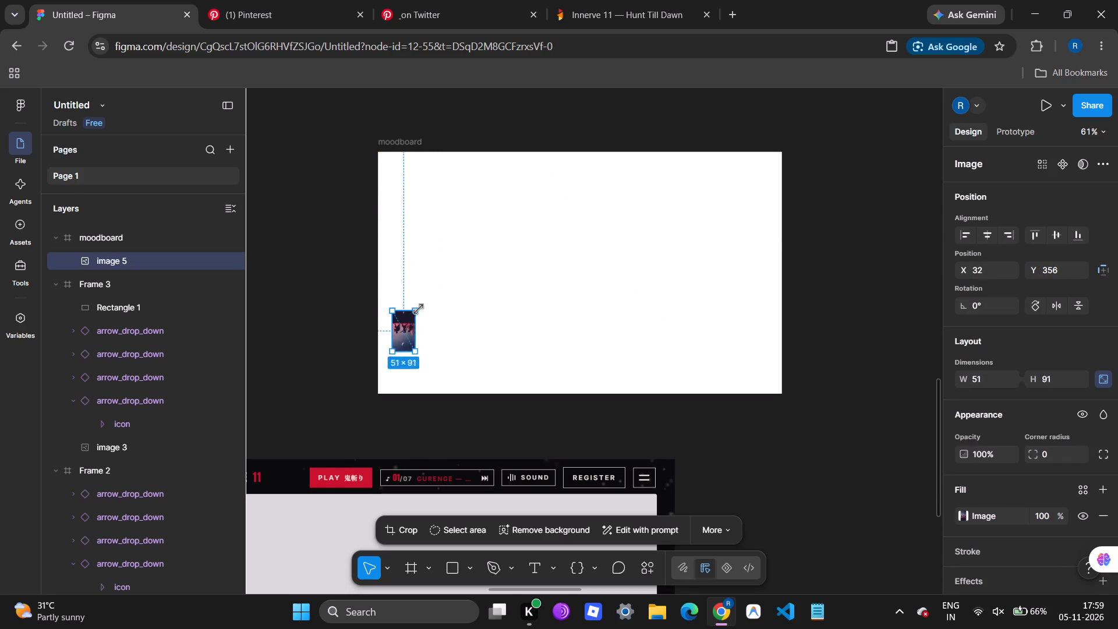
pyautogui.moveTo(419, 309); pyautogui.dragTo(419, 307)
pyautogui.moveTo(415, 298); pyautogui.dragTo(395, 181)
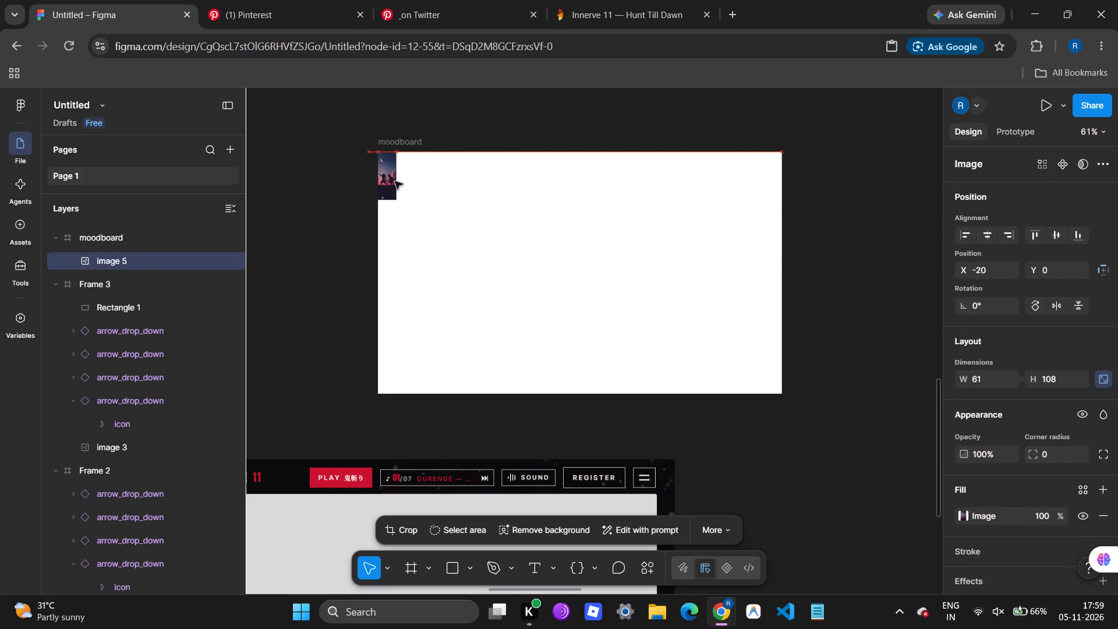
pyautogui.moveTo(395, 181); pyautogui.dragTo(407, 189)
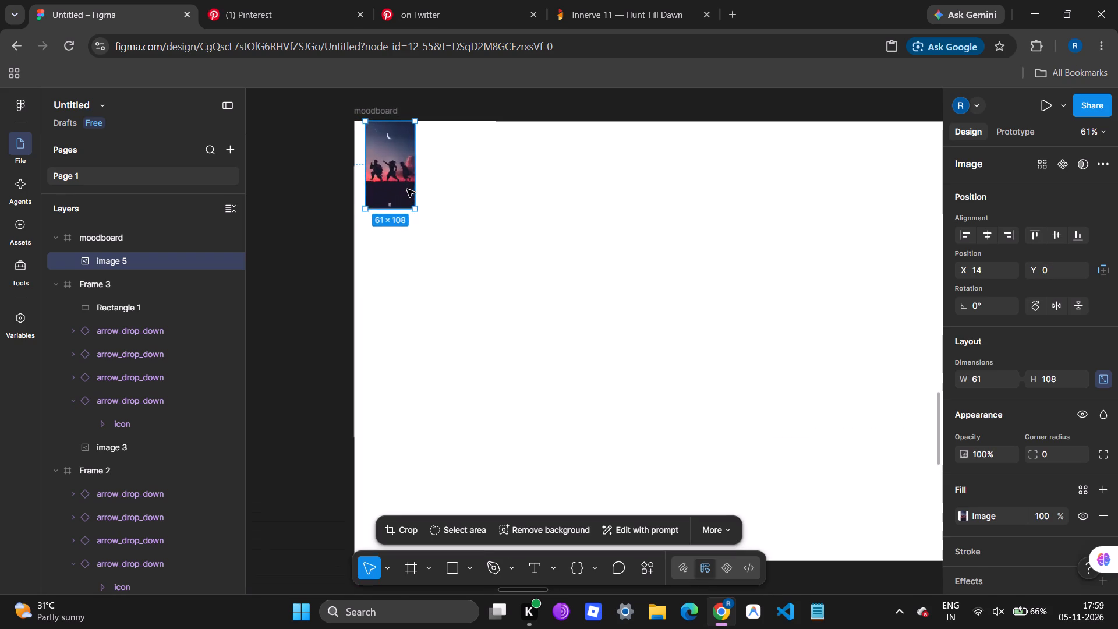
pyautogui.click(404, 174)
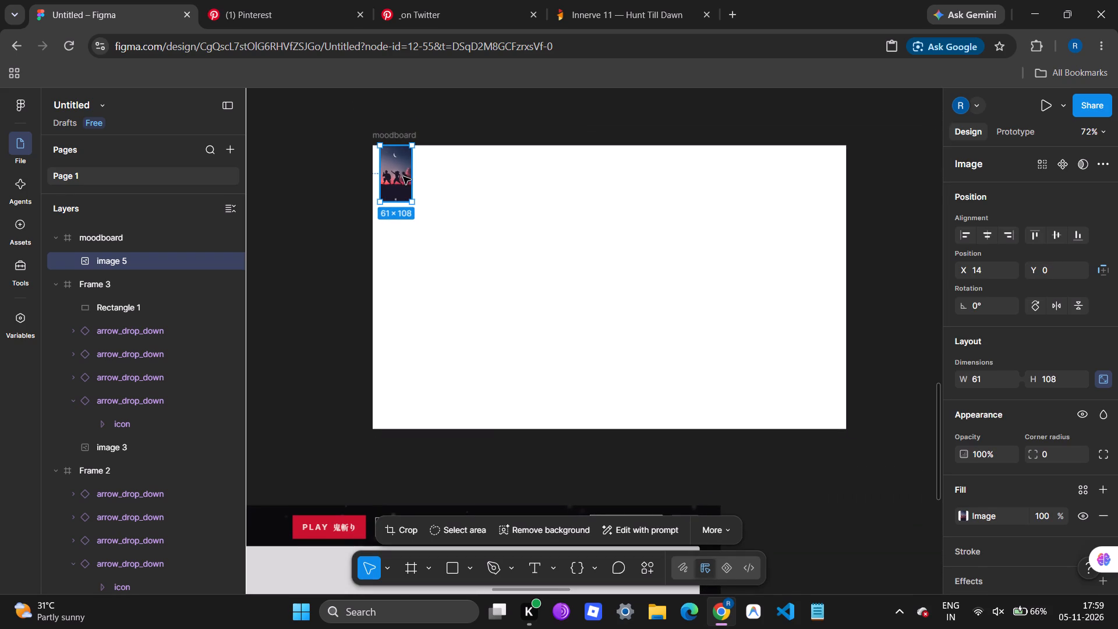
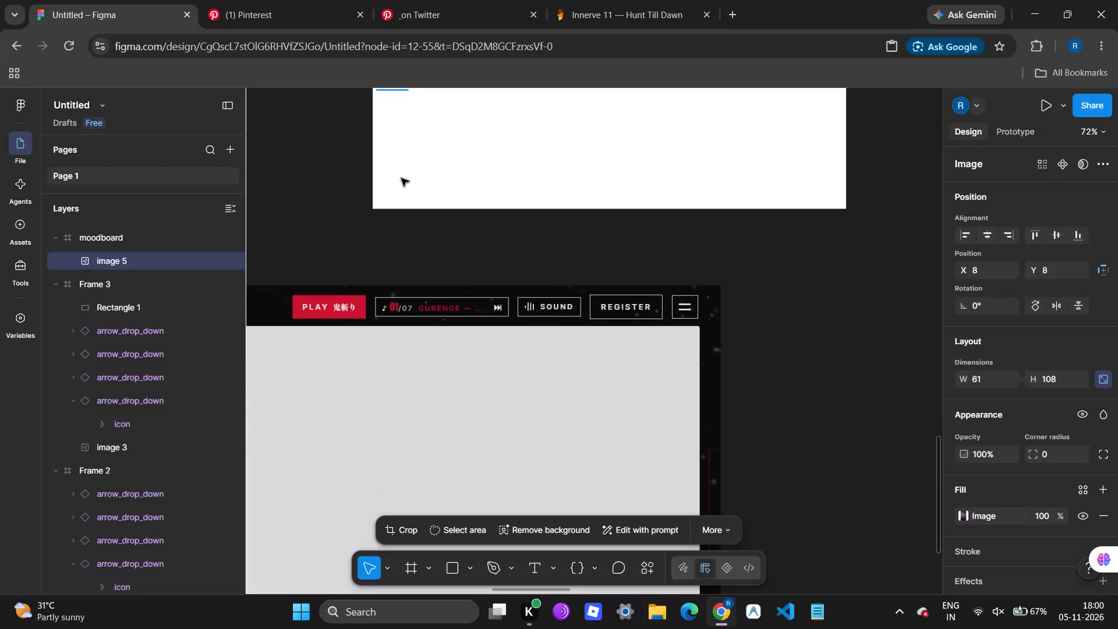
# Look over the moodboard frame, switch to the silhouettes pin on Pinterest and browse its related images.
pyautogui.scroll(1, 401, 178)
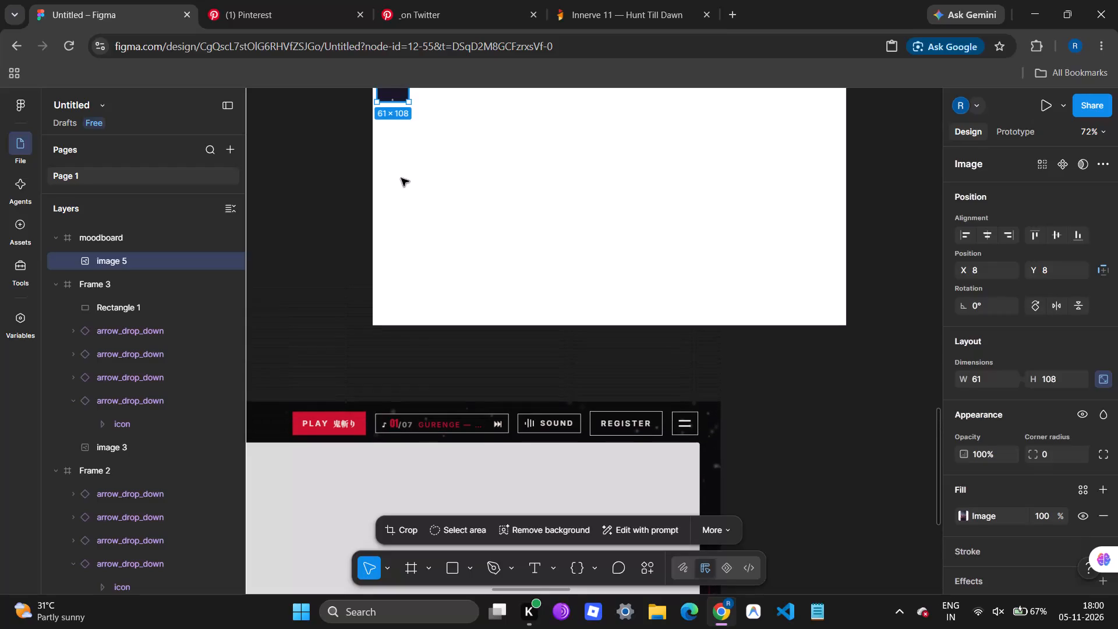
pyautogui.scroll(2, 401, 178)
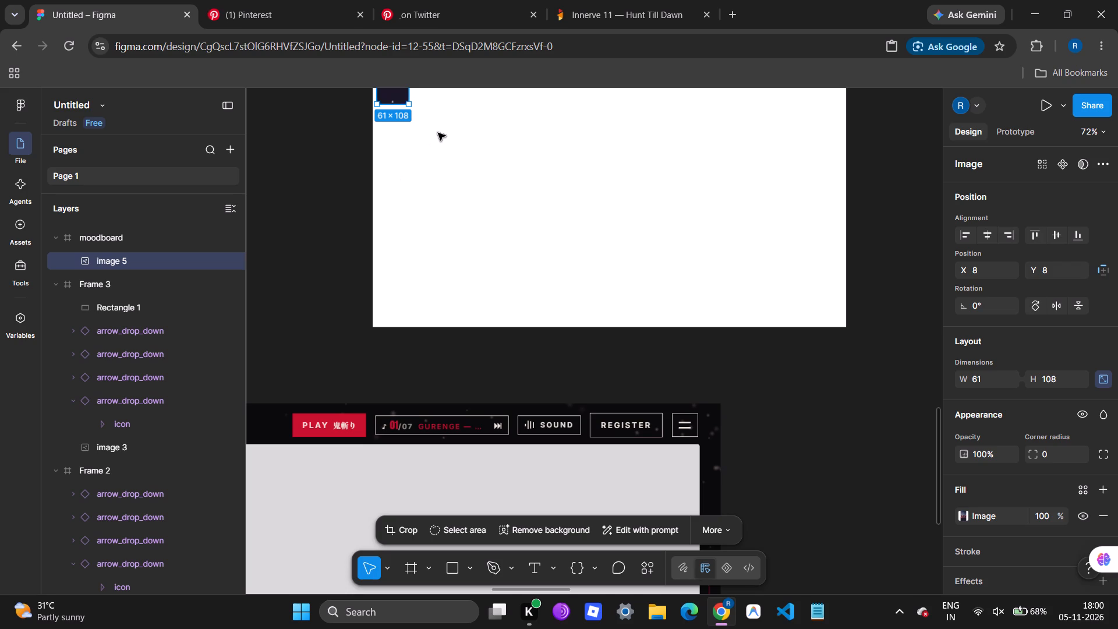
pyautogui.scroll(1, 434, 123)
pyautogui.click(383, 0)
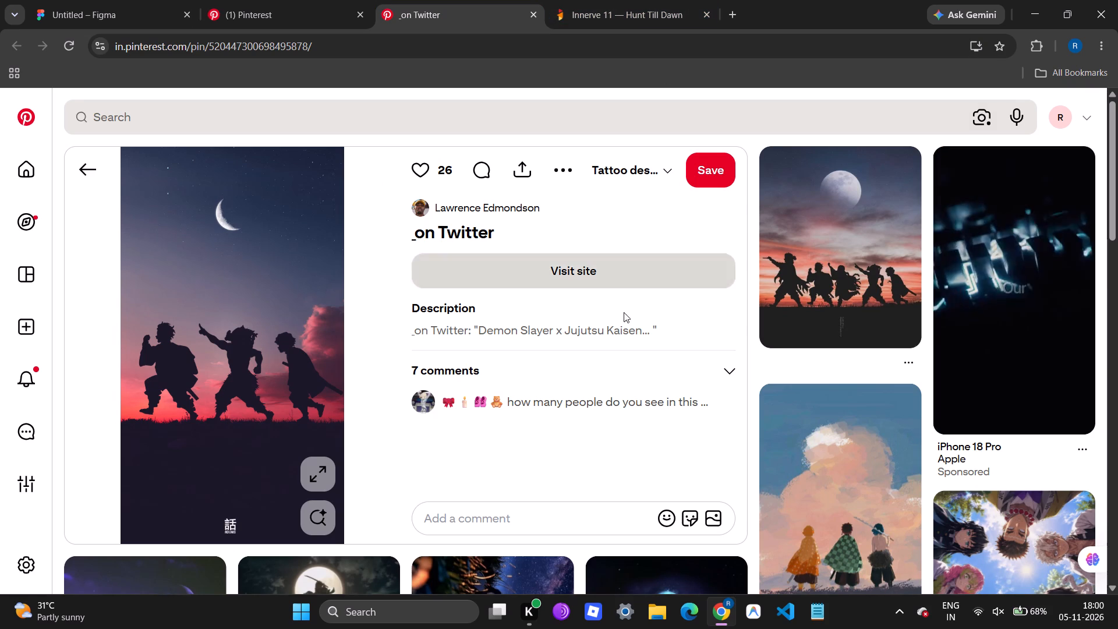
pyautogui.scroll(-3, 624, 333)
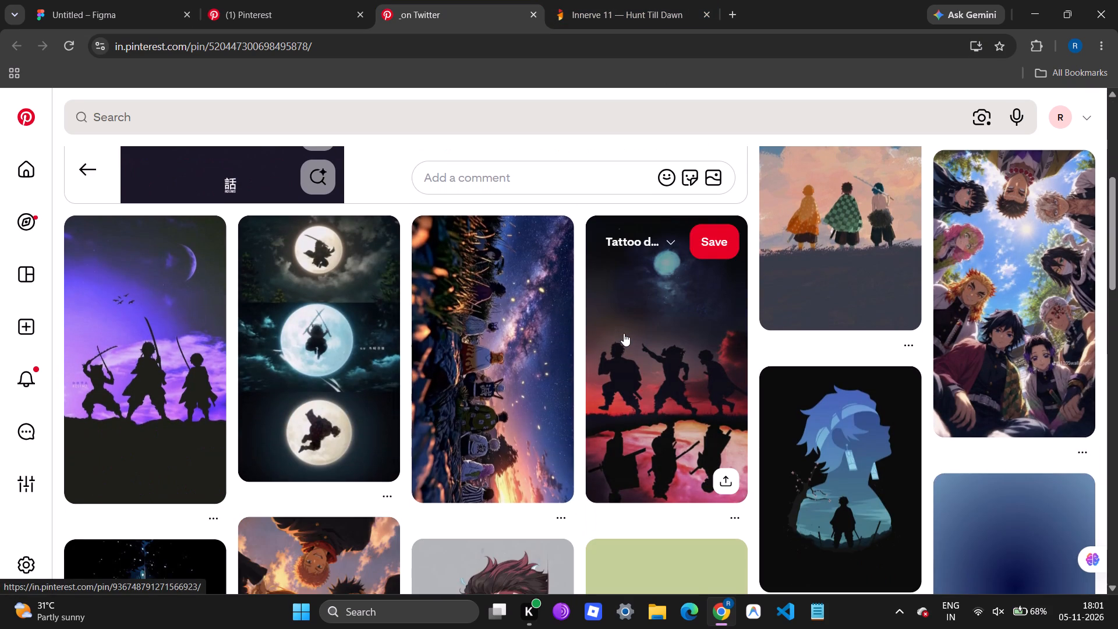
pyautogui.scroll(3, 624, 333)
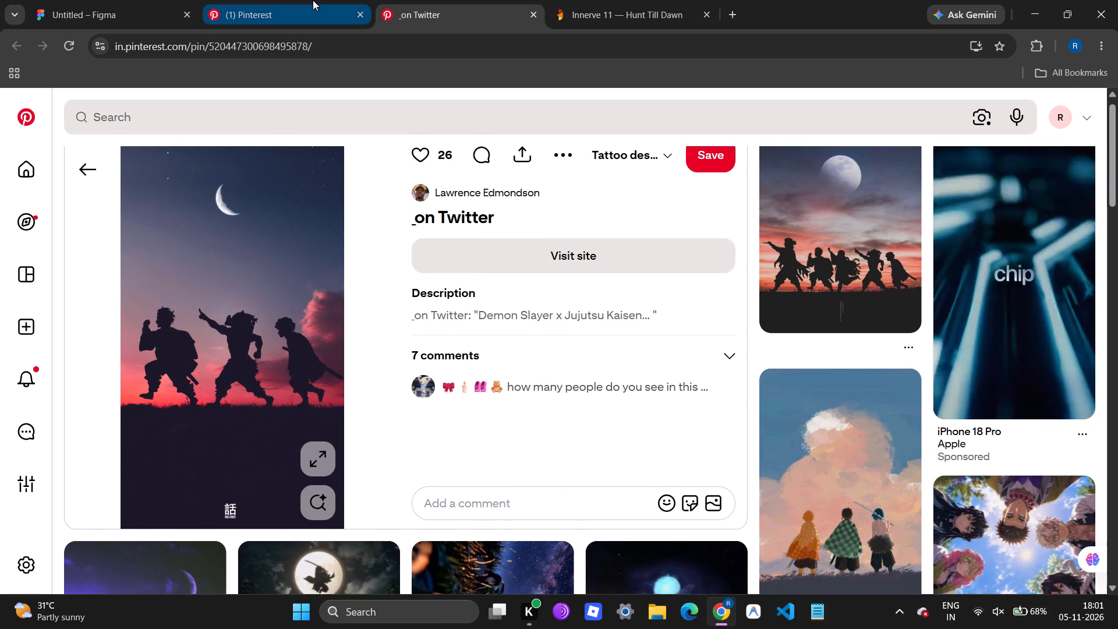
# In Figma, start a prompt to the AI agent about the silhouettes image with "using this image as a reference".
pyautogui.click(135, 0)
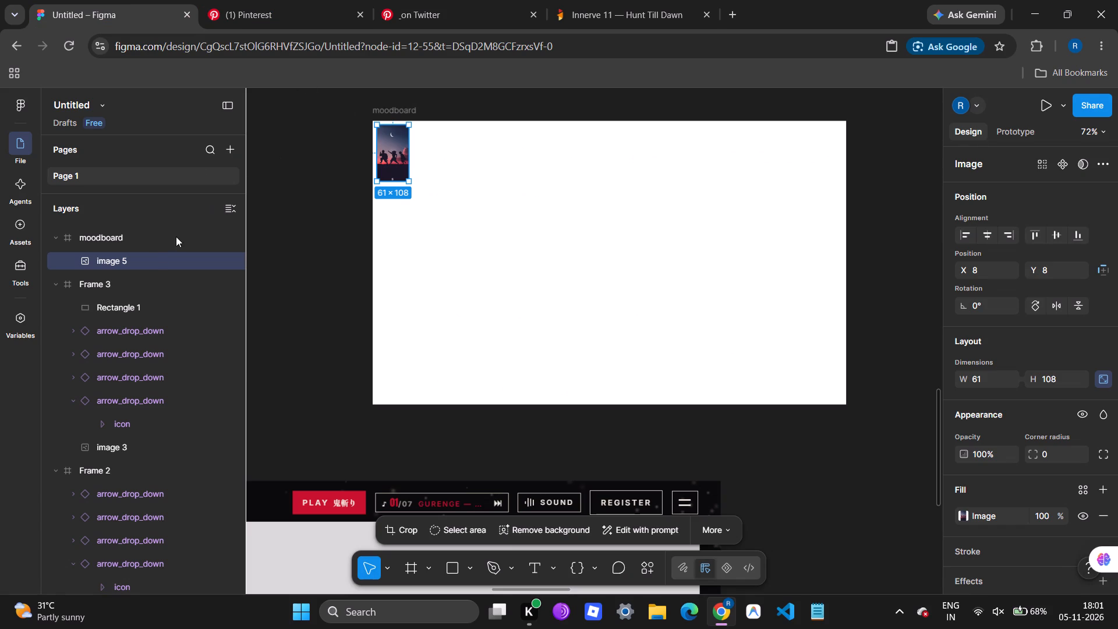
pyautogui.click(14, 180)
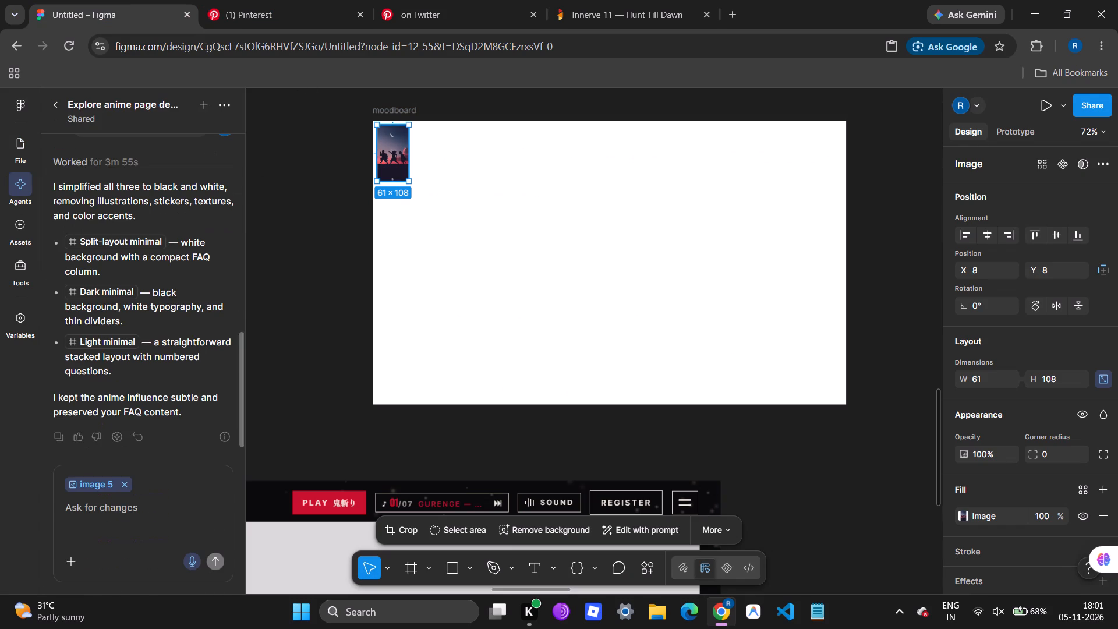
pyautogui.click(137, 529)
pyautogui.write('using this')
pyautogui.press('space')
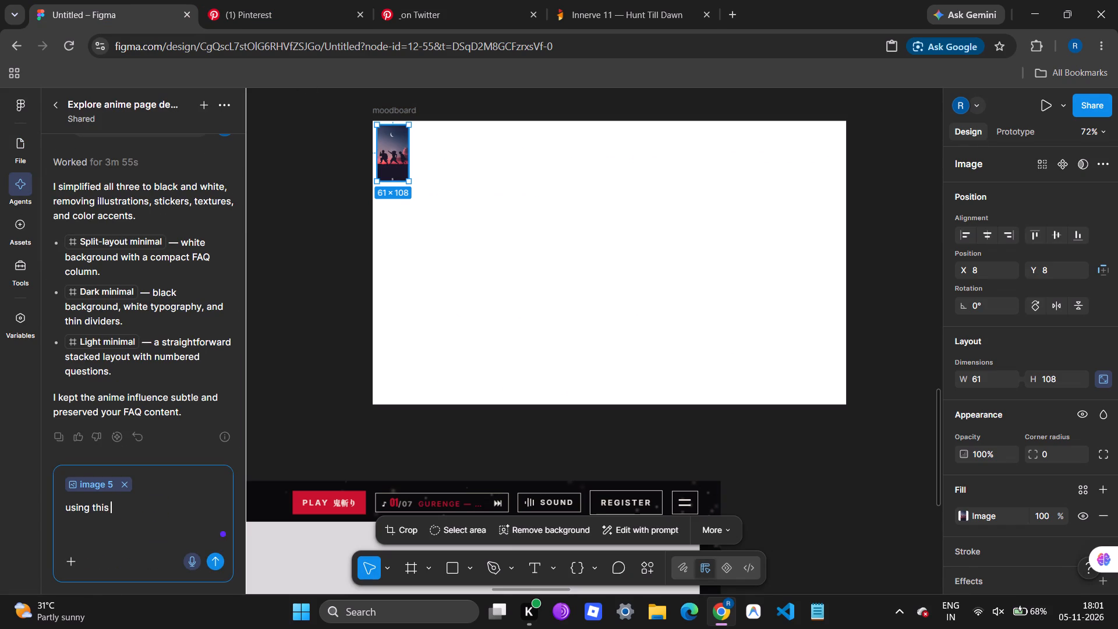
pyautogui.write('image as a refere')
pyautogui.write('rence')
pyautogui.press('space')
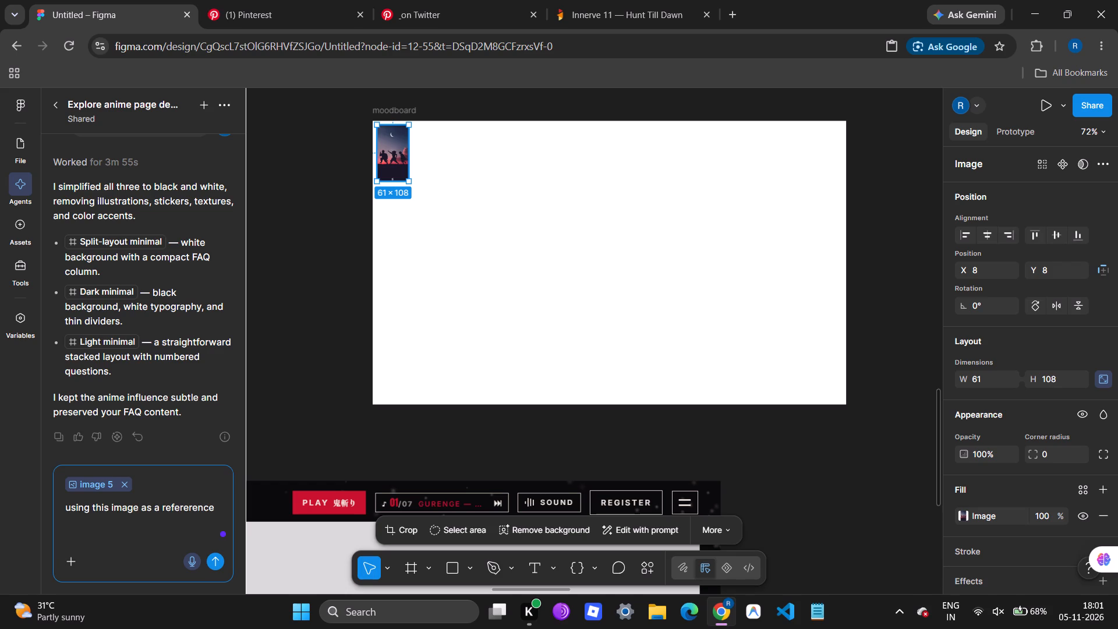
pyautogui.press('Left')
pyautogui.press('Left')
pyautogui.press('Left')
pyautogui.press('Left')
pyautogui.press('Left')
pyautogui.press('BackSpace')
pyautogui.press('BackSpace')
pyautogui.press('Right')
pyautogui.press('Right')
pyautogui.press('Right')
pyautogui.press('Right')
pyautogui.press('Right')
pyautogui.press('Right')
pyautogui.press('Right')
# Continue the agent prompt with "make me a abckground that is horizontal as for a lanyard".
pyautogui.write('make me a')
pyautogui.press('space')
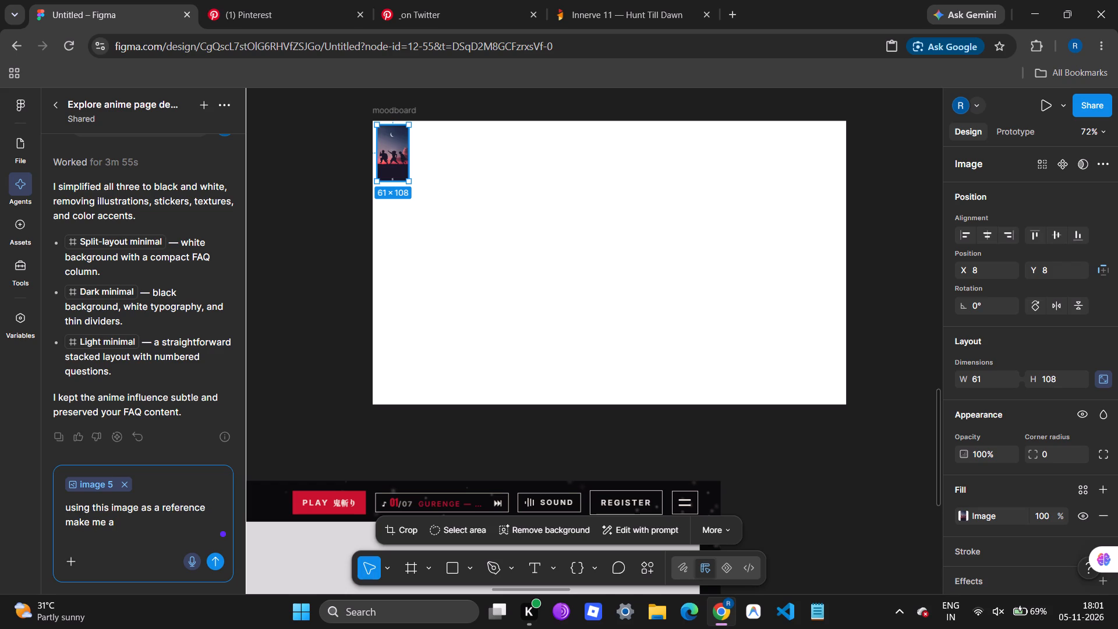
pyautogui.press('n')
pyautogui.press('BackSpace')
pyautogui.write('abckgrounf')
pyautogui.press('space')
pyautogui.press('BackSpace')
pyautogui.press('BackSpace')
pyautogui.write('d that is horizi')
pyautogui.press('BackSpace')
pyautogui.write('onatal')
pyautogui.press('space')
pyautogui.press('BackSpace')
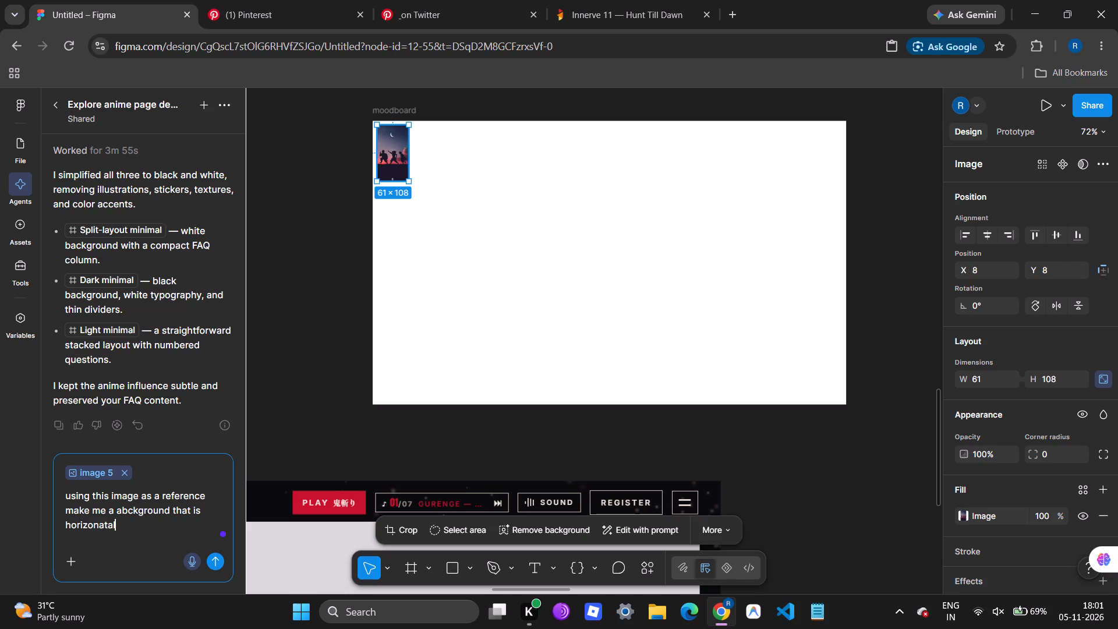
pyautogui.press('BackSpace')
pyautogui.press('BackSpace')
pyautogui.press('BackSpace')
pyautogui.press('BackSpace')
pyautogui.write('tal as a')
pyautogui.press('BackSpace')
pyautogui.write('o f')
pyautogui.press('BackSpace')
pyautogui.press('BackSpace')
pyautogui.write('f')
pyautogui.press('space')
pyautogui.press('BackSpace')
pyautogui.press('BackSpace')
pyautogui.press('BackSpace')
pyautogui.write('for a')
pyautogui.press('space')
pyautogui.write('lanyard')
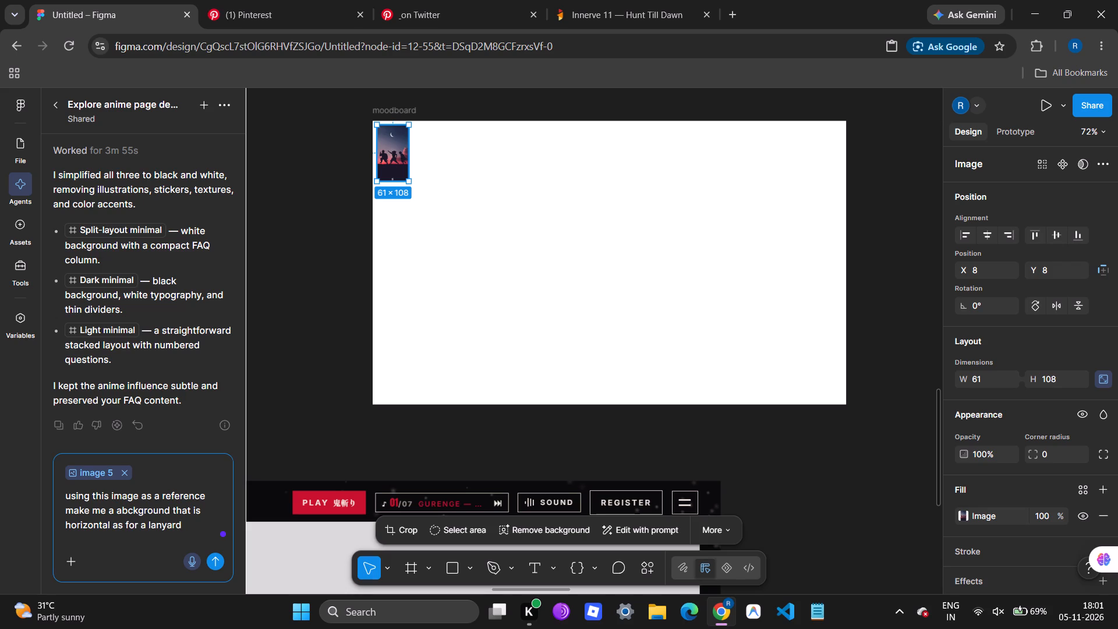
# Correct the misspelled word in the agent prompt to "background" and send the request.
pyautogui.click(130, 509)
pyautogui.press('BackSpace')
pyautogui.press('BackSpace')
pyautogui.write('ba')
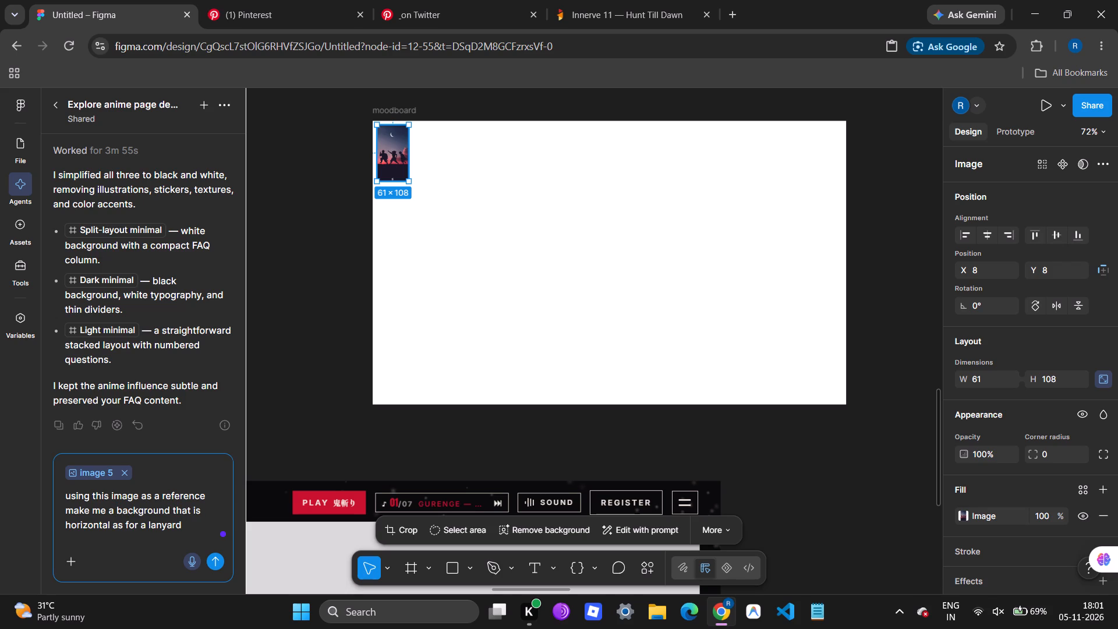
pyautogui.click(193, 527)
pyautogui.click(213, 558)
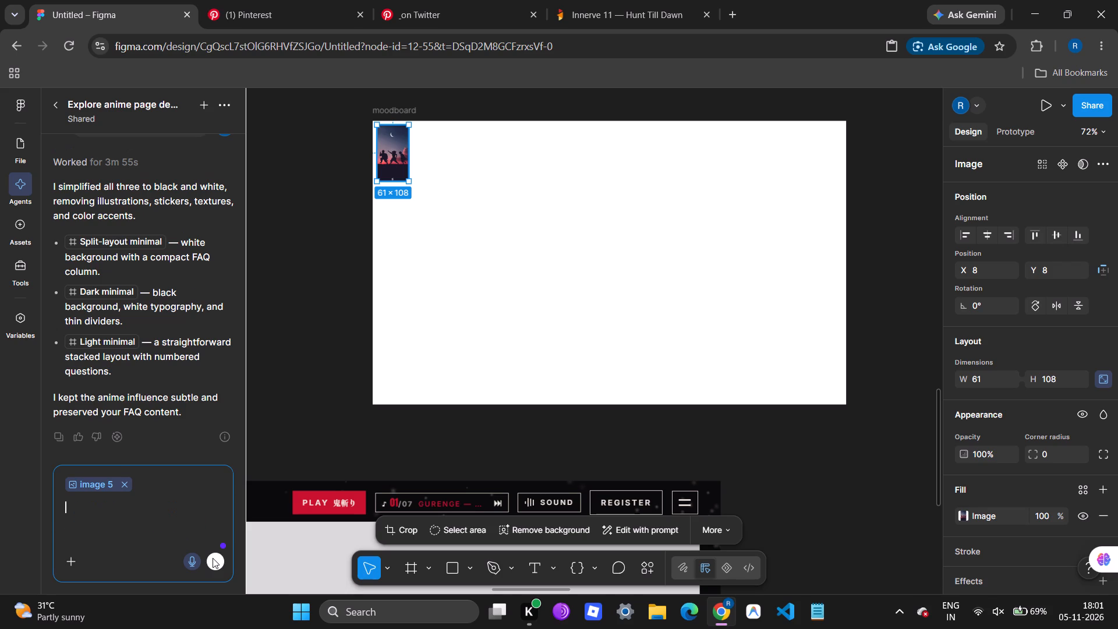
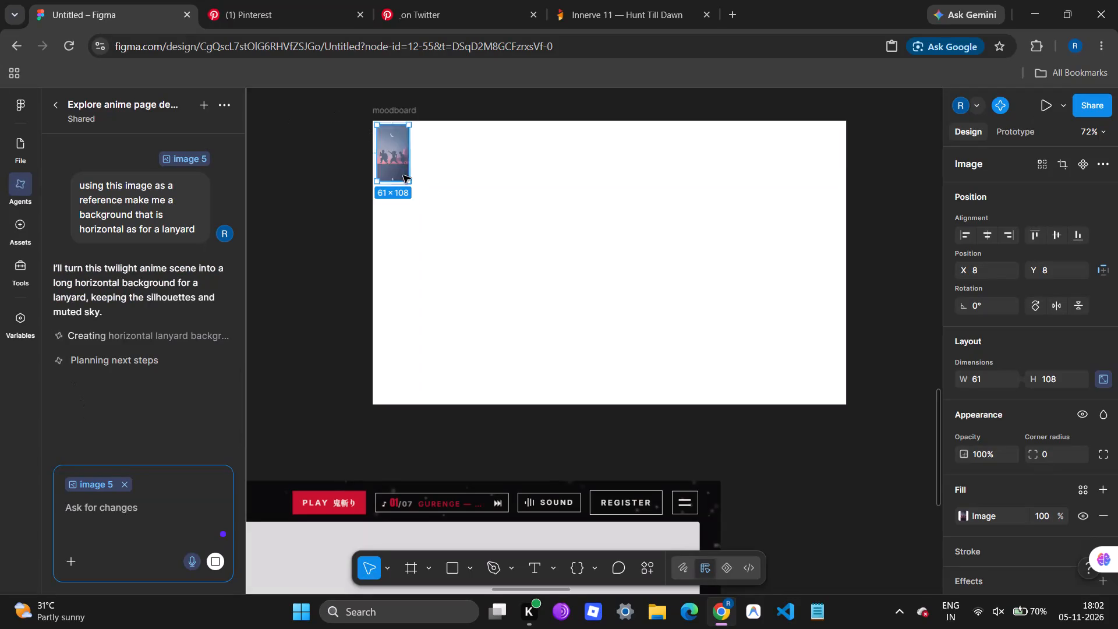
# Nudge the silhouettes image slightly away from the moodboard frame's upper-left corner, to about X 18, Y 9.
pyautogui.click(419, 186)
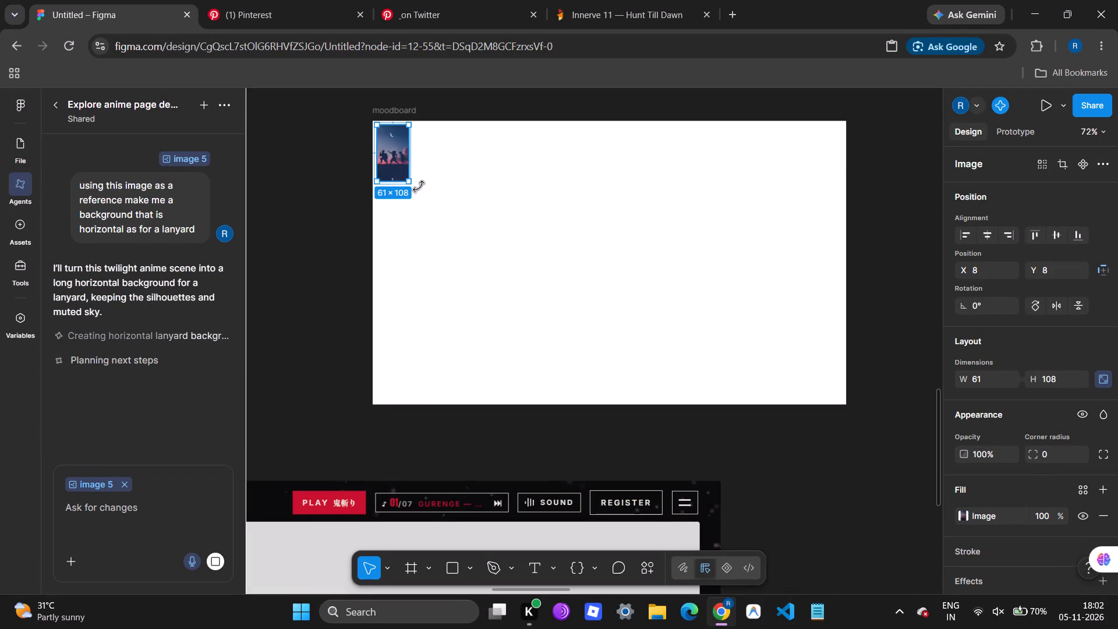
pyautogui.click(389, 157)
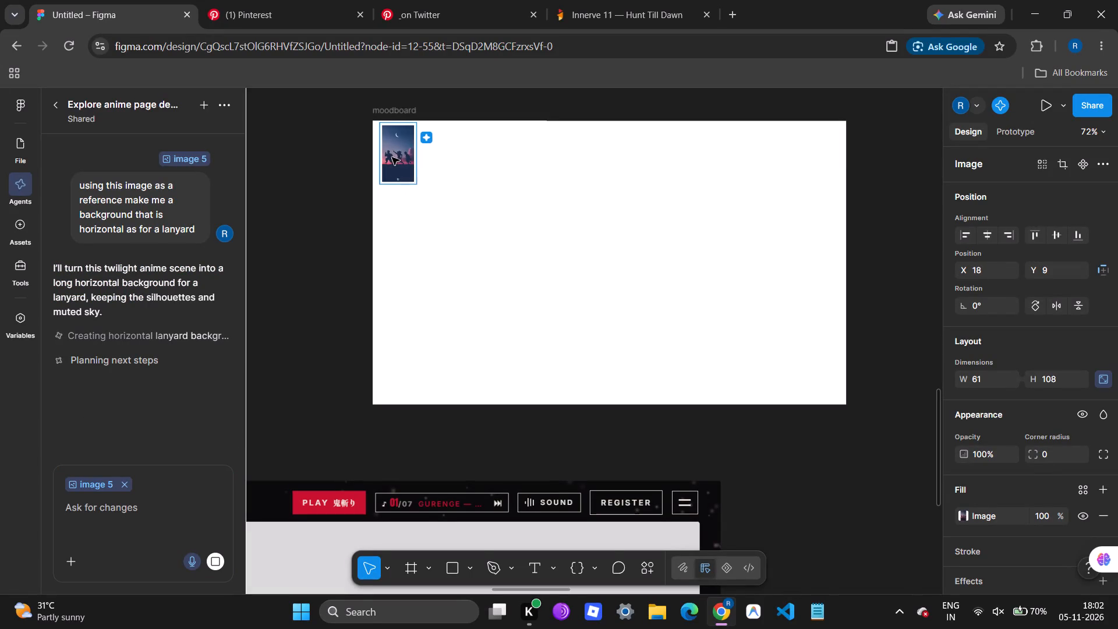
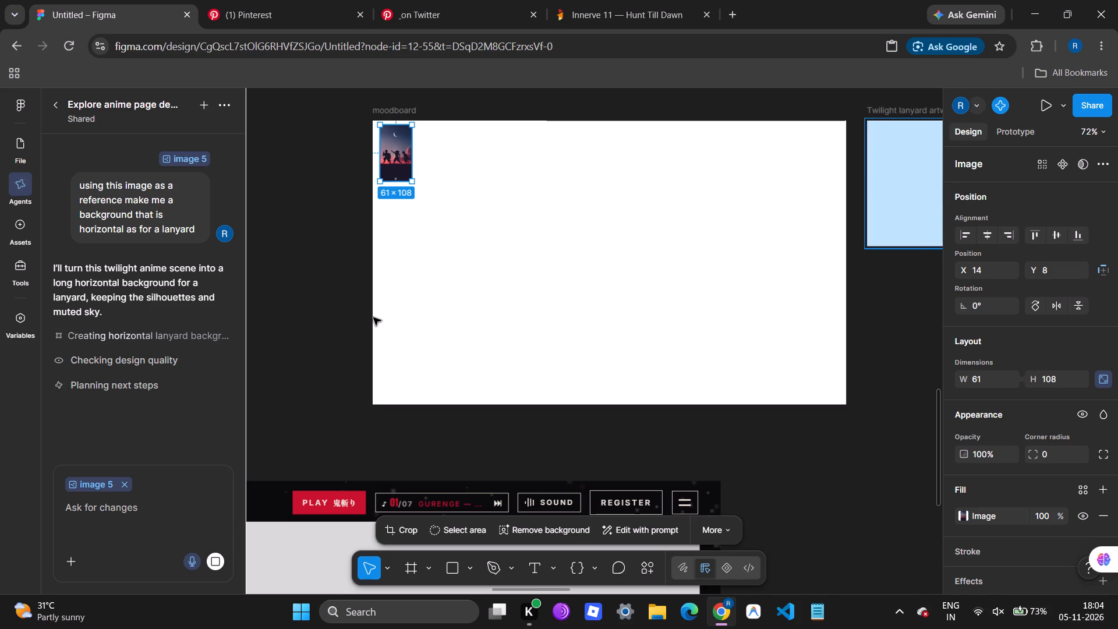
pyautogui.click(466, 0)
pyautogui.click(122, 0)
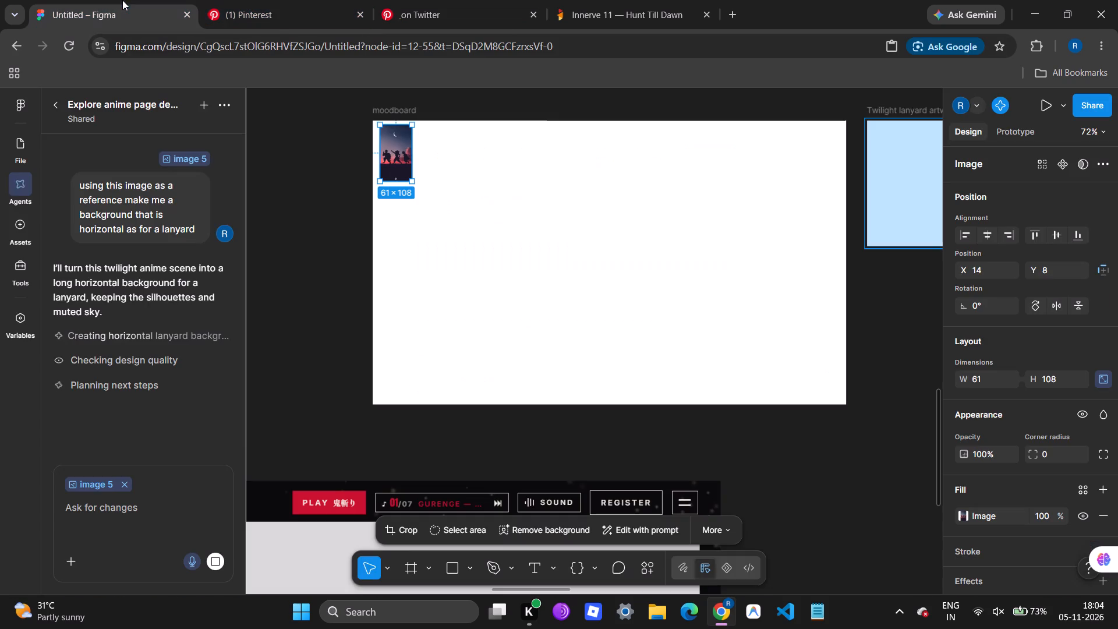
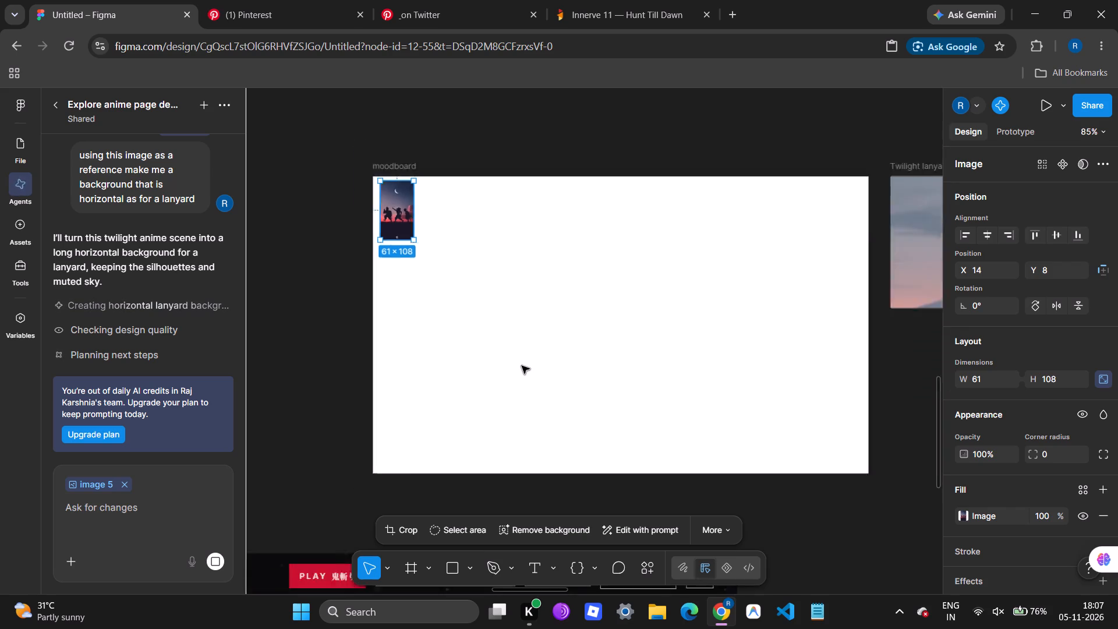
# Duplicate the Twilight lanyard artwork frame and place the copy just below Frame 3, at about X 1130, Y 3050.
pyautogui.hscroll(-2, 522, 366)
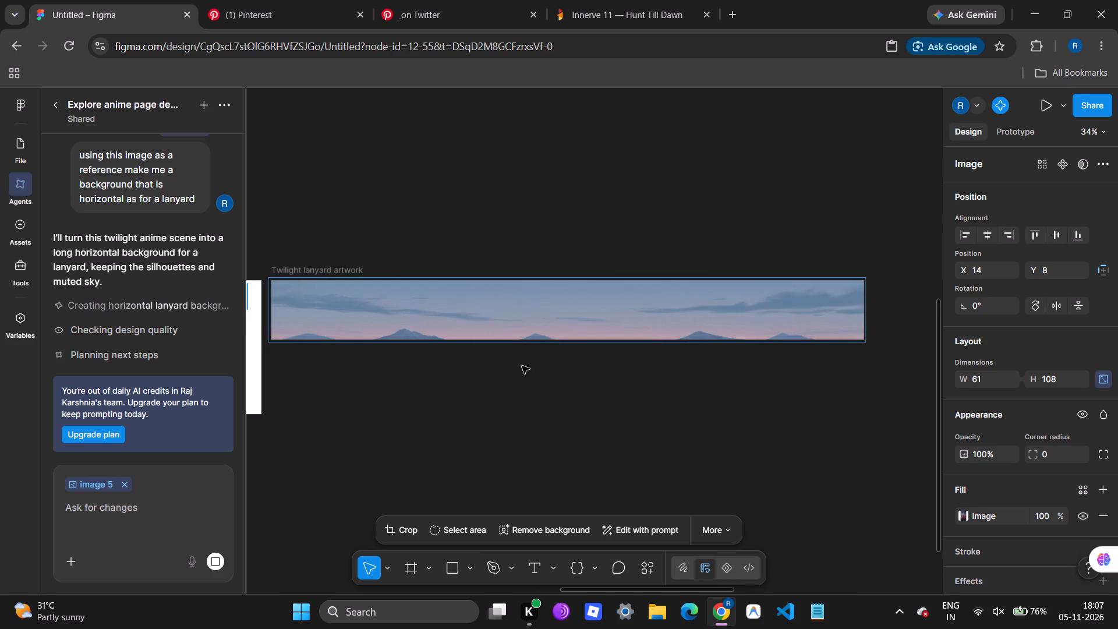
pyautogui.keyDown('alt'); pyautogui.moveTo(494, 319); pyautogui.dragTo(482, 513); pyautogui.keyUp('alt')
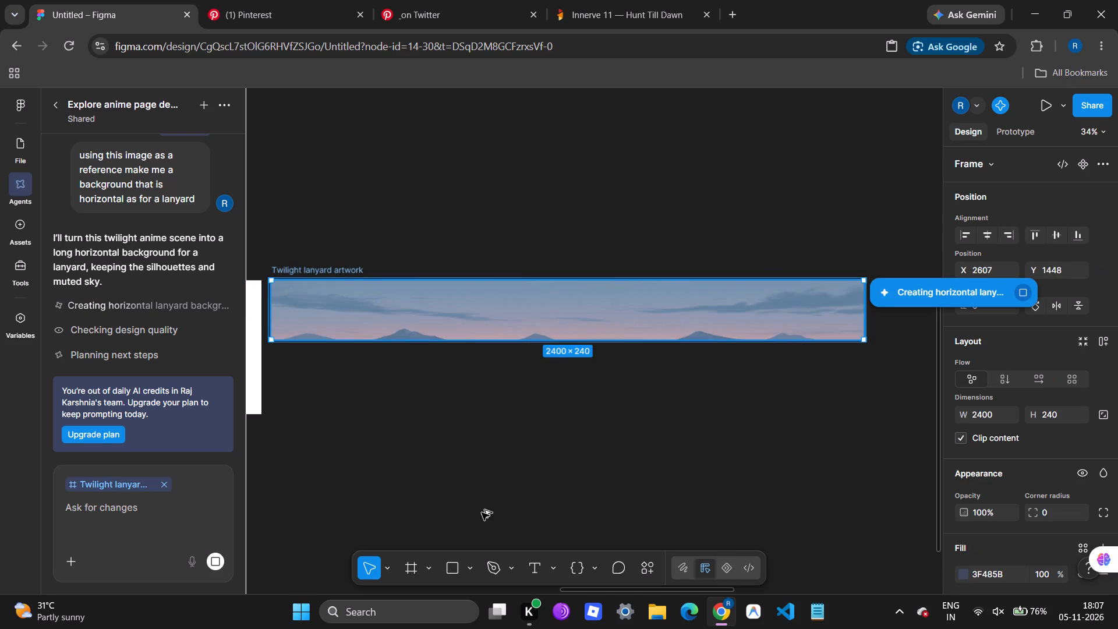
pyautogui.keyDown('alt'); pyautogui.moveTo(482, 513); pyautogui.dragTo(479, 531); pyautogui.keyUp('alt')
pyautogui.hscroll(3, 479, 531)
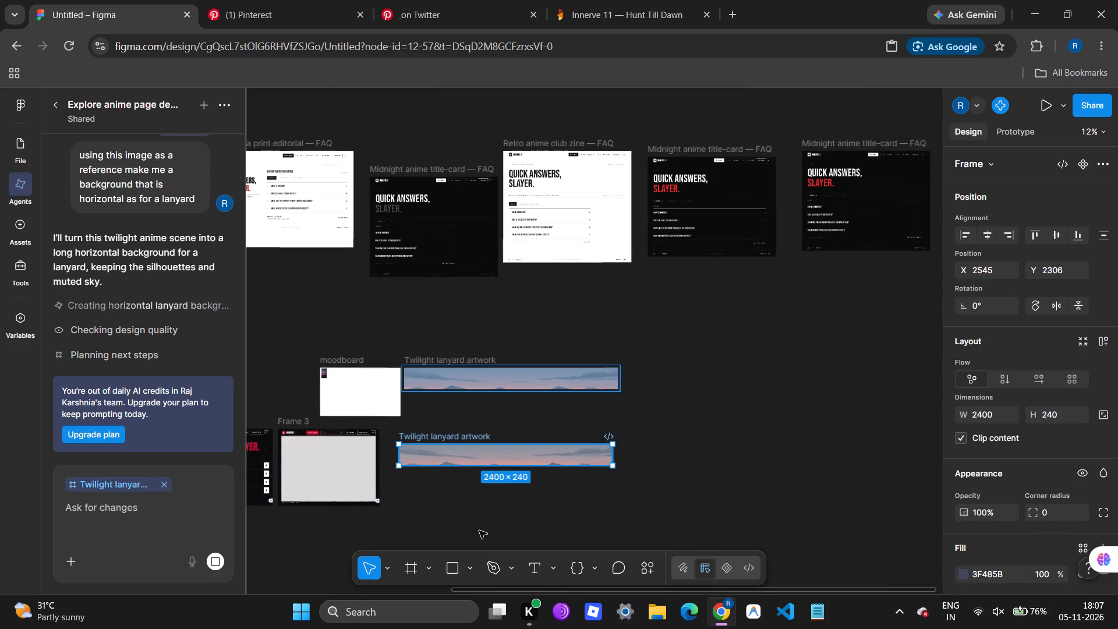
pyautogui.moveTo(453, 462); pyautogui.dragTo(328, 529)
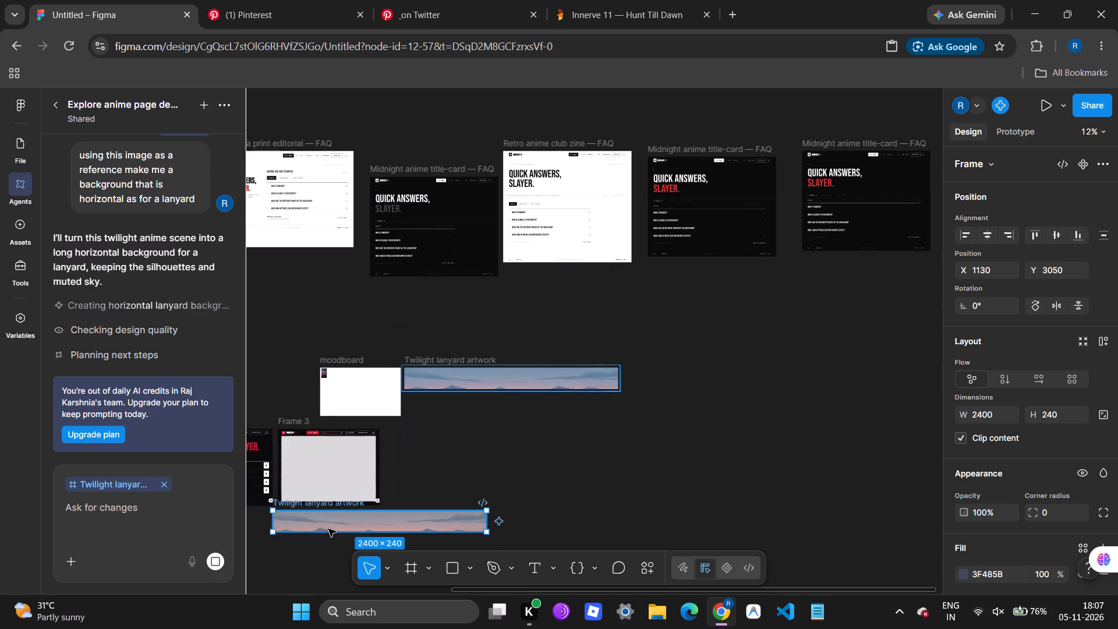
# Change the fill of the large grey rectangle in Frame 3 to white, FFFFFF.
pyautogui.click(322, 485)
pyautogui.click(968, 519)
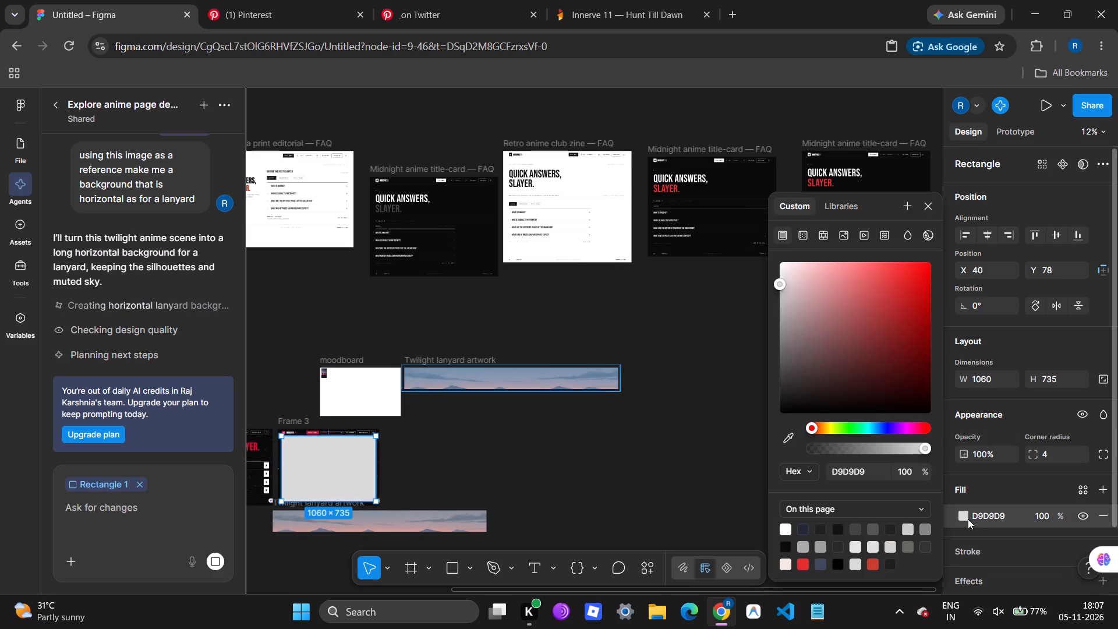
pyautogui.moveTo(820, 354); pyautogui.dragTo(773, 231)
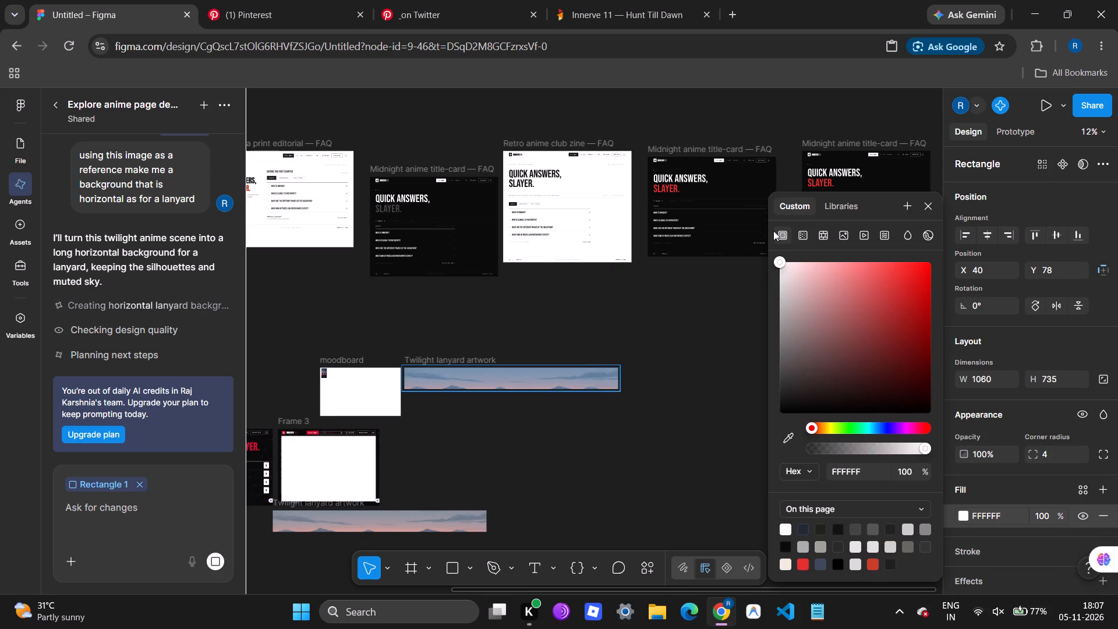
pyautogui.click(433, 460)
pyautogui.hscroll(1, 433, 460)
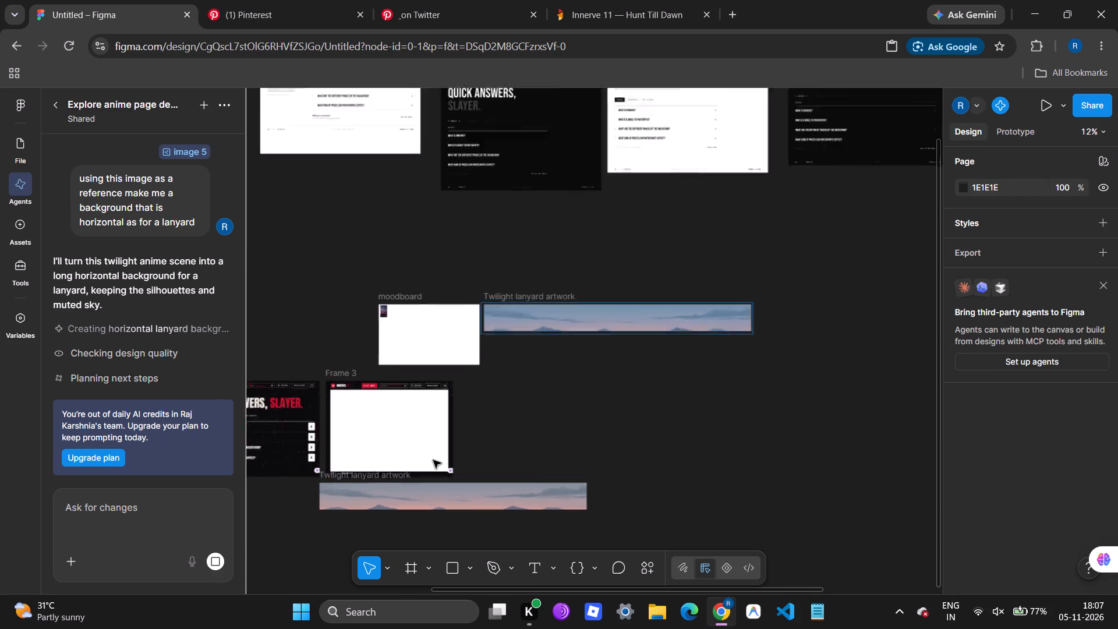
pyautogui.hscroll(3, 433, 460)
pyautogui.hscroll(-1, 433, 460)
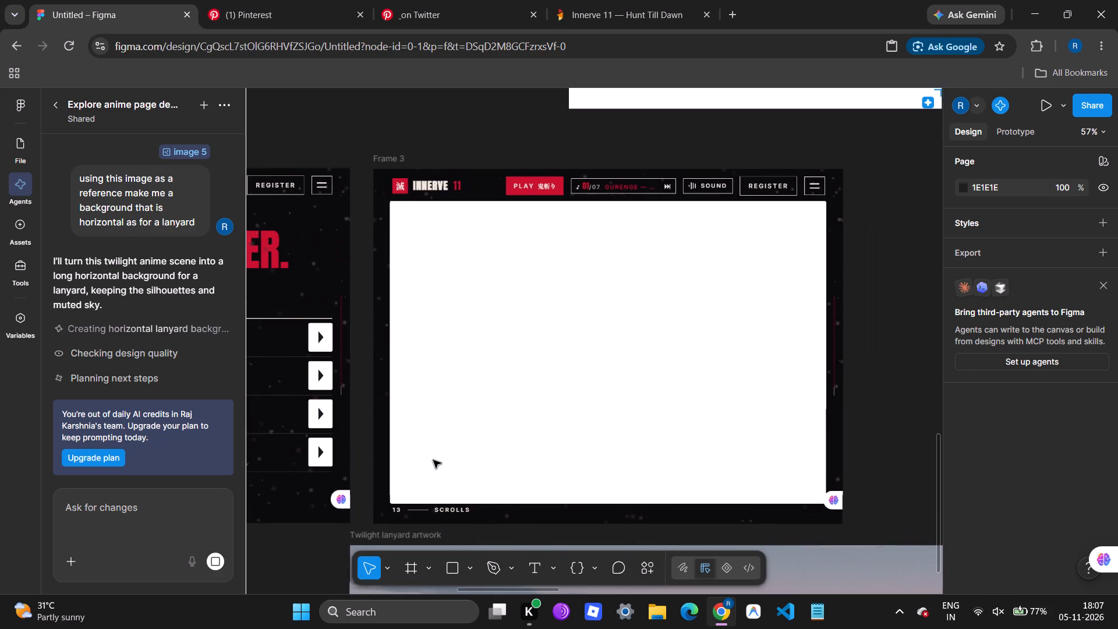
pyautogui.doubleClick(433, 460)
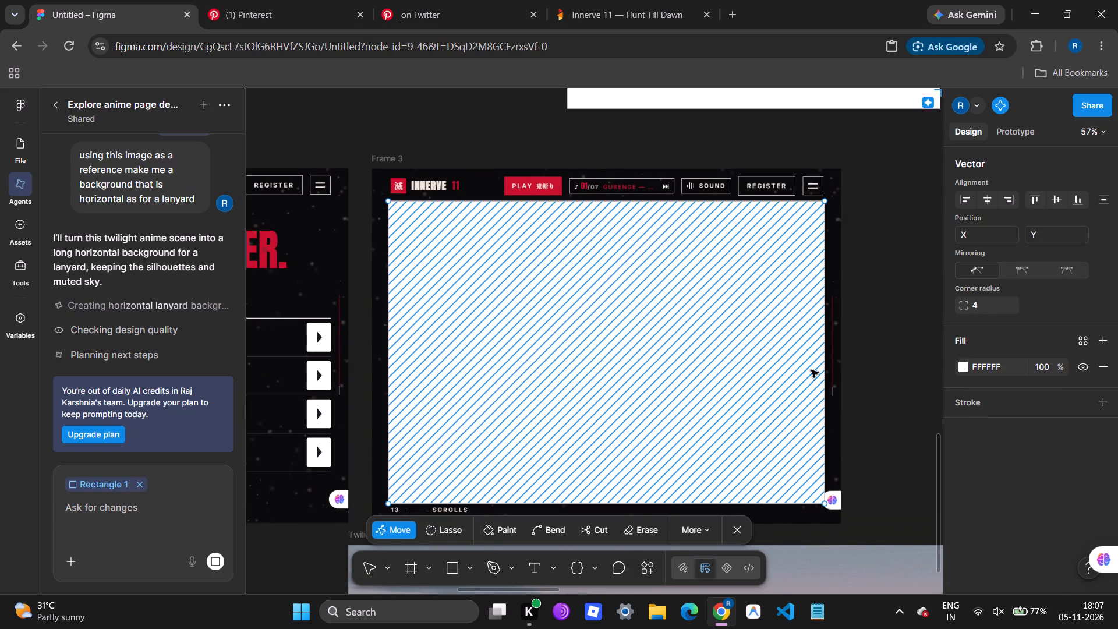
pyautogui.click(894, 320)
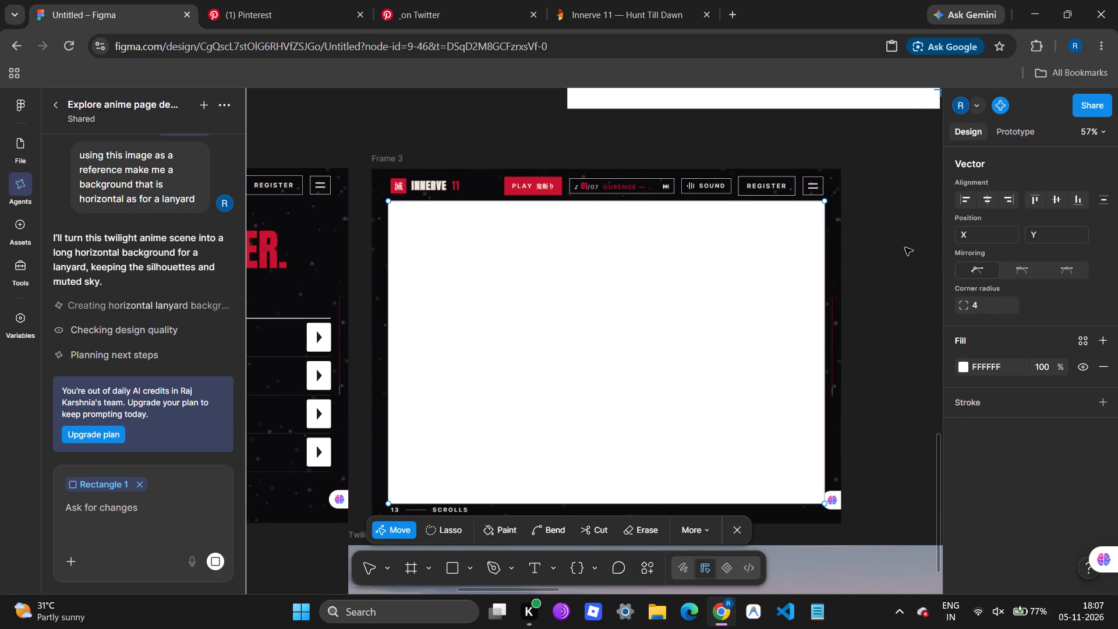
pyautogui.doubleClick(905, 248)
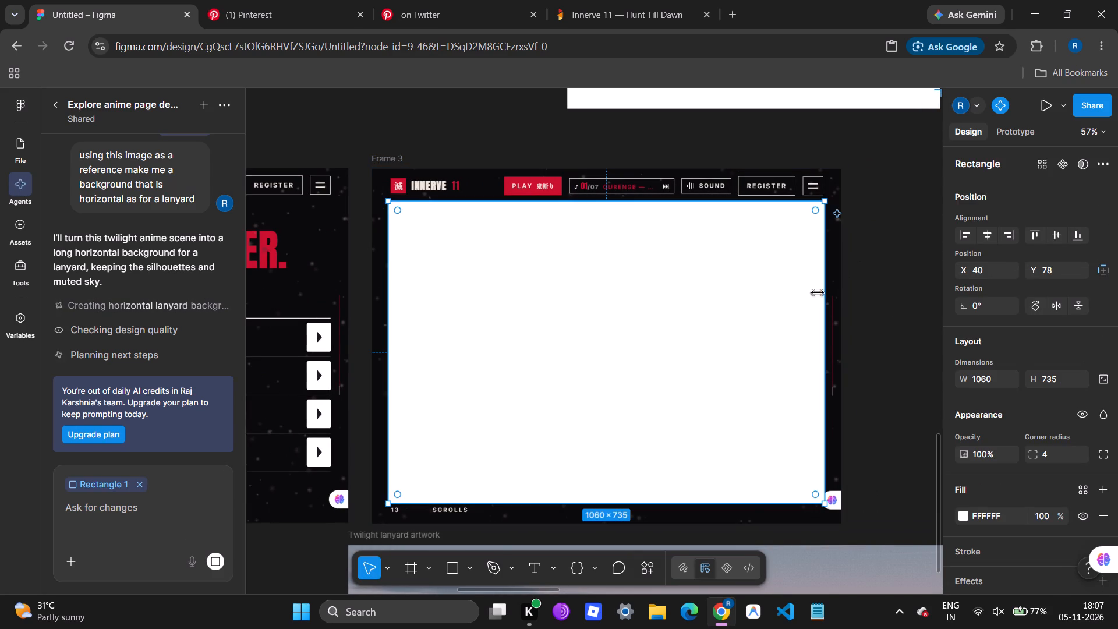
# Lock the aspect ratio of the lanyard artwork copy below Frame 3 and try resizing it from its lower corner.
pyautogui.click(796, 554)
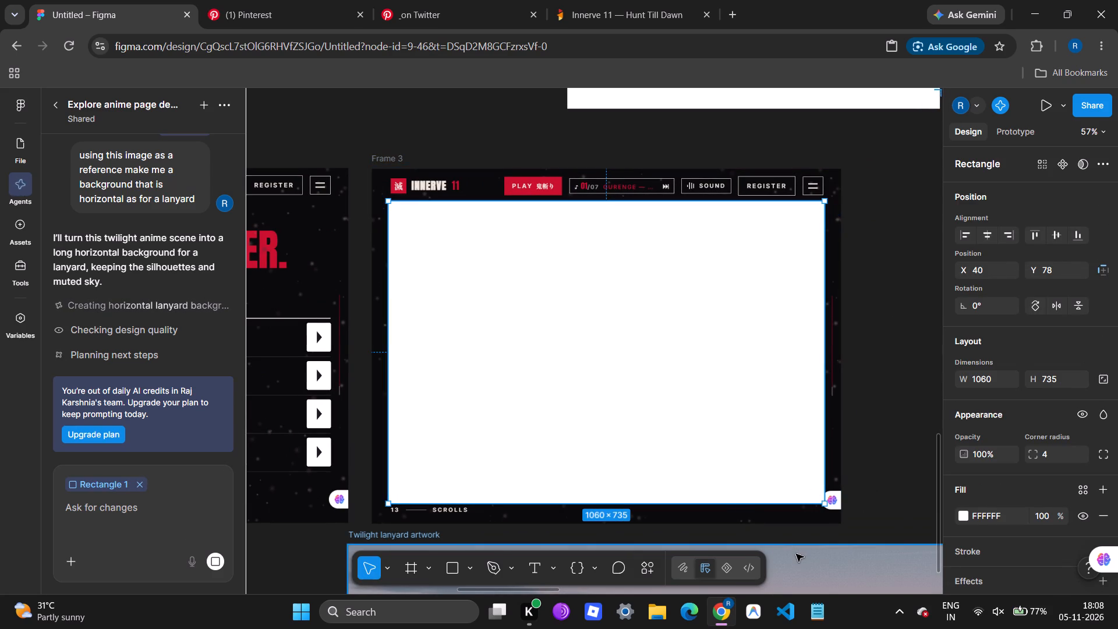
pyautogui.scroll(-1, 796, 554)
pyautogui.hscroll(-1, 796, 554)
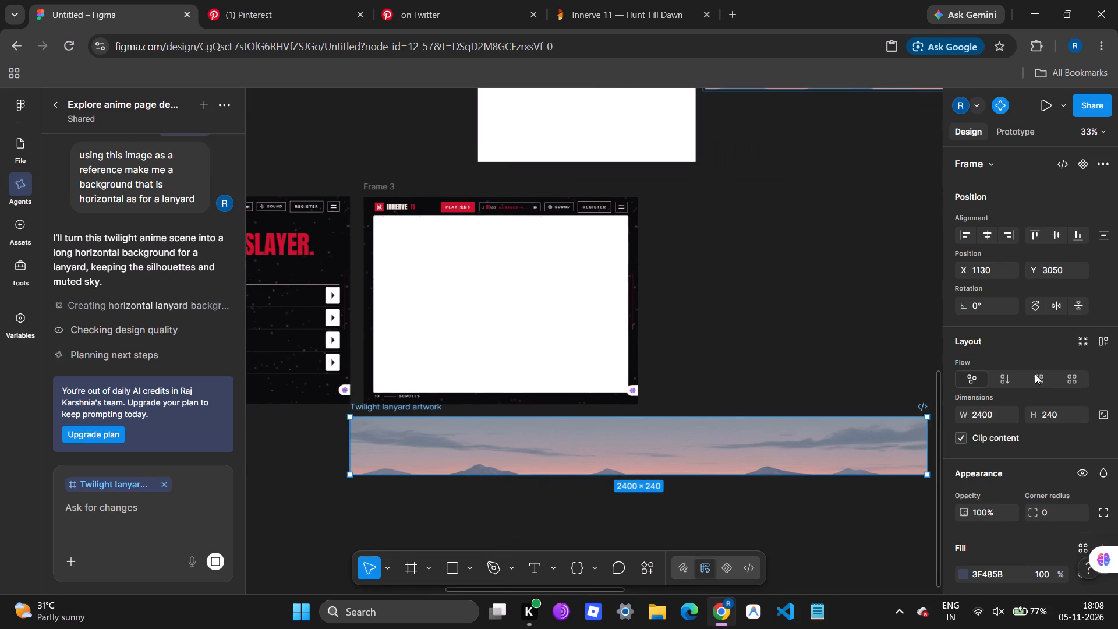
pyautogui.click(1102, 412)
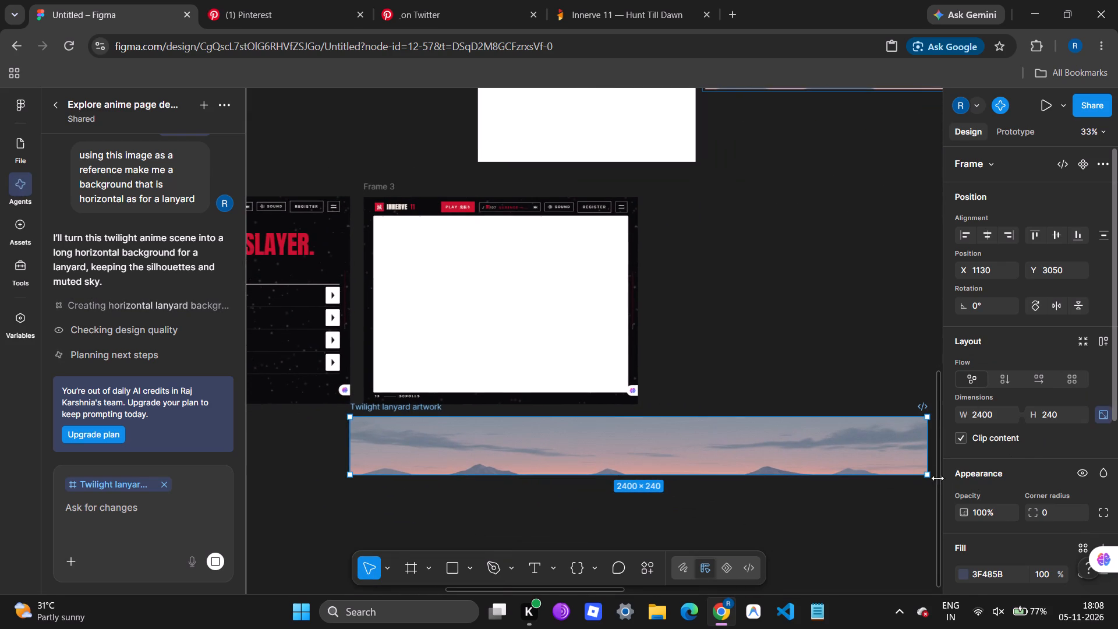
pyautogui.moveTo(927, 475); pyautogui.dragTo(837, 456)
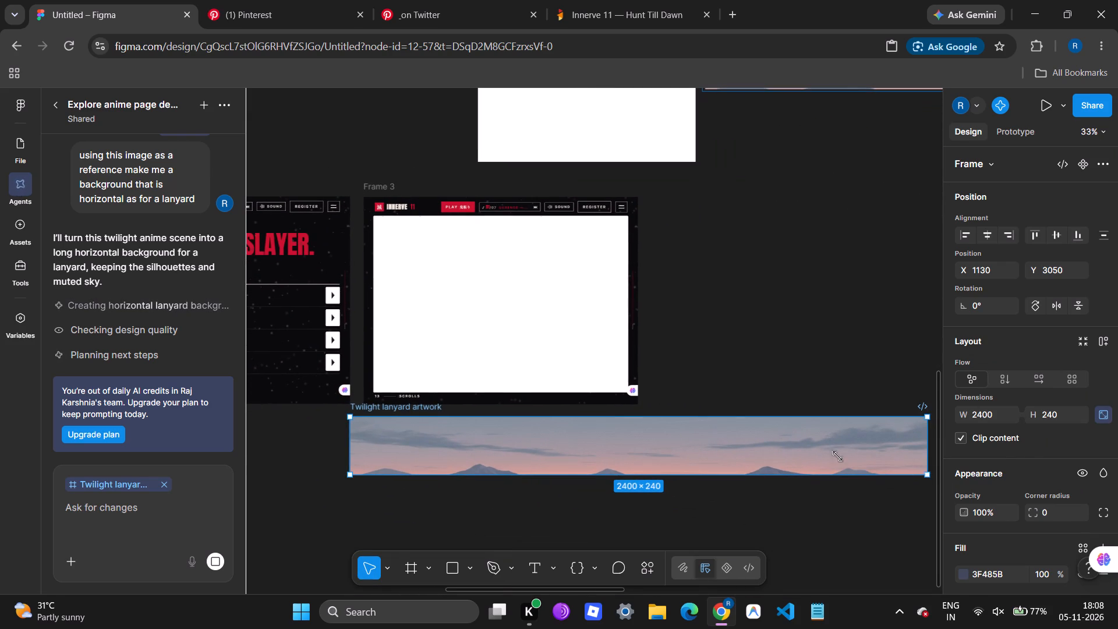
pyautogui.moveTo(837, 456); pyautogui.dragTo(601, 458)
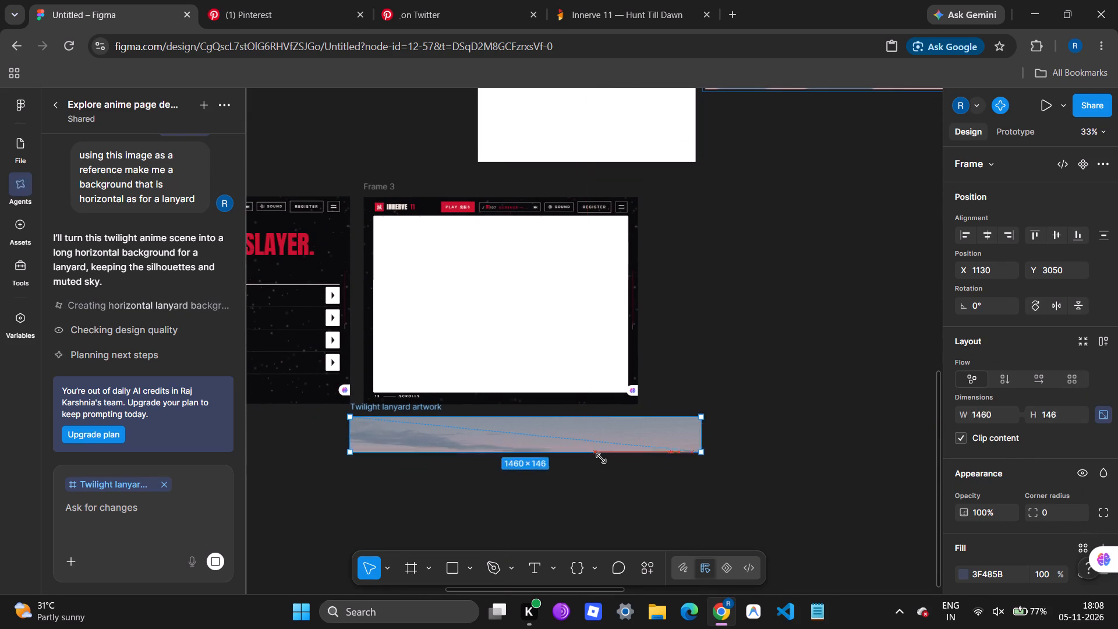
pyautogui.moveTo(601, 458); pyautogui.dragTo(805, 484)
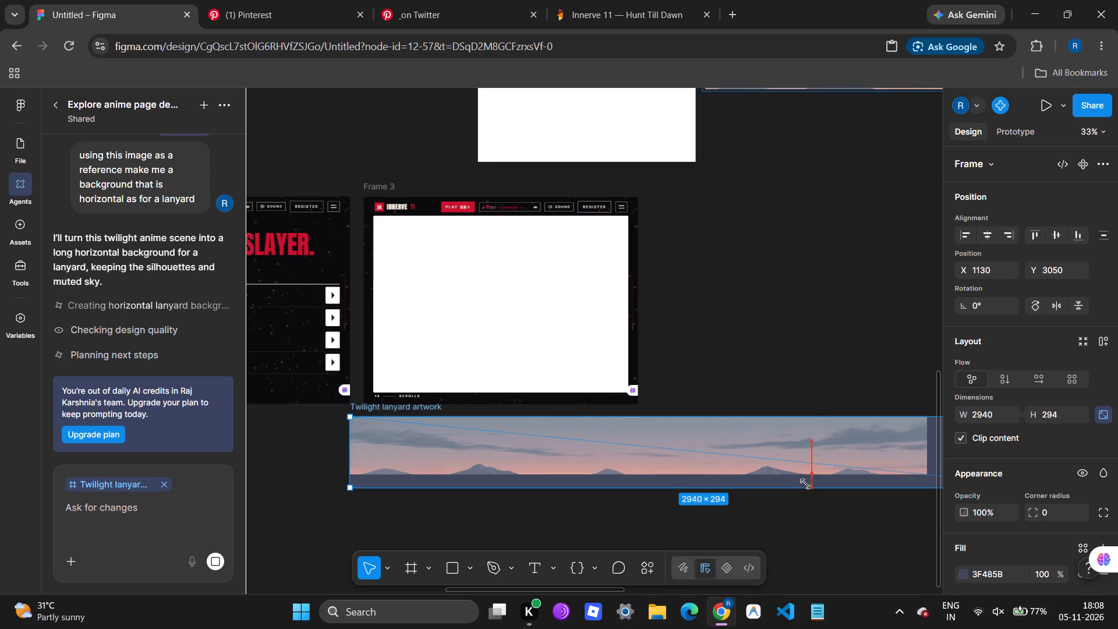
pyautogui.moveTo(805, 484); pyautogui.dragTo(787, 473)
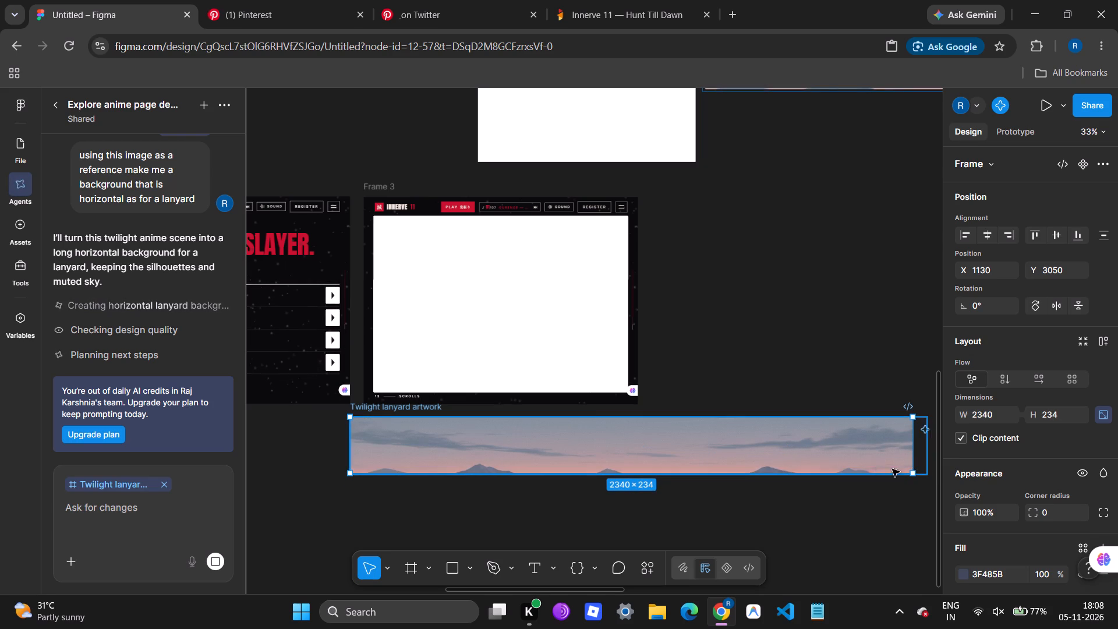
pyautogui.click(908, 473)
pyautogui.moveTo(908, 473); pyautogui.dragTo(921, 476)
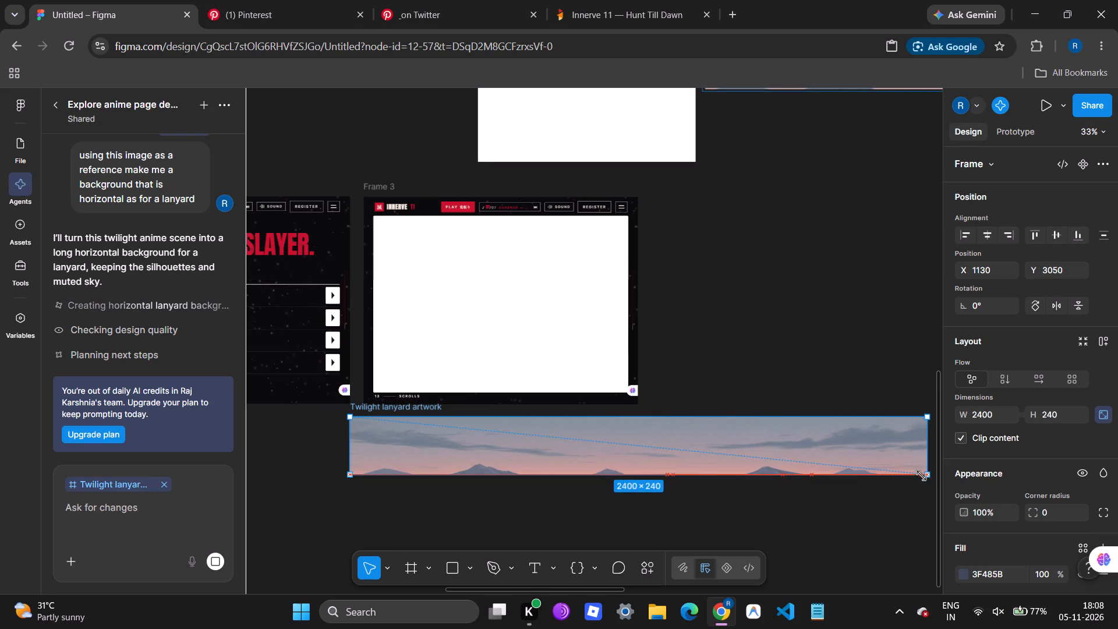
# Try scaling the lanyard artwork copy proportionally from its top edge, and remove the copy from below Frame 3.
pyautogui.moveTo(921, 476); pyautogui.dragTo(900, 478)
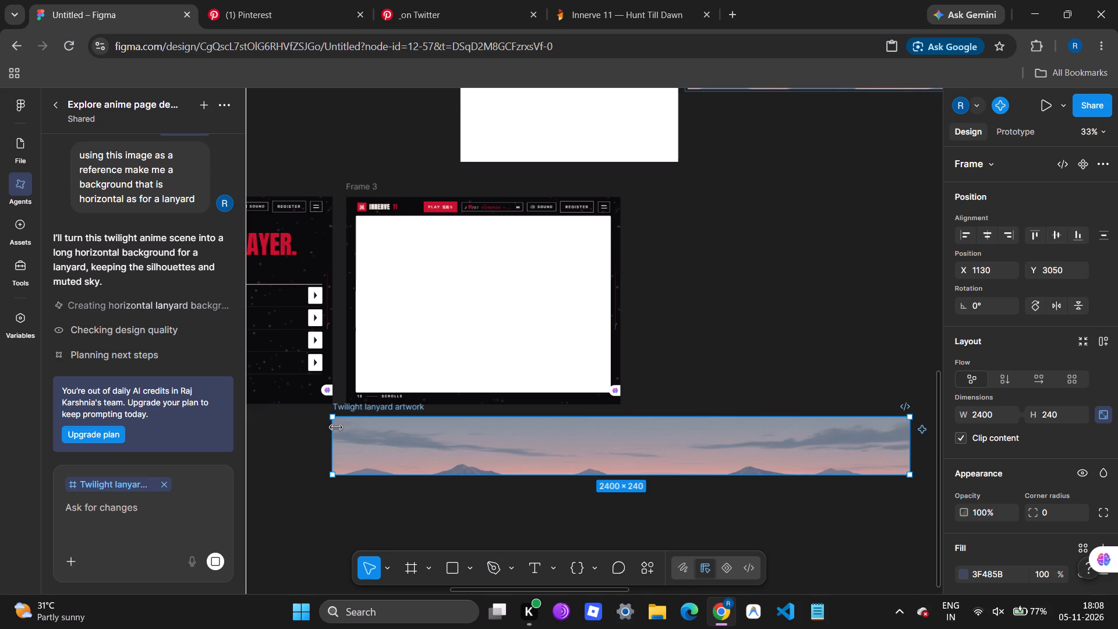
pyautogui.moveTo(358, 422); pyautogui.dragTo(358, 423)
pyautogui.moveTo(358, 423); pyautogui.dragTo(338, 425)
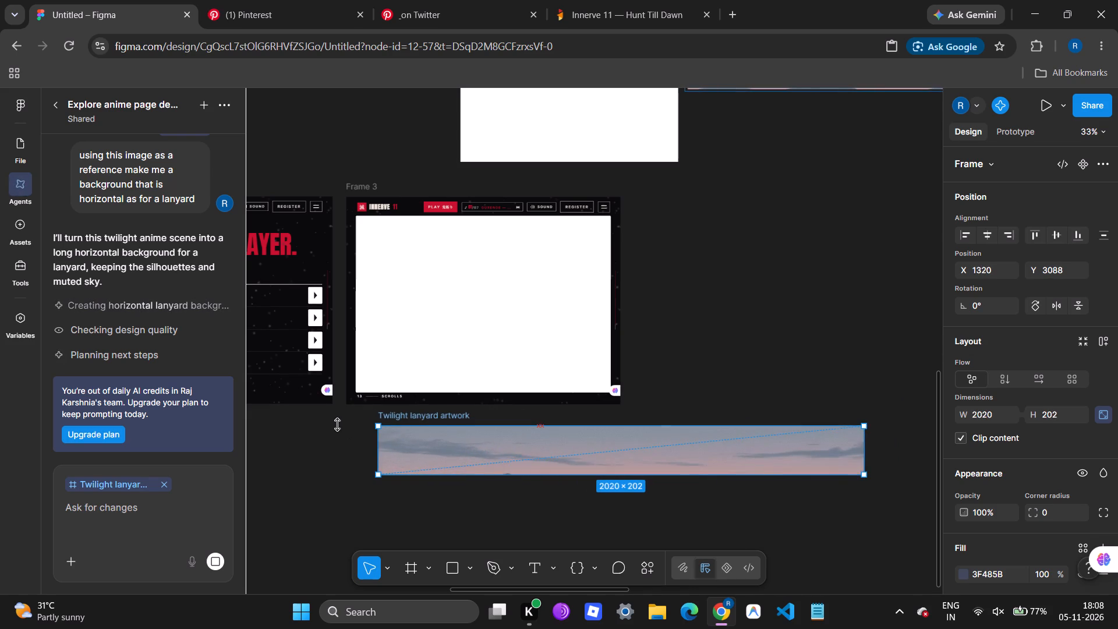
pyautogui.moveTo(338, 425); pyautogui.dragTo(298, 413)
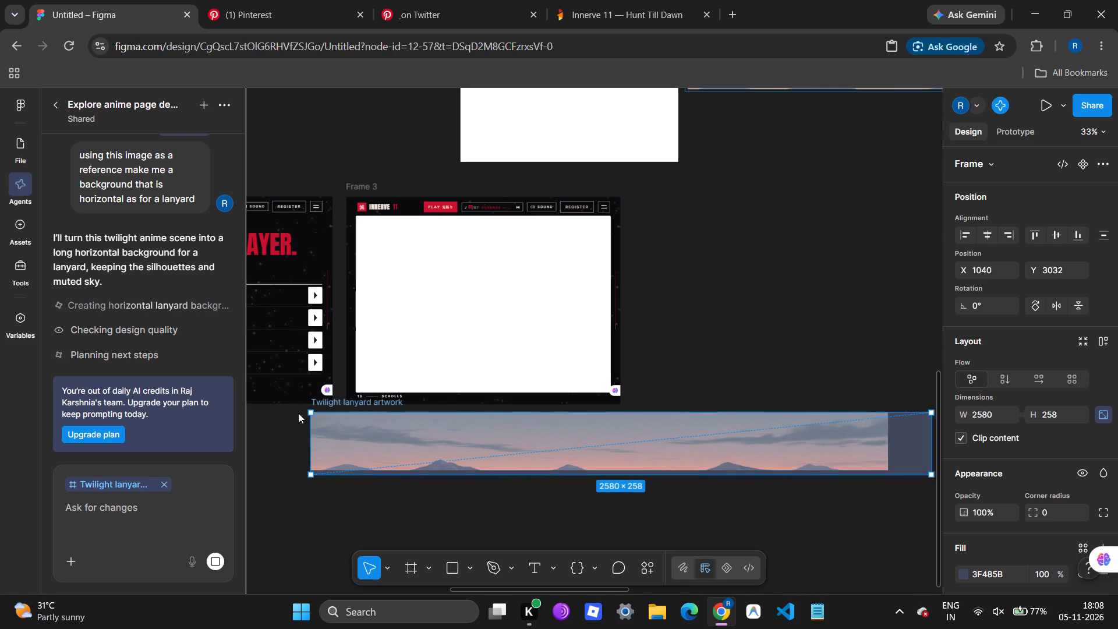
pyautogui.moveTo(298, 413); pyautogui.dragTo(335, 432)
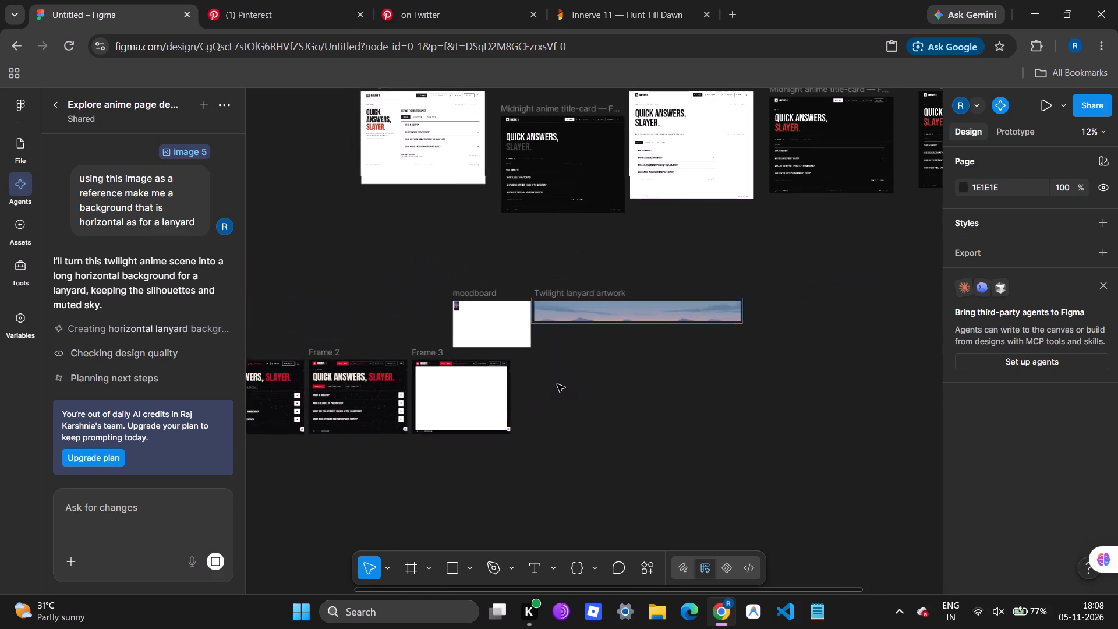
# Move the original Twilight lanyard artwork frame slightly away from the moodboard, to about X 2757, Y 1549.
pyautogui.click(648, 319)
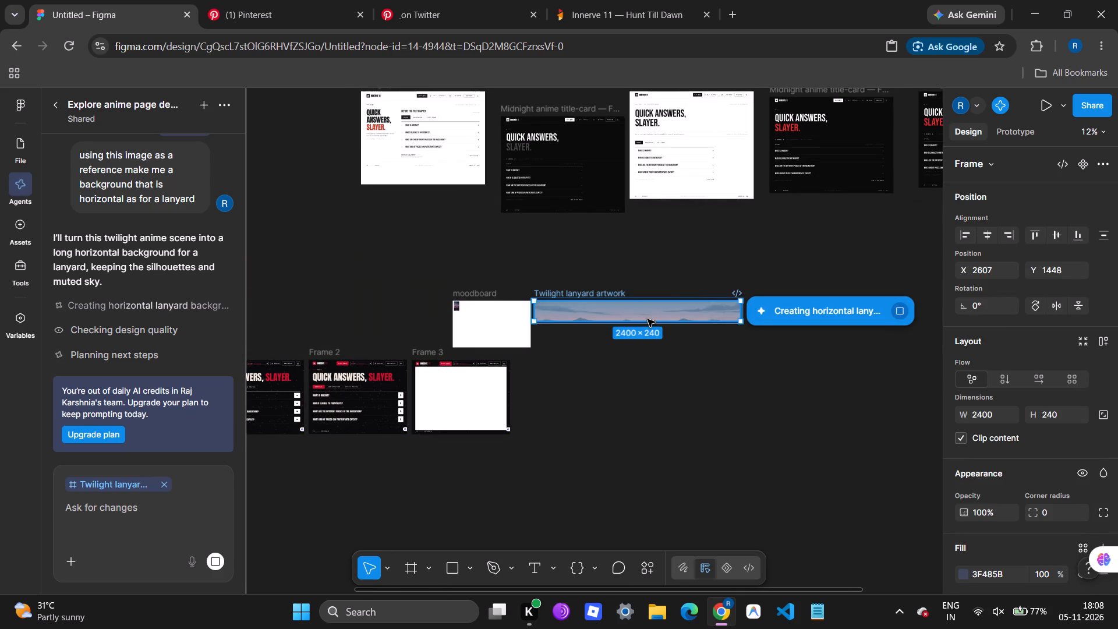
pyautogui.moveTo(648, 319); pyautogui.dragTo(565, 504)
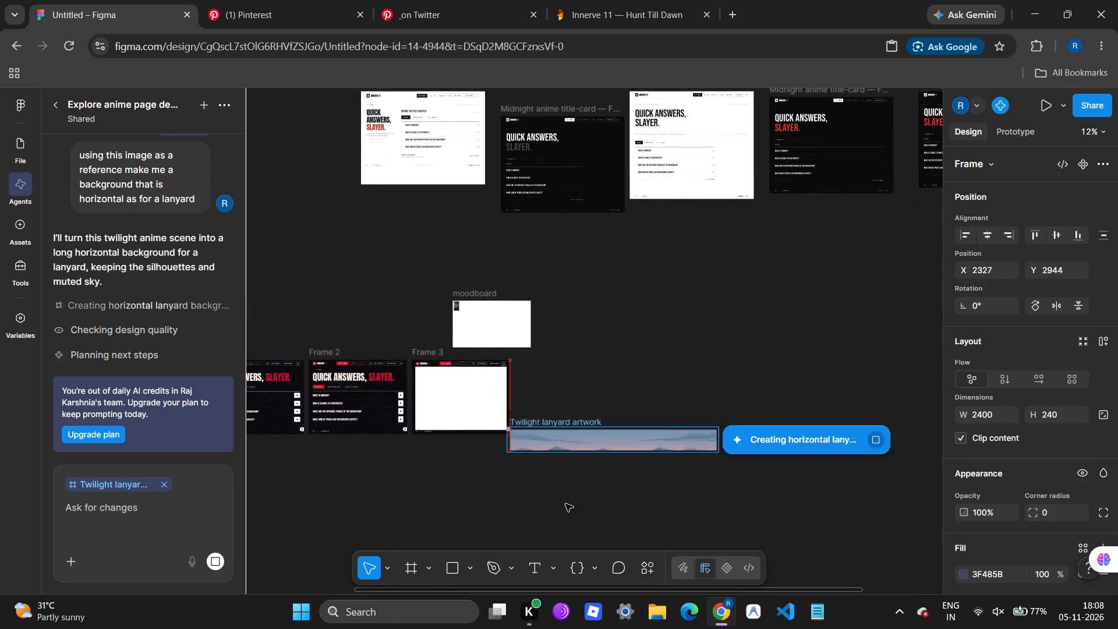
pyautogui.moveTo(565, 504); pyautogui.dragTo(657, 327)
pyautogui.click(878, 252)
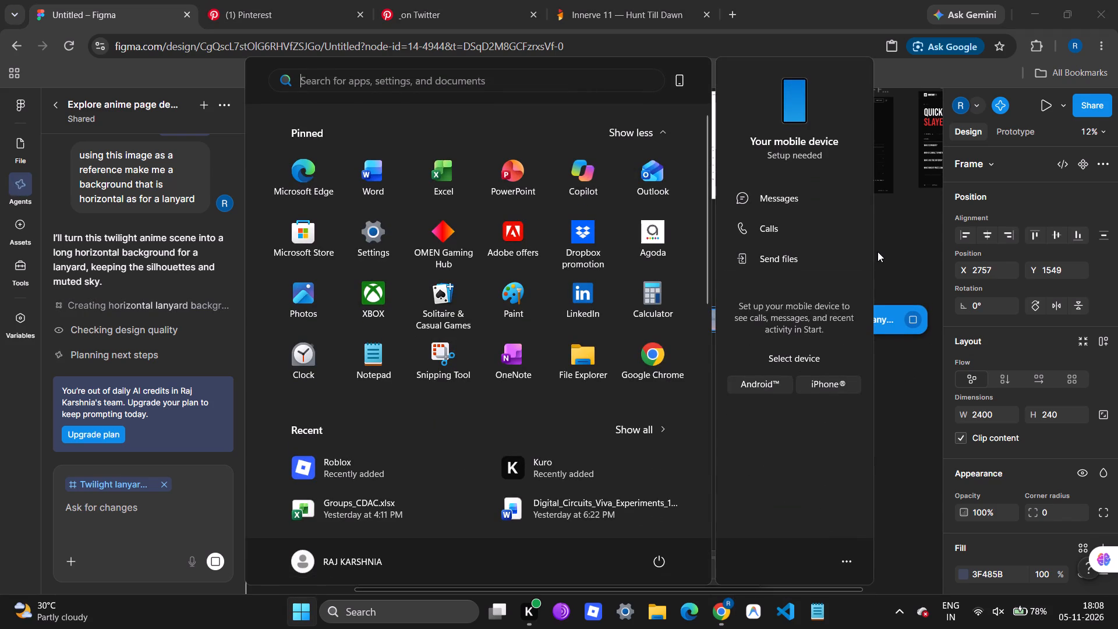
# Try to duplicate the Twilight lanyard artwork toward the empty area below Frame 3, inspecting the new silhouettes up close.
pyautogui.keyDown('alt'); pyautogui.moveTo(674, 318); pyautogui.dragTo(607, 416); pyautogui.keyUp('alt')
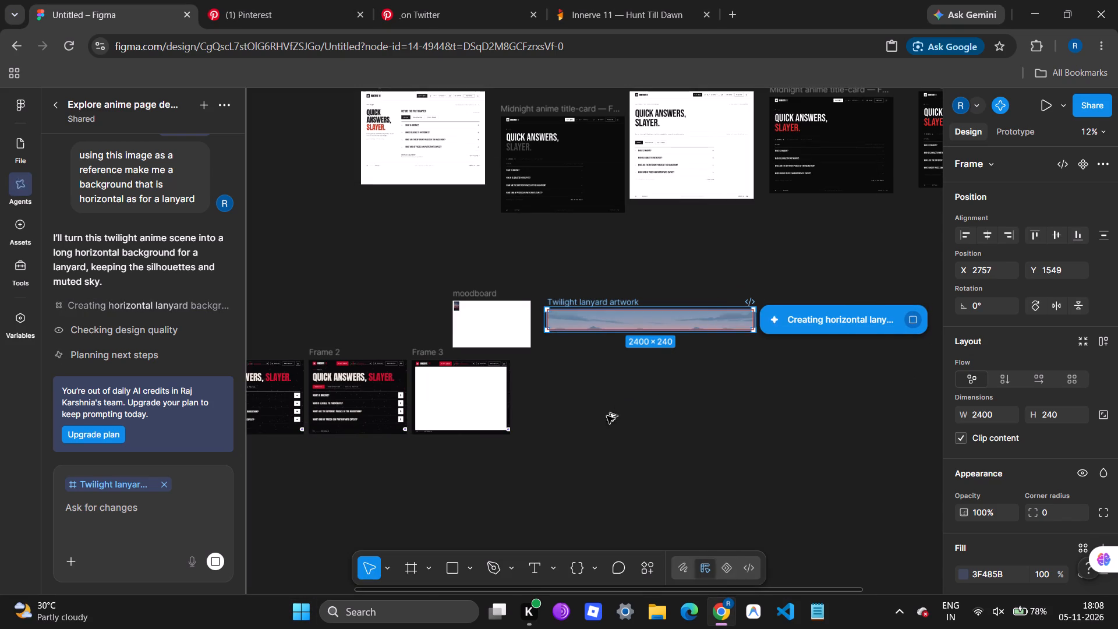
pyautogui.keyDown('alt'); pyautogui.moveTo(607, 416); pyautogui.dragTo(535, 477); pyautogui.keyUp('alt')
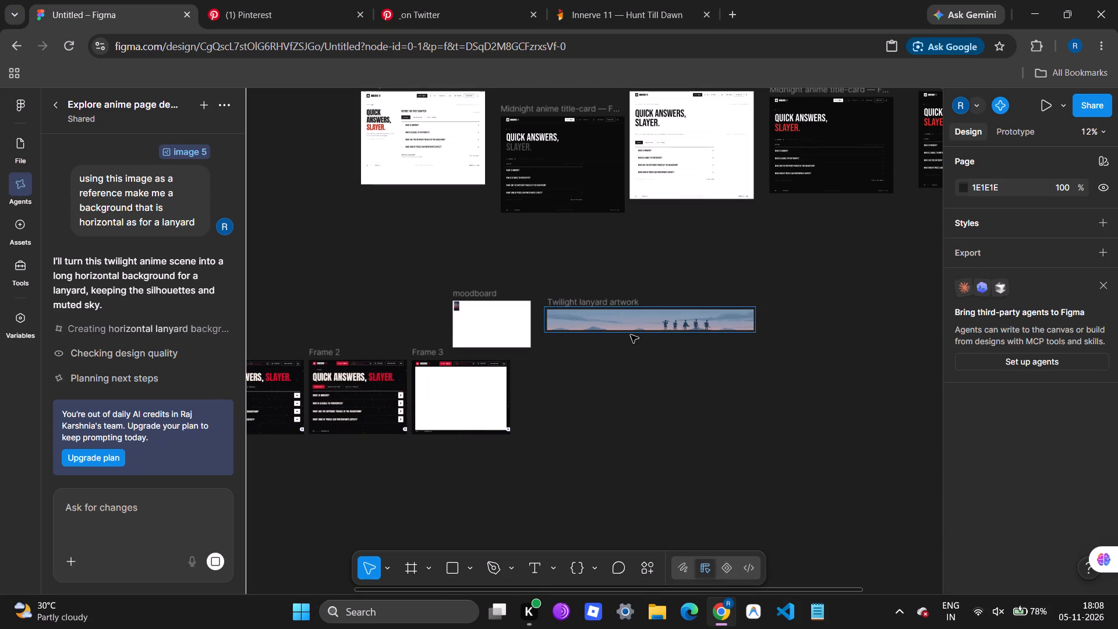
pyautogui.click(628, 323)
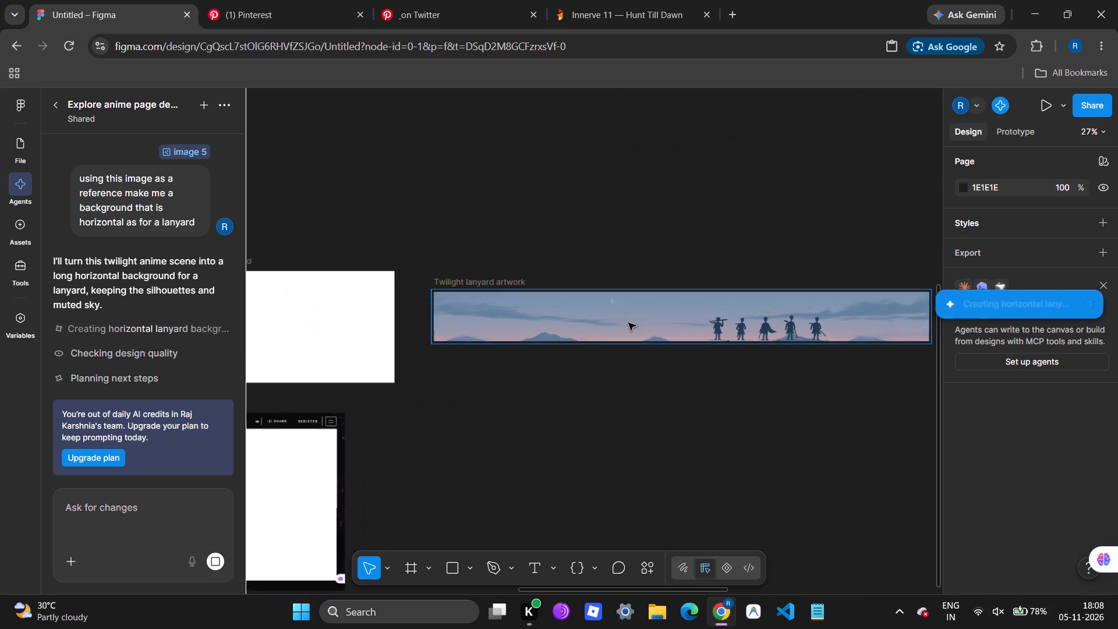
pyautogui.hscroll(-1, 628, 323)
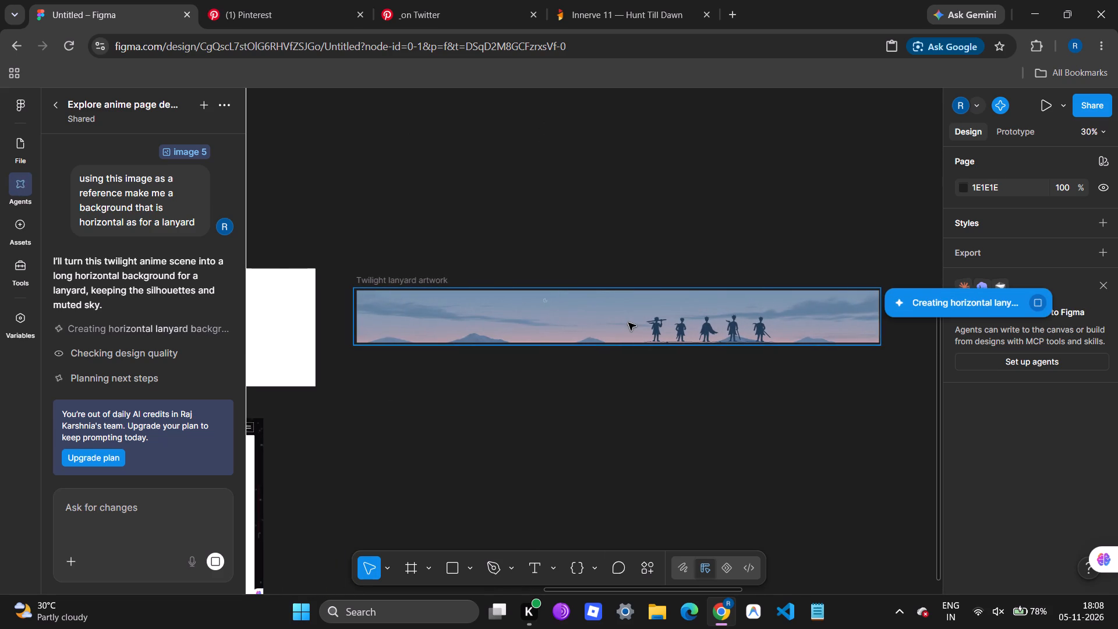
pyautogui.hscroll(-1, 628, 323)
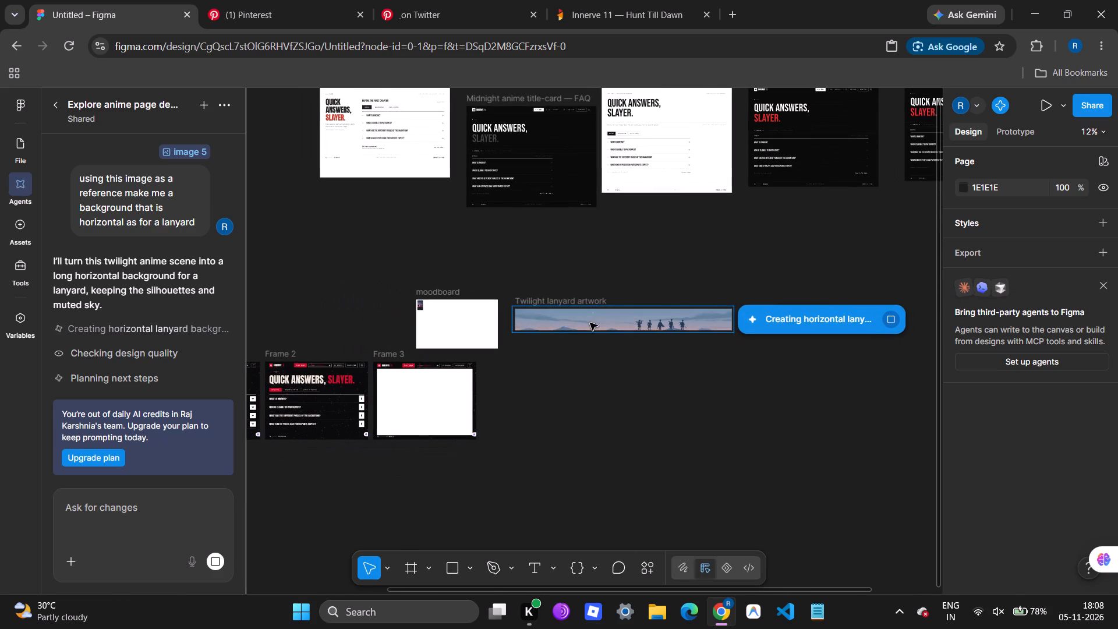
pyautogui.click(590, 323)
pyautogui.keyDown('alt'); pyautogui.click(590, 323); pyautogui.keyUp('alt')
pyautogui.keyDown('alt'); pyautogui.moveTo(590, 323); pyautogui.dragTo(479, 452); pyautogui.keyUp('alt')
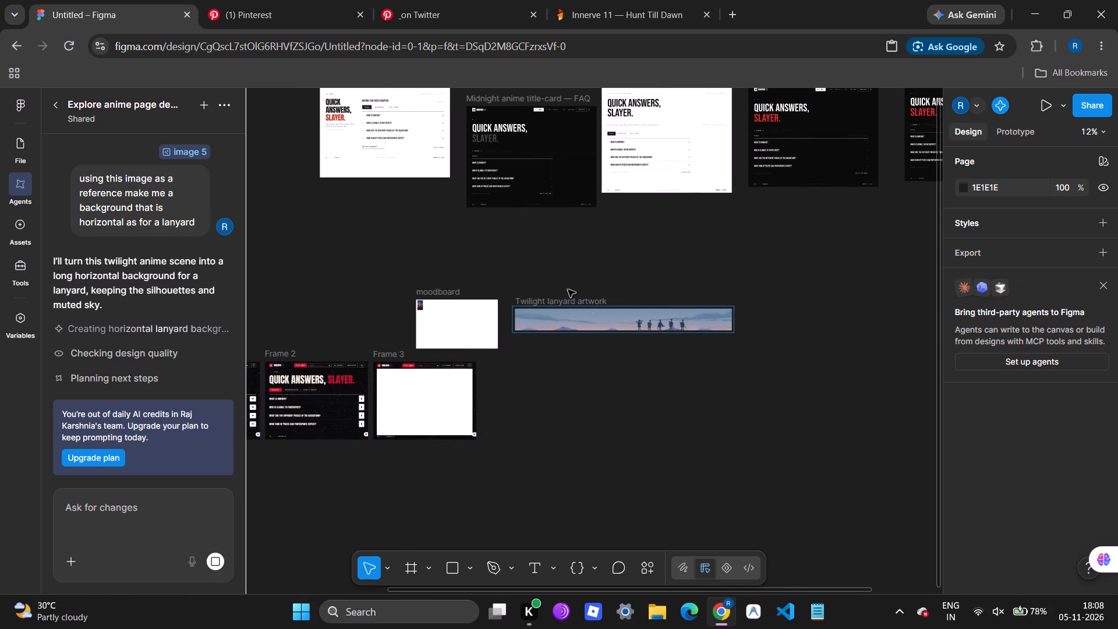
# Duplicate the Twilight lanyard artwork with the silhouettes and place the copy below Frame 3, at about X 1187, Y 3345.
pyautogui.click(556, 299)
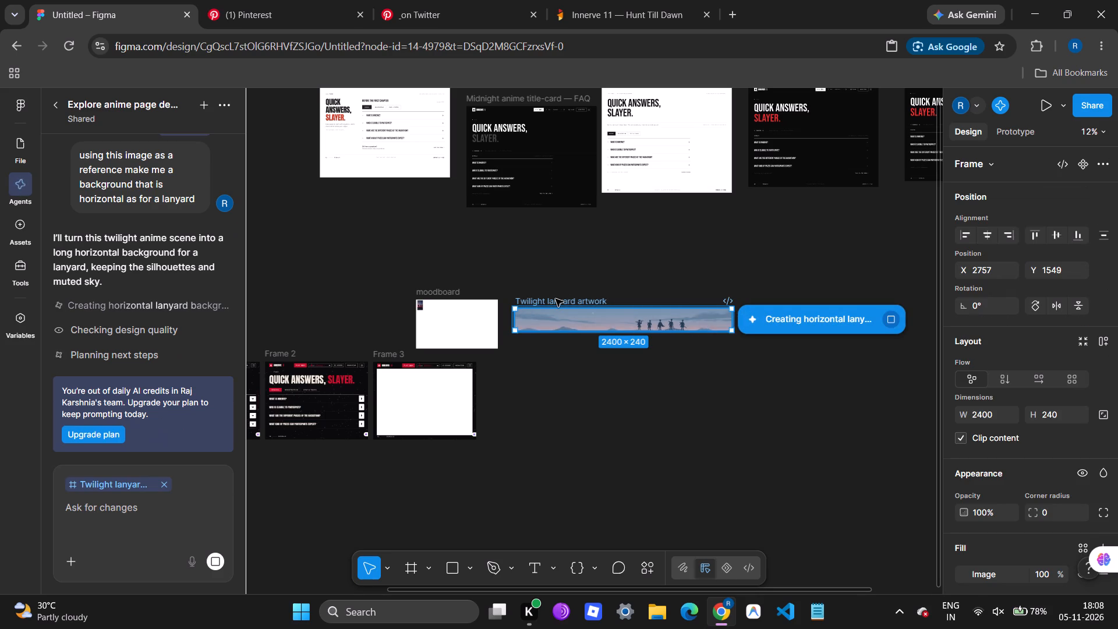
pyautogui.keyDown('alt'); pyautogui.moveTo(556, 299); pyautogui.dragTo(410, 463); pyautogui.keyUp('alt')
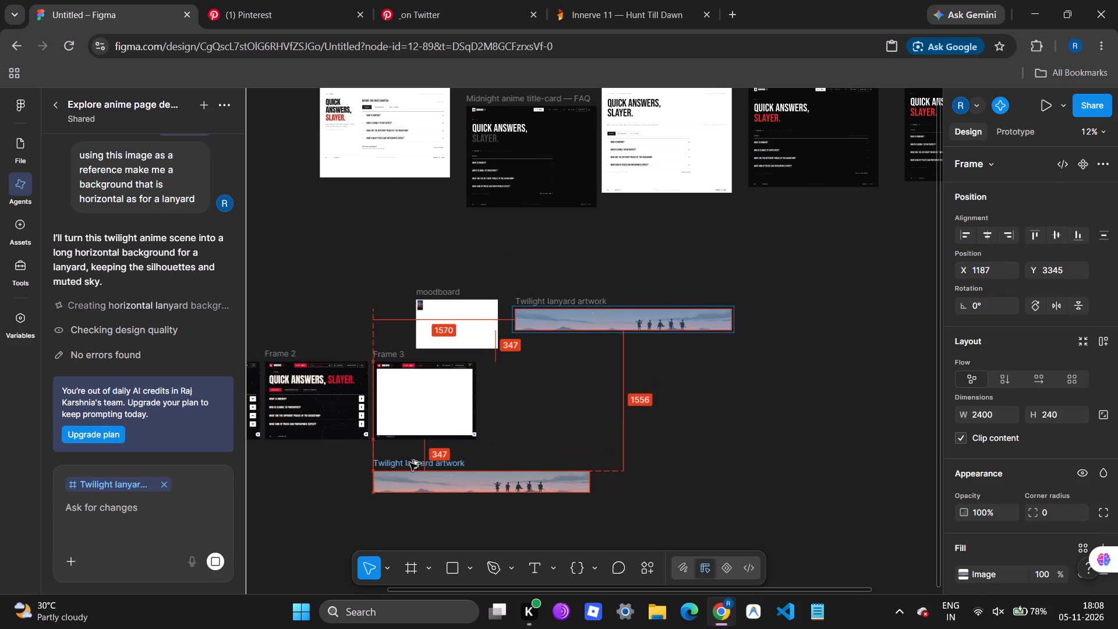
# Move the Travelers on the ridge silhouettes out of the lower lanyard artwork into Frame 3's white area, at about X 99, Y 149.
pyautogui.scroll(-2, 410, 463)
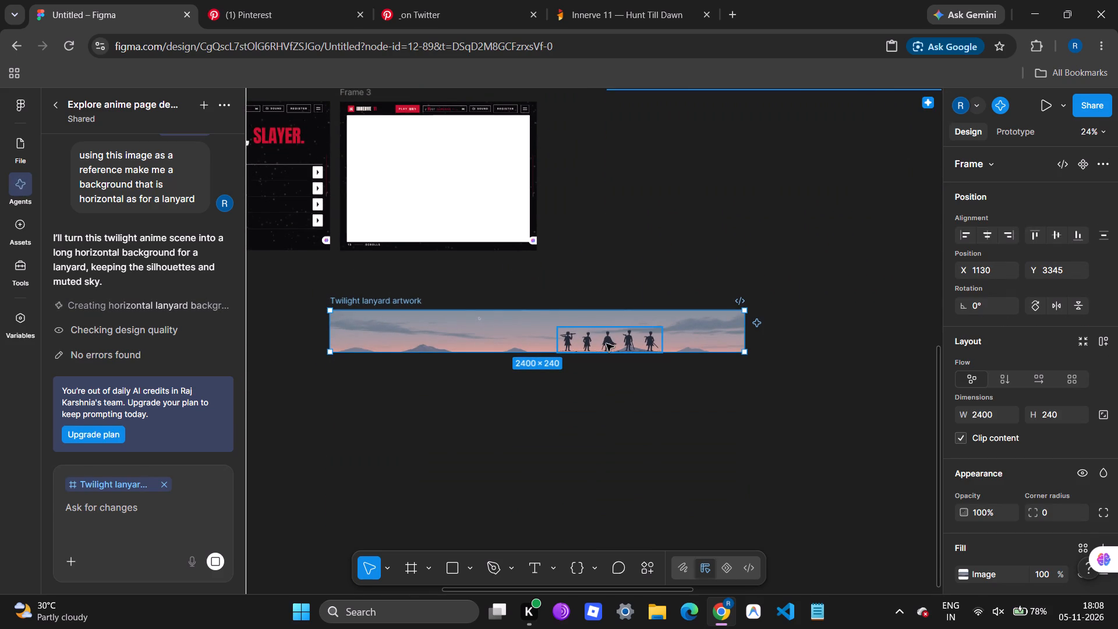
pyautogui.click(606, 344)
pyautogui.click(19, 152)
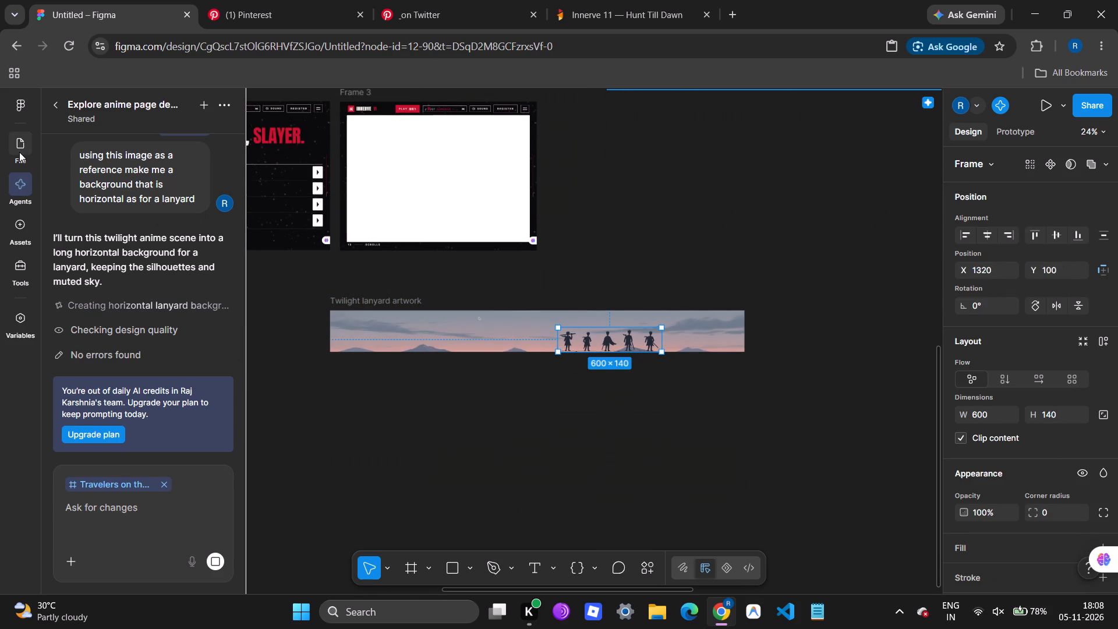
pyautogui.moveTo(587, 338); pyautogui.dragTo(585, 338)
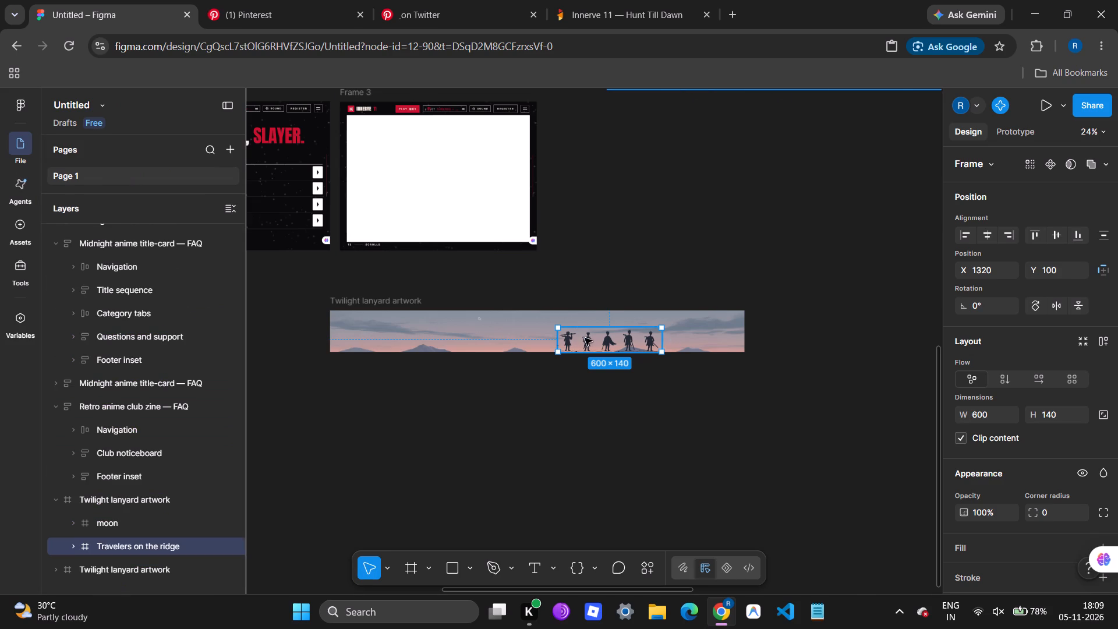
pyautogui.moveTo(585, 338); pyautogui.dragTo(767, 236)
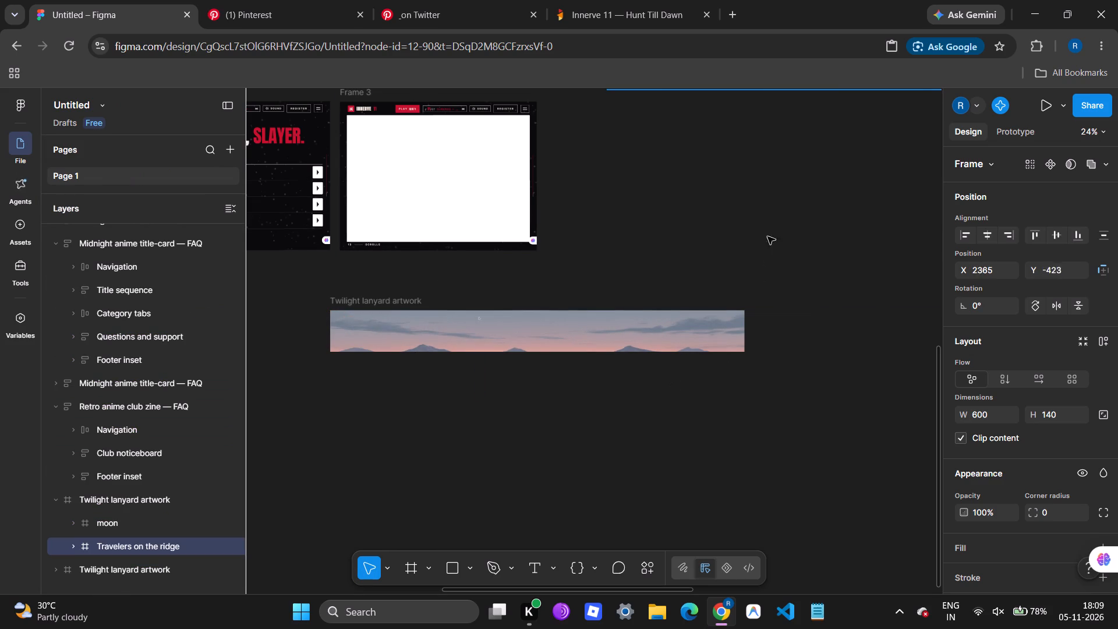
pyautogui.moveTo(767, 236); pyautogui.dragTo(694, 207)
pyautogui.moveTo(694, 207); pyautogui.dragTo(625, 189)
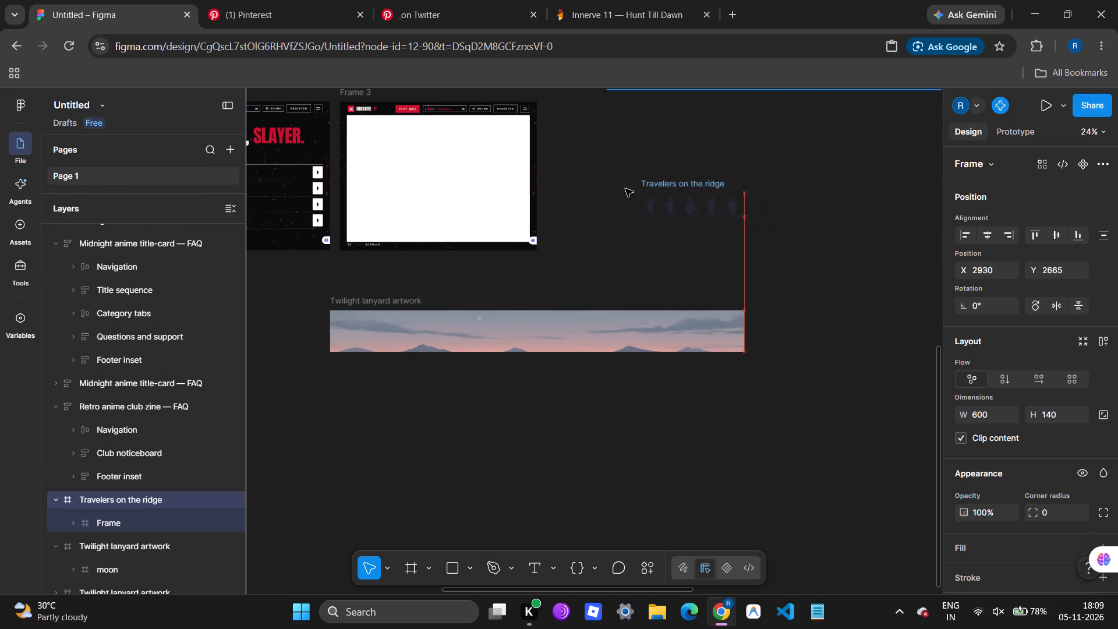
pyautogui.moveTo(625, 189); pyautogui.dragTo(624, 189)
pyautogui.hscroll(2, 624, 189)
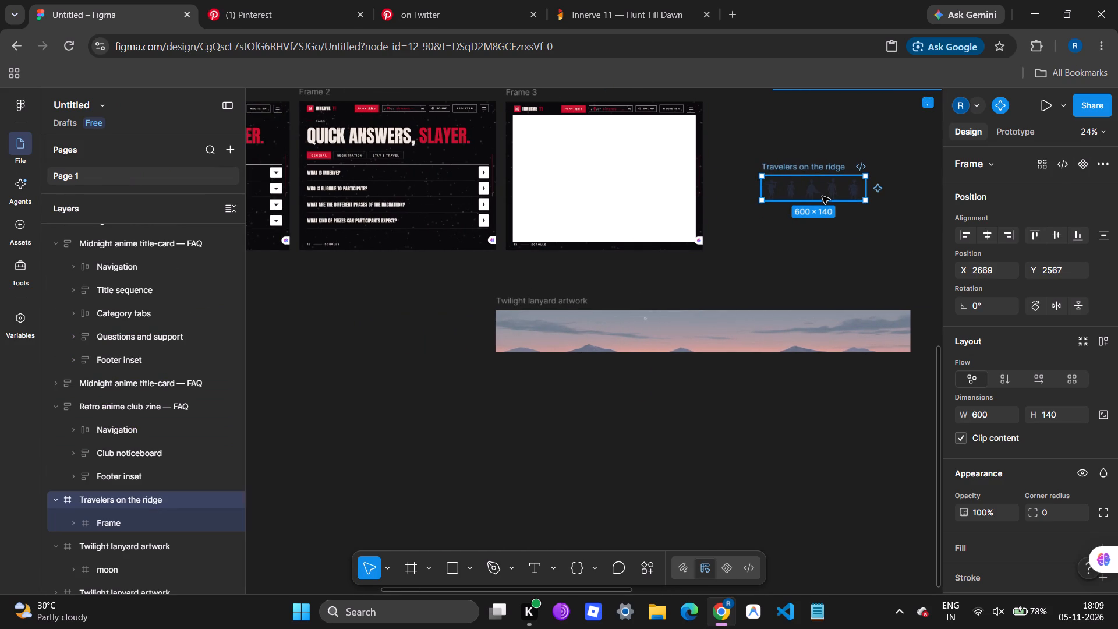
pyautogui.moveTo(822, 196); pyautogui.dragTo(582, 156)
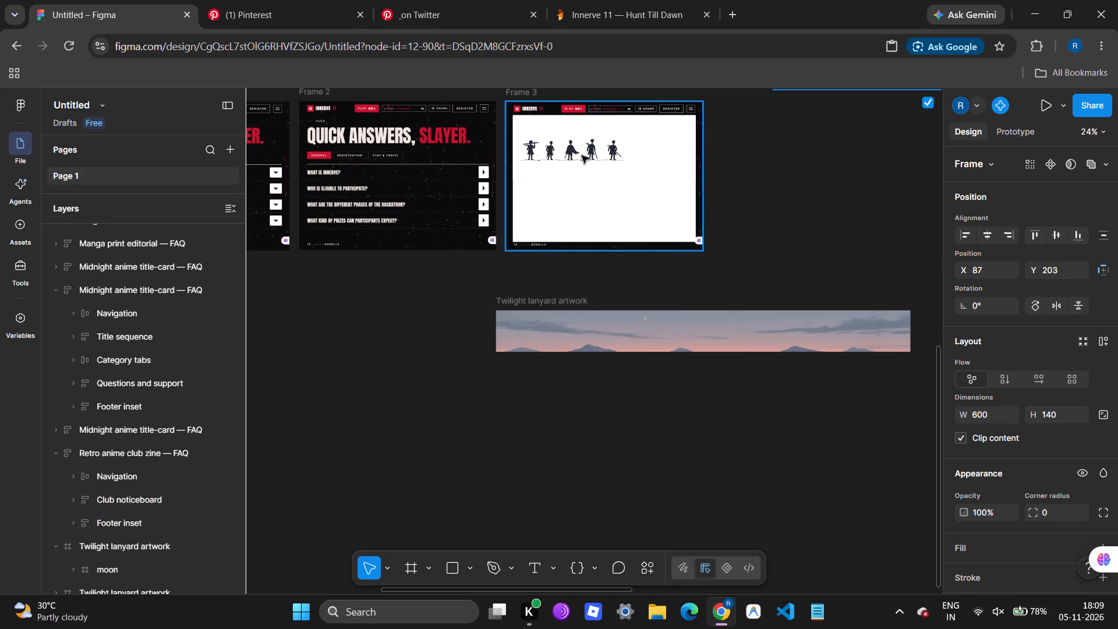
pyautogui.moveTo(582, 156); pyautogui.dragTo(583, 148)
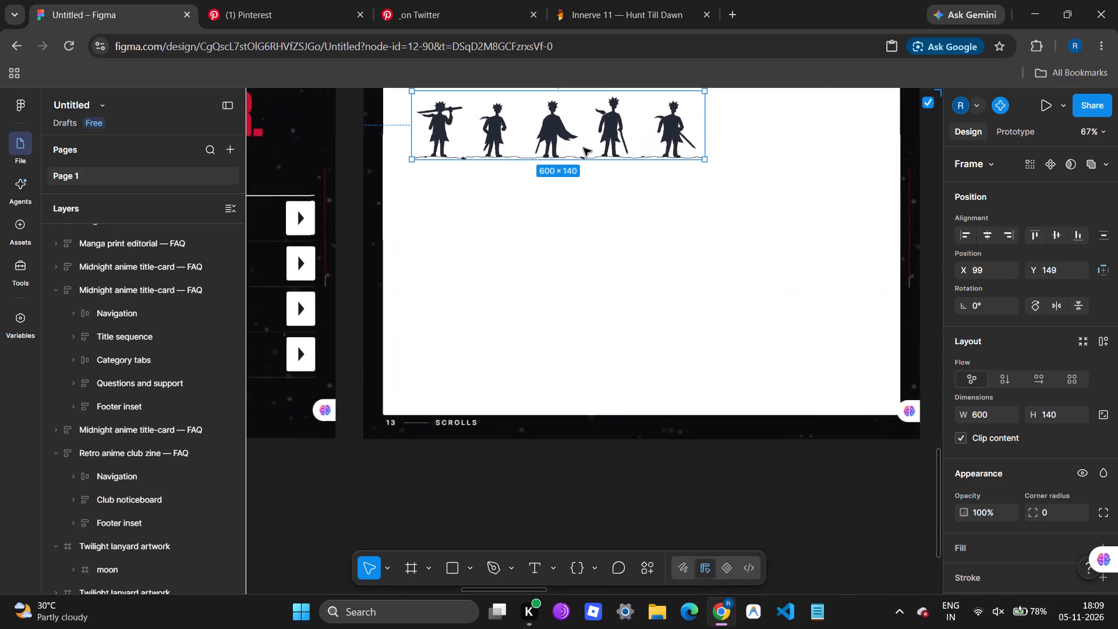
# Duplicate the lanyard artwork without silhouettes and place the copy directly beneath it, at about X 1130, Y 3782.
pyautogui.hscroll(1, 583, 148)
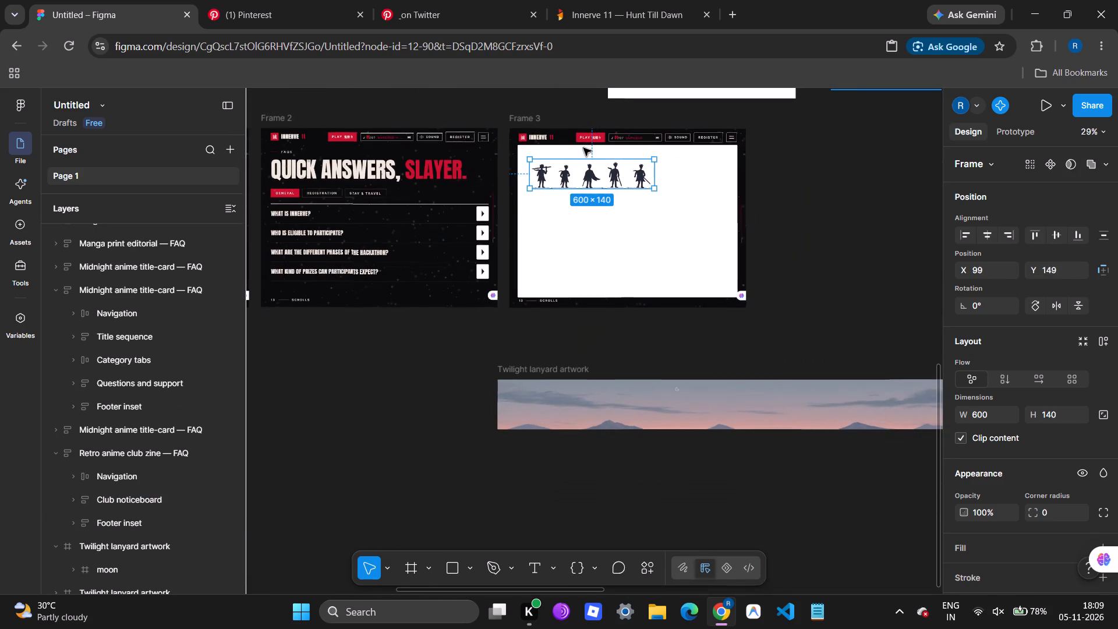
pyautogui.hscroll(1, 583, 148)
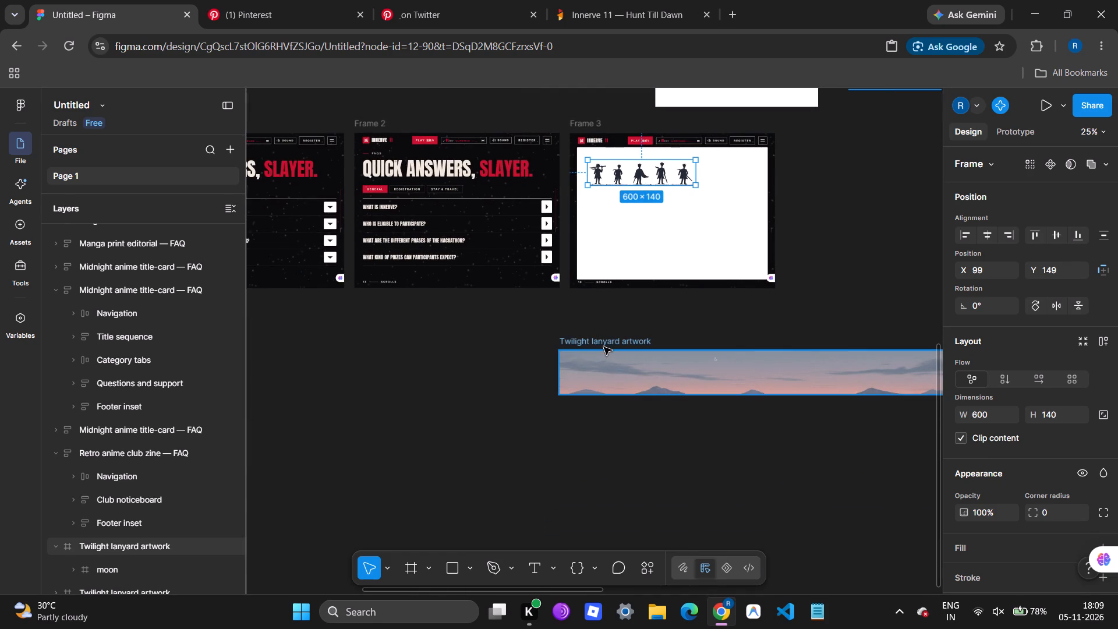
pyautogui.keyDown('alt'); pyautogui.moveTo(603, 344); pyautogui.dragTo(589, 438); pyautogui.keyUp('alt')
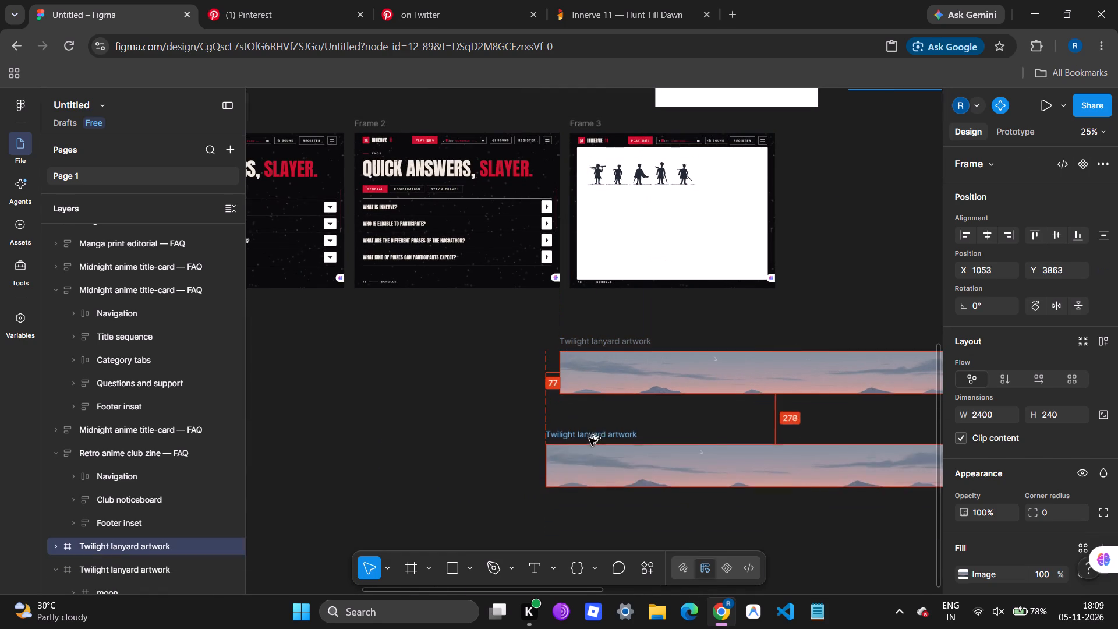
pyautogui.keyDown('alt'); pyautogui.moveTo(589, 438); pyautogui.dragTo(606, 423); pyautogui.keyUp('alt')
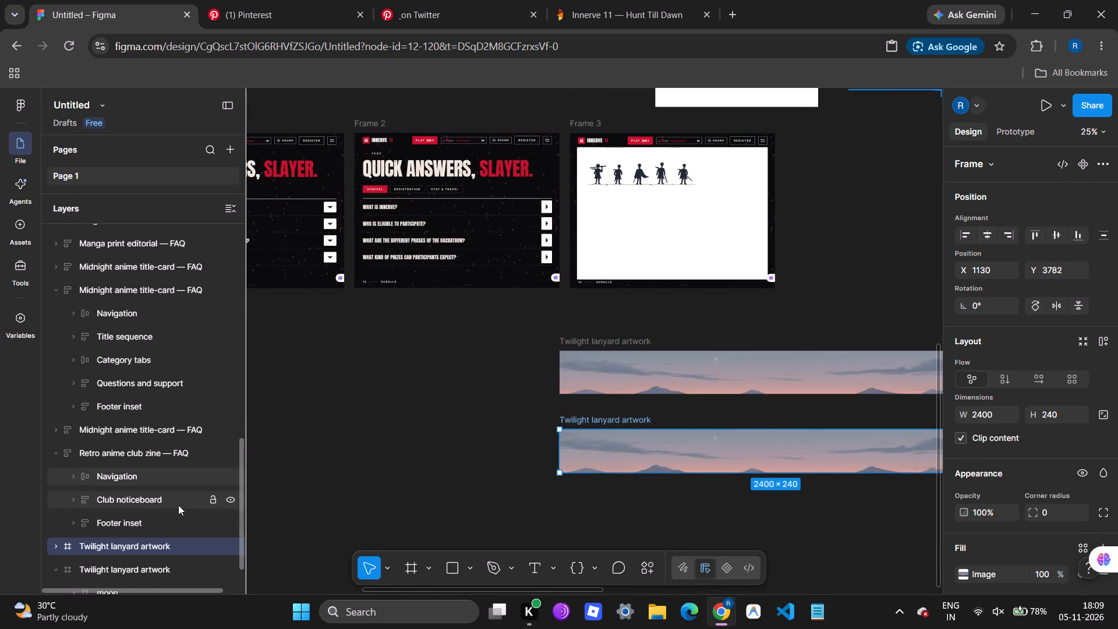
# Enlarge the new lowest Twilight lanyard artwork copy freely from its corners to about 4774 × 3727.
pyautogui.scroll(-1, 151, 532)
pyautogui.click(137, 524)
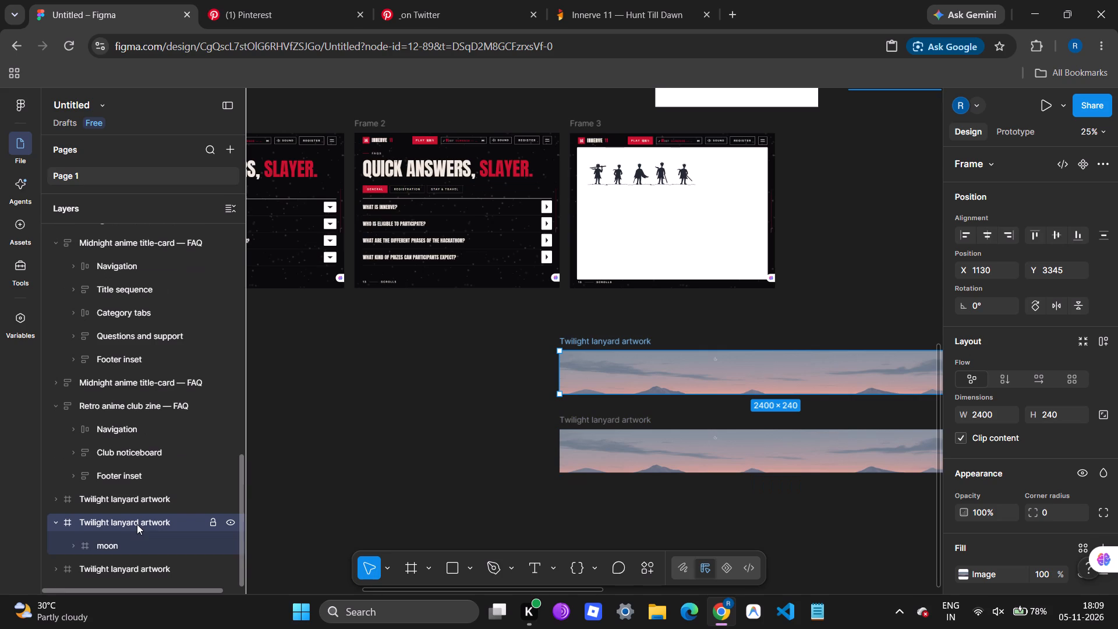
pyautogui.click(124, 564)
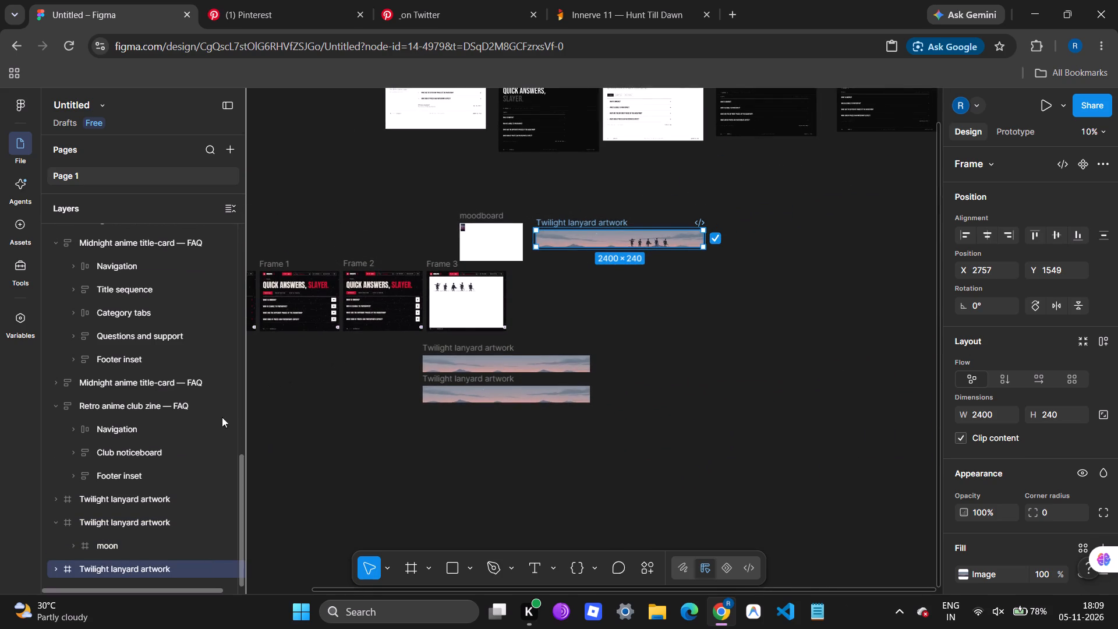
pyautogui.click(139, 493)
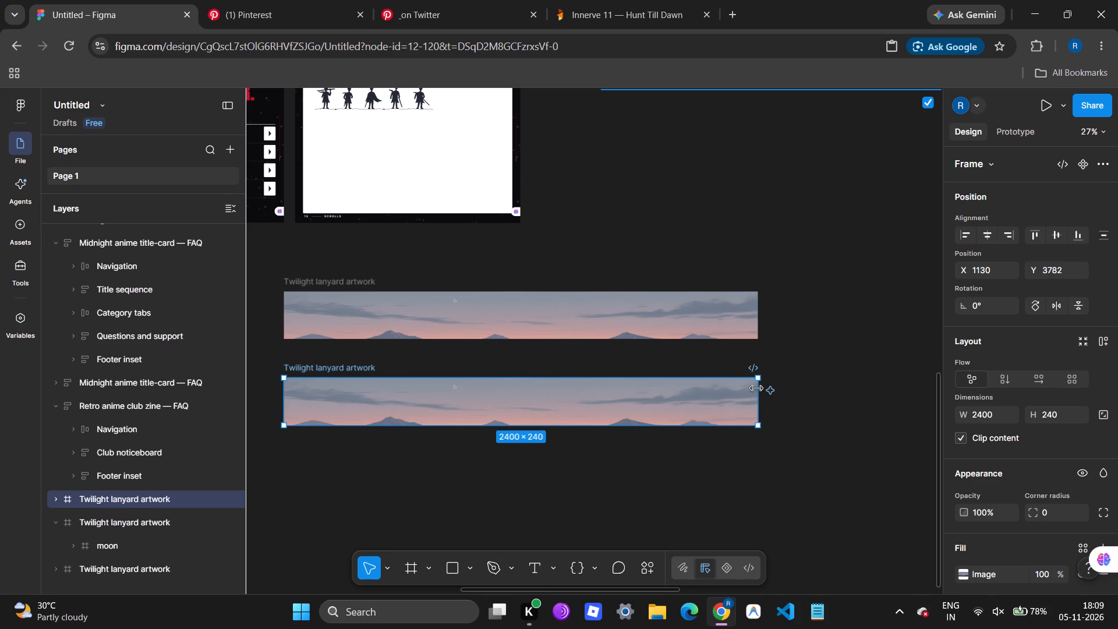
pyautogui.click(728, 375)
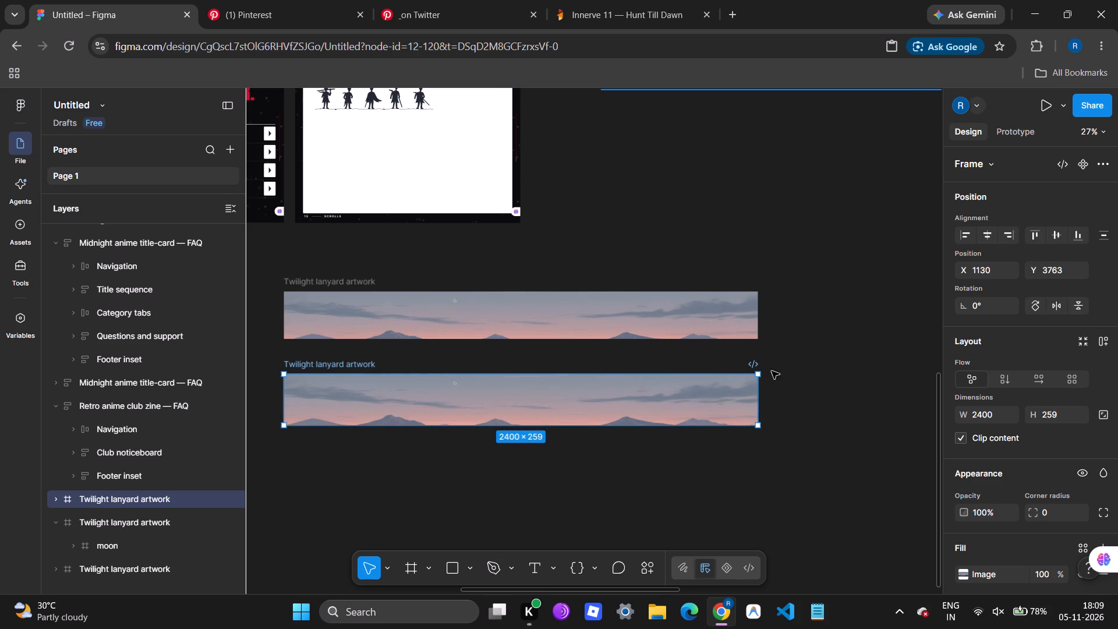
pyautogui.moveTo(760, 372); pyautogui.dragTo(742, 380)
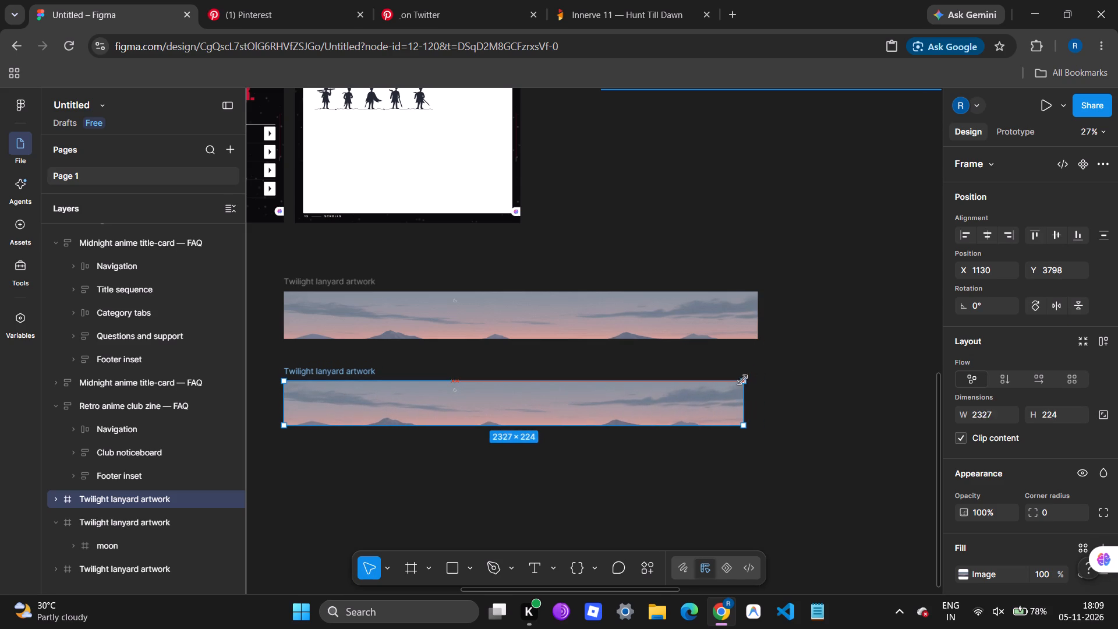
pyautogui.moveTo(742, 380); pyautogui.dragTo(568, 374)
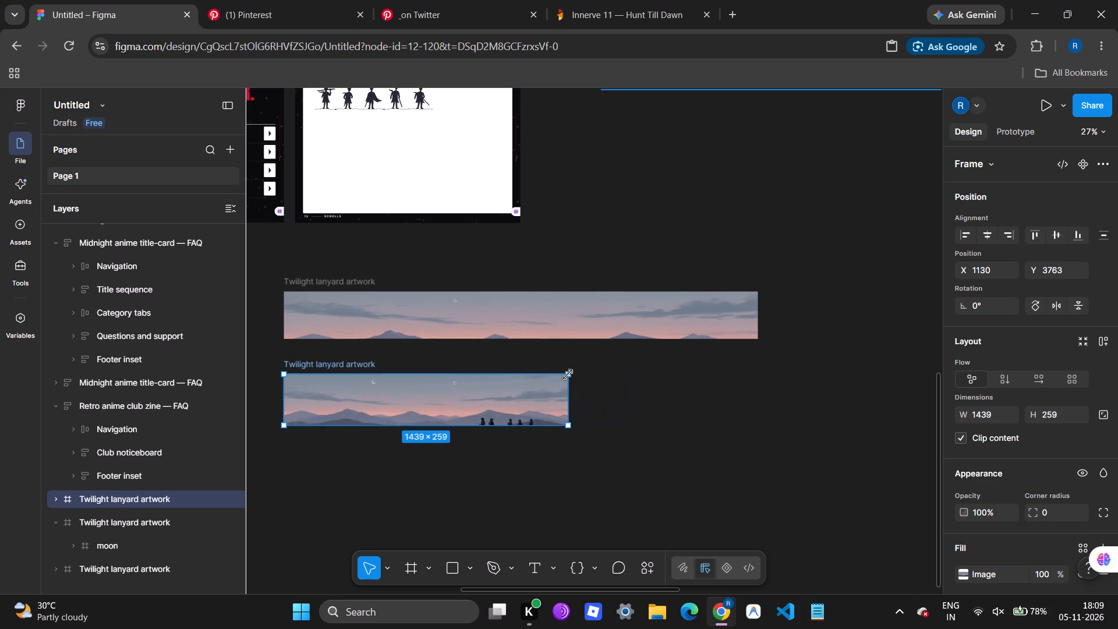
pyautogui.moveTo(568, 374); pyautogui.dragTo(586, 289)
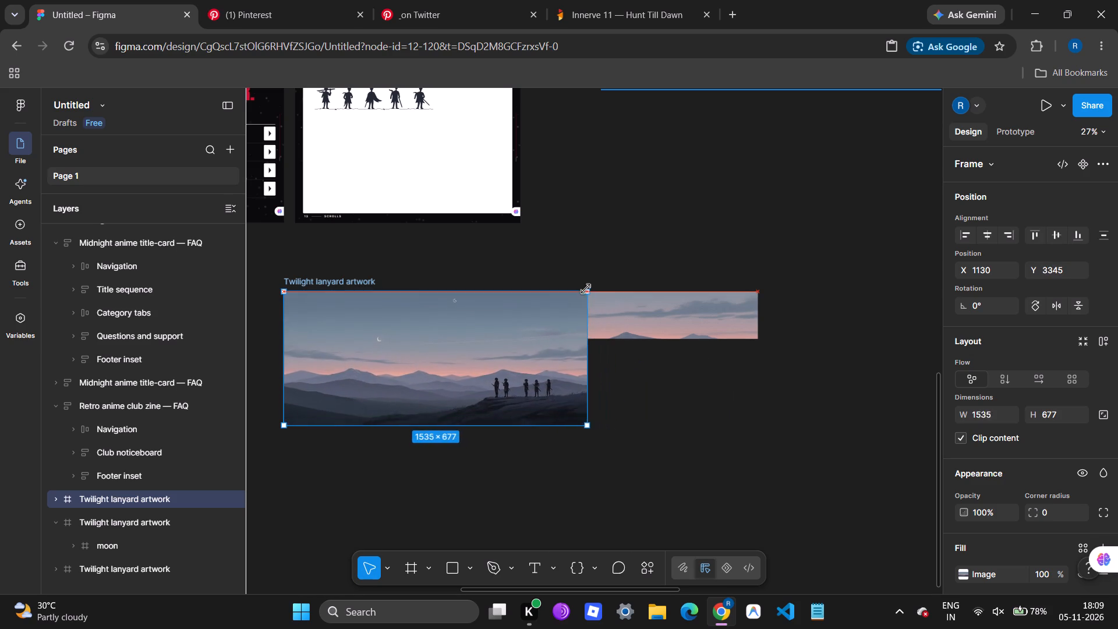
pyautogui.moveTo(586, 289); pyautogui.dragTo(830, 225)
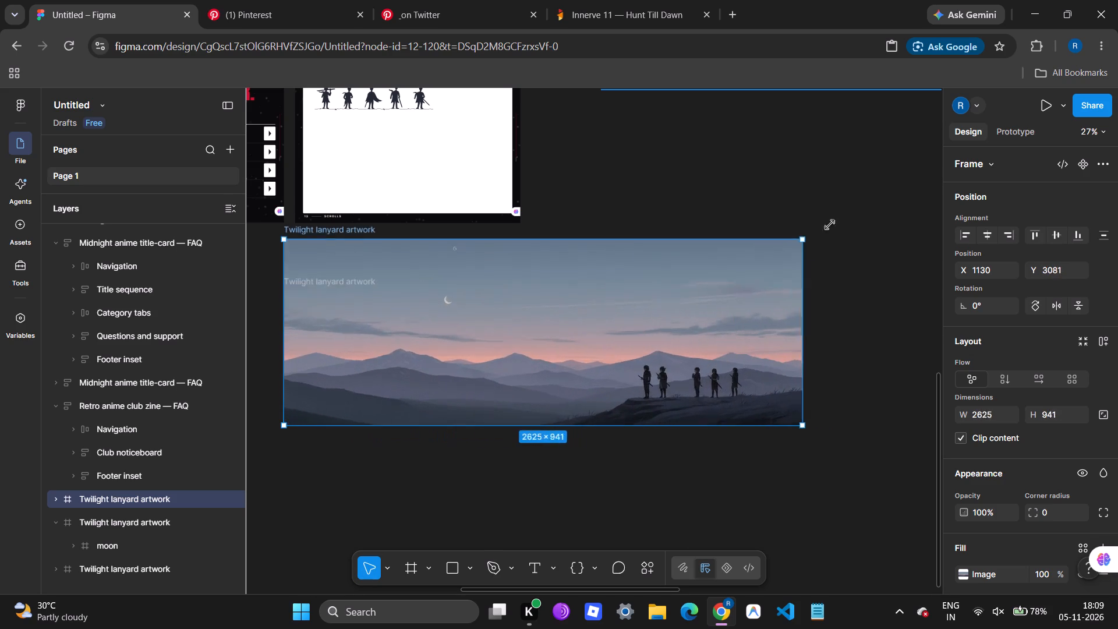
pyautogui.moveTo(830, 225); pyautogui.dragTo(874, 183)
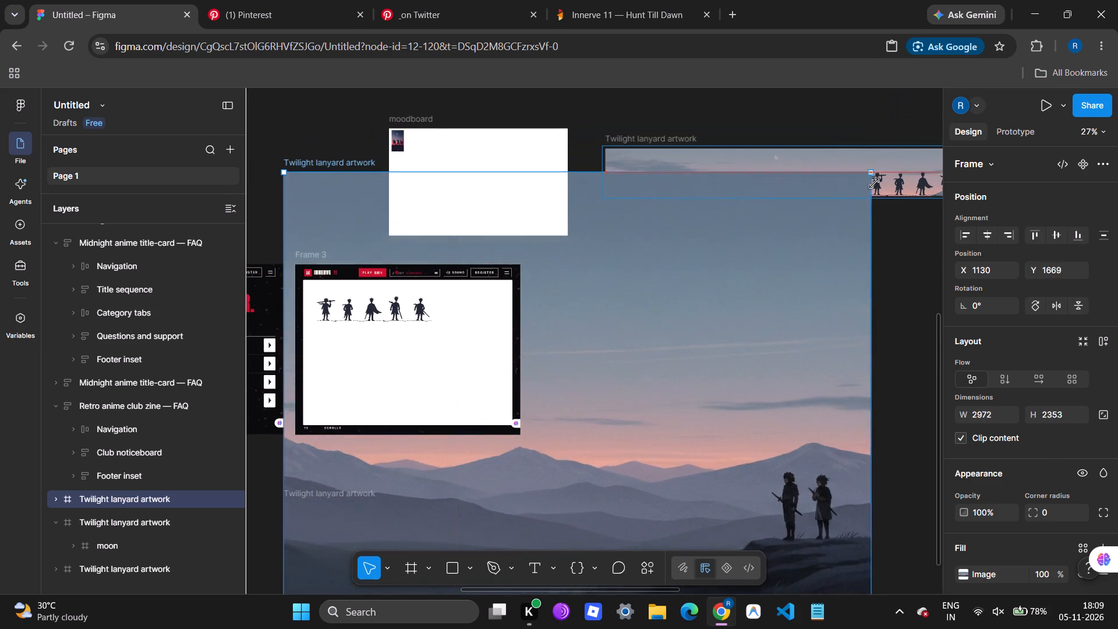
pyautogui.moveTo(874, 183); pyautogui.dragTo(888, 232)
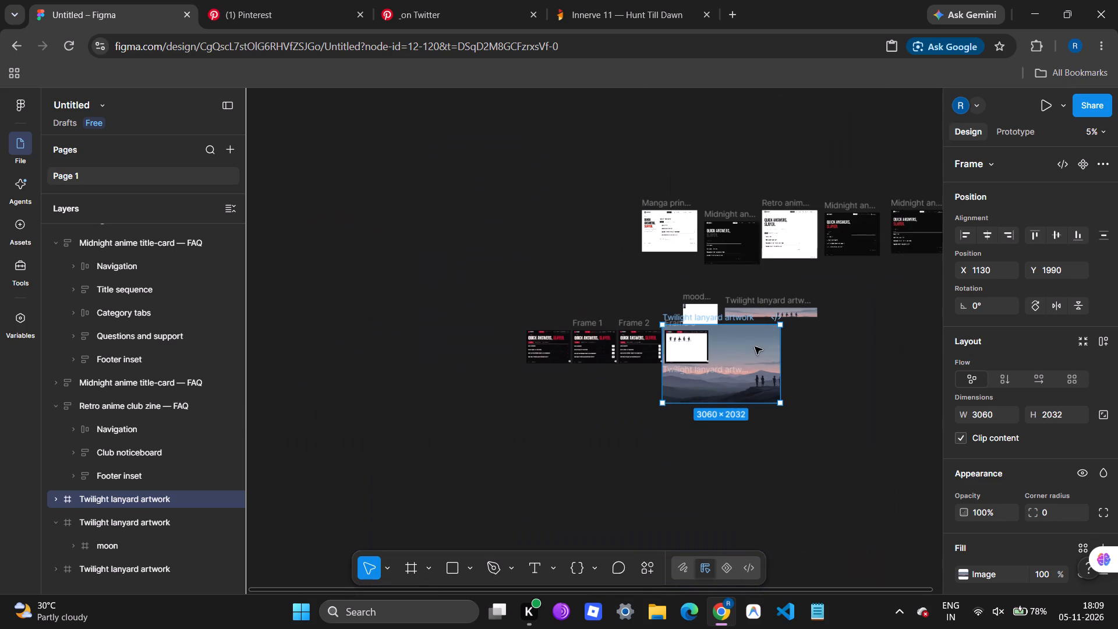
pyautogui.moveTo(779, 402); pyautogui.dragTo(835, 457)
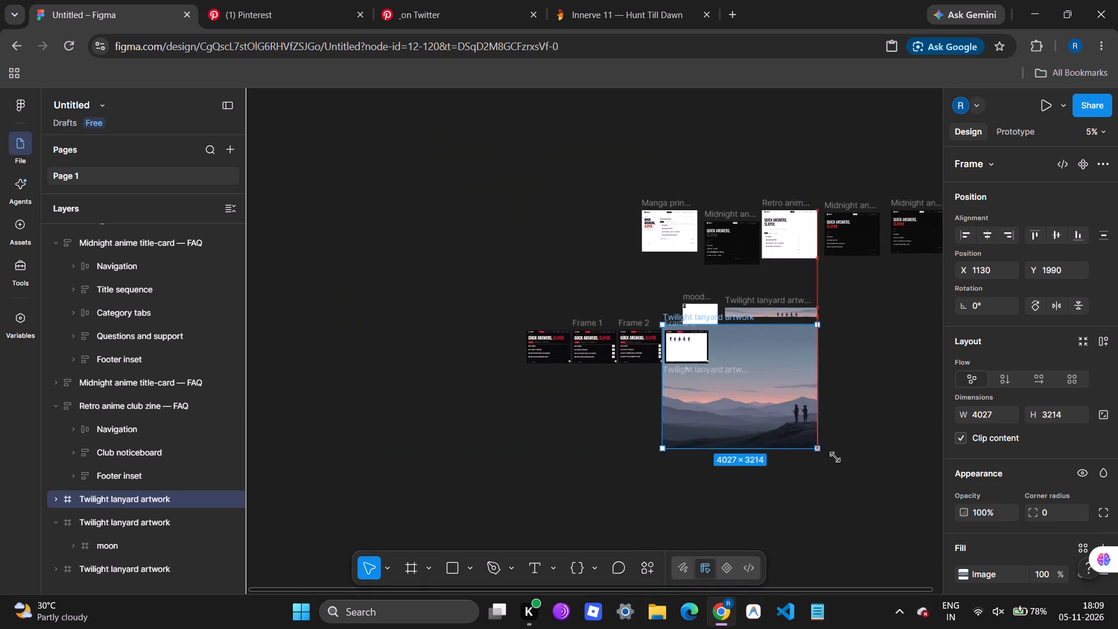
pyautogui.moveTo(835, 457); pyautogui.dragTo(845, 472)
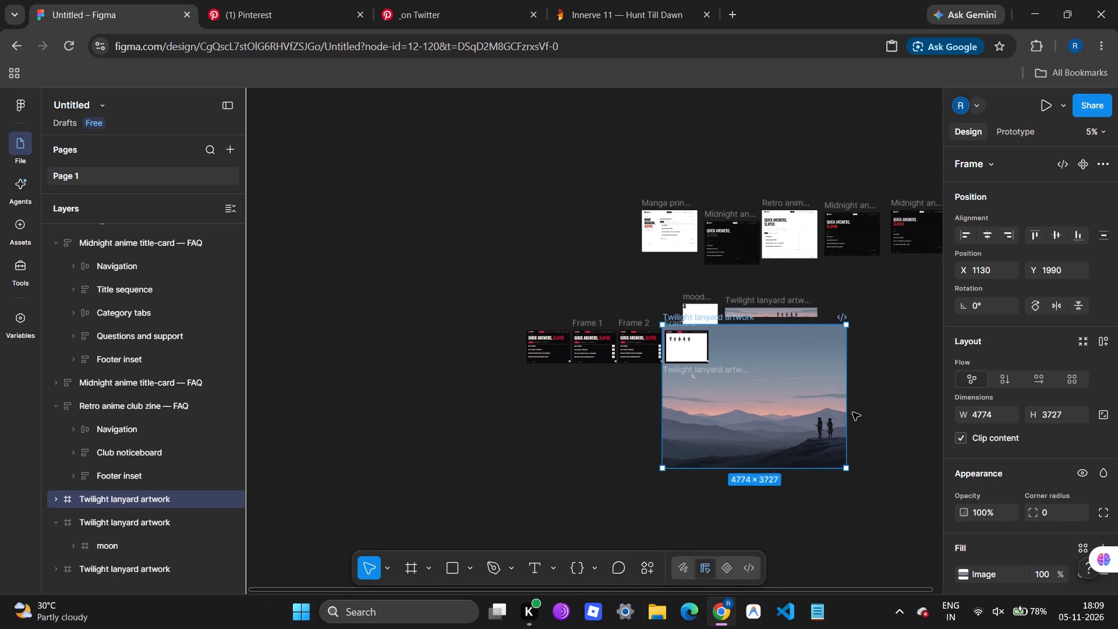
# Move the enlarged lanyard artwork into the empty area below all other frames, at about X -1827, Y 4607.
pyautogui.moveTo(695, 445); pyautogui.dragTo(565, 542)
pyautogui.scroll(-1, 565, 542)
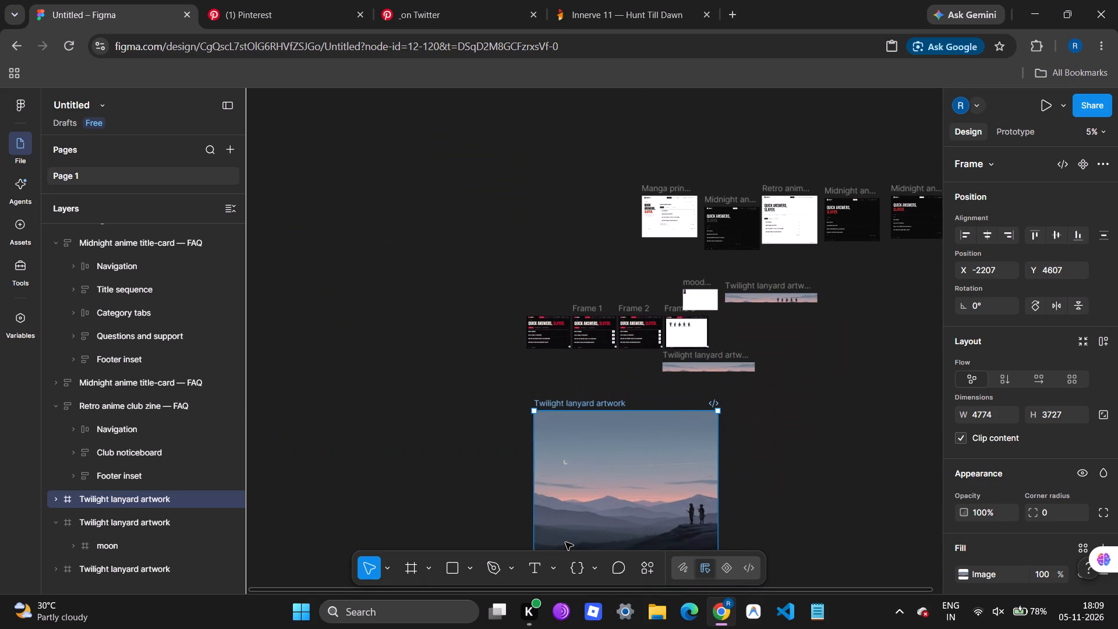
pyautogui.scroll(-1, 565, 542)
pyautogui.moveTo(718, 344); pyautogui.dragTo(731, 344)
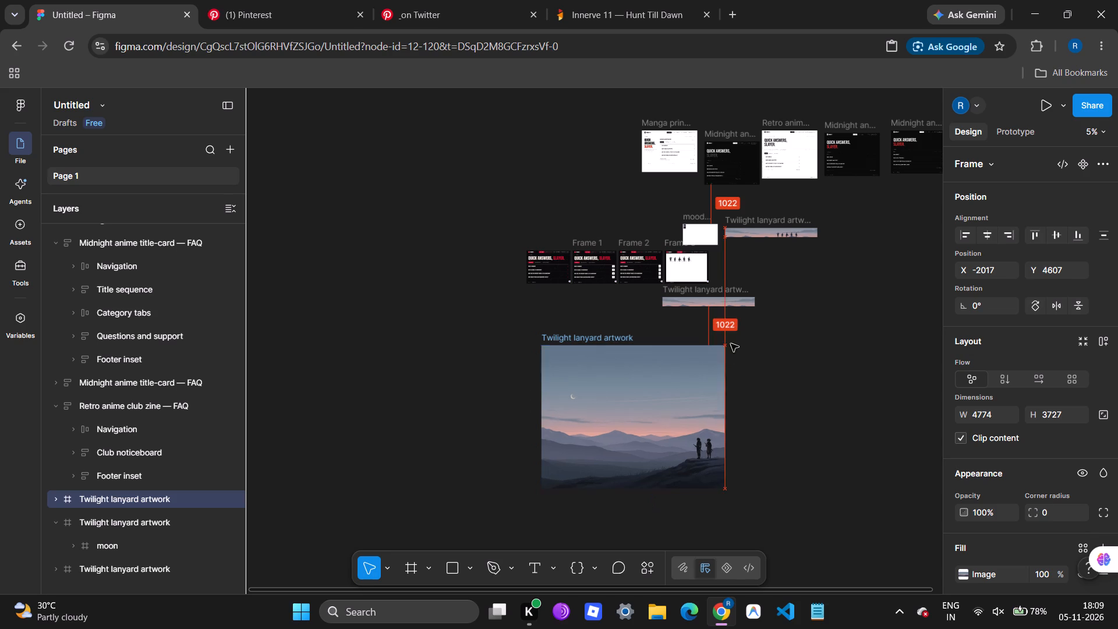
pyautogui.moveTo(731, 344); pyautogui.dragTo(733, 344)
pyautogui.click(720, 370)
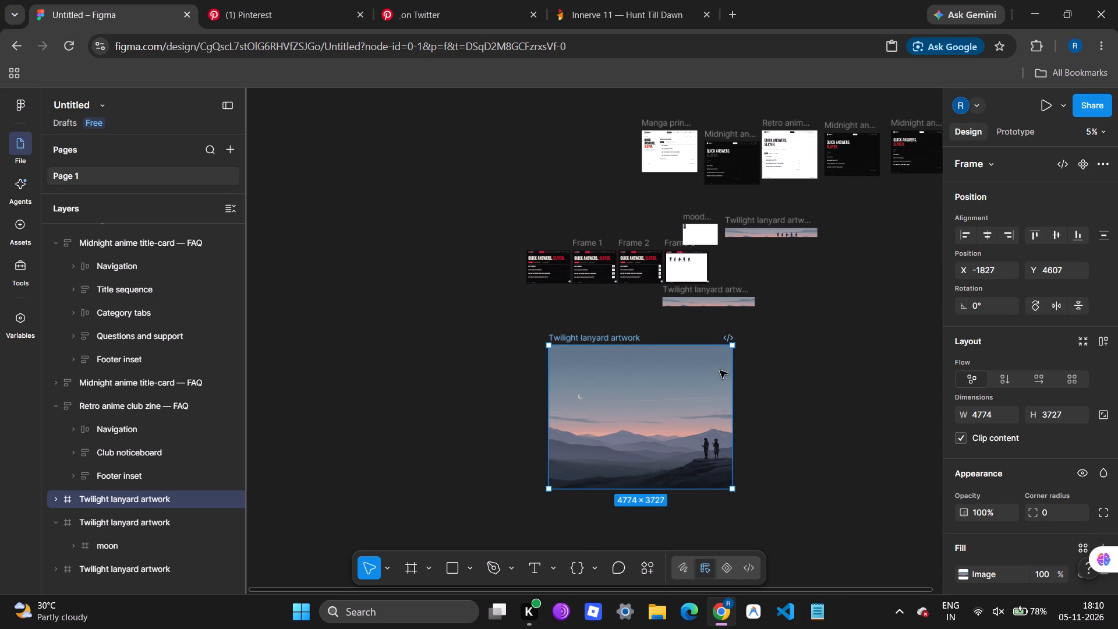
pyautogui.click(719, 355)
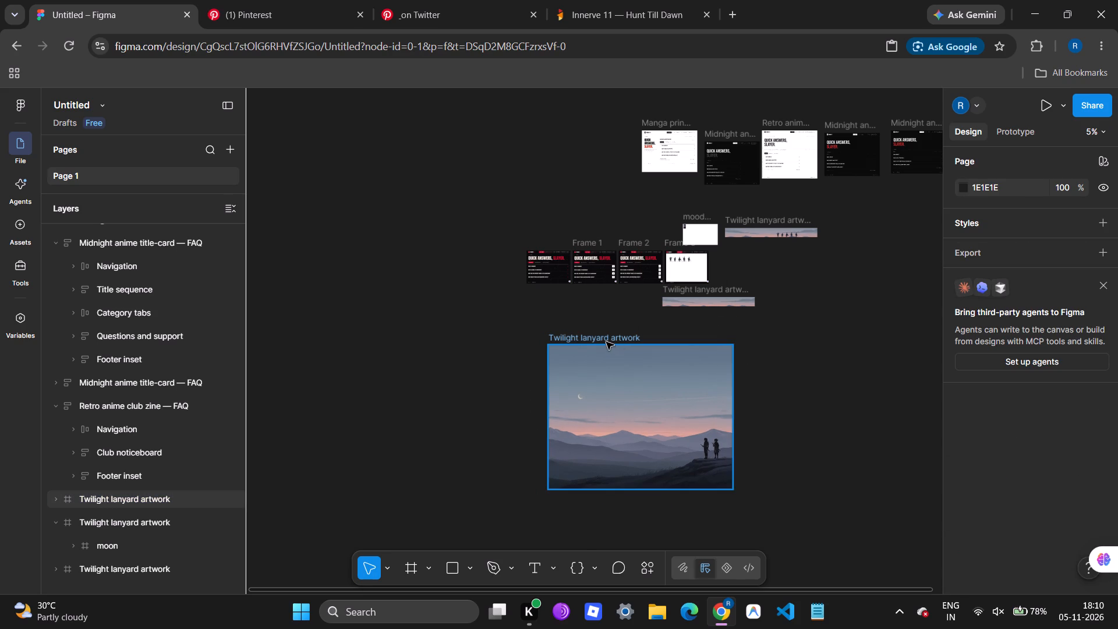
# Enlarge the lanyard artwork below the frames further from its upper corner, to about 22717 × 16284.
pyautogui.click(606, 342)
pyautogui.moveTo(731, 349); pyautogui.dragTo(820, 329)
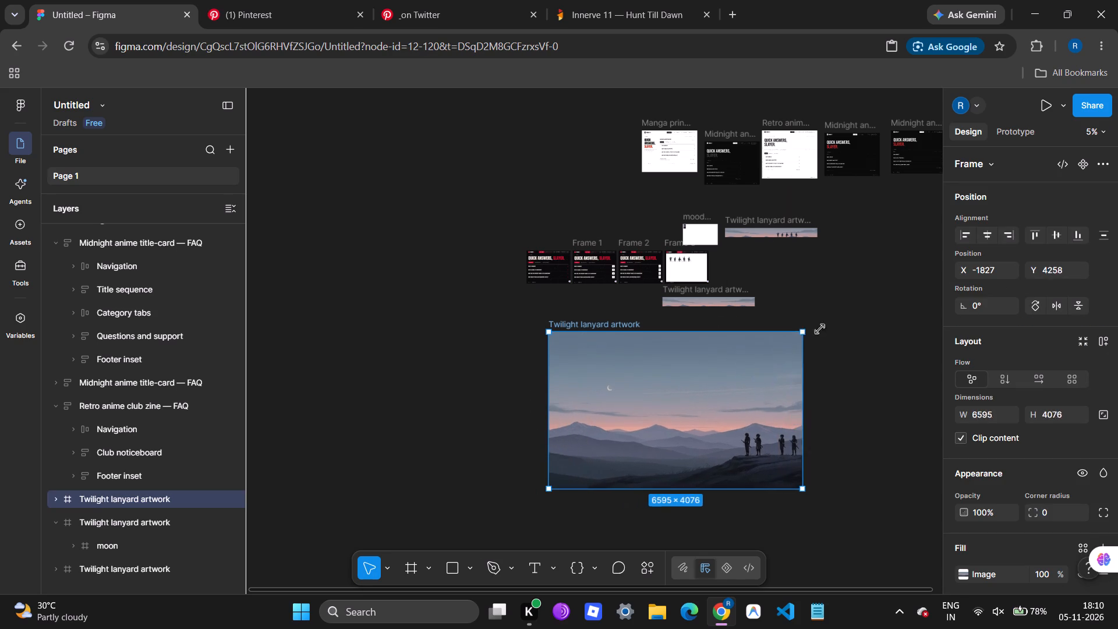
pyautogui.moveTo(820, 329); pyautogui.dragTo(950, 281)
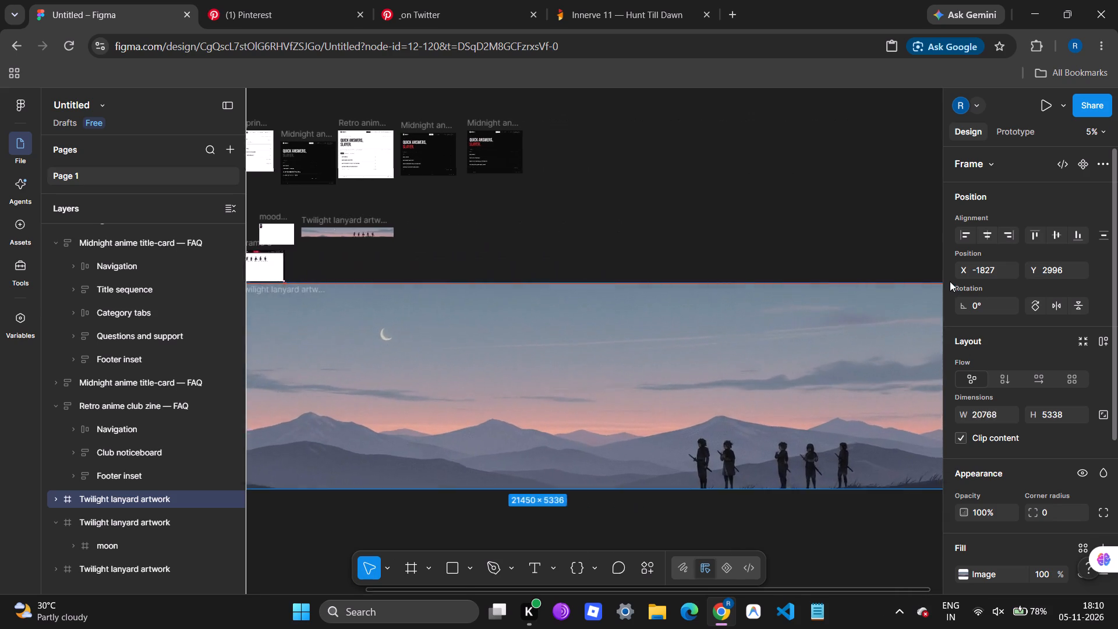
pyautogui.moveTo(950, 281); pyautogui.dragTo(816, 68)
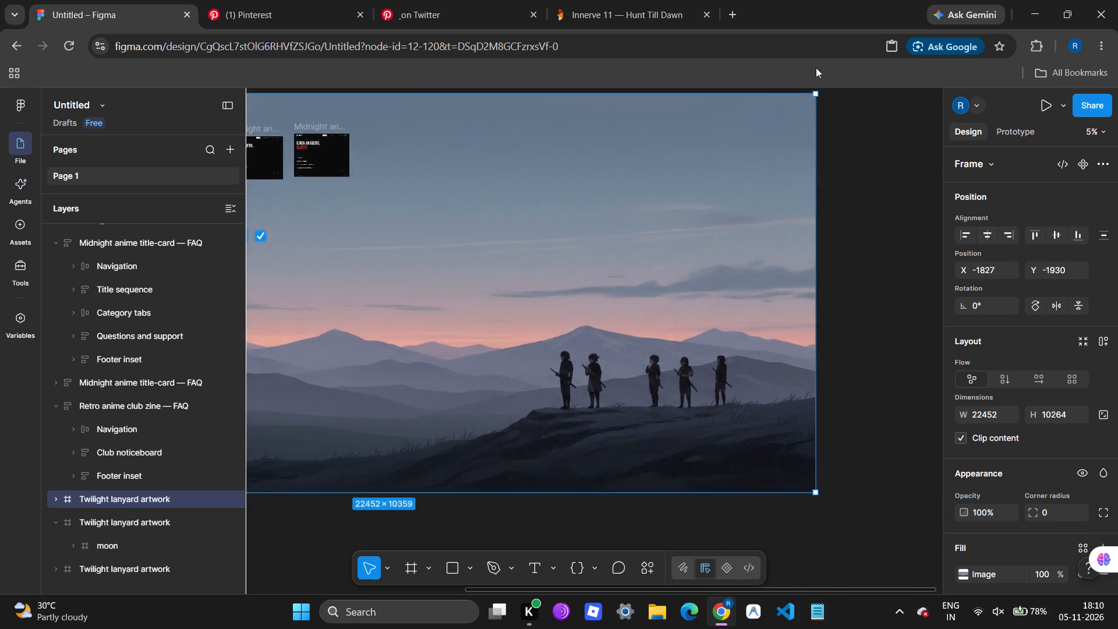
pyautogui.moveTo(816, 68); pyautogui.dragTo(826, 217)
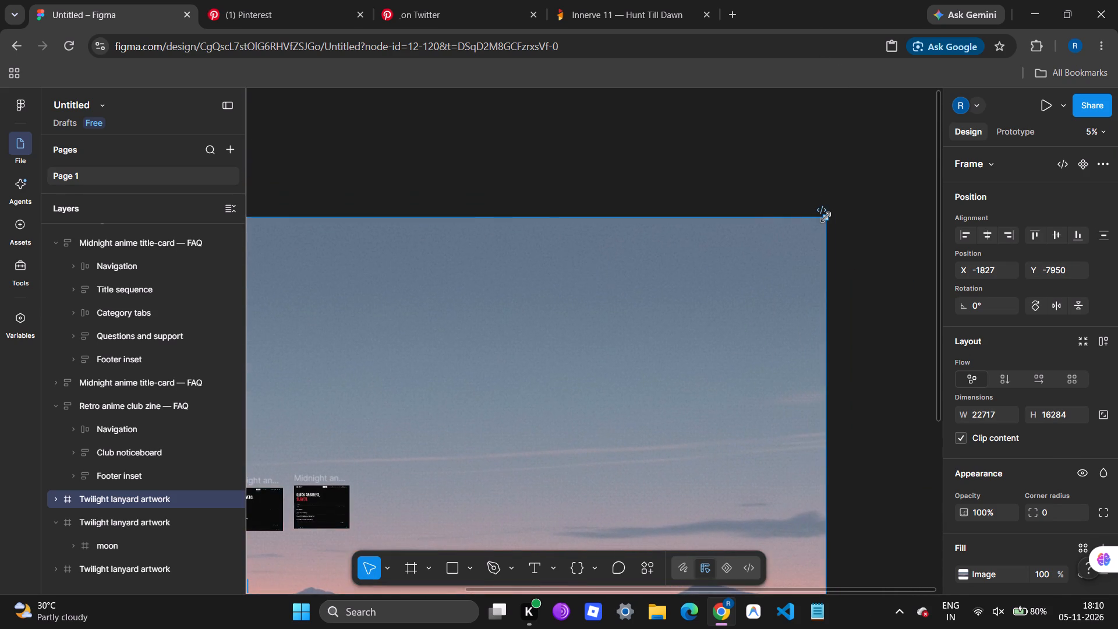
# Move the enlarged lanyard artwork clear of the other frames, down to about X -7829, Y 9522.
pyautogui.moveTo(724, 303); pyautogui.dragTo(731, 411)
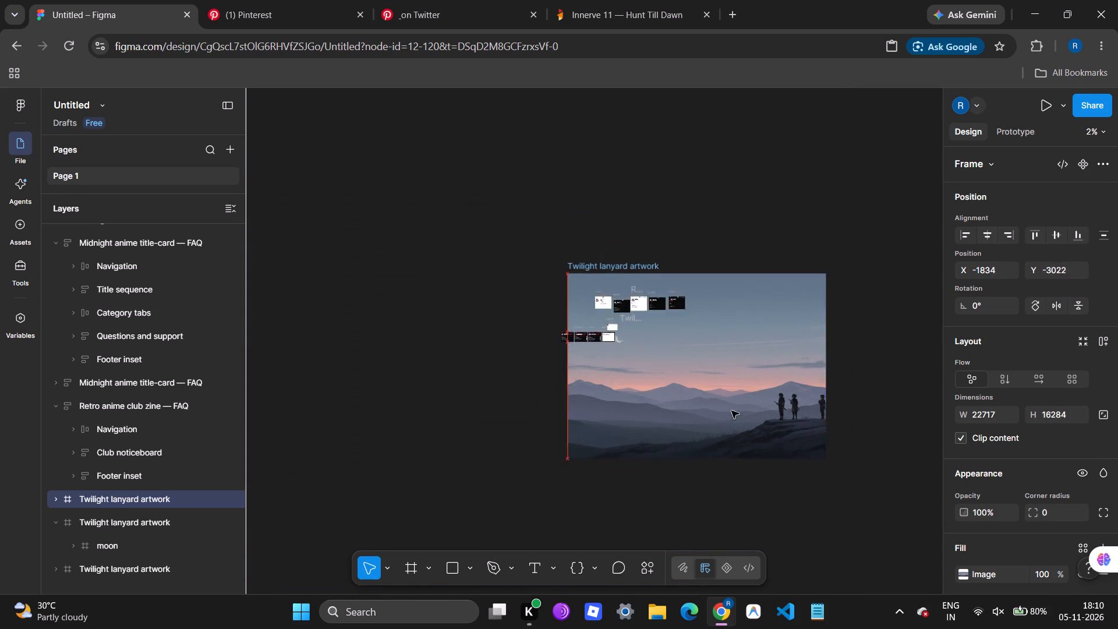
pyautogui.moveTo(731, 411); pyautogui.dragTo(656, 503)
pyautogui.scroll(-1, 656, 503)
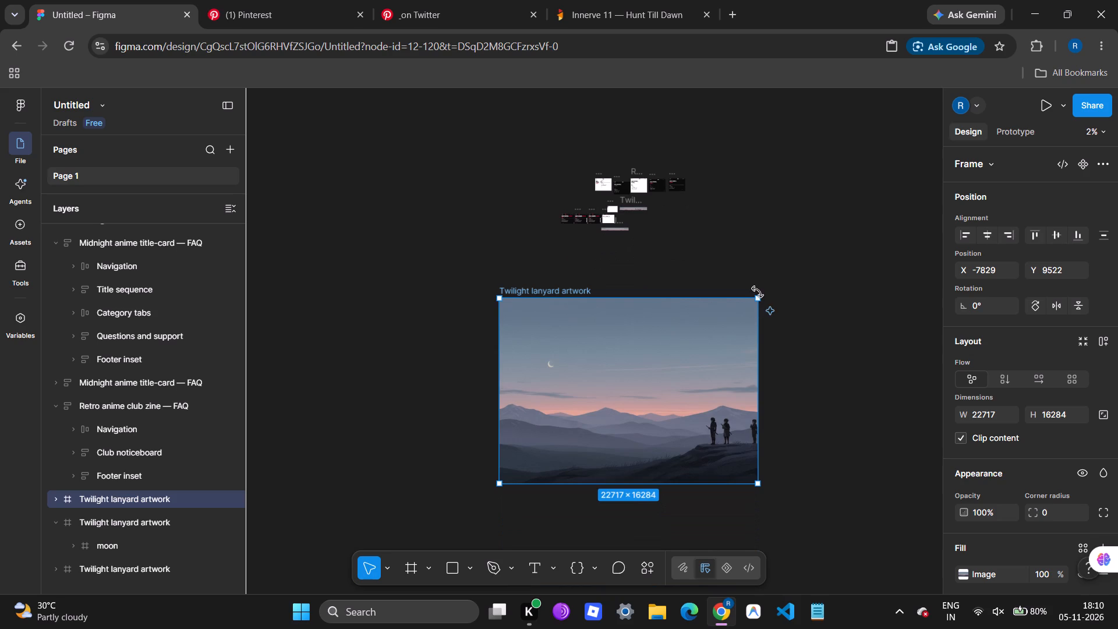
# Stretch the large Twilight lanyard artwork from its upper corner into a wide banner of about 51157 × 19030.
pyautogui.moveTo(761, 301); pyautogui.dragTo(948, 287)
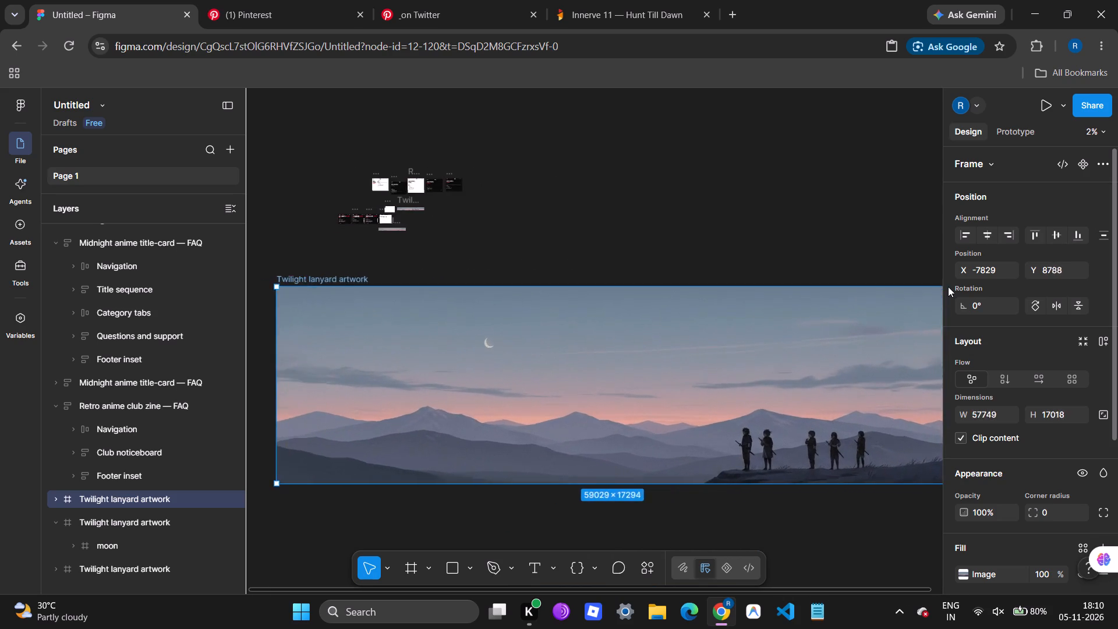
pyautogui.moveTo(948, 287); pyautogui.dragTo(756, 265)
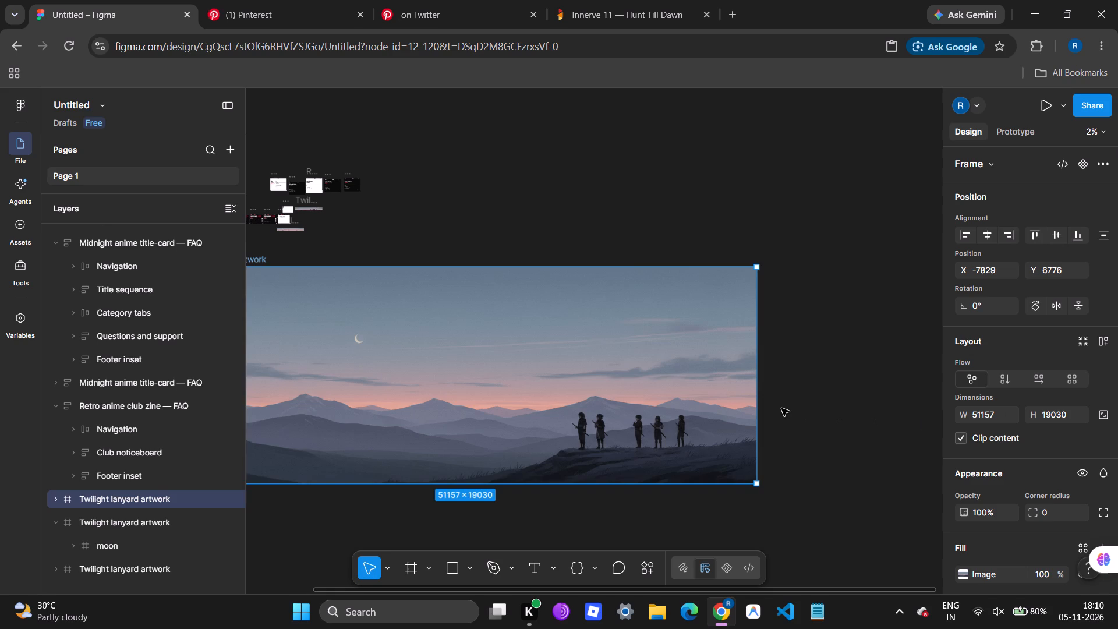
# Extend the banner artwork's lower edge downward and fine-tune its height to about 21540.
pyautogui.hscroll(1, 781, 408)
pyautogui.moveTo(726, 443); pyautogui.dragTo(721, 461)
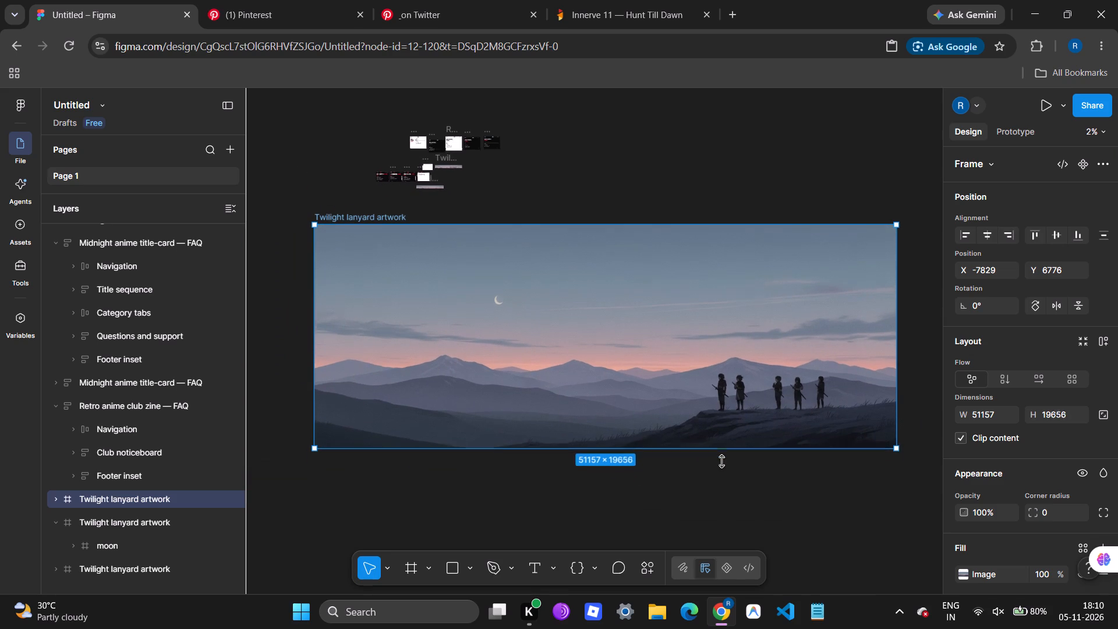
pyautogui.moveTo(721, 461); pyautogui.dragTo(715, 493)
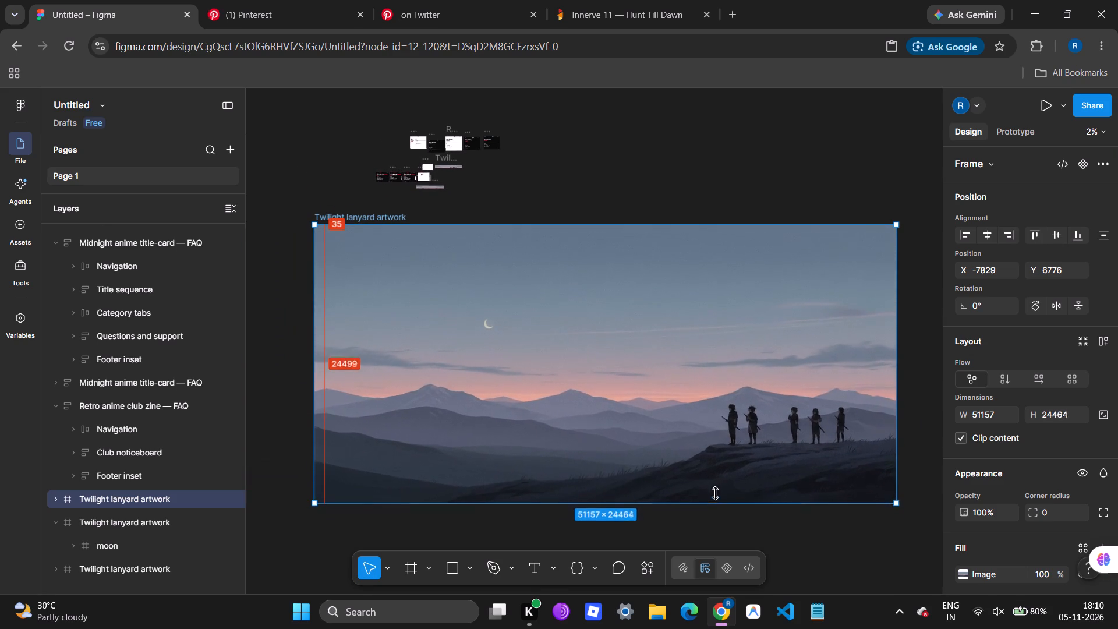
pyautogui.moveTo(715, 493); pyautogui.dragTo(704, 480)
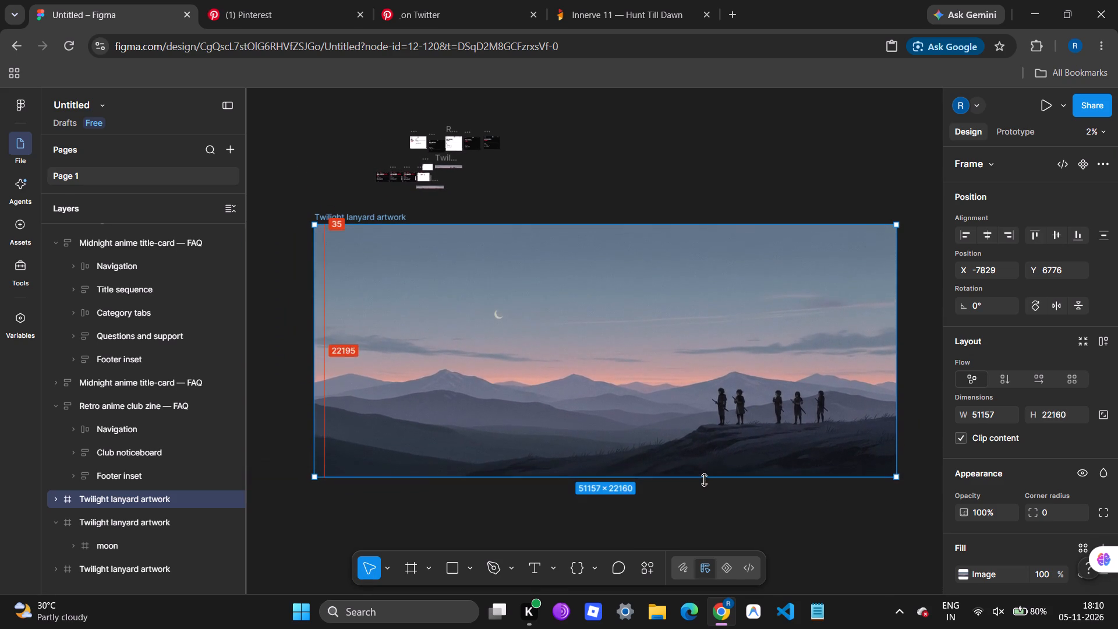
pyautogui.moveTo(704, 480); pyautogui.dragTo(702, 473)
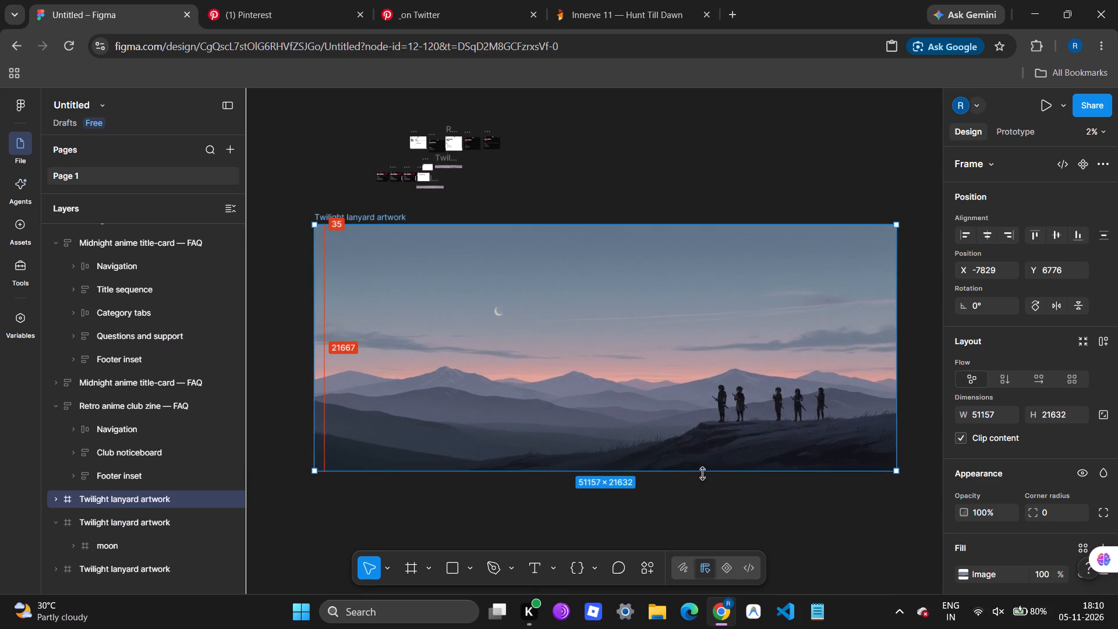
pyautogui.moveTo(702, 473); pyautogui.dragTo(702, 473)
# Adjust the banner artwork's side edge until its width is about 49109, and deselect the frame.
pyautogui.hscroll(-1, 702, 473)
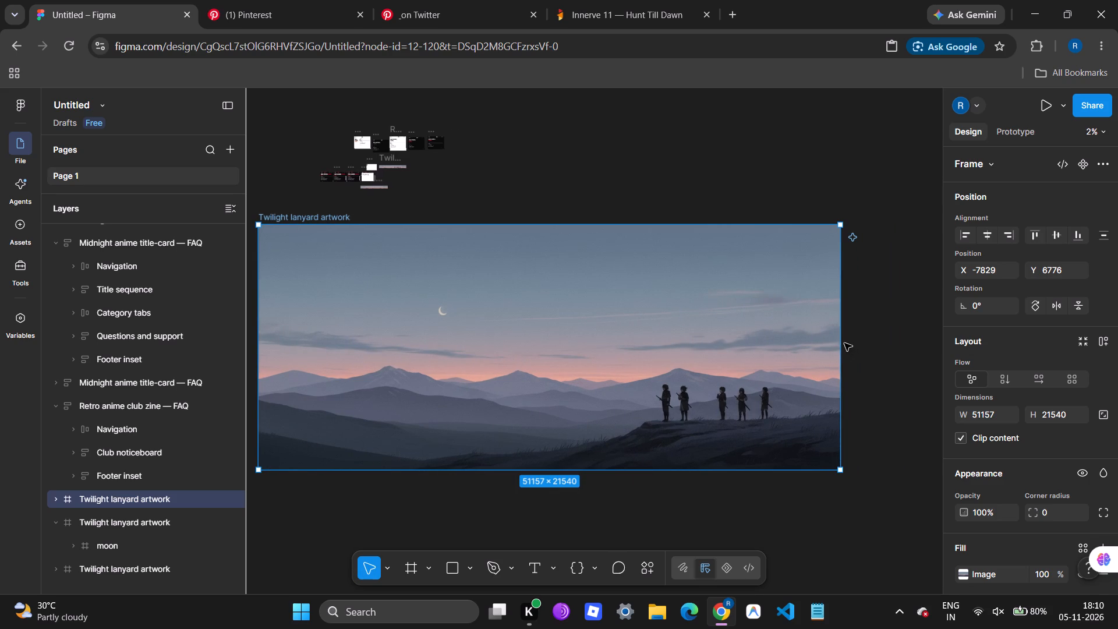
pyautogui.moveTo(841, 343); pyautogui.dragTo(870, 344)
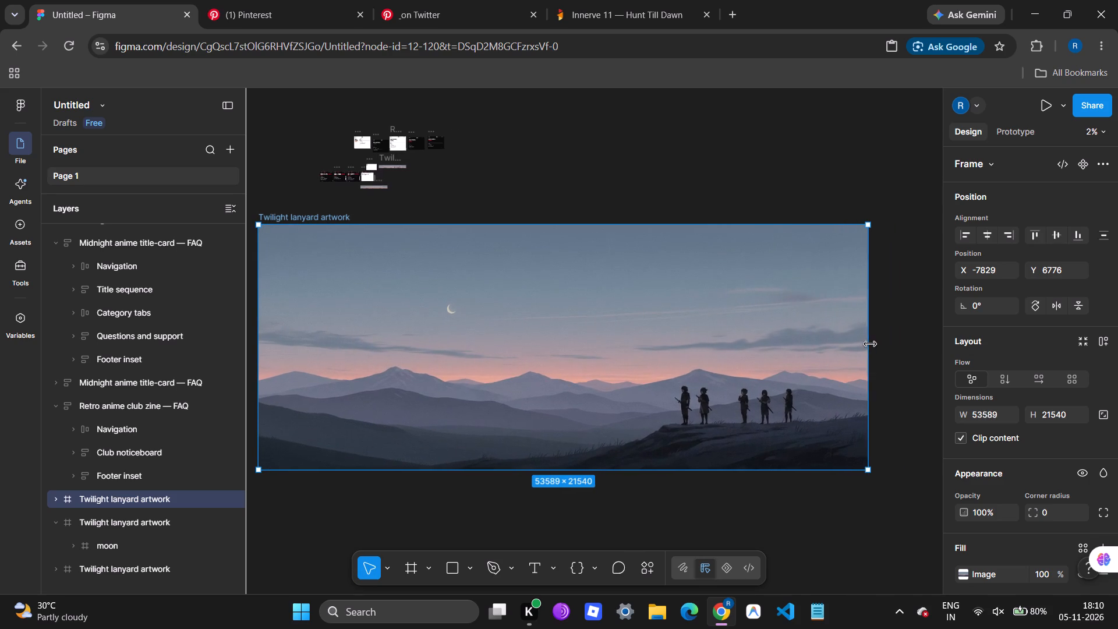
pyautogui.moveTo(870, 344); pyautogui.dragTo(865, 341)
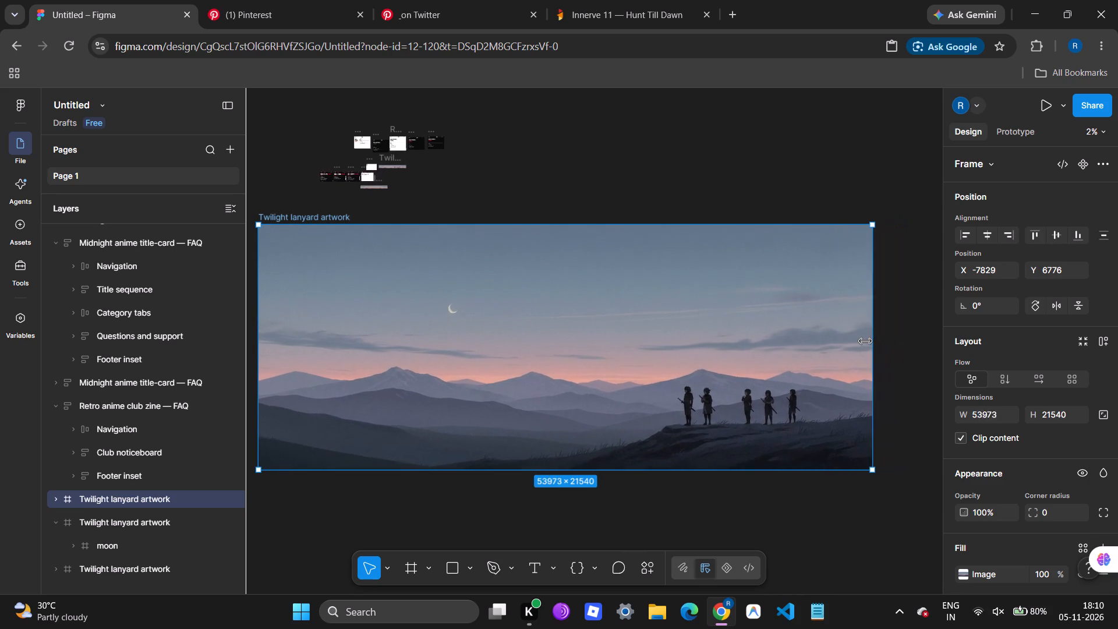
pyautogui.moveTo(865, 341); pyautogui.dragTo(808, 341)
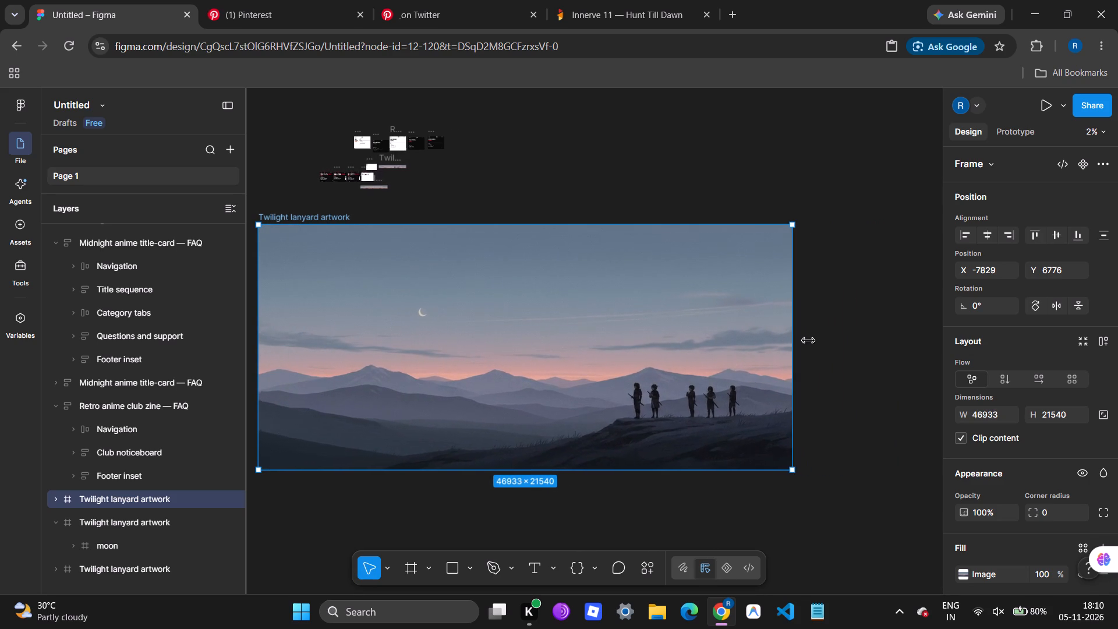
pyautogui.moveTo(808, 341); pyautogui.dragTo(819, 338)
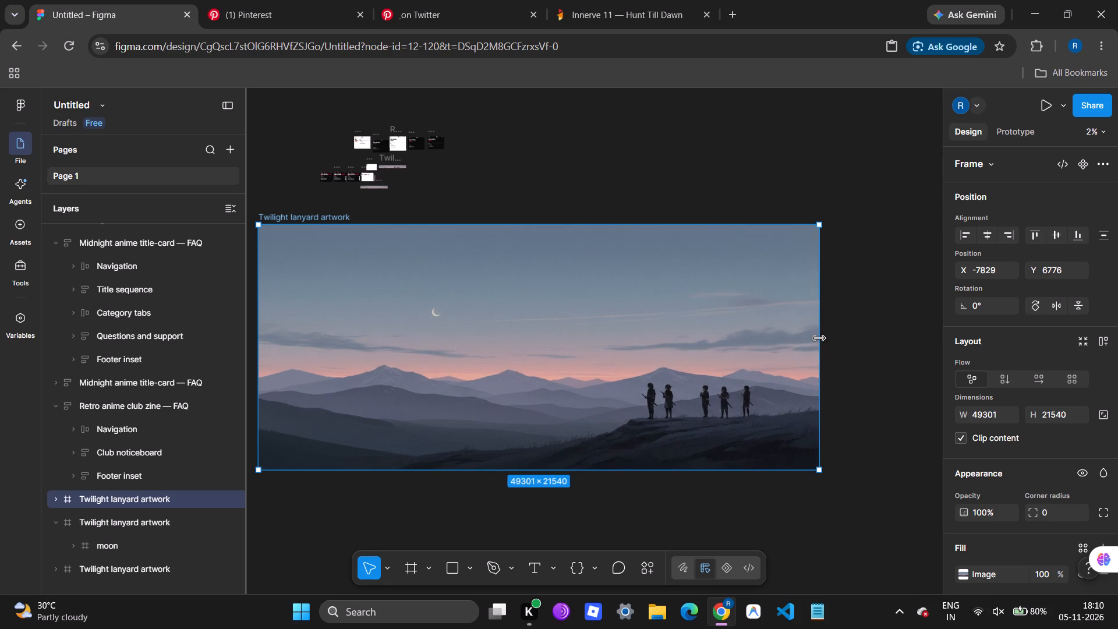
pyautogui.moveTo(819, 338); pyautogui.dragTo(817, 338)
pyautogui.click(857, 348)
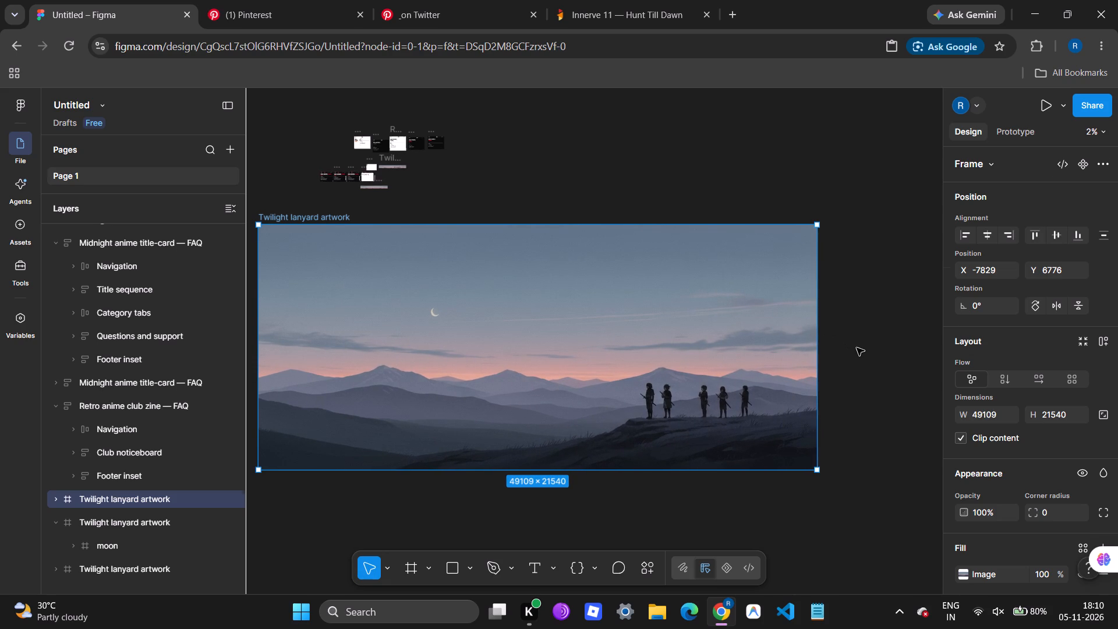
# Select the resized Twilight lanyard artwork banner frame below the other frames again.
pyautogui.hscroll(1, 857, 348)
pyautogui.click(774, 344)
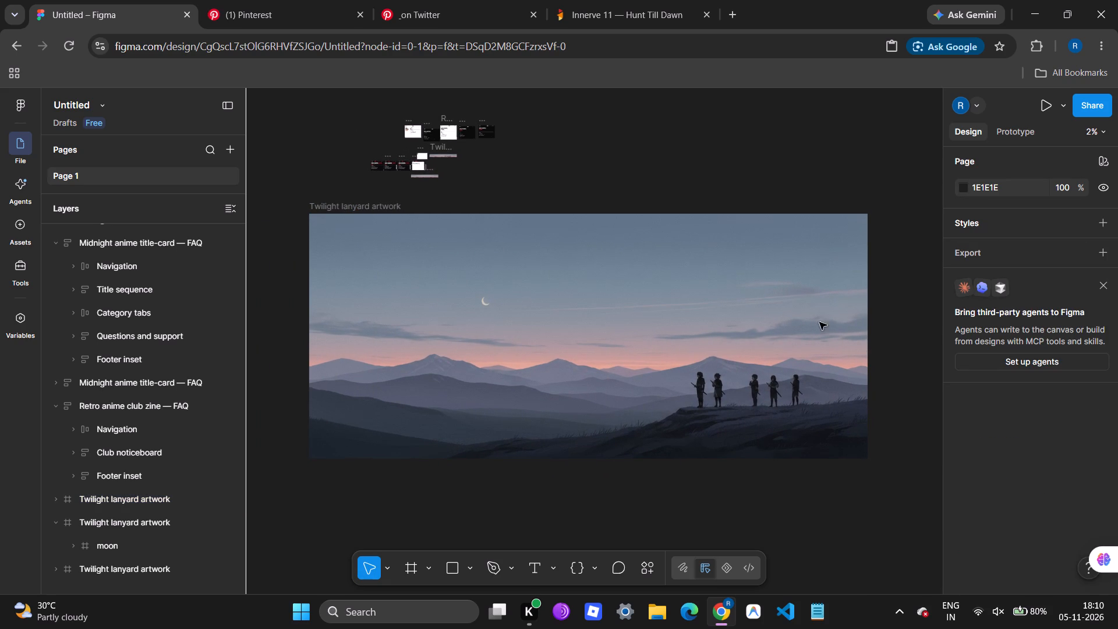
pyautogui.click(813, 289)
pyautogui.click(374, 209)
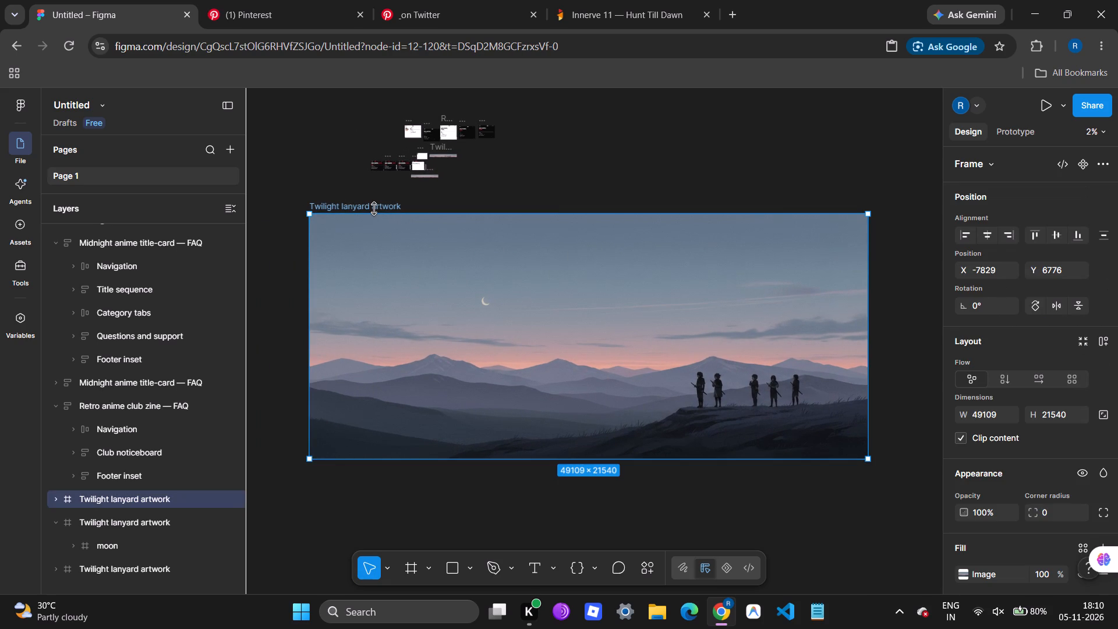
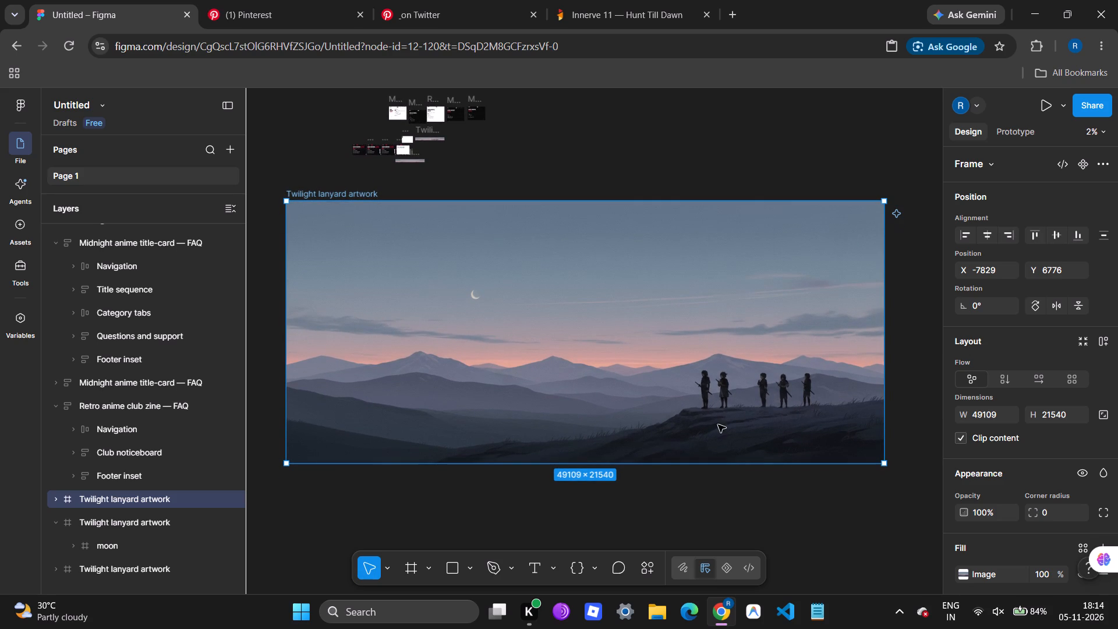
# Move the large Twilight lanyard artwork banner farther below the other frames, to about X -3523, Y 20531.
pyautogui.scroll(2, 721, 400)
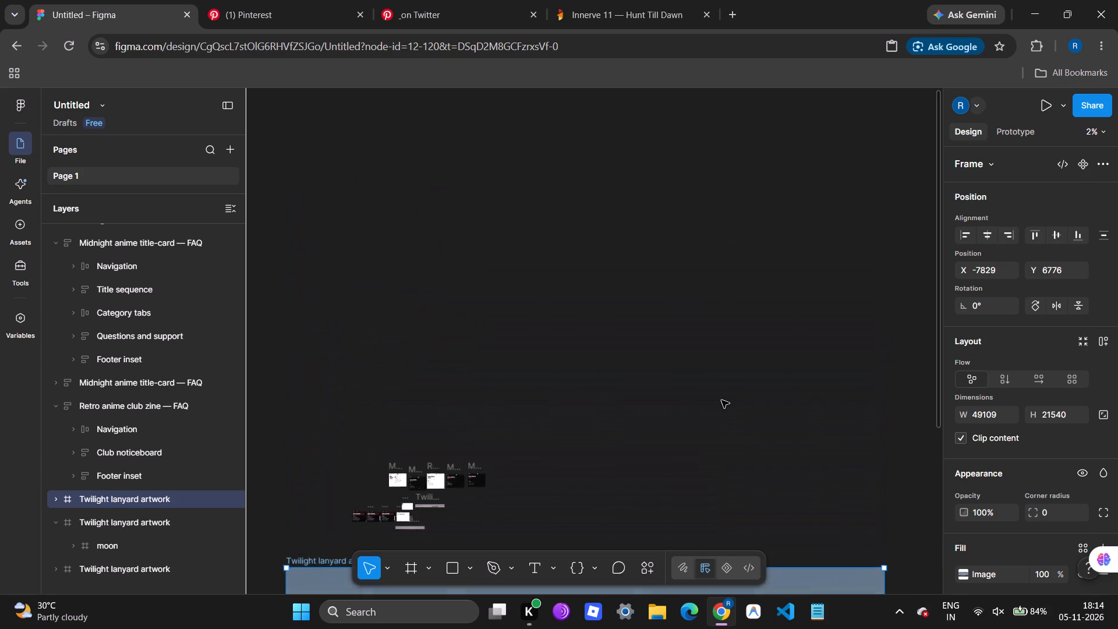
pyautogui.scroll(1, 721, 400)
pyautogui.scroll(-3, 721, 400)
pyautogui.moveTo(561, 402); pyautogui.dragTo(631, 540)
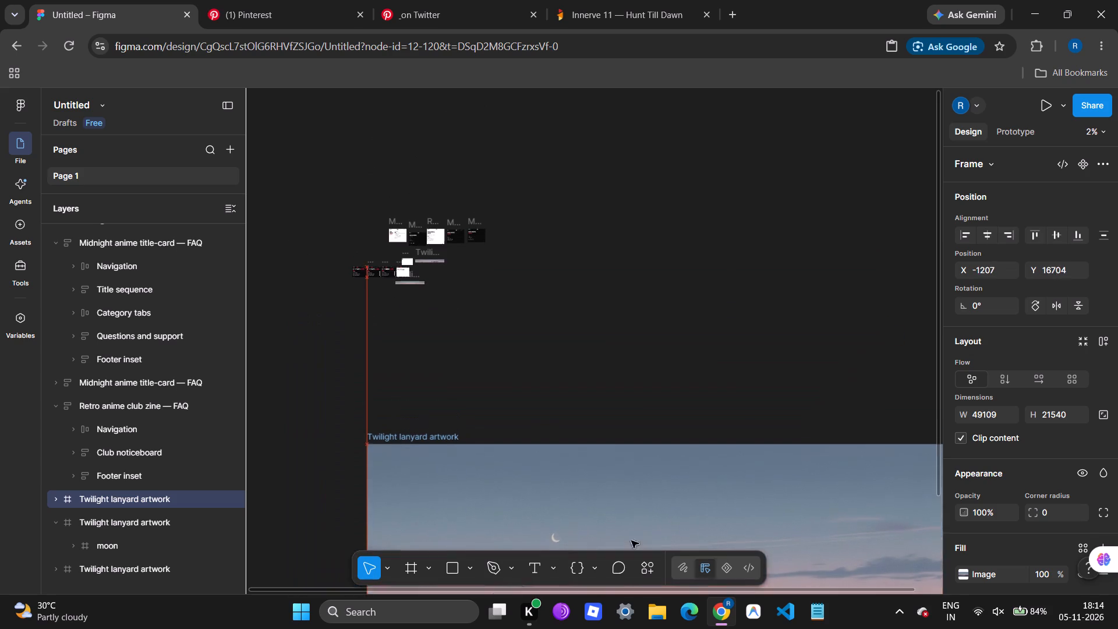
pyautogui.moveTo(631, 540); pyautogui.dragTo(613, 569)
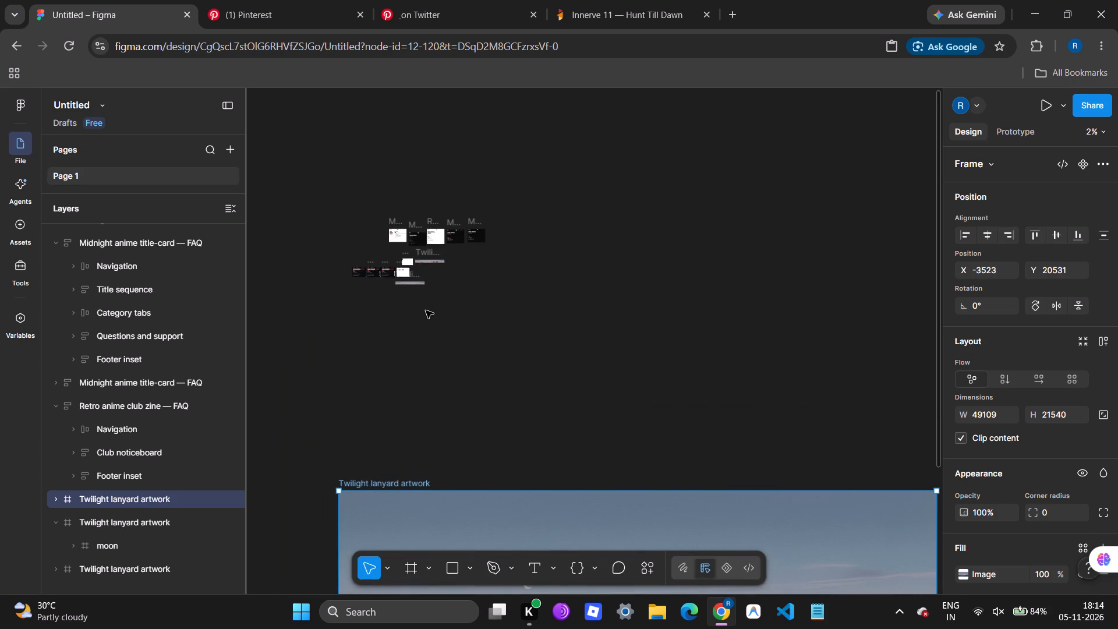
# Extend the lower and upper edges of the Twilight lanyard artwork strip below Frame 3 to about 2400 × 549, and deselect it.
pyautogui.scroll(1, 426, 310)
pyautogui.scroll(-2, 426, 310)
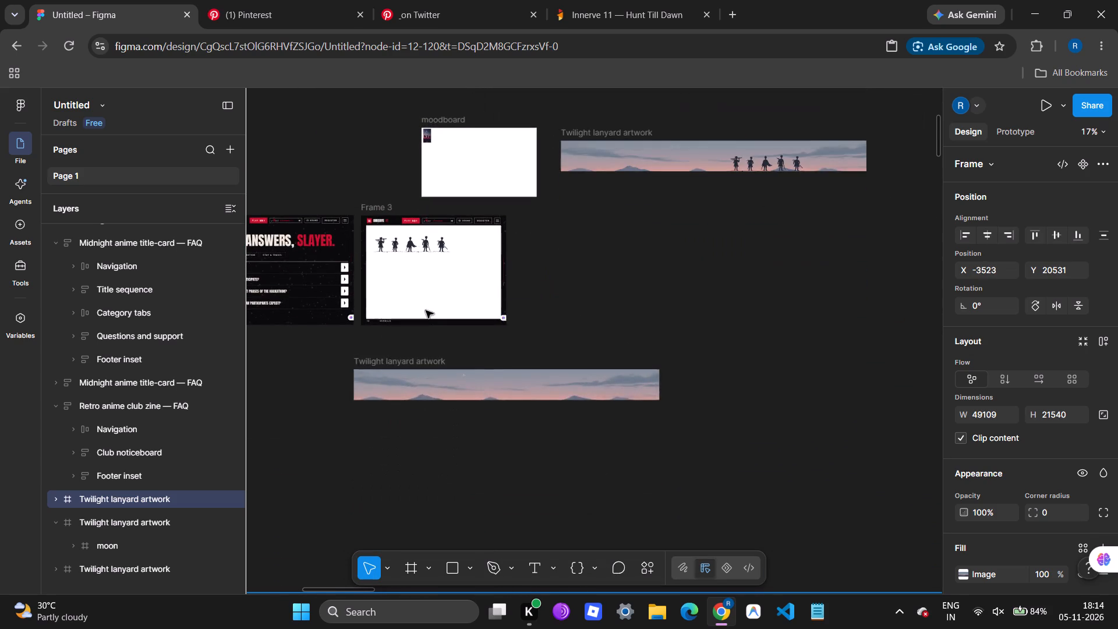
pyautogui.scroll(-1, 426, 310)
pyautogui.click(509, 317)
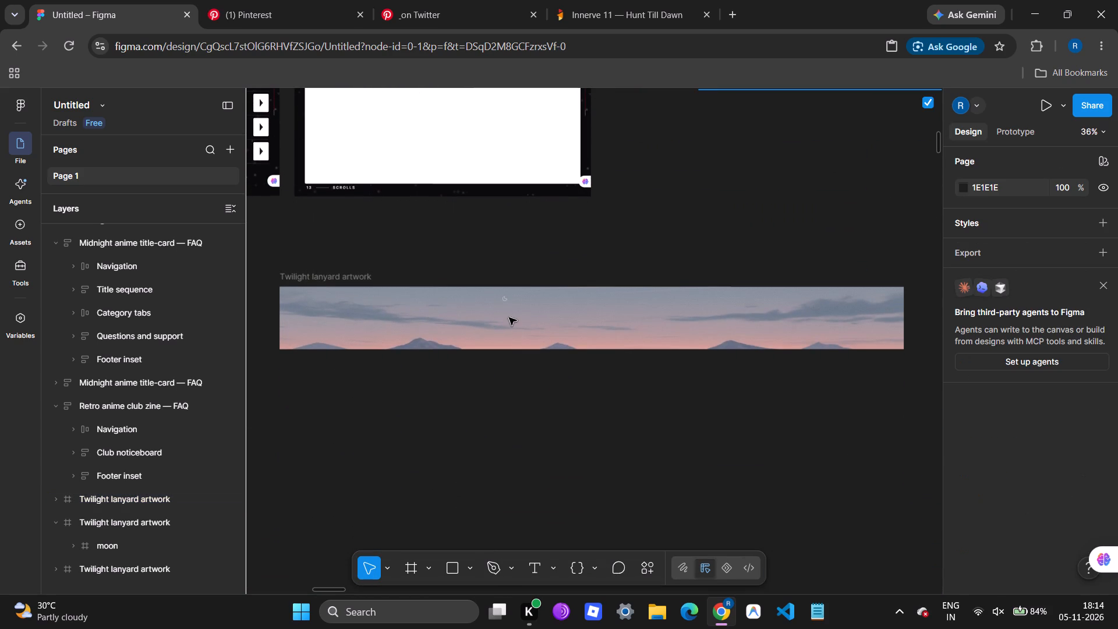
pyautogui.doubleClick(725, 312)
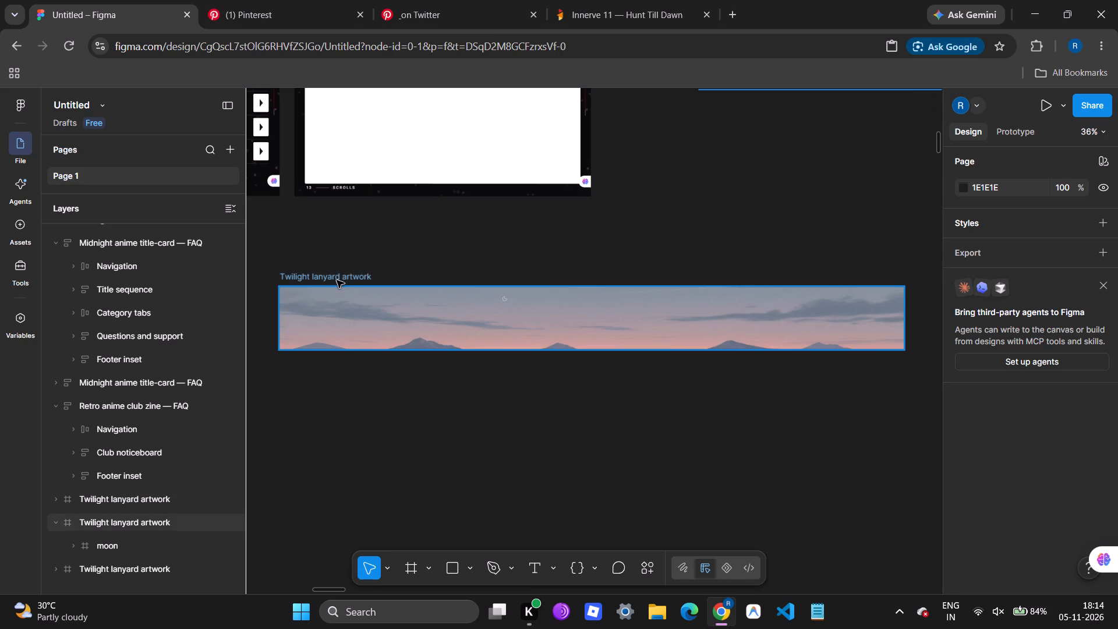
pyautogui.click(337, 277)
pyautogui.moveTo(449, 349); pyautogui.dragTo(452, 368)
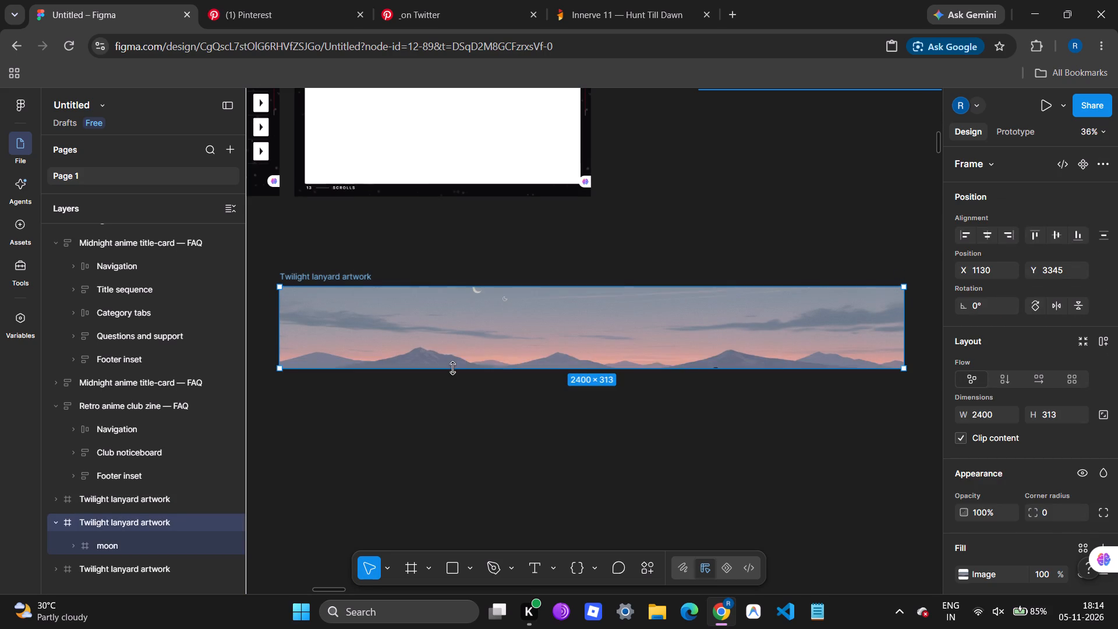
pyautogui.moveTo(452, 368); pyautogui.dragTo(452, 392)
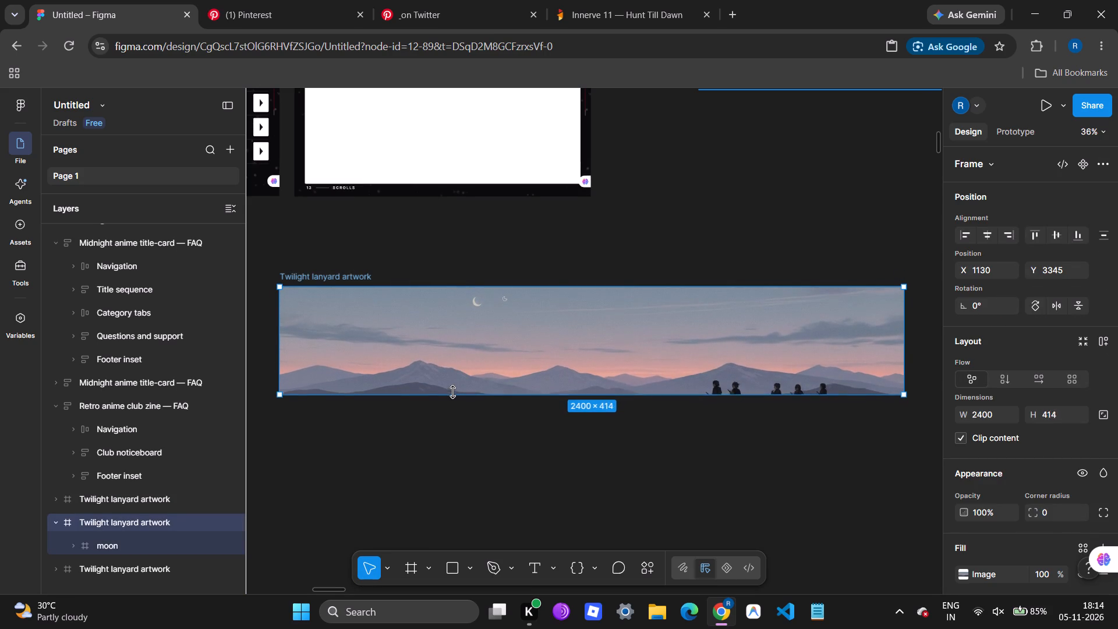
pyautogui.moveTo(452, 392); pyautogui.dragTo(451, 404)
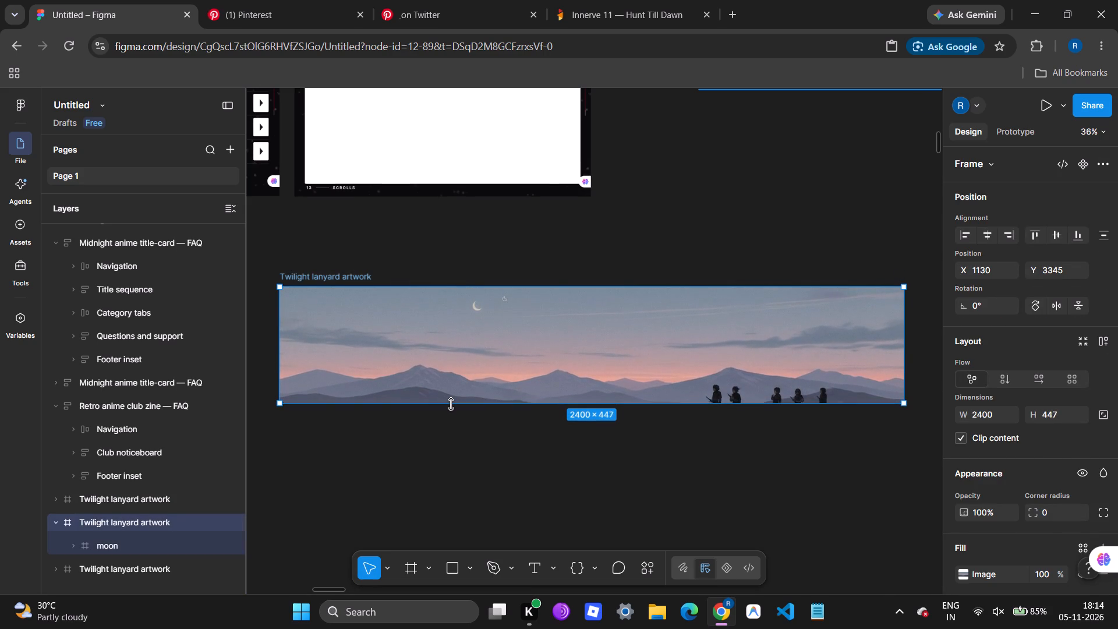
pyautogui.moveTo(451, 404); pyautogui.dragTo(451, 407)
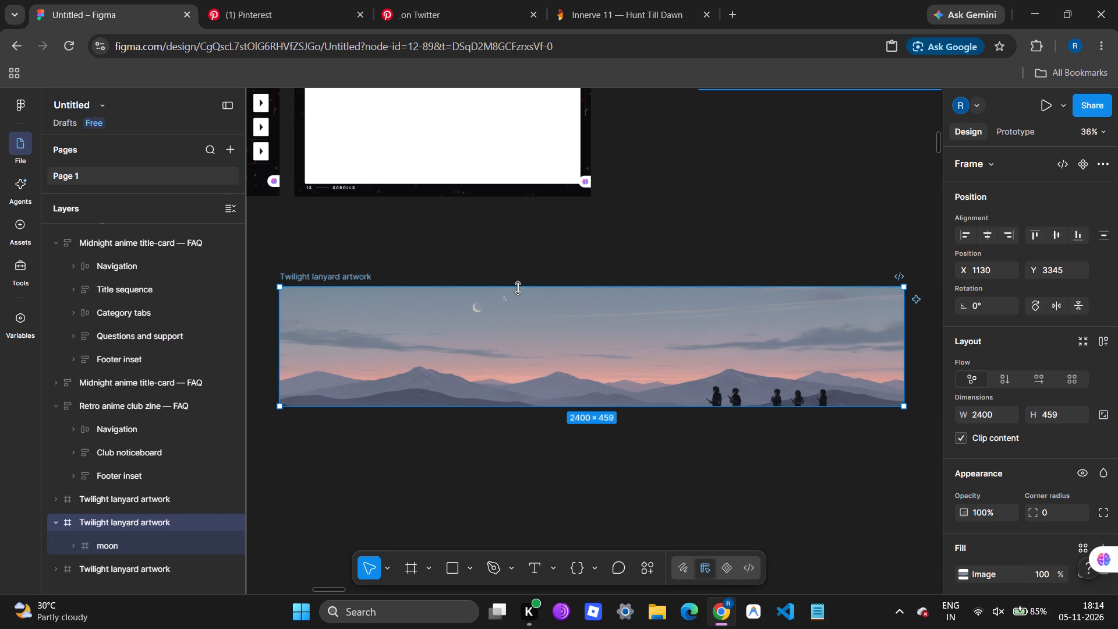
pyautogui.moveTo(518, 288); pyautogui.dragTo(527, 263)
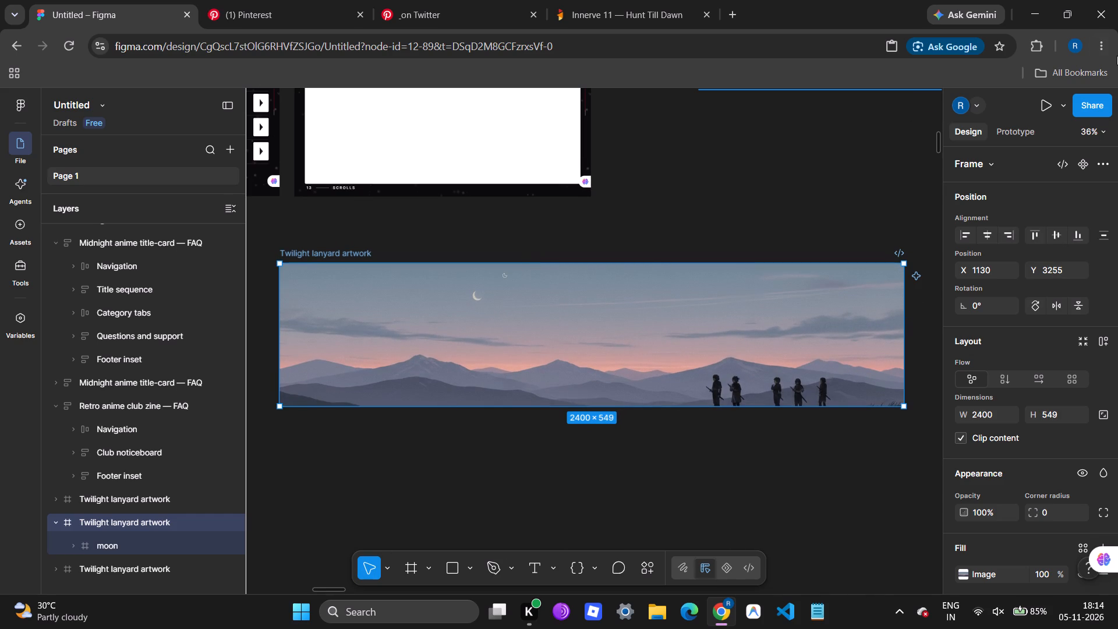
pyautogui.click(1105, 233)
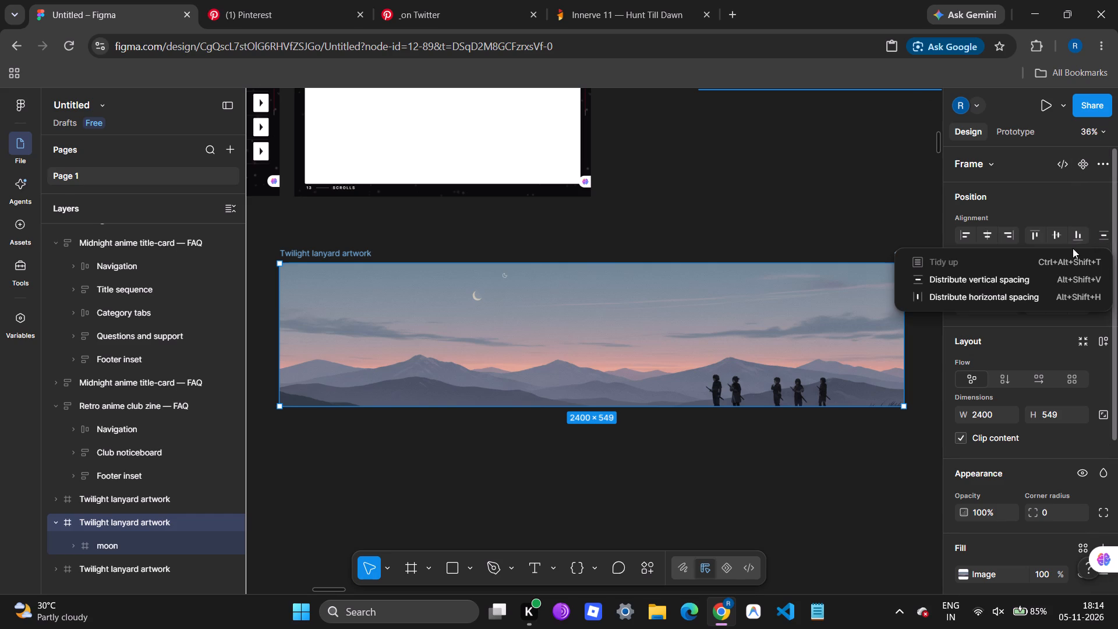
pyautogui.click(788, 429)
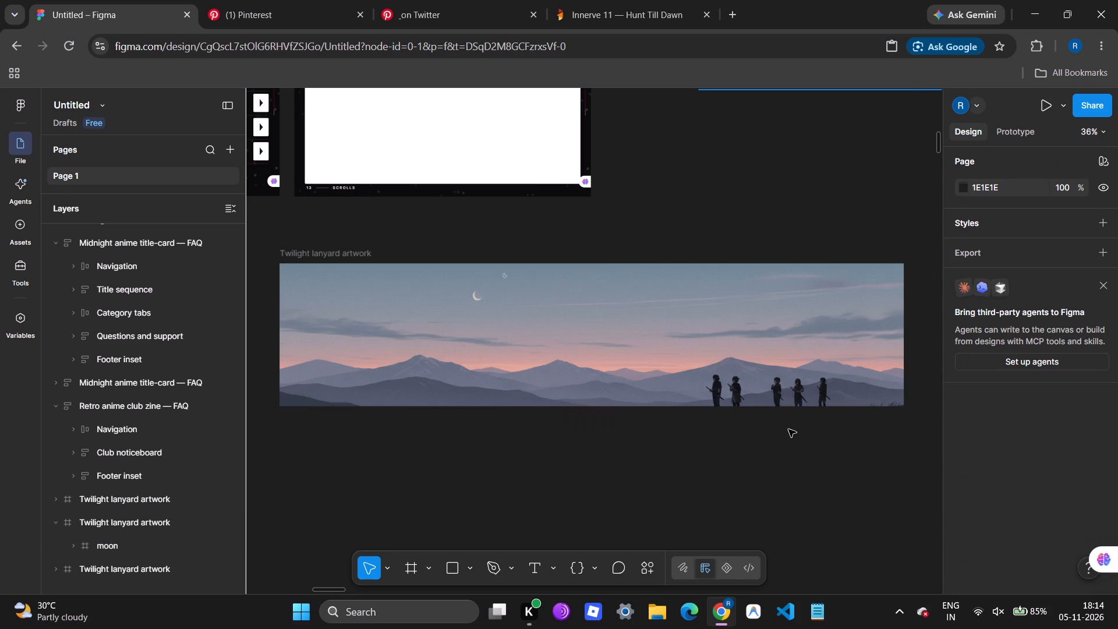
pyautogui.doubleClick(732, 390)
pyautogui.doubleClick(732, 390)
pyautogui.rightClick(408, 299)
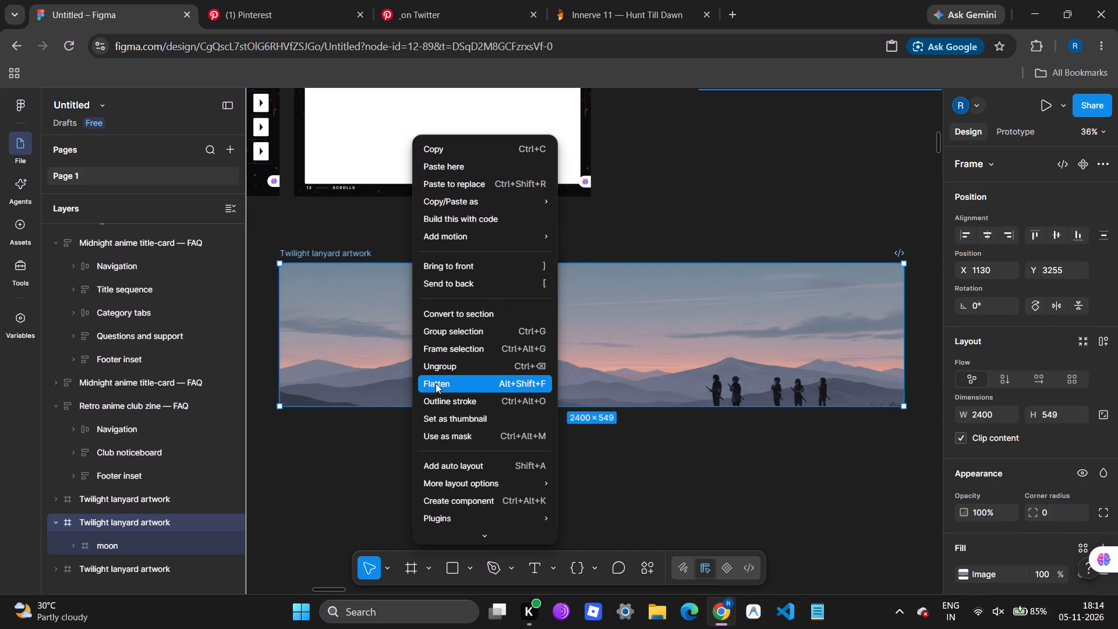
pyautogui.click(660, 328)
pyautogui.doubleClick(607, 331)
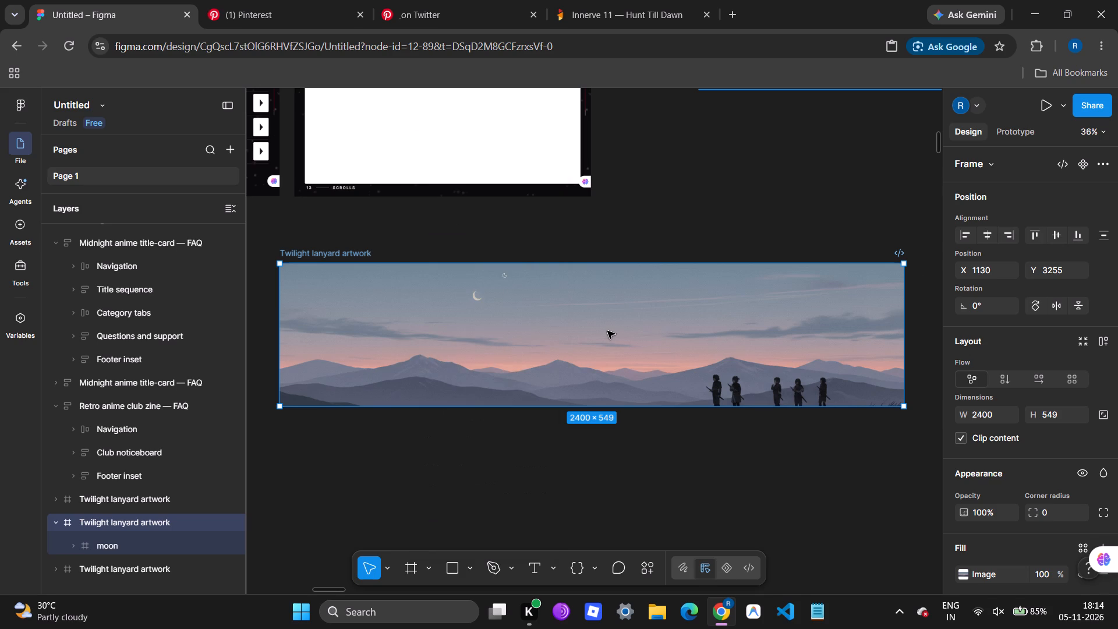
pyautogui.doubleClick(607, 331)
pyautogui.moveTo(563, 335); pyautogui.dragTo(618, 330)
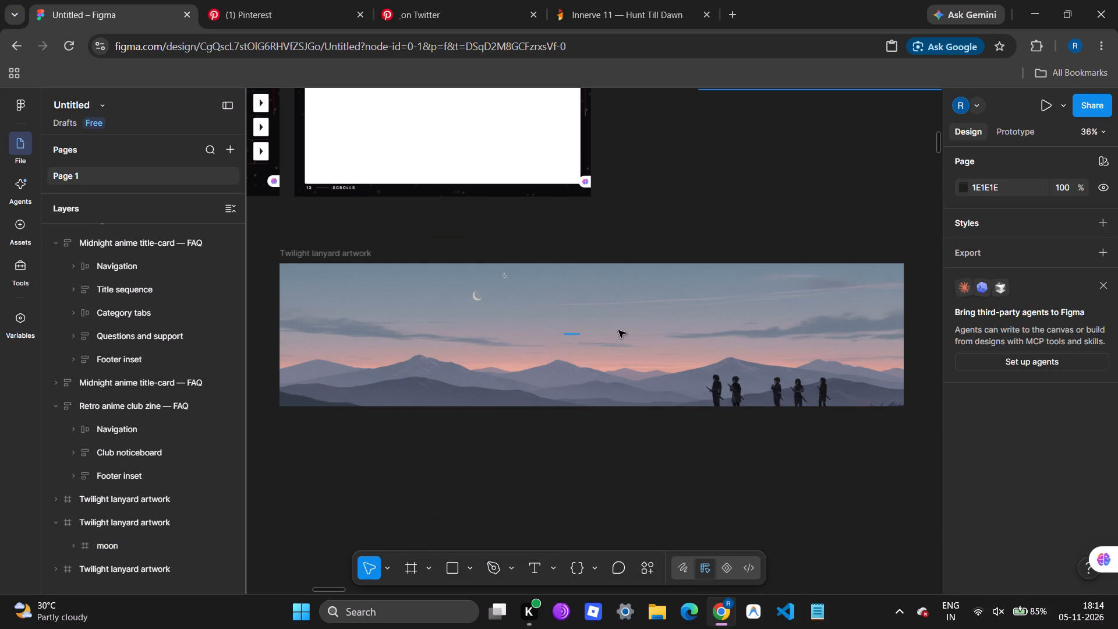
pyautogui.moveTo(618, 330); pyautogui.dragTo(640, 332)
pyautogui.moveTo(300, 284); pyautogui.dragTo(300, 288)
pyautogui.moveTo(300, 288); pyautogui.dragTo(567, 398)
# Capture a screen snip of the extended artwork's full-width band from the clouds down to the silhouettes.
pyautogui.press('shift+super+s')
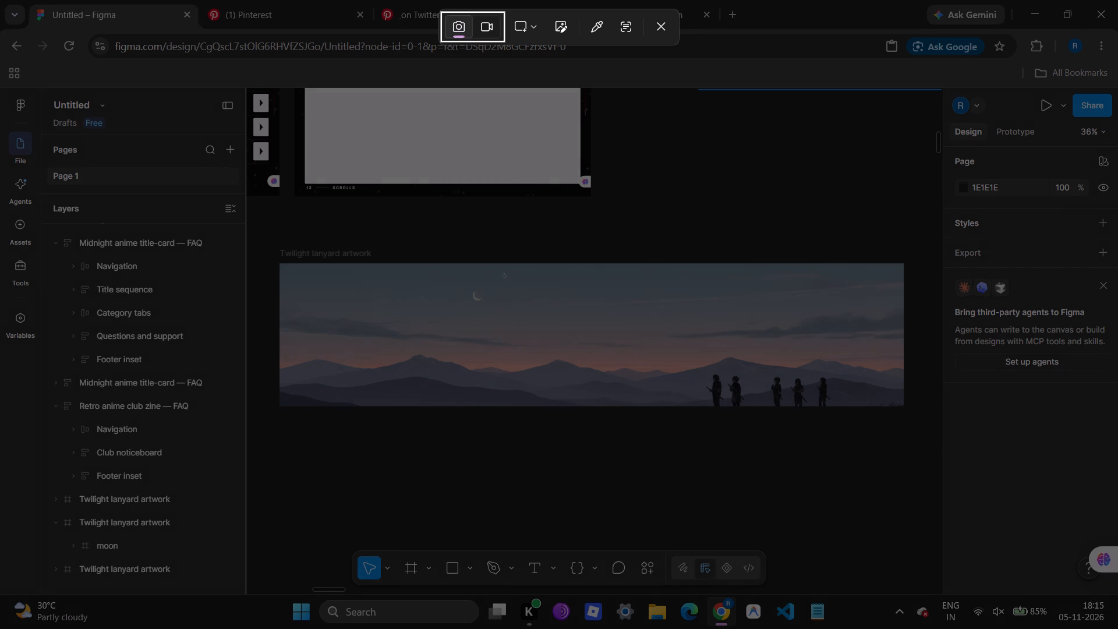
pyautogui.moveTo(275, 314); pyautogui.dragTo(921, 373)
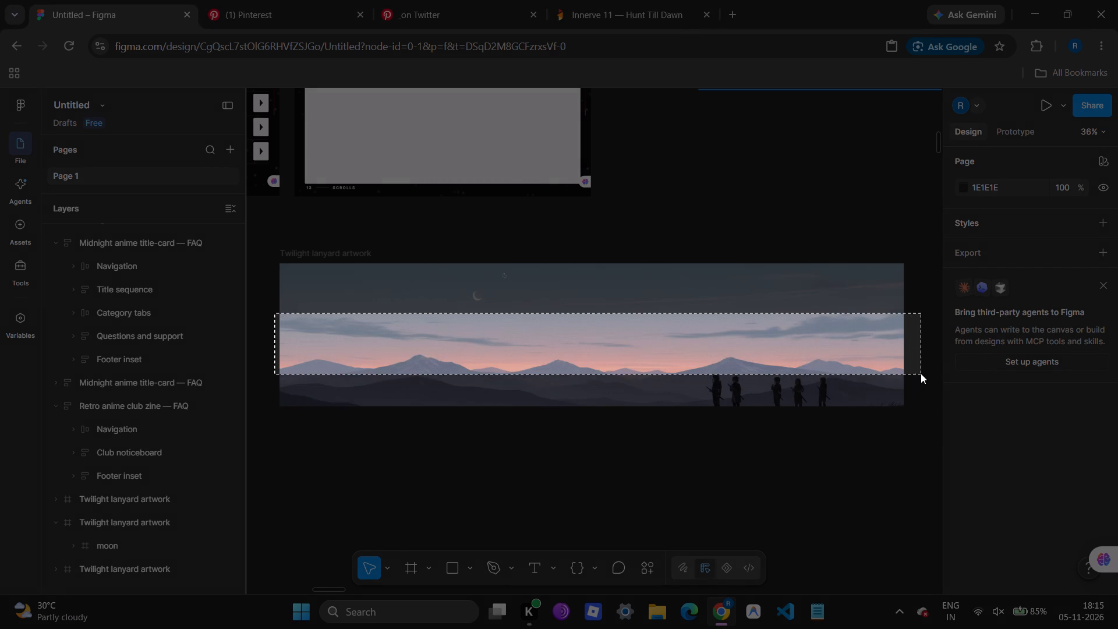
pyautogui.moveTo(921, 373); pyautogui.dragTo(922, 387)
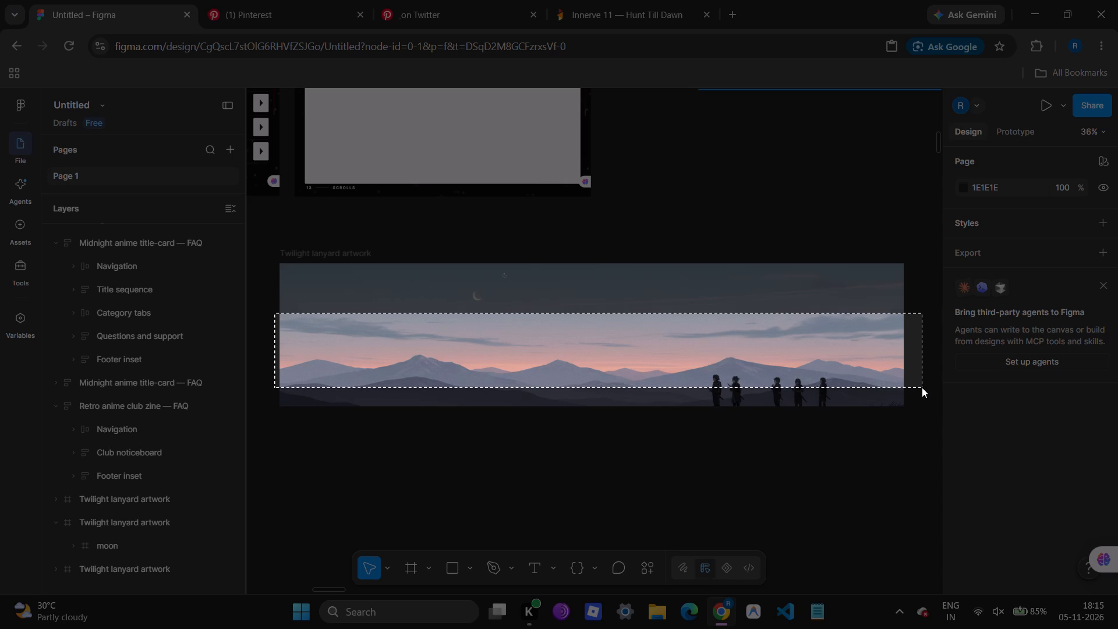
pyautogui.moveTo(922, 387); pyautogui.dragTo(925, 399)
# Paste the captured strip and place it in Frame 3's white area, below the traveler silhouettes.
pyautogui.click(641, 458)
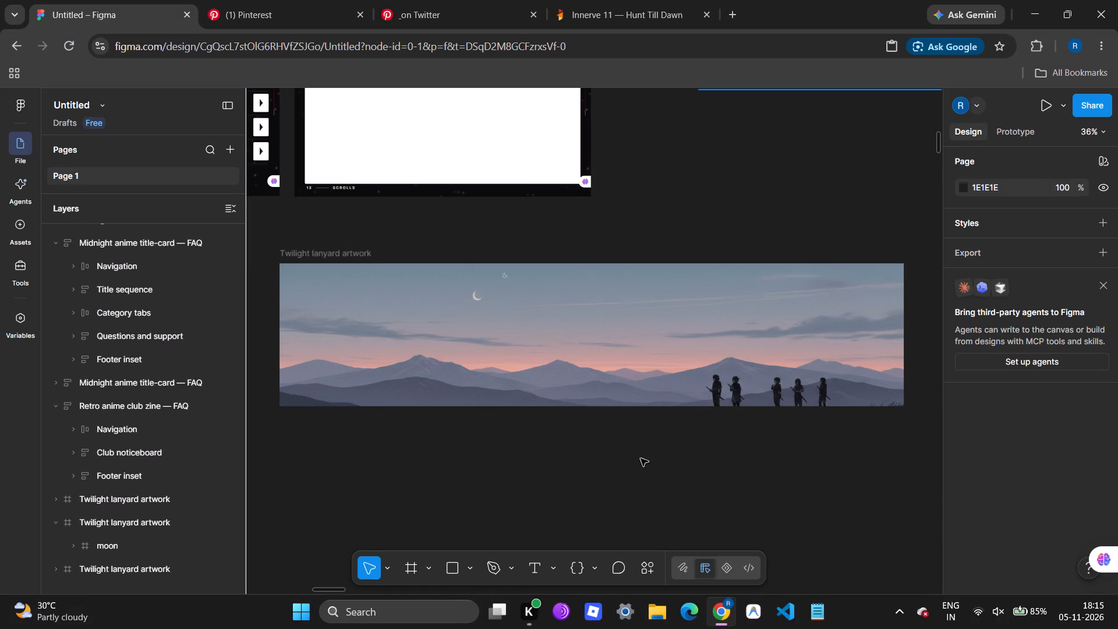
pyautogui.hotkey('ctrl', 'v')
pyautogui.moveTo(595, 337); pyautogui.dragTo(497, 426)
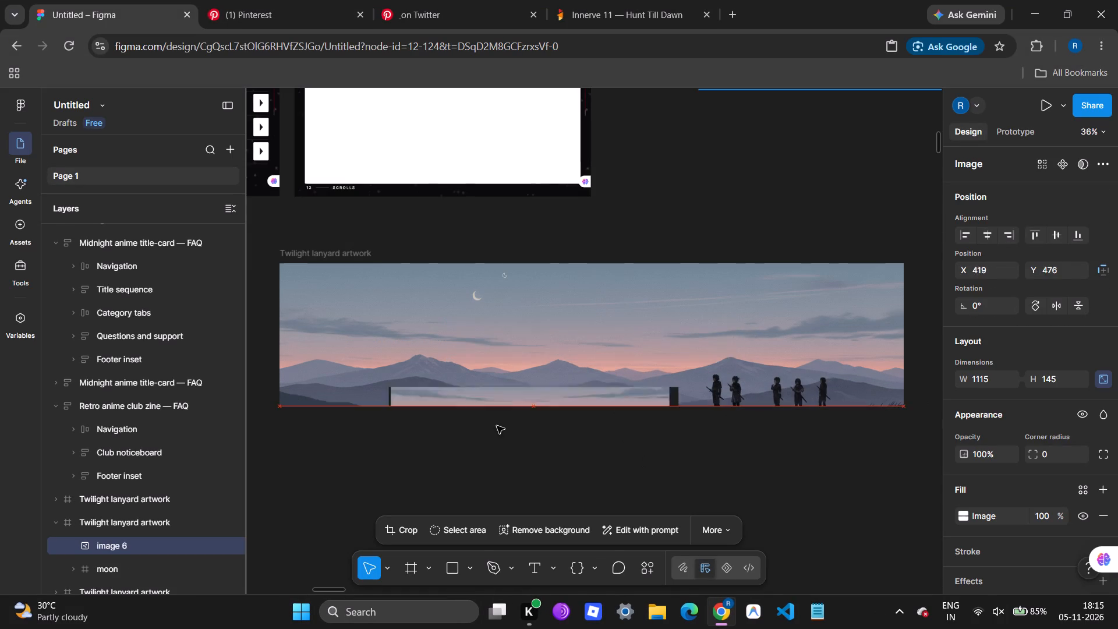
pyautogui.moveTo(497, 426); pyautogui.dragTo(431, 129)
# Crop the dark canvas margins off both ends of the pasted strip, leaving it about 1039 × 145.
pyautogui.scroll(1, 431, 129)
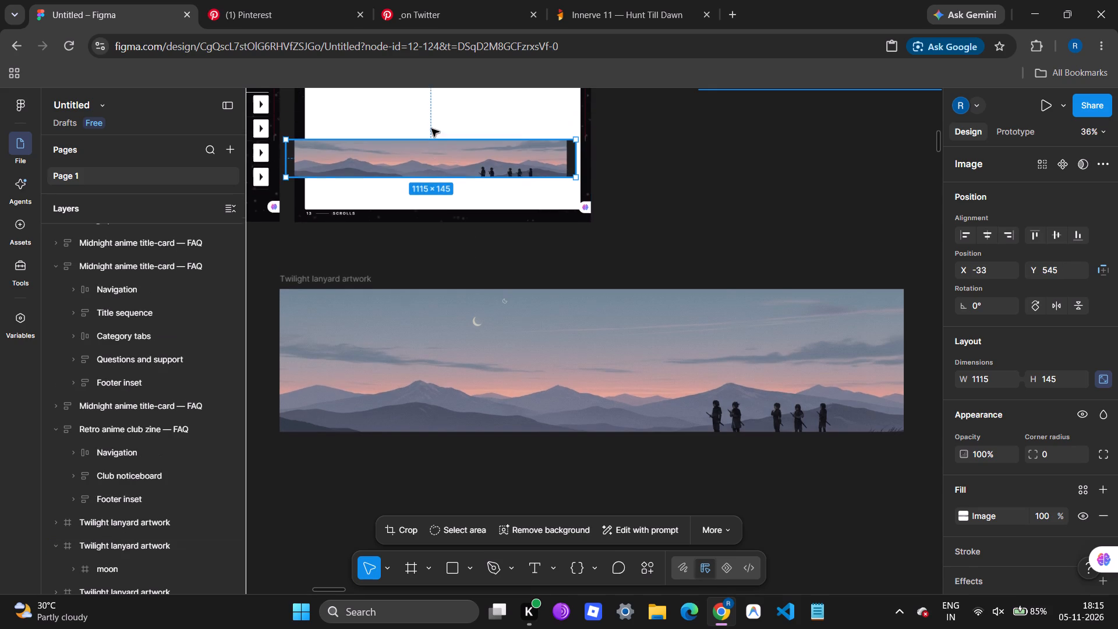
pyautogui.scroll(1, 431, 129)
pyautogui.doubleClick(624, 296)
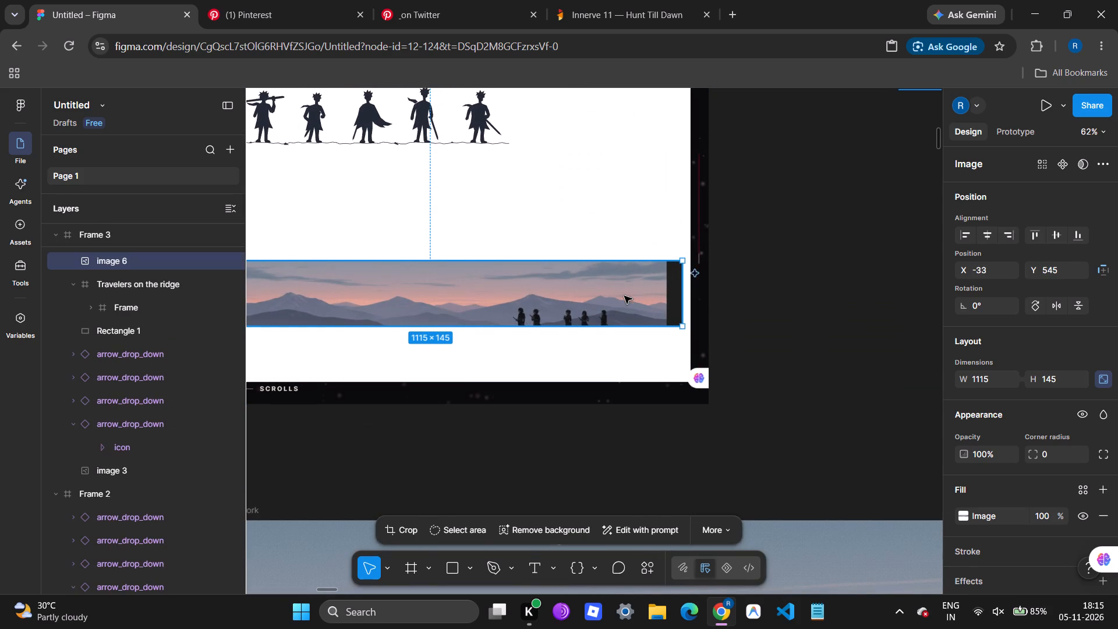
pyautogui.moveTo(684, 290); pyautogui.dragTo(670, 290)
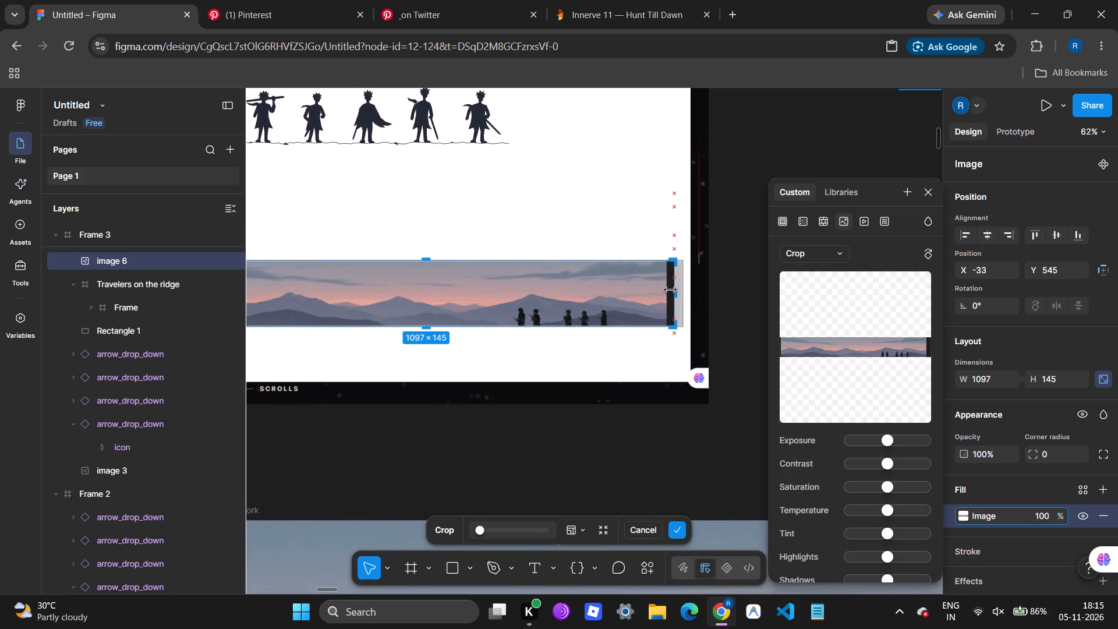
pyautogui.moveTo(670, 290); pyautogui.dragTo(666, 291)
pyautogui.hscroll(3, 666, 291)
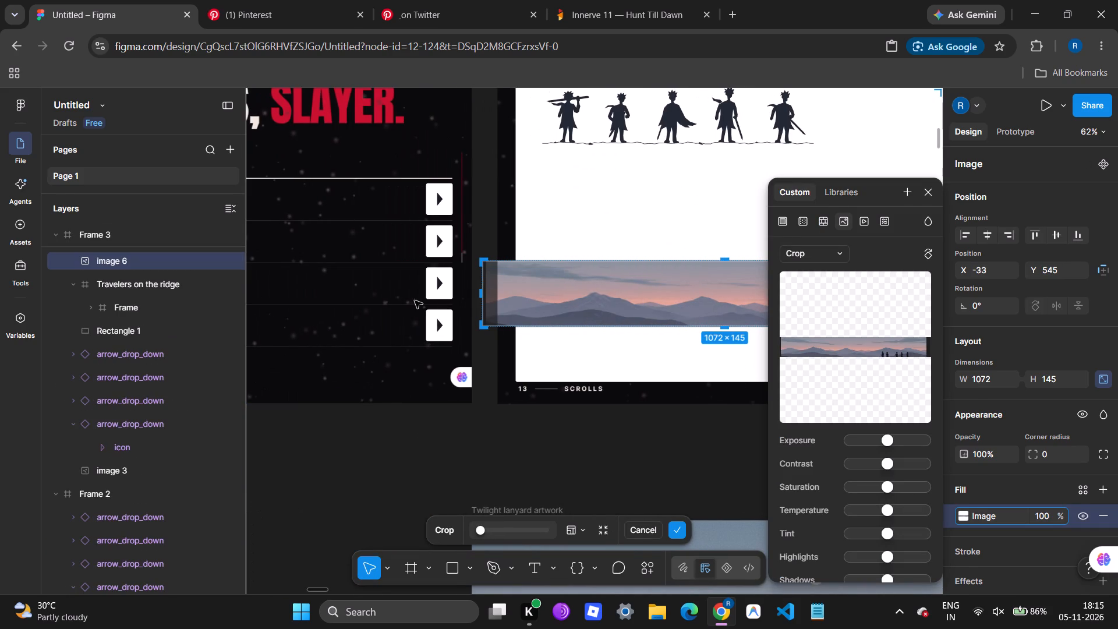
pyautogui.moveTo(479, 294); pyautogui.dragTo(487, 294)
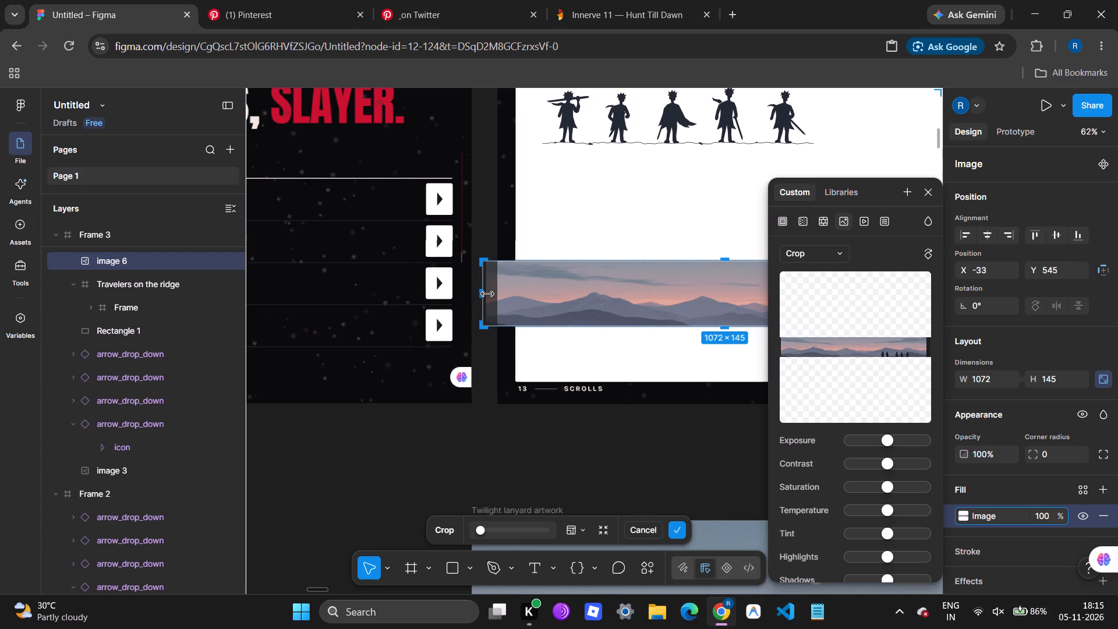
pyautogui.moveTo(487, 294); pyautogui.dragTo(500, 293)
pyautogui.click(488, 341)
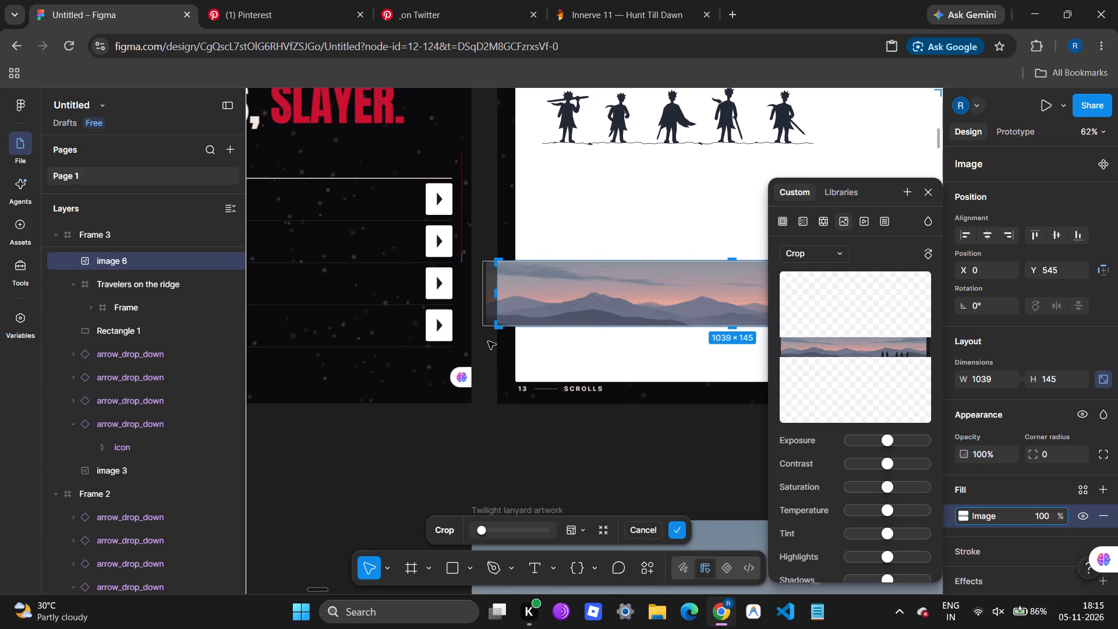
pyautogui.doubleClick(603, 440)
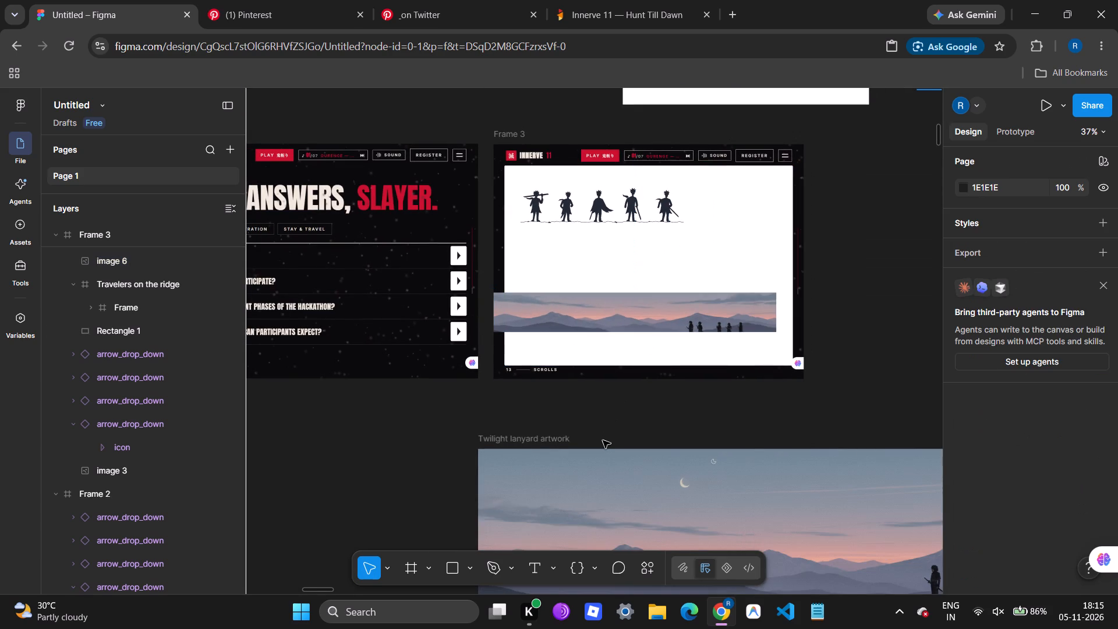
# Crop the upper sky and the end overhanging the white area off Frame 3's strip, leaving it about 999 × 98.
pyautogui.doubleClick(602, 267)
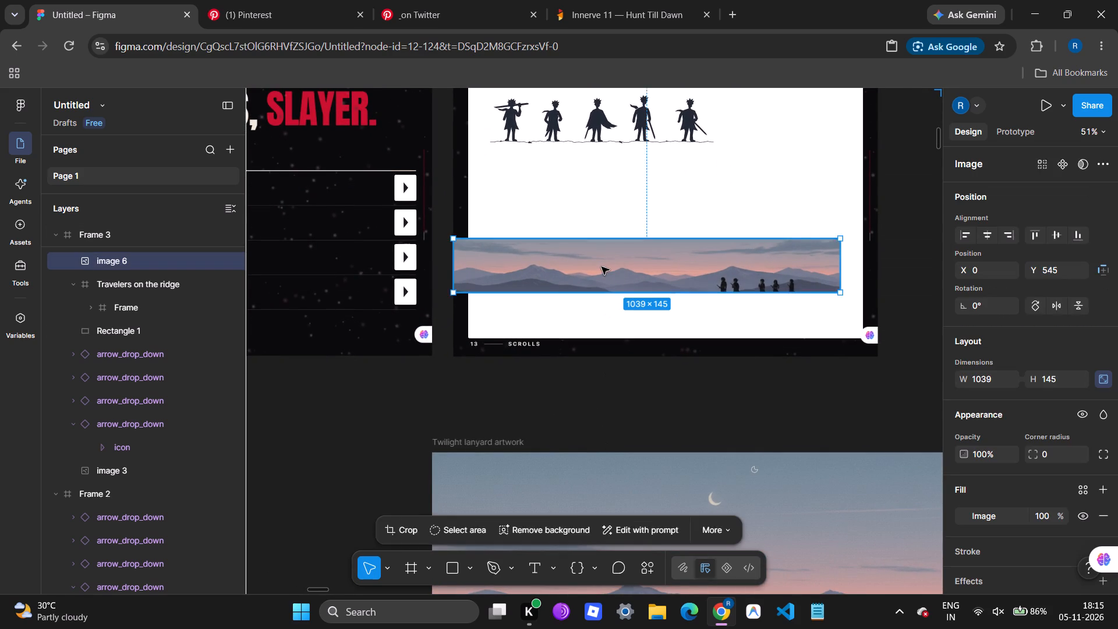
pyautogui.hscroll(-2, 651, 264)
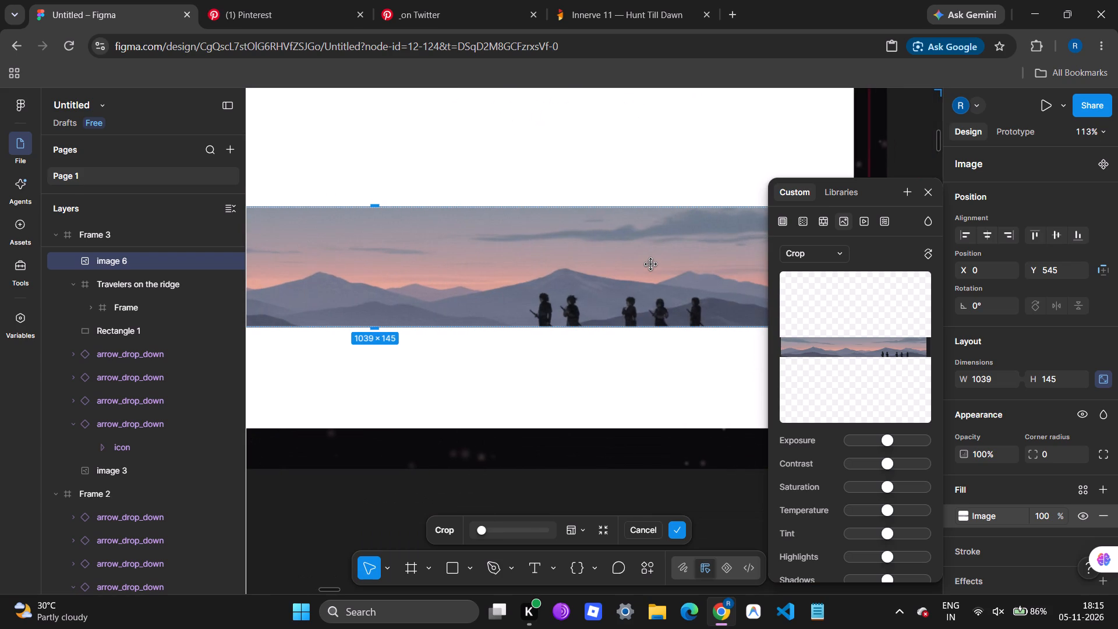
pyautogui.moveTo(374, 206); pyautogui.dragTo(373, 236)
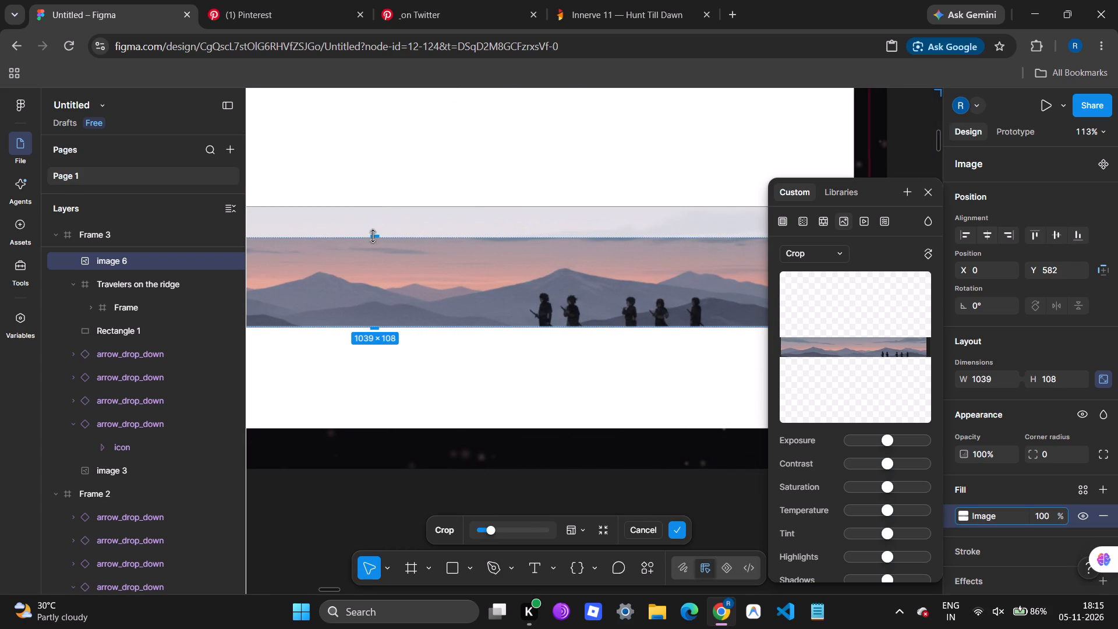
pyautogui.moveTo(373, 236); pyautogui.dragTo(373, 246)
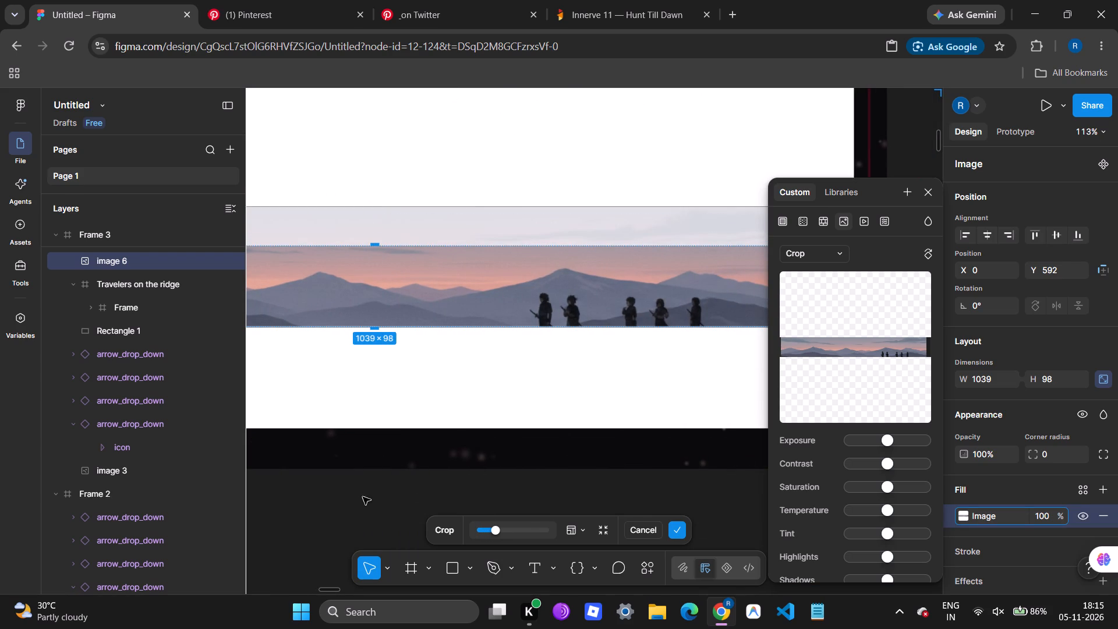
pyautogui.doubleClick(363, 497)
pyautogui.hscroll(2, 363, 497)
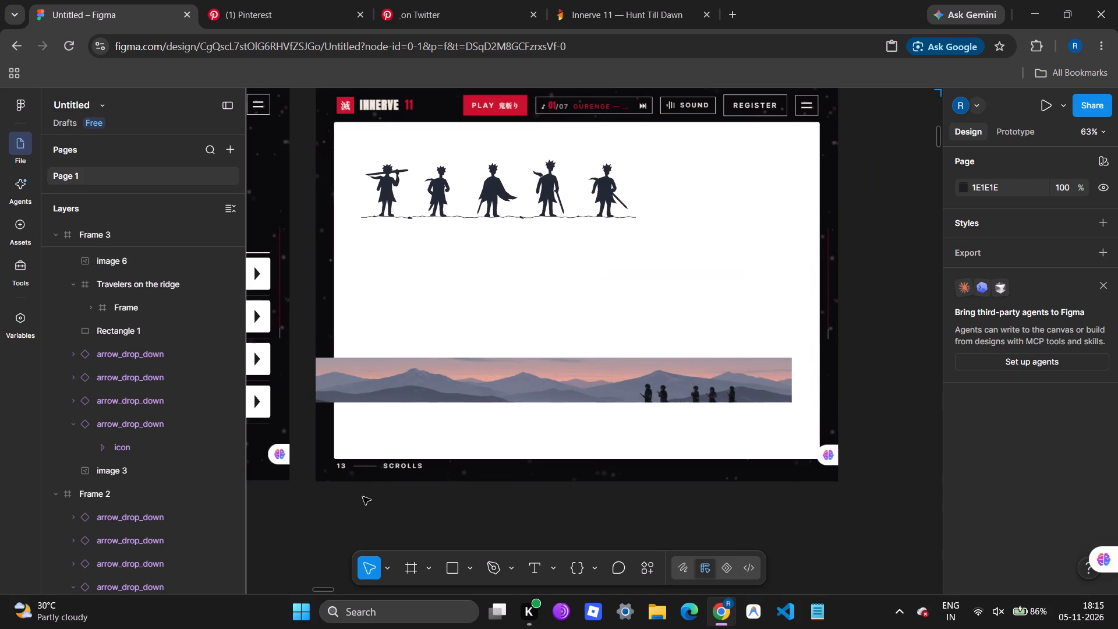
pyautogui.doubleClick(332, 370)
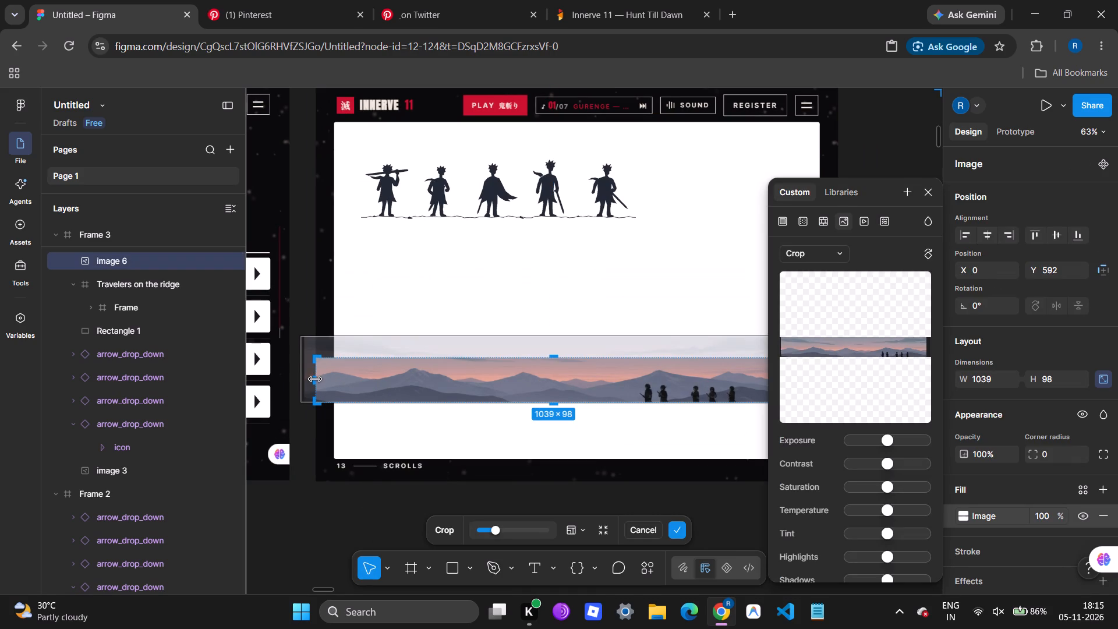
pyautogui.moveTo(314, 379); pyautogui.dragTo(331, 382)
pyautogui.doubleClick(356, 511)
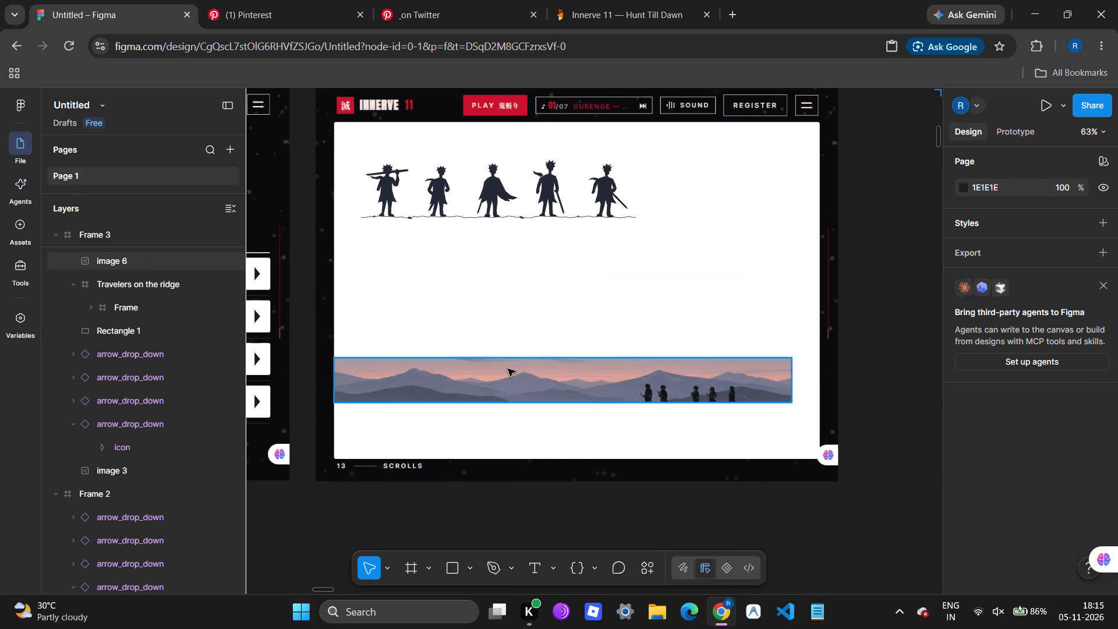
# Move the cropped strip up beneath the traveler silhouettes, inside Frame 3's white area, at about X 65, Y 391.
pyautogui.moveTo(508, 369); pyautogui.dragTo(515, 273)
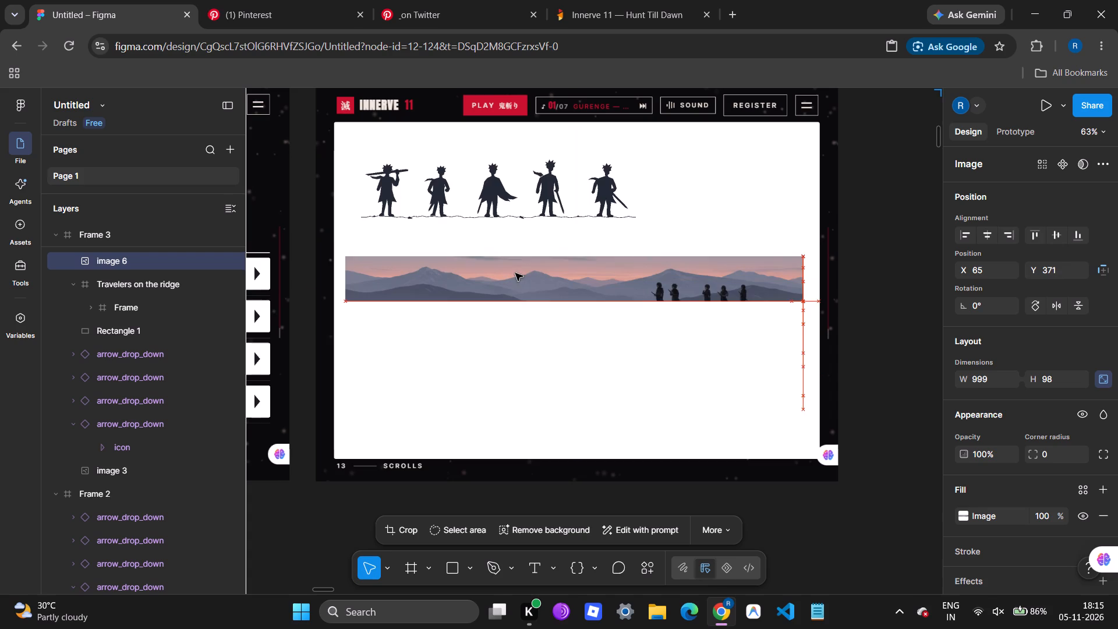
pyautogui.moveTo(515, 273); pyautogui.dragTo(519, 277)
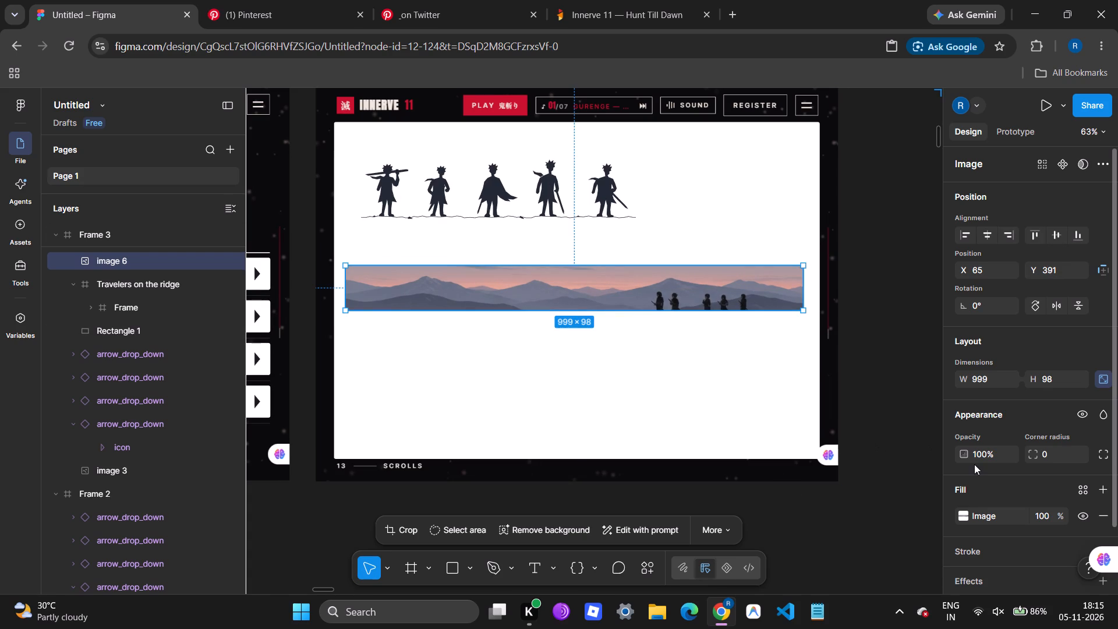
# Lower the opacity of Frame 3's artwork strip to 74%.
pyautogui.moveTo(967, 455); pyautogui.dragTo(513, 344)
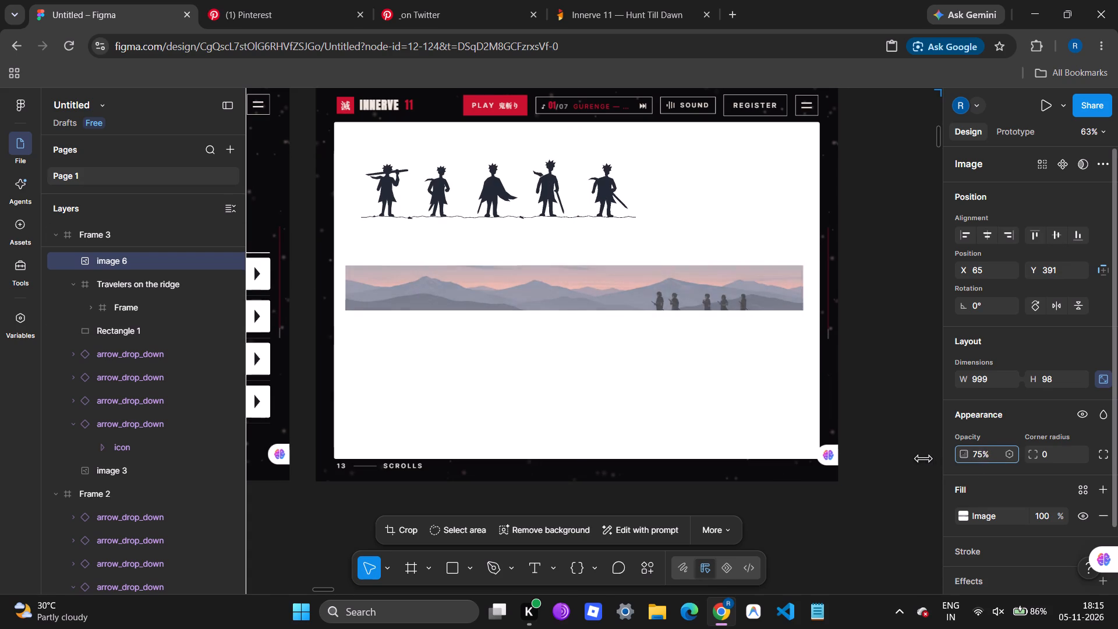
pyautogui.moveTo(513, 344); pyautogui.dragTo(513, 345)
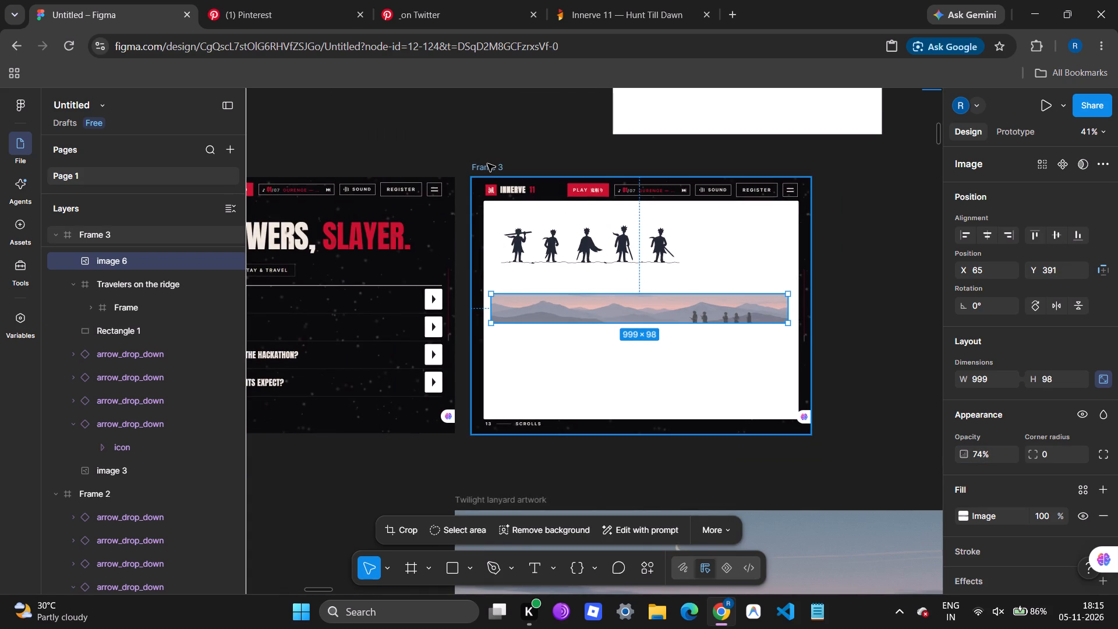
# Duplicate Frame 3 and place the copy beside it at about X 2384, Y 2134.
pyautogui.keyDown('alt'); pyautogui.moveTo(487, 164); pyautogui.dragTo(822, 159); pyautogui.keyUp('alt')
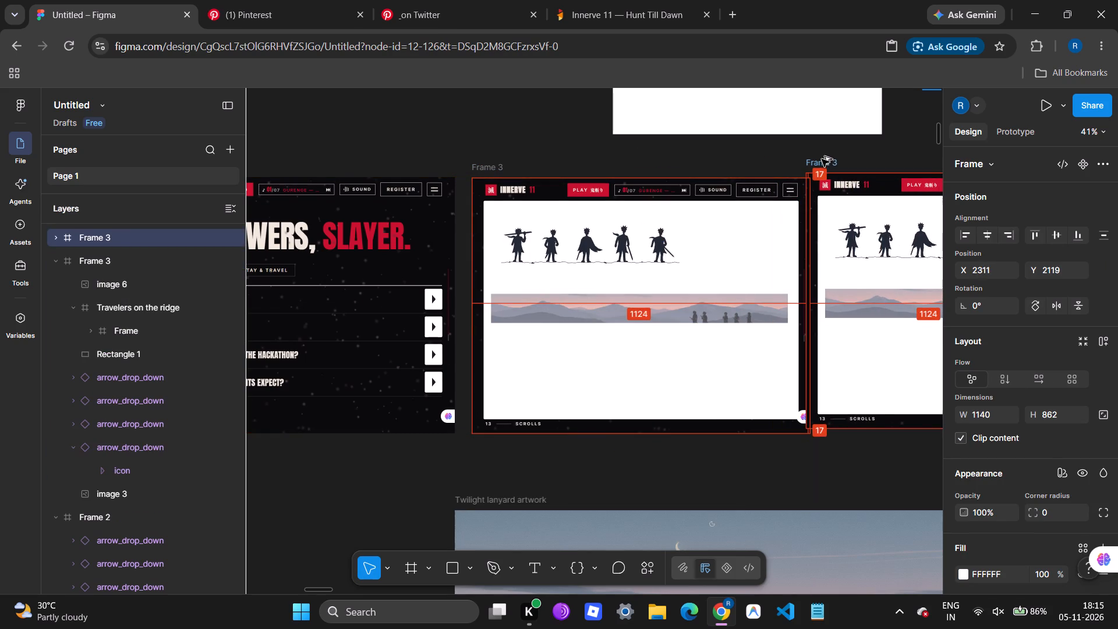
pyautogui.keyDown('alt'); pyautogui.moveTo(822, 159); pyautogui.dragTo(843, 161); pyautogui.keyUp('alt')
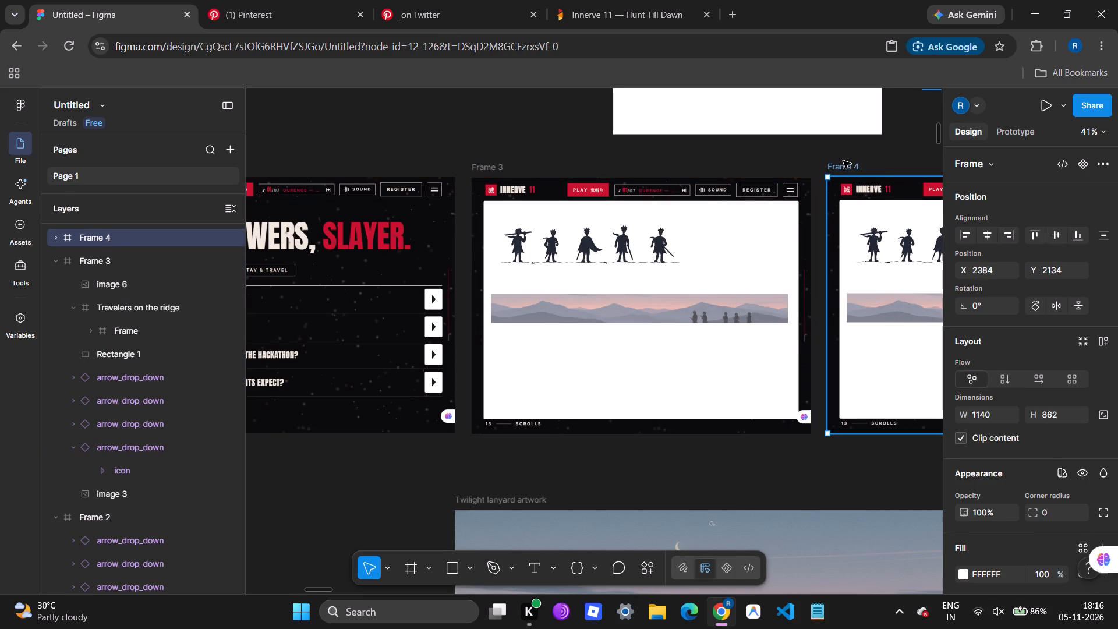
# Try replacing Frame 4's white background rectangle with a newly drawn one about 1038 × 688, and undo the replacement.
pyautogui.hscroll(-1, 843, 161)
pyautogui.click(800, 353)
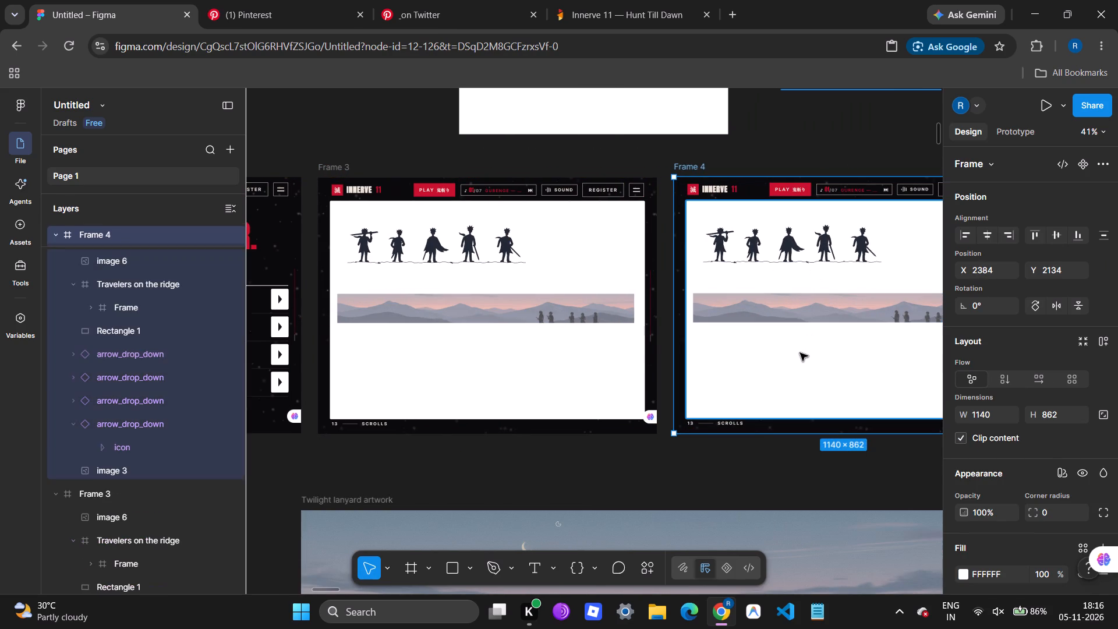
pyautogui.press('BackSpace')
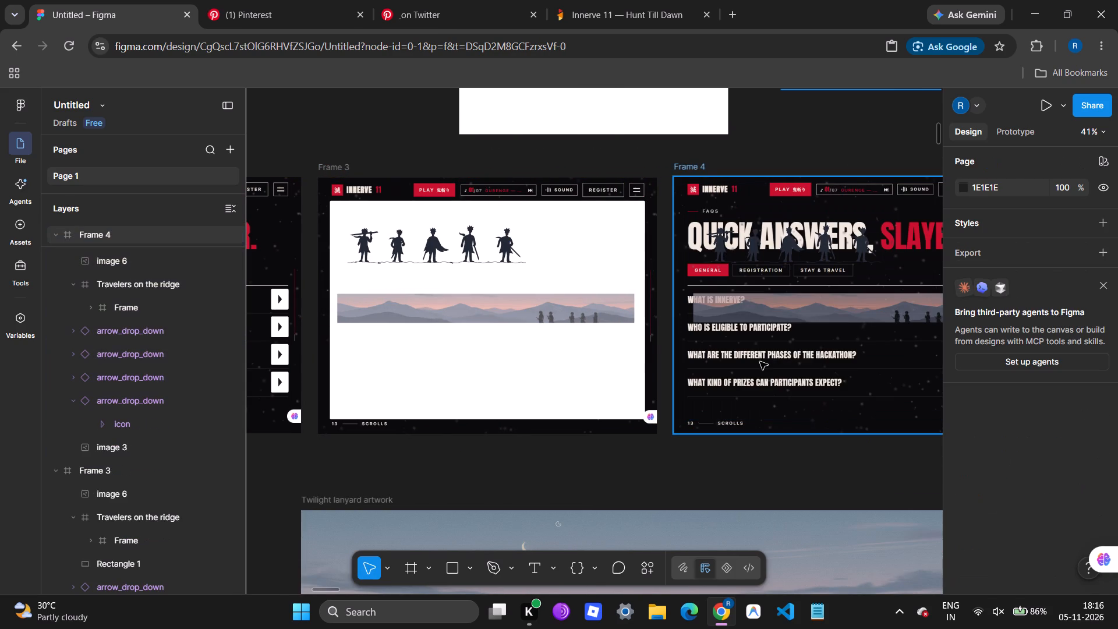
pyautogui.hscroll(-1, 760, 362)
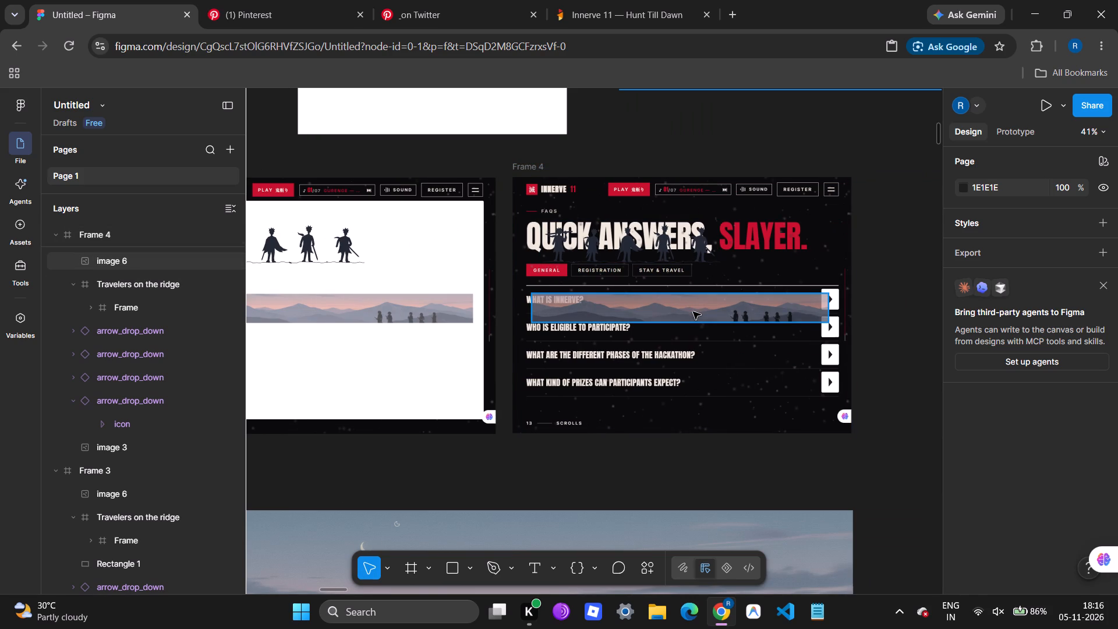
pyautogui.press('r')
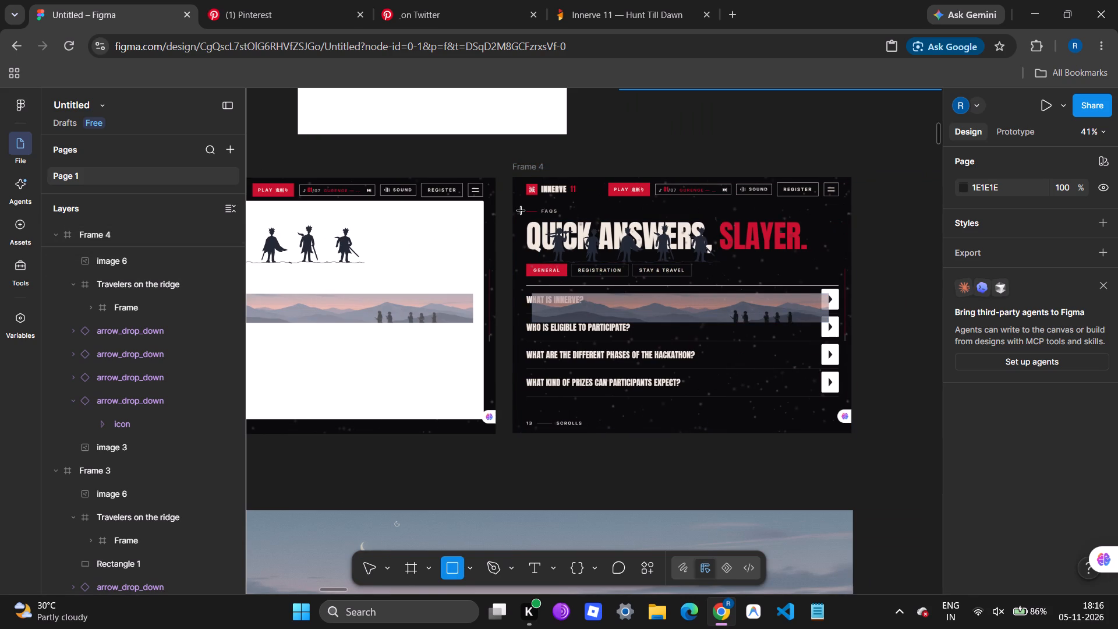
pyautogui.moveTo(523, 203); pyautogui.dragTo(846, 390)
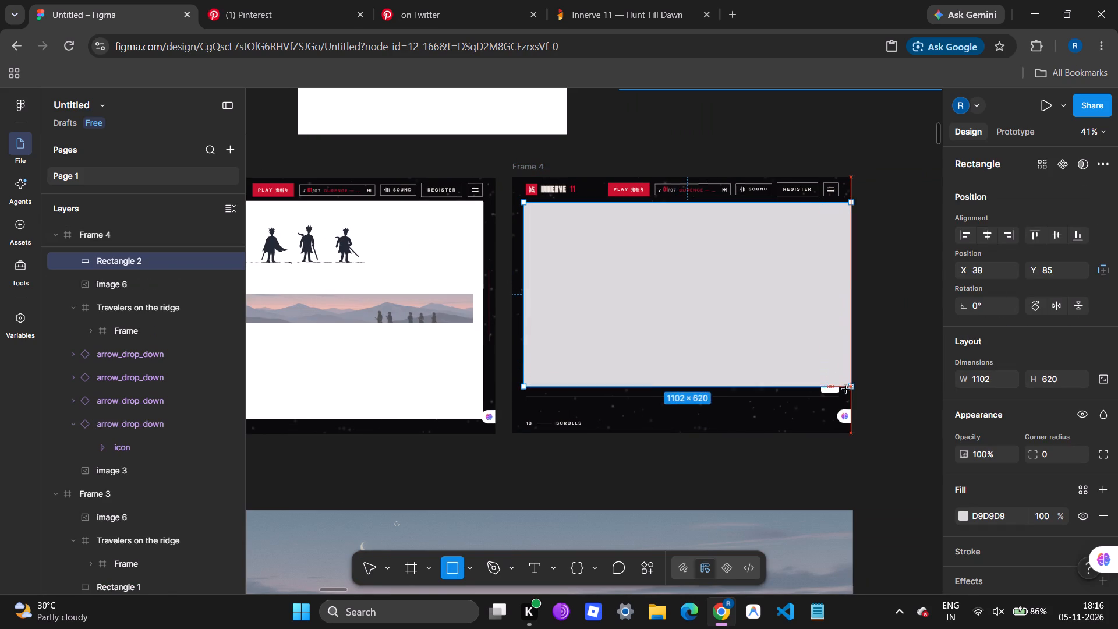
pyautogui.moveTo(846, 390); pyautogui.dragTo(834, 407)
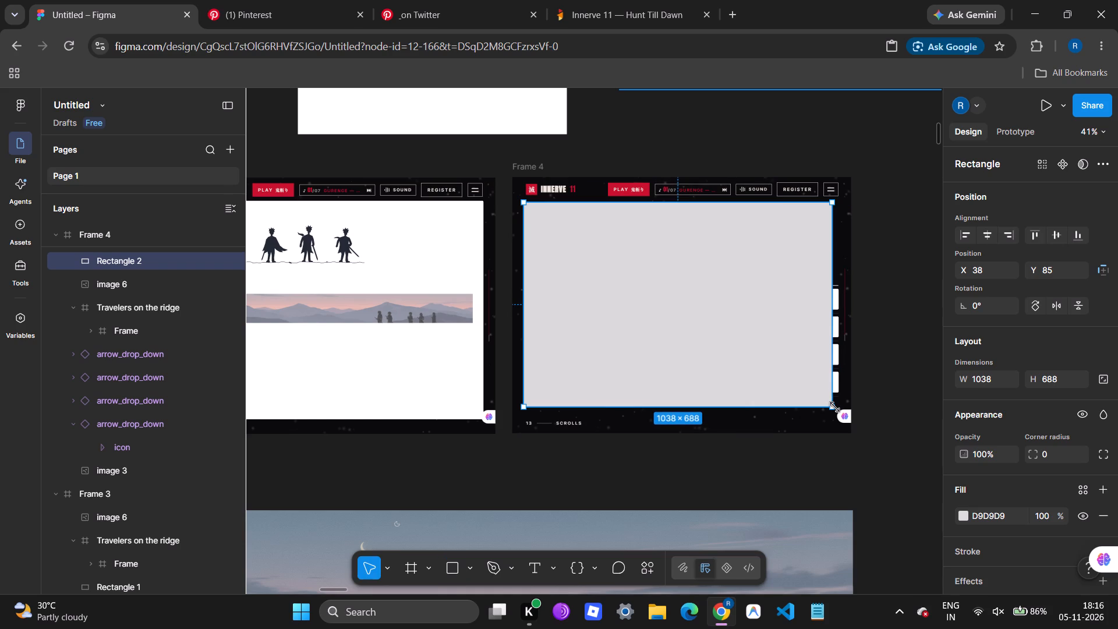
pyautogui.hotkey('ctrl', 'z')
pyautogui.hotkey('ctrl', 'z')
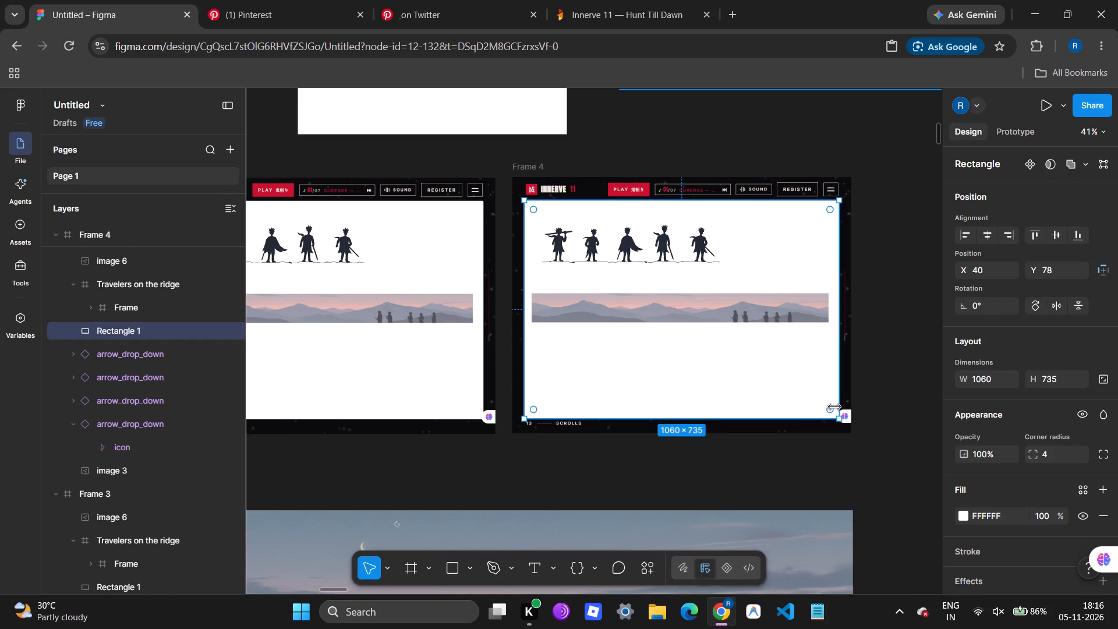
# Change the fill of Frame 4's white background rectangle to black, 000000.
pyautogui.click(780, 372)
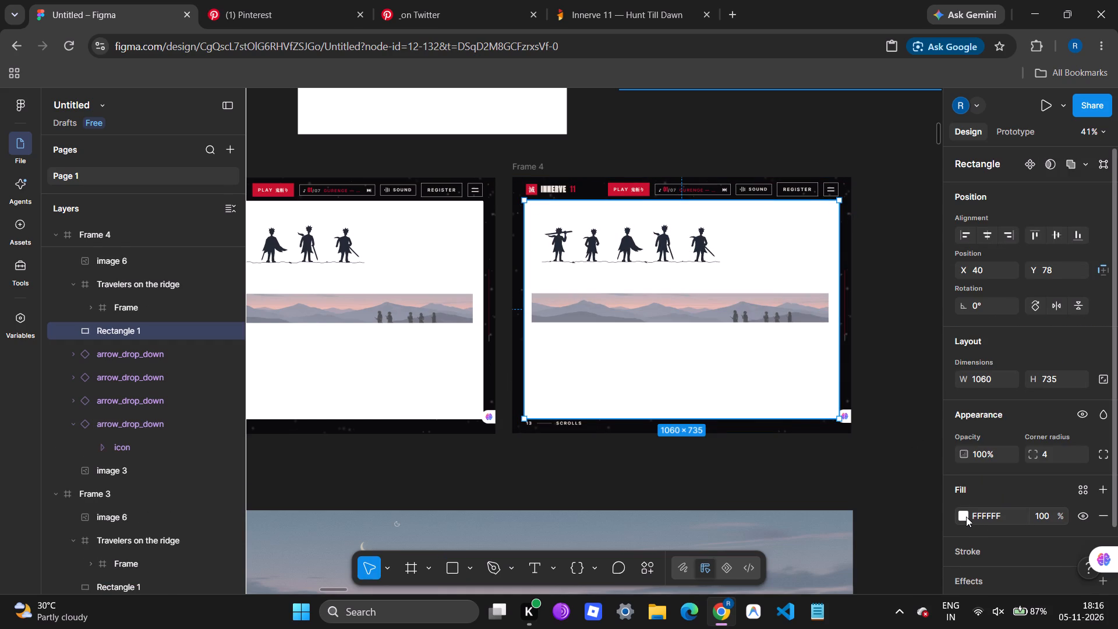
pyautogui.click(966, 517)
pyautogui.moveTo(885, 352); pyautogui.dragTo(711, 460)
pyautogui.click(610, 502)
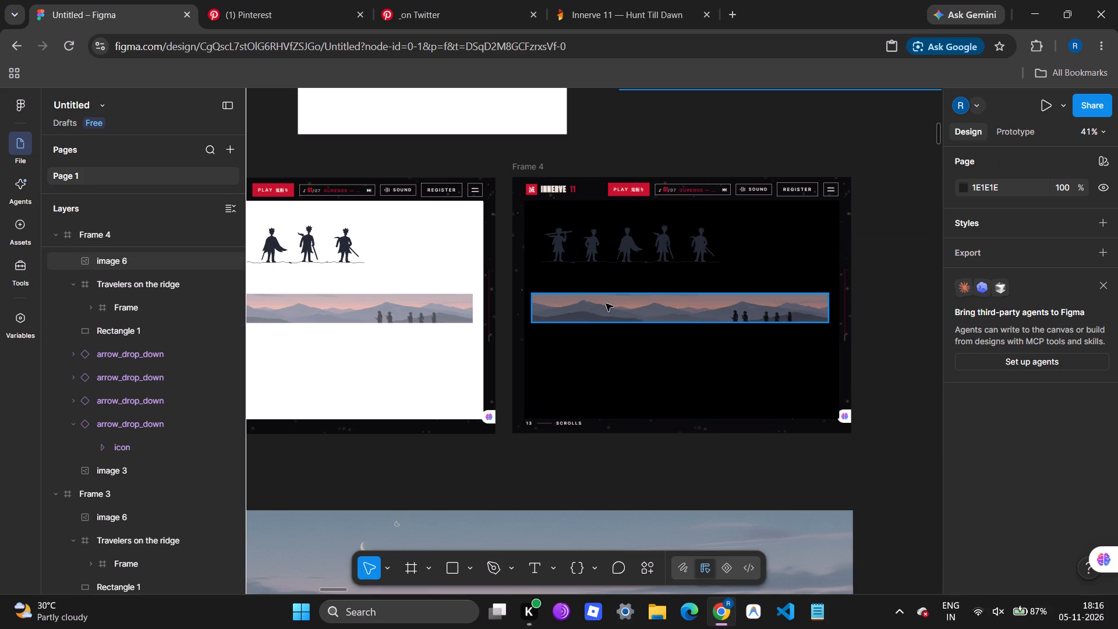
# Move Frame 4's artwork strip closer to the traveler silhouettes, to about X 77, Y 333.
pyautogui.moveTo(627, 315); pyautogui.dragTo(631, 300)
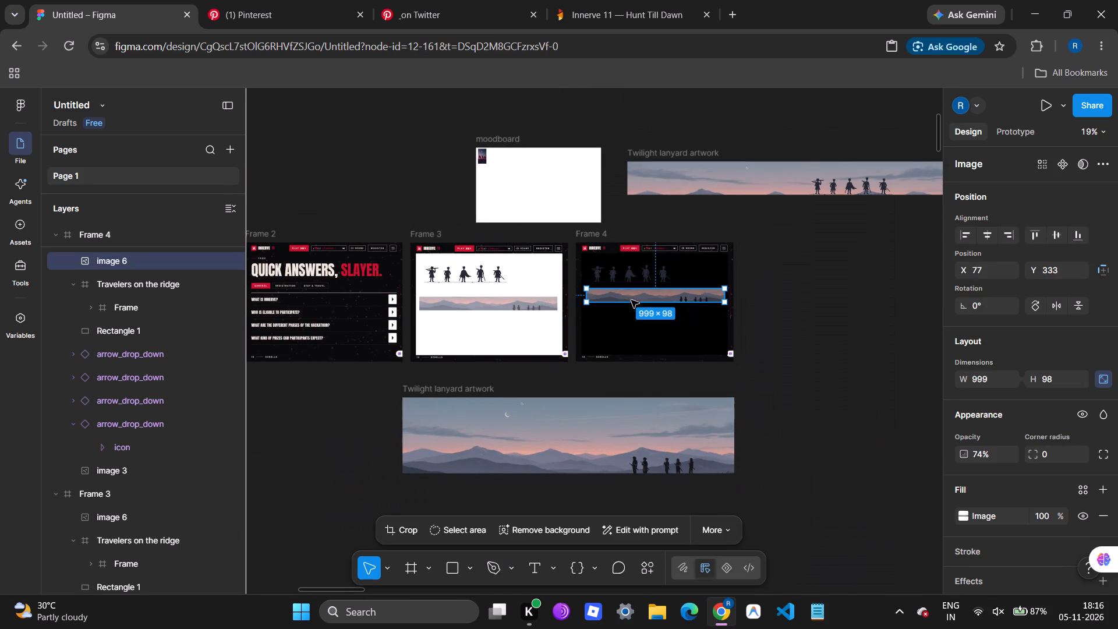
# Crop the lower edge of Frame 4's artwork strip so it is about 999 × 81.
pyautogui.hscroll(-1, 631, 300)
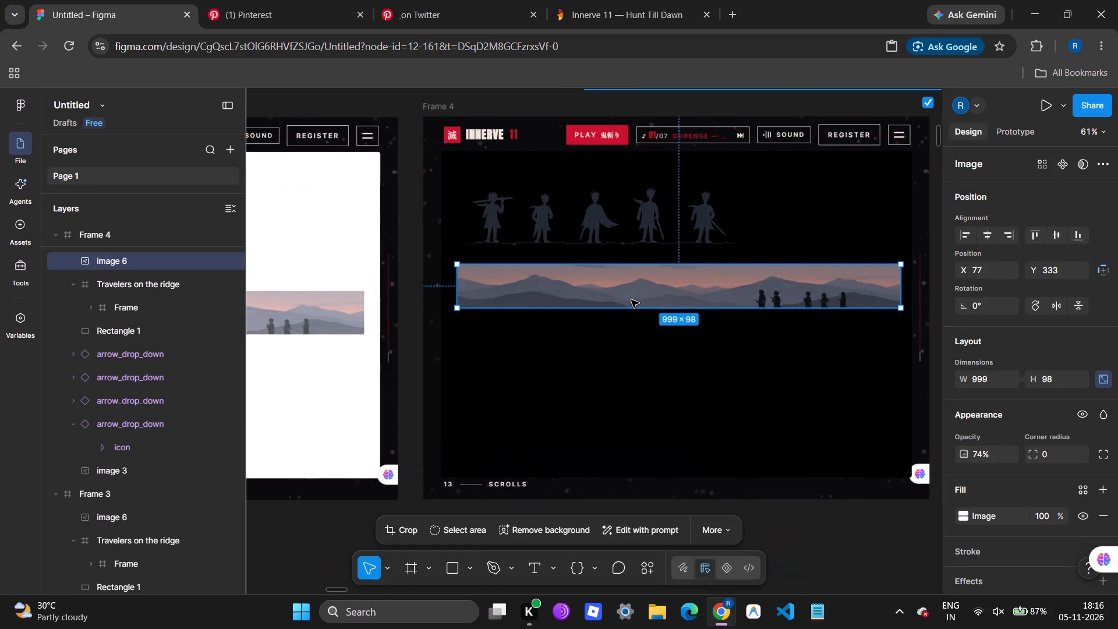
pyautogui.hscroll(-2, 631, 300)
pyautogui.doubleClick(608, 296)
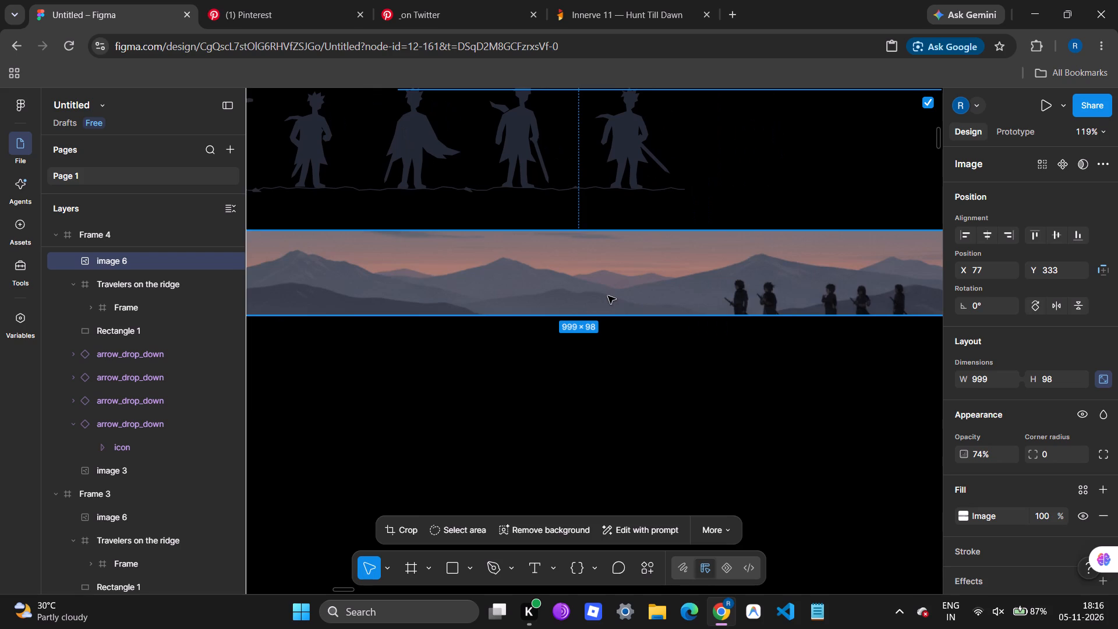
pyautogui.moveTo(624, 317); pyautogui.dragTo(625, 307)
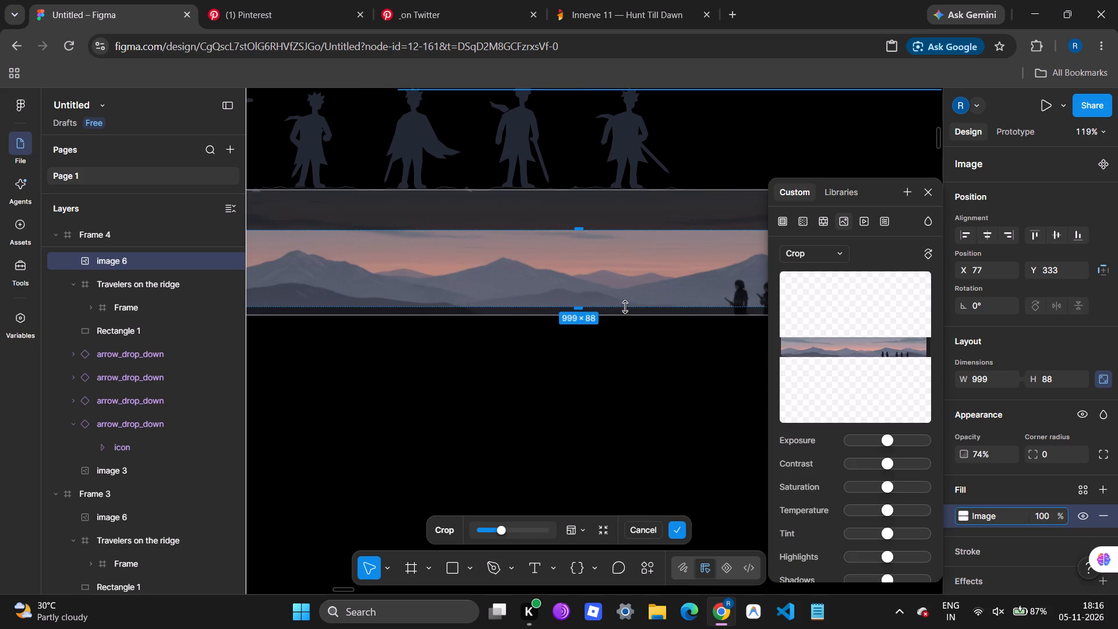
pyautogui.moveTo(625, 307); pyautogui.dragTo(625, 301)
pyautogui.doubleClick(726, 141)
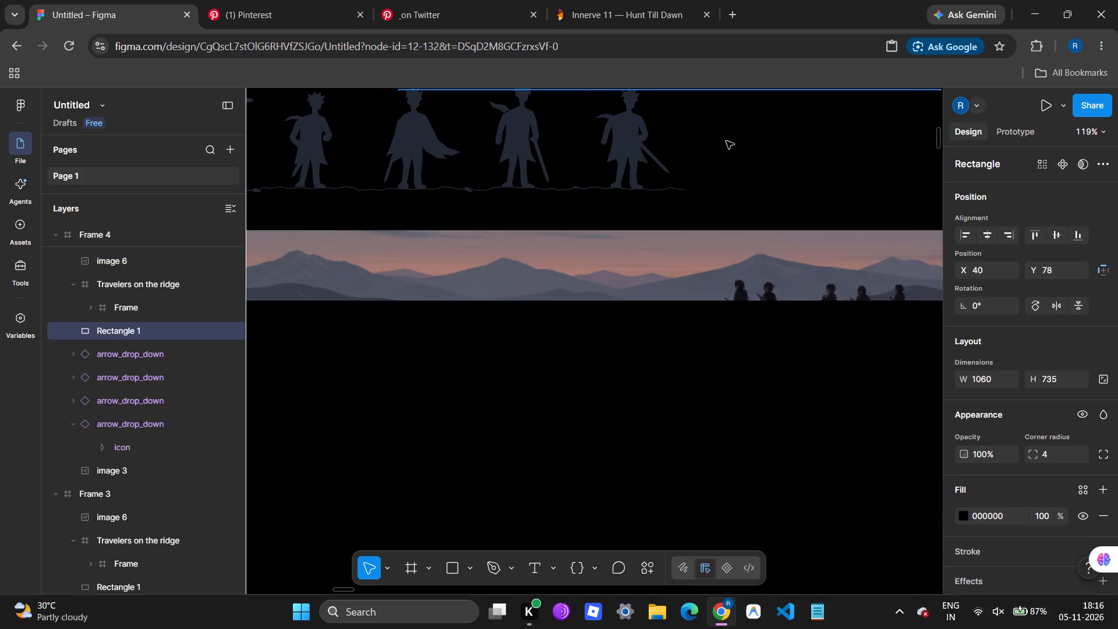
# Readjust the crop of Frame 4's strip, trimming more sky and restoring some of the lower edge, to about 999 × 69.
pyautogui.doubleClick(753, 285)
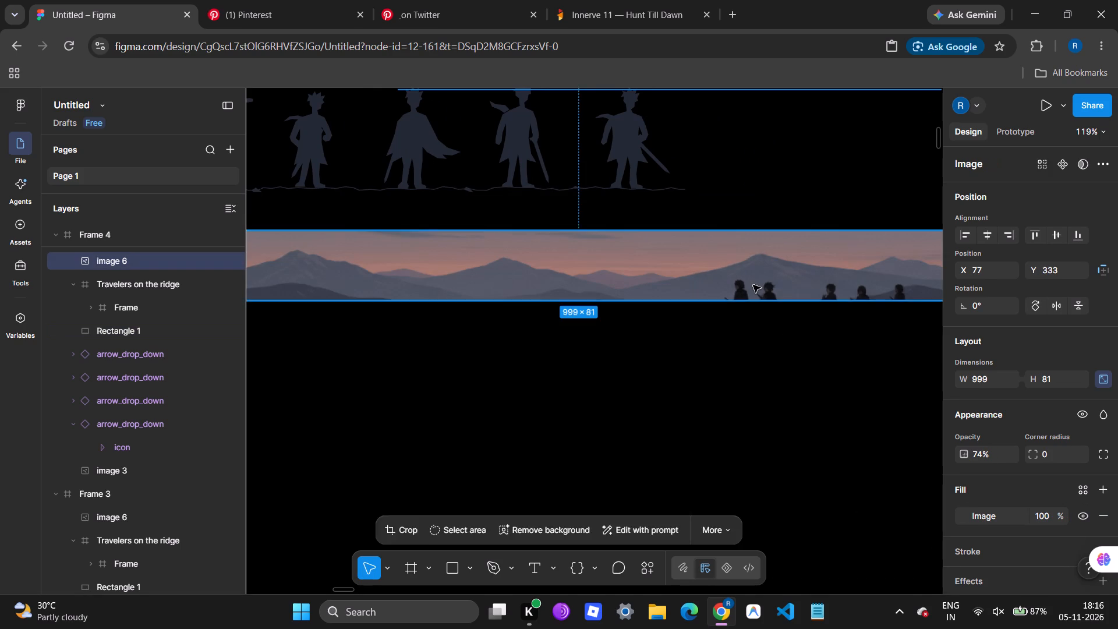
pyautogui.hscroll(-2, 736, 303)
pyautogui.hscroll(-1, 672, 306)
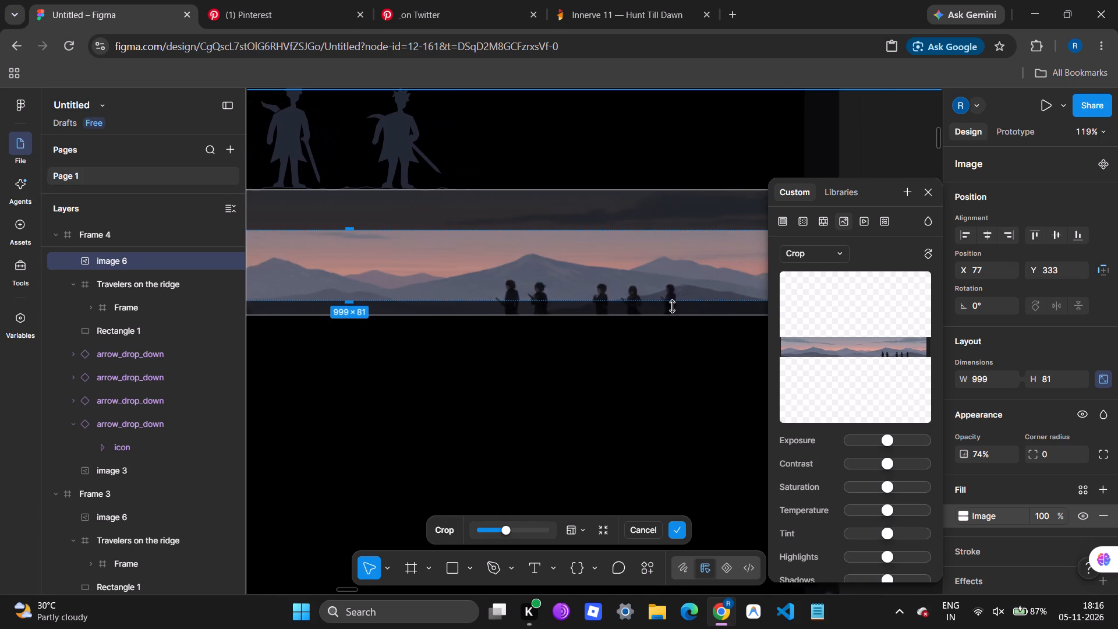
pyautogui.hscroll(-1, 672, 306)
pyautogui.moveTo(642, 233); pyautogui.dragTo(641, 237)
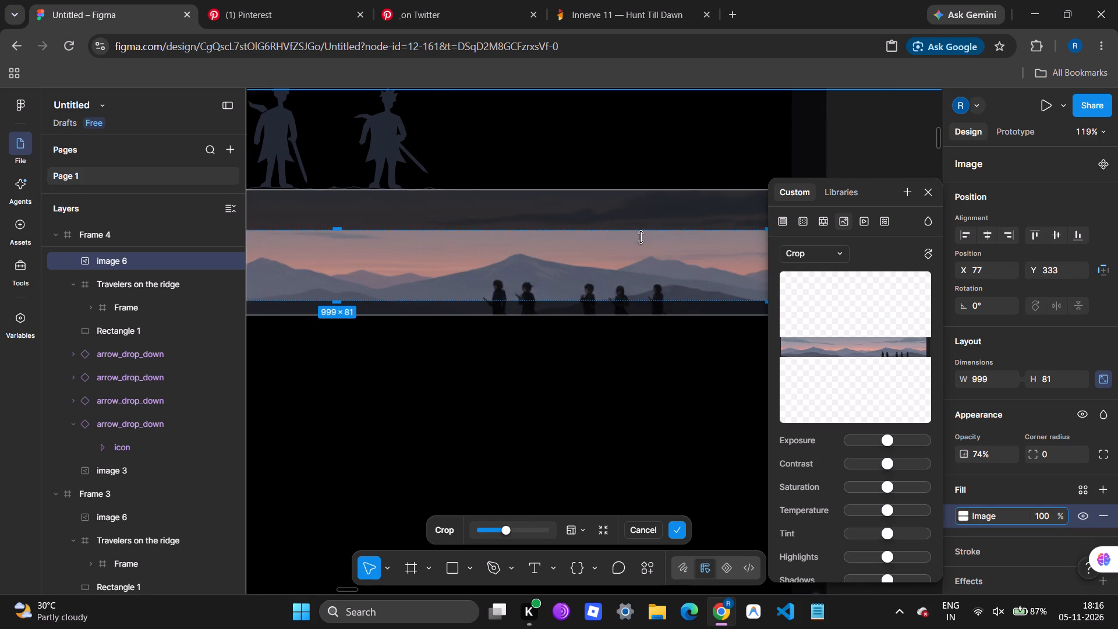
pyautogui.moveTo(641, 237); pyautogui.dragTo(641, 239)
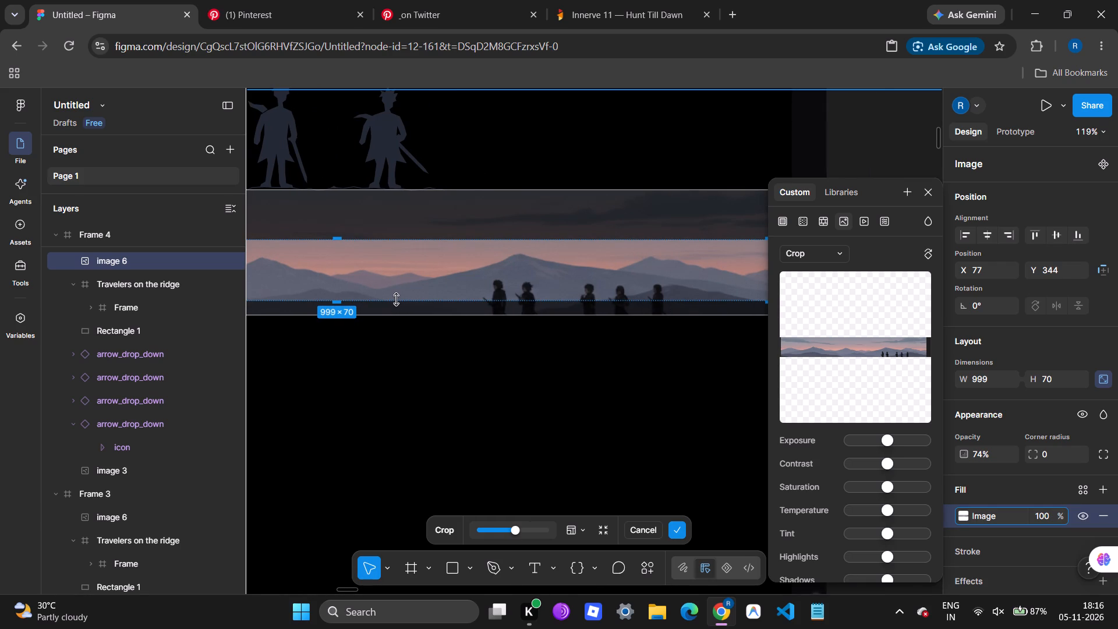
pyautogui.moveTo(396, 299); pyautogui.dragTo(396, 307)
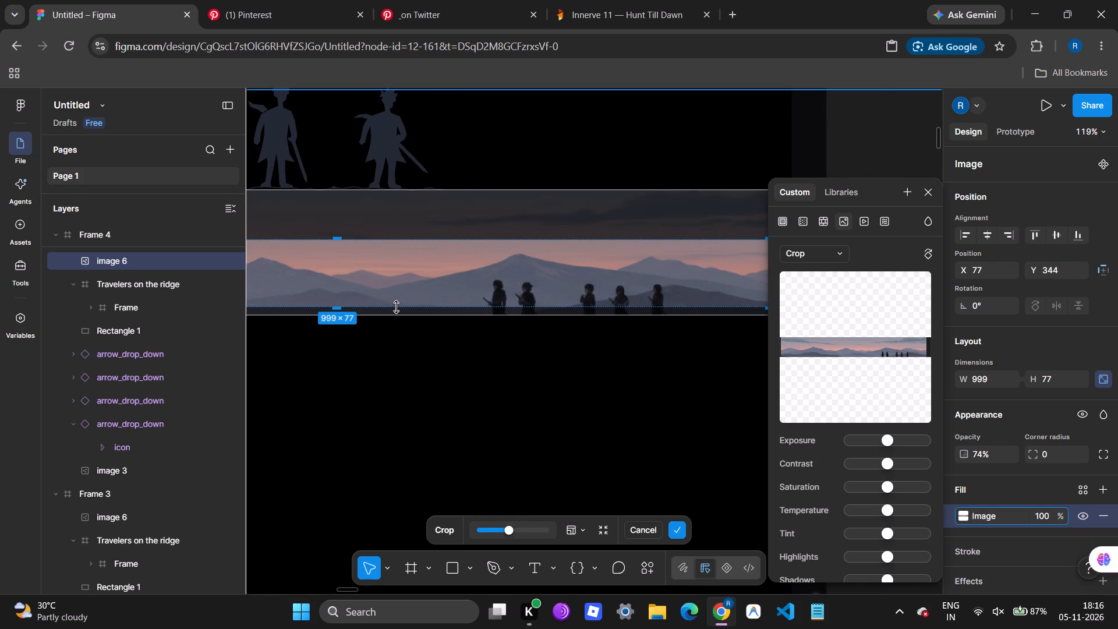
pyautogui.moveTo(515, 237); pyautogui.dragTo(515, 239)
pyautogui.moveTo(515, 239); pyautogui.dragTo(516, 247)
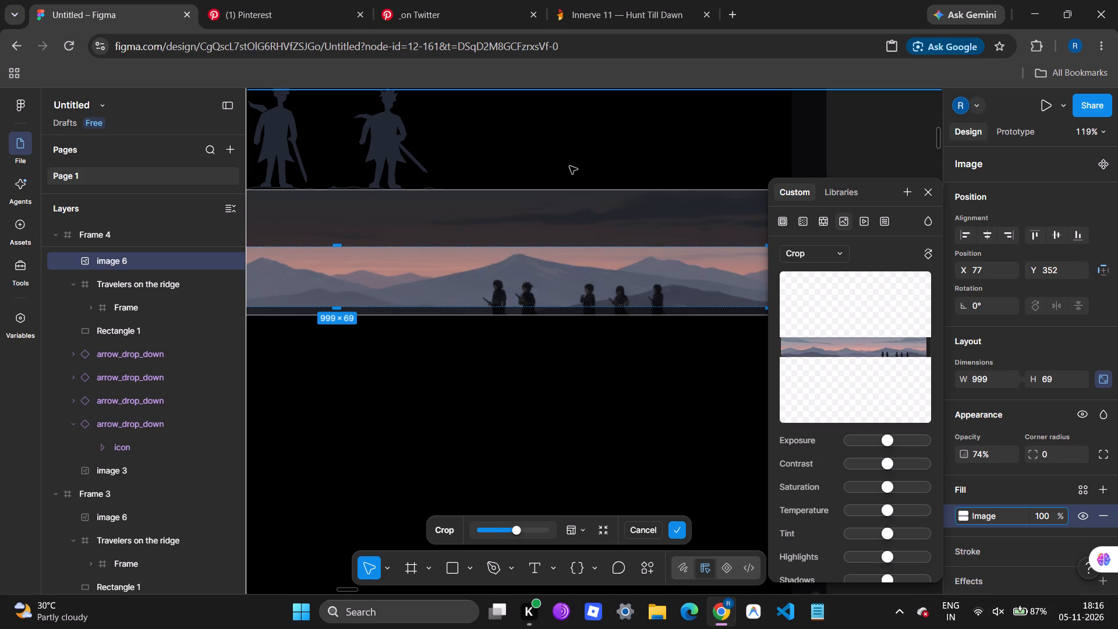
pyautogui.doubleClick(577, 142)
pyautogui.hscroll(1, 610, 306)
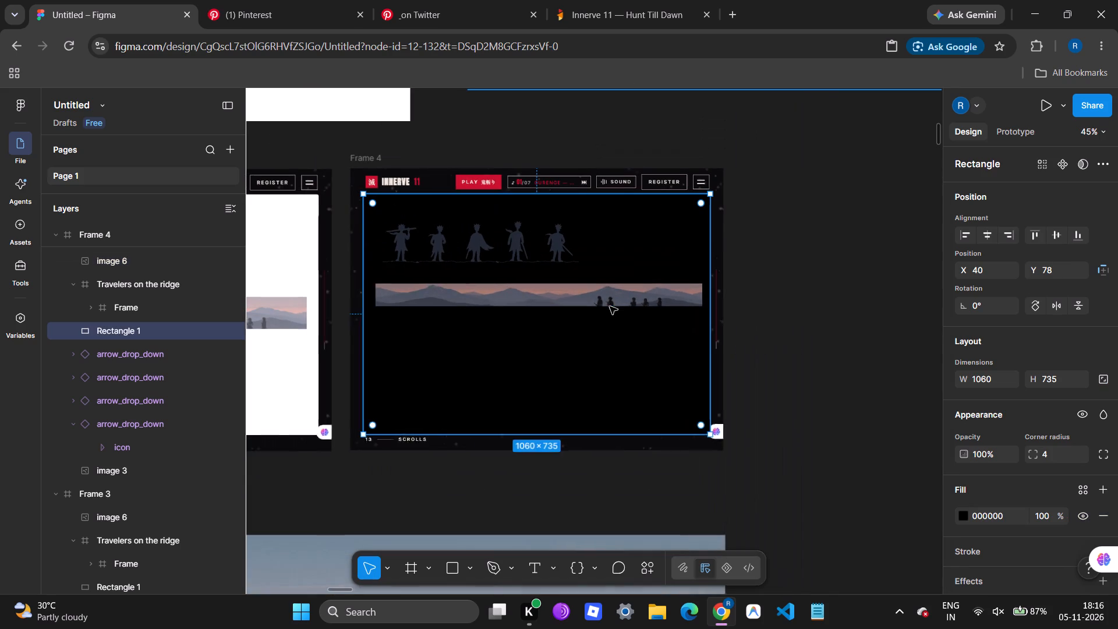
# Duplicate Frame 2 and place the copy directly below it, aligned with the original.
pyautogui.hscroll(1, 610, 306)
pyautogui.hscroll(2, 550, 306)
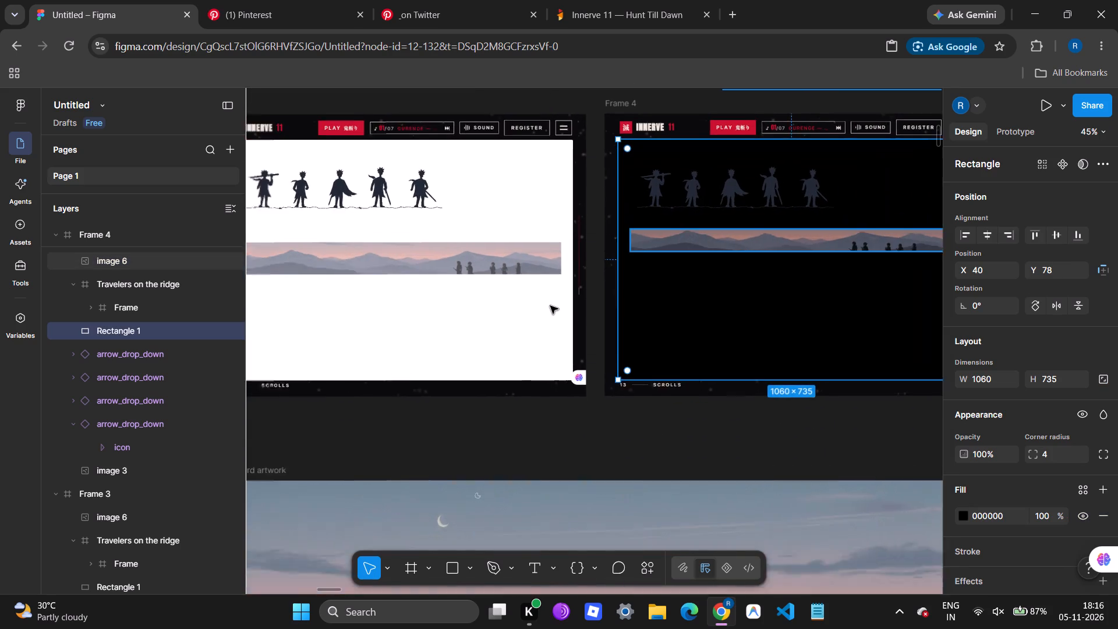
pyautogui.hscroll(4, 550, 306)
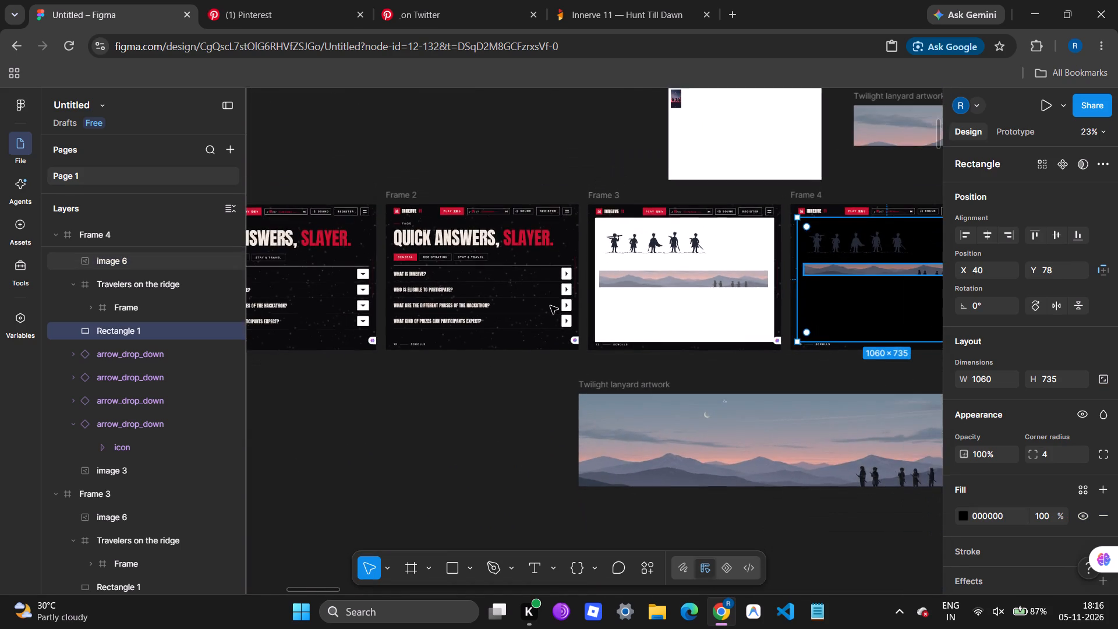
pyautogui.hscroll(1, 550, 306)
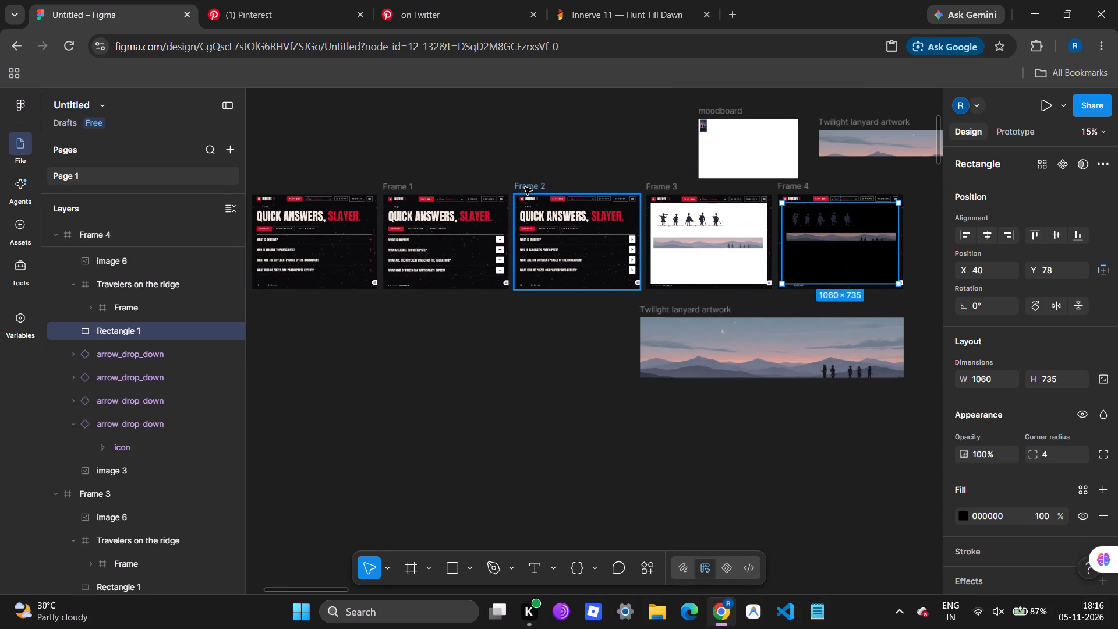
pyautogui.keyDown('alt'); pyautogui.moveTo(525, 187); pyautogui.dragTo(529, 300); pyautogui.keyUp('alt')
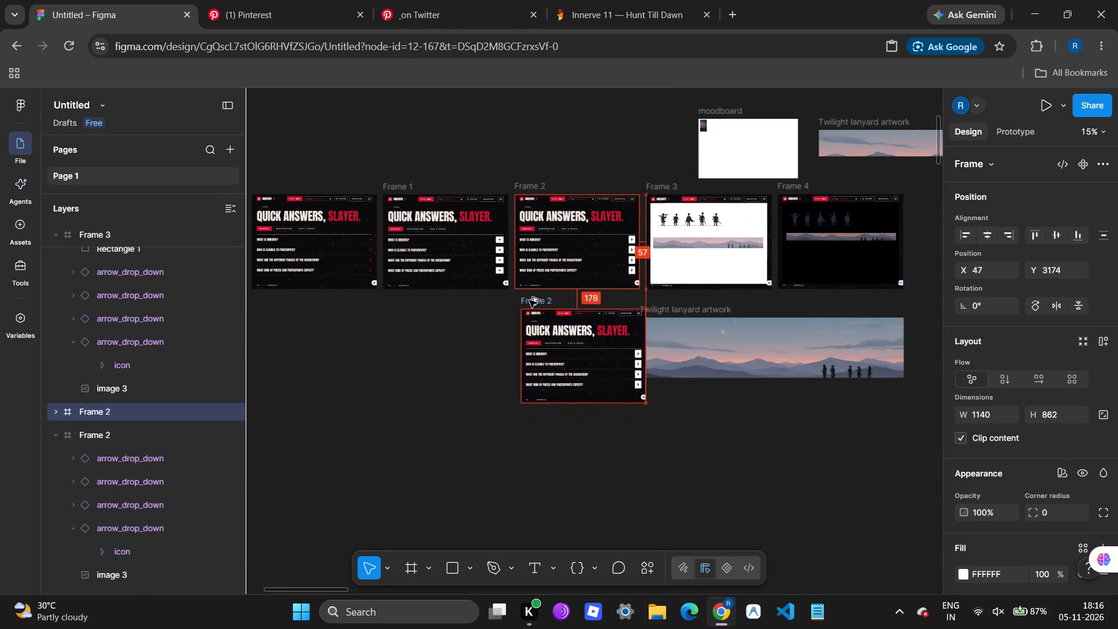
pyautogui.keyDown('alt'); pyautogui.moveTo(529, 300); pyautogui.dragTo(525, 296); pyautogui.keyUp('alt')
# Move the 2400 × 549 Twilight lanyard artwork beside the other Twilight strip, to about X 5237, Y 1549.
pyautogui.moveTo(674, 312); pyautogui.dragTo(1043, 220)
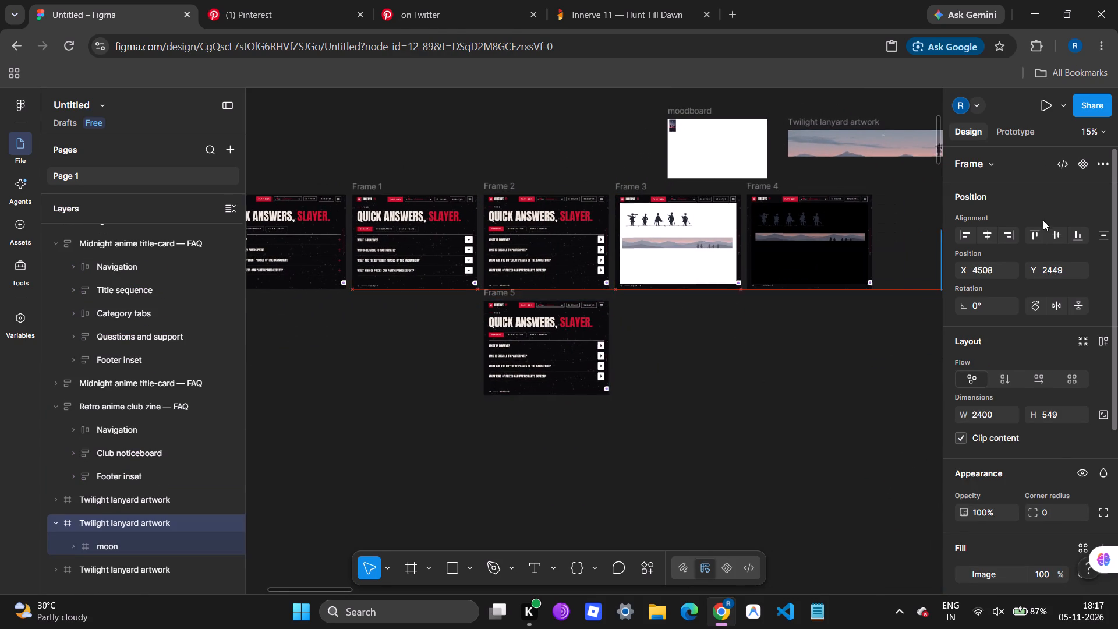
pyautogui.moveTo(1043, 220); pyautogui.dragTo(819, 189)
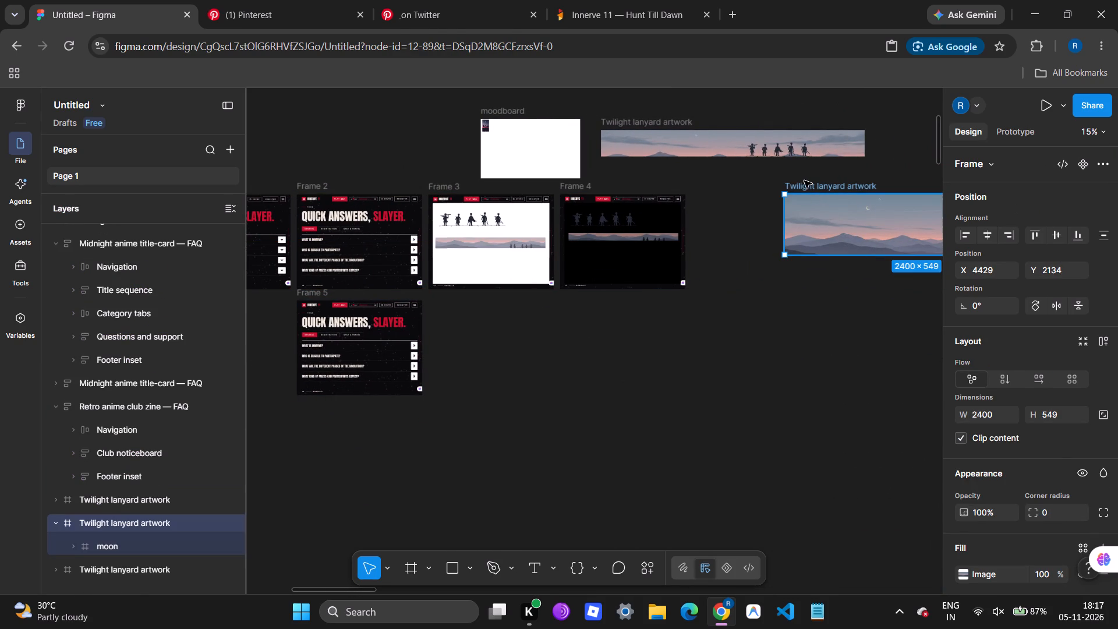
pyautogui.moveTo(802, 185); pyautogui.dragTo(891, 119)
pyautogui.hscroll(1, 383, 330)
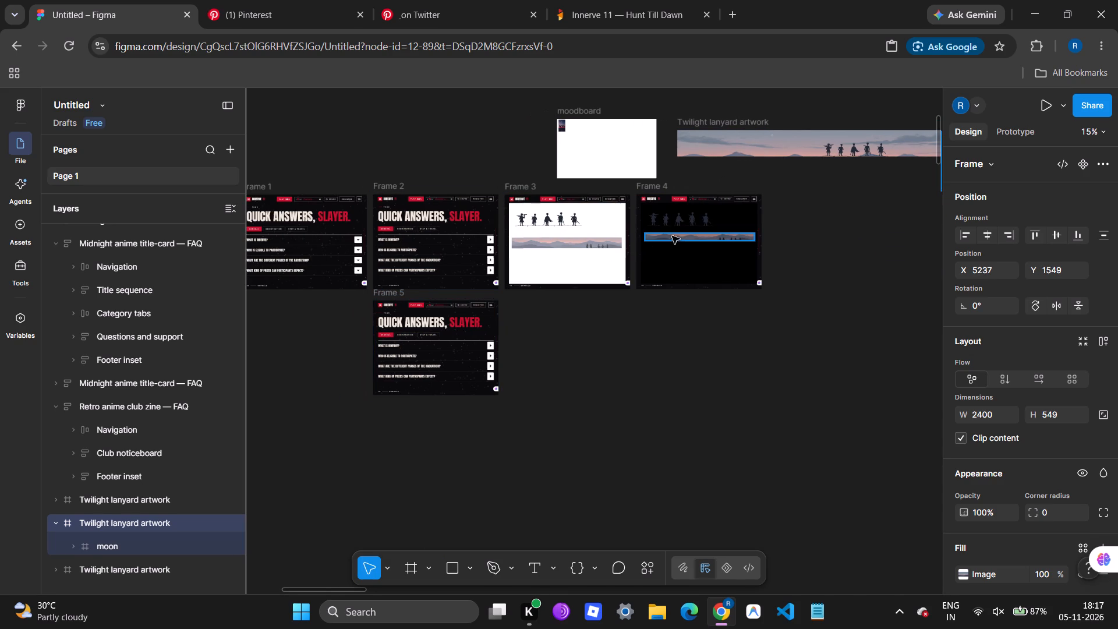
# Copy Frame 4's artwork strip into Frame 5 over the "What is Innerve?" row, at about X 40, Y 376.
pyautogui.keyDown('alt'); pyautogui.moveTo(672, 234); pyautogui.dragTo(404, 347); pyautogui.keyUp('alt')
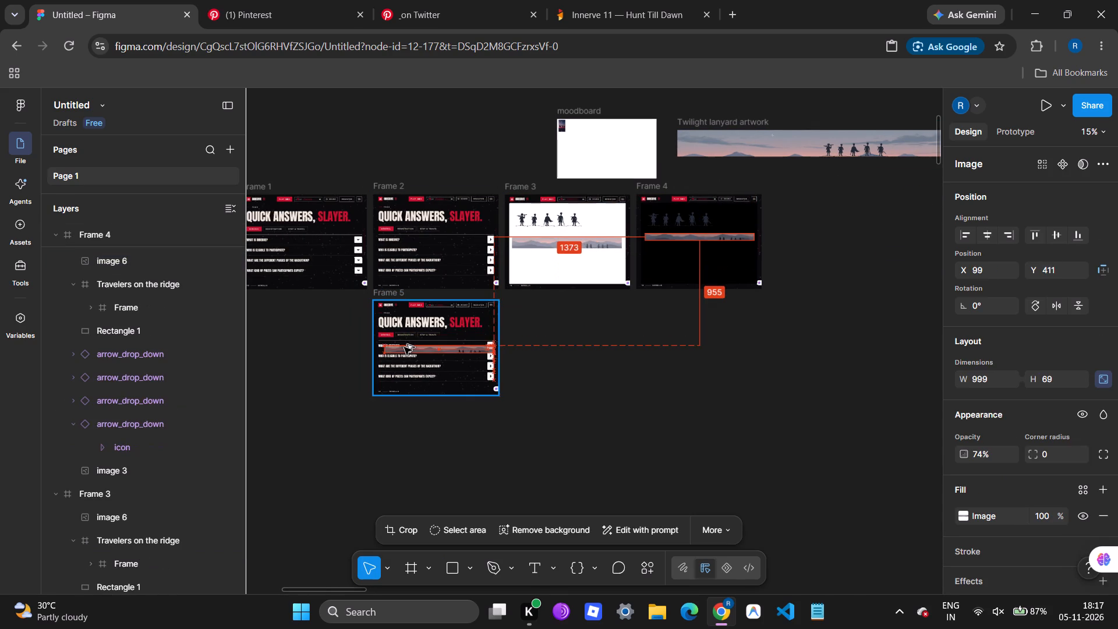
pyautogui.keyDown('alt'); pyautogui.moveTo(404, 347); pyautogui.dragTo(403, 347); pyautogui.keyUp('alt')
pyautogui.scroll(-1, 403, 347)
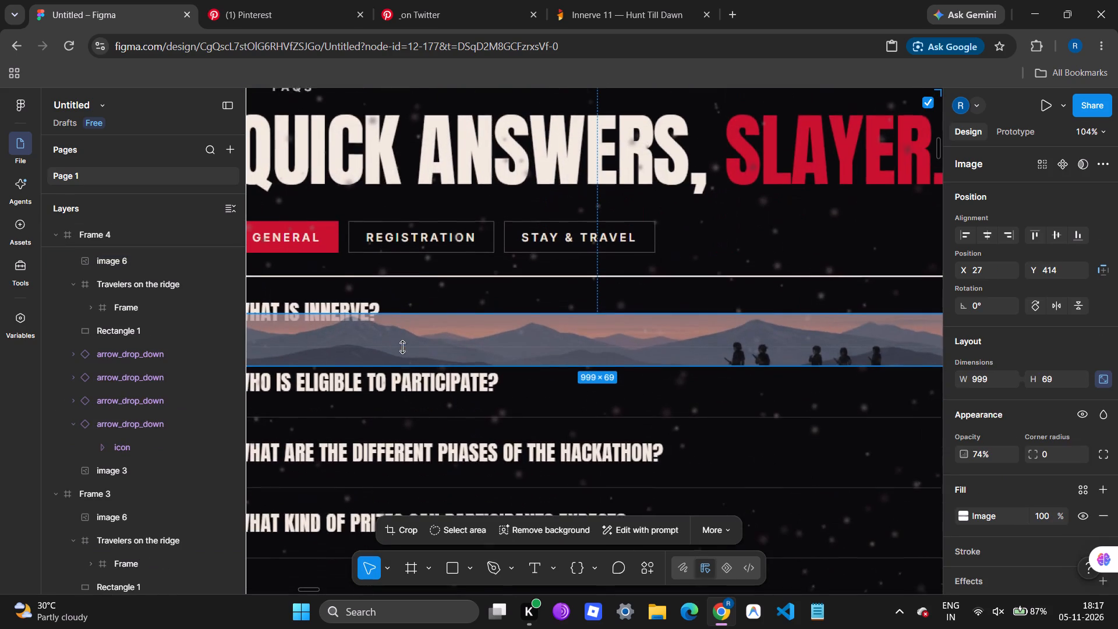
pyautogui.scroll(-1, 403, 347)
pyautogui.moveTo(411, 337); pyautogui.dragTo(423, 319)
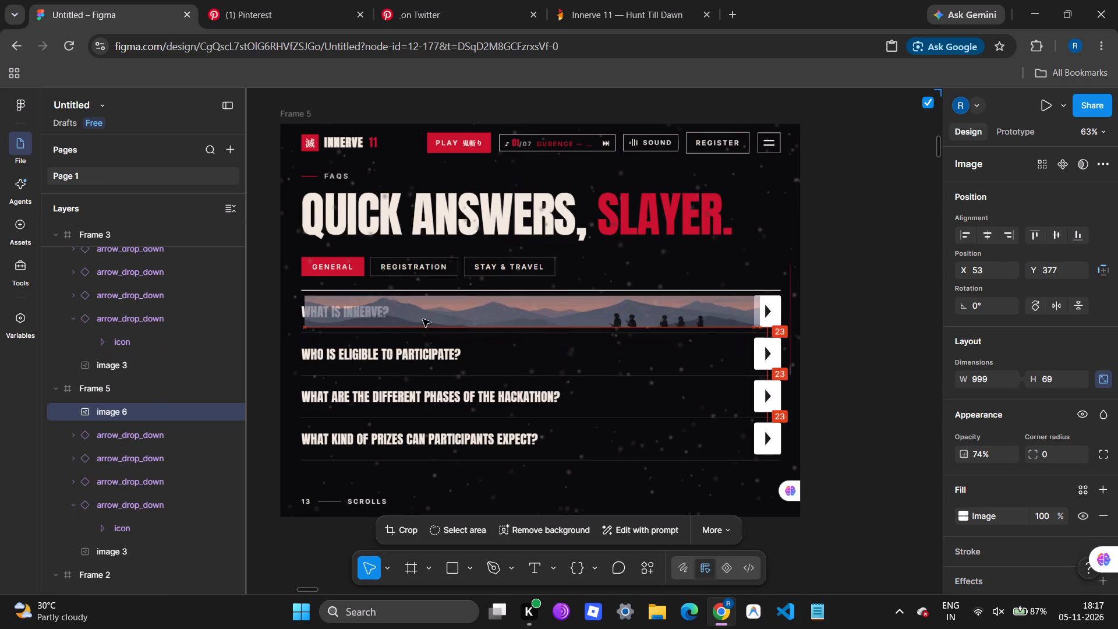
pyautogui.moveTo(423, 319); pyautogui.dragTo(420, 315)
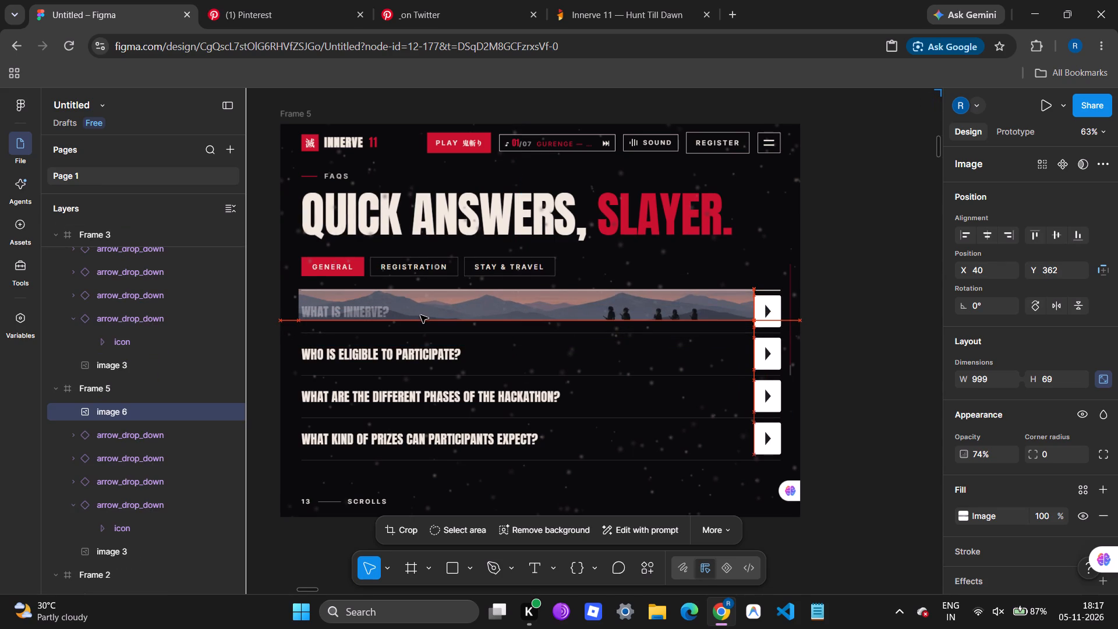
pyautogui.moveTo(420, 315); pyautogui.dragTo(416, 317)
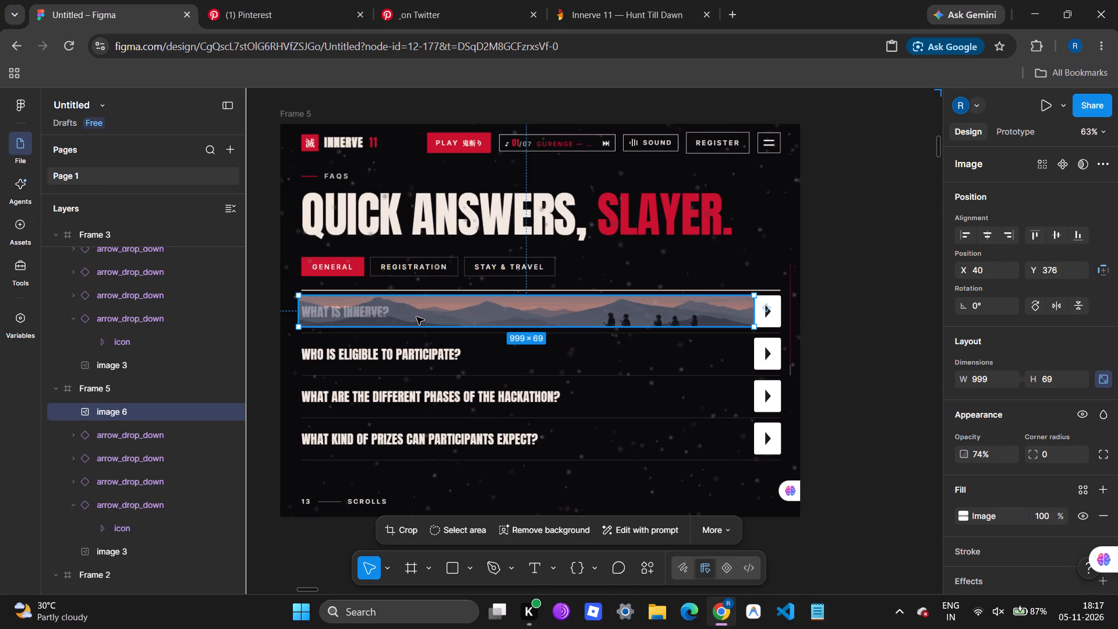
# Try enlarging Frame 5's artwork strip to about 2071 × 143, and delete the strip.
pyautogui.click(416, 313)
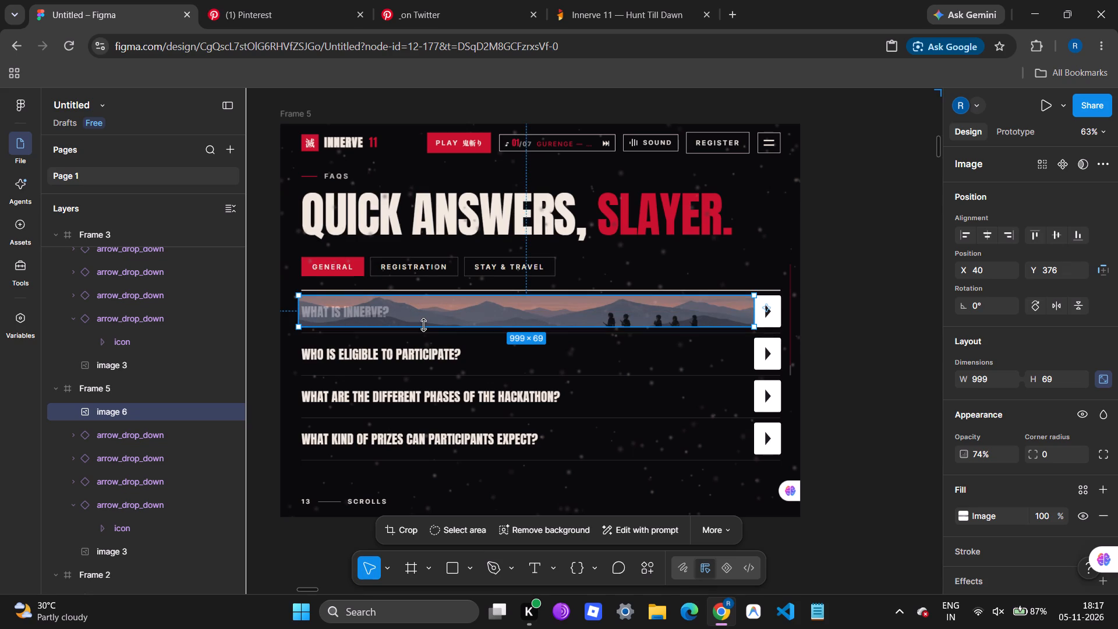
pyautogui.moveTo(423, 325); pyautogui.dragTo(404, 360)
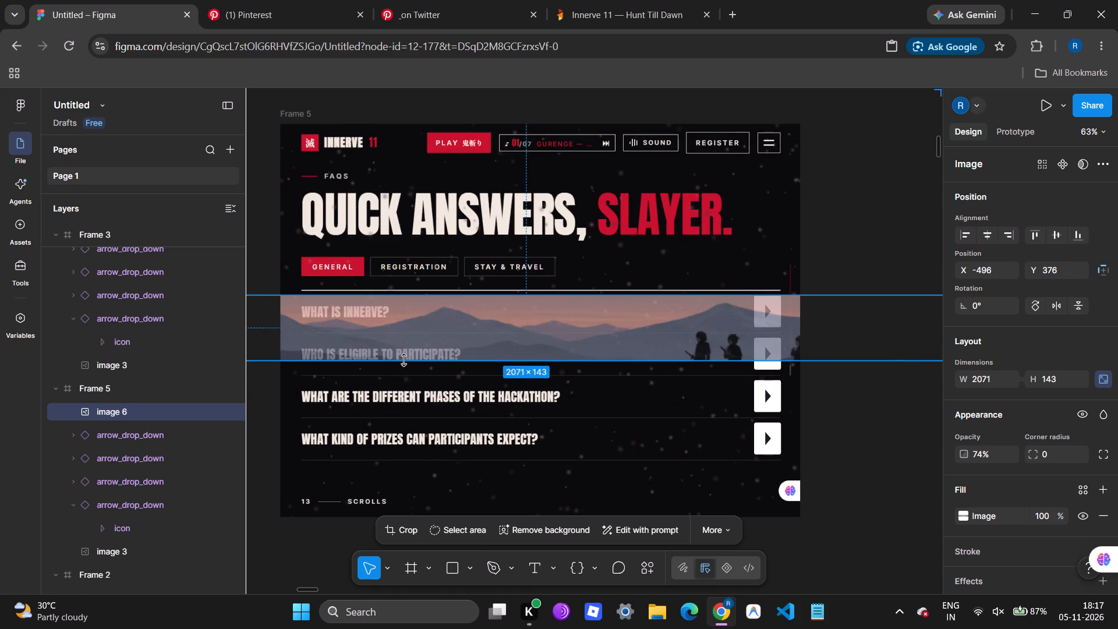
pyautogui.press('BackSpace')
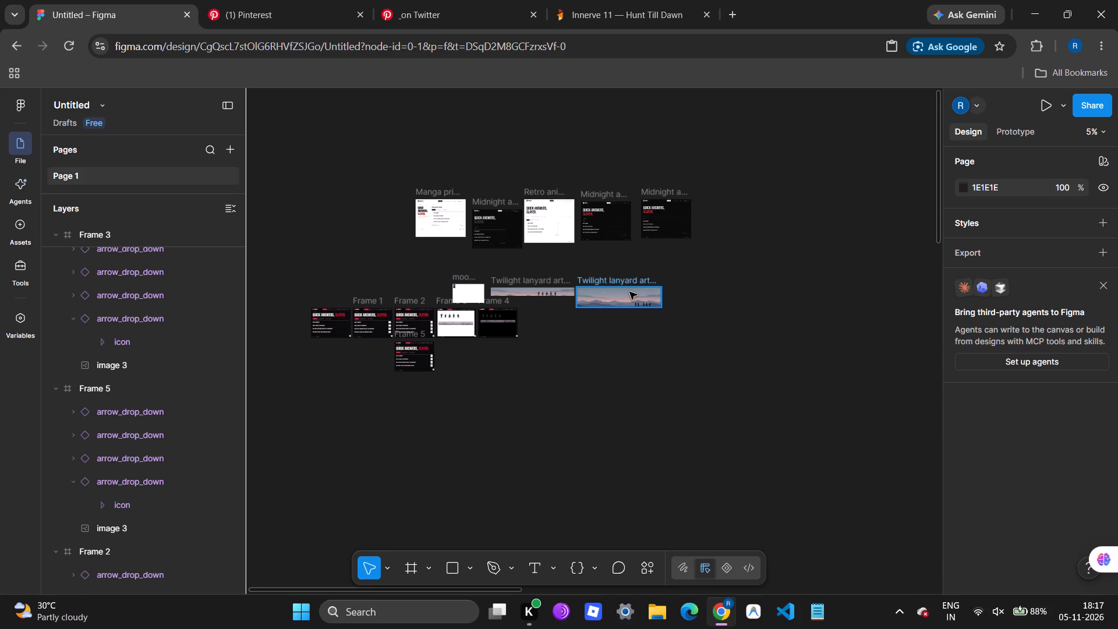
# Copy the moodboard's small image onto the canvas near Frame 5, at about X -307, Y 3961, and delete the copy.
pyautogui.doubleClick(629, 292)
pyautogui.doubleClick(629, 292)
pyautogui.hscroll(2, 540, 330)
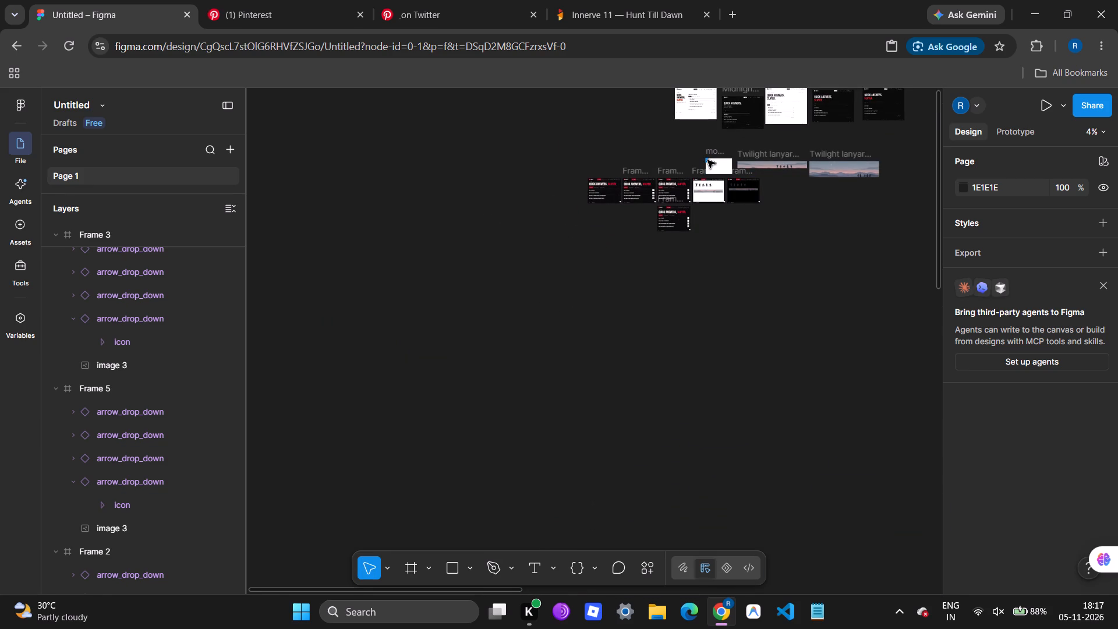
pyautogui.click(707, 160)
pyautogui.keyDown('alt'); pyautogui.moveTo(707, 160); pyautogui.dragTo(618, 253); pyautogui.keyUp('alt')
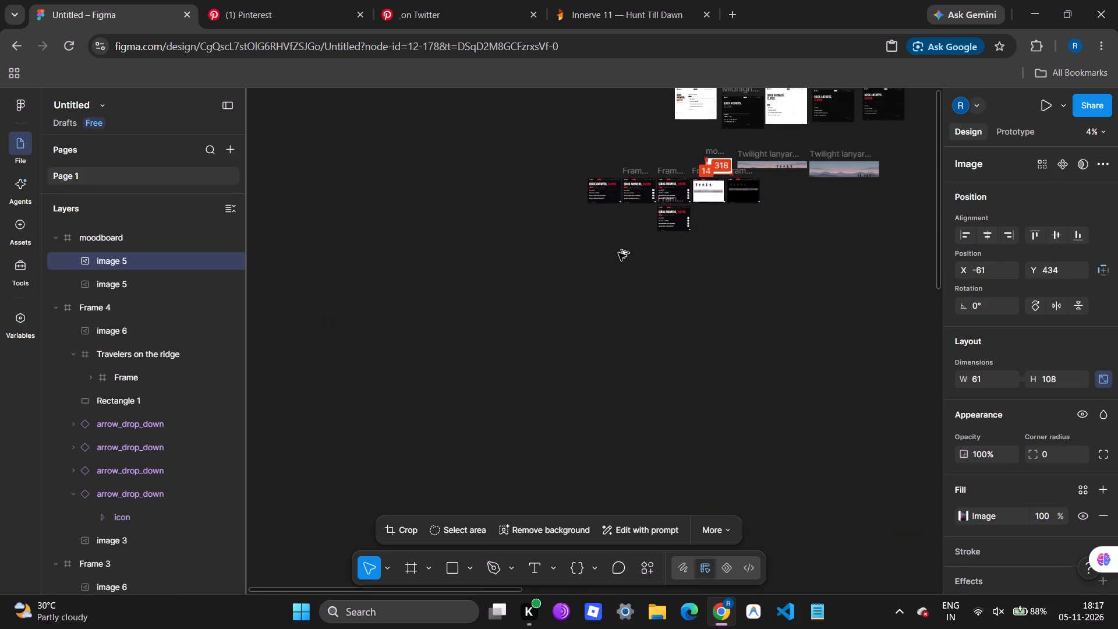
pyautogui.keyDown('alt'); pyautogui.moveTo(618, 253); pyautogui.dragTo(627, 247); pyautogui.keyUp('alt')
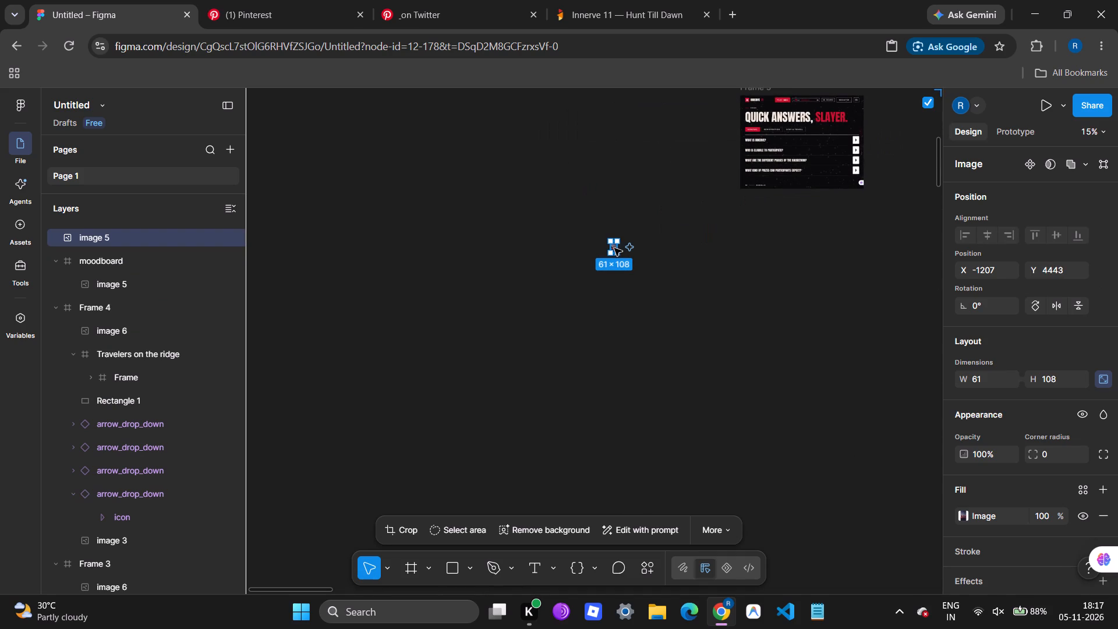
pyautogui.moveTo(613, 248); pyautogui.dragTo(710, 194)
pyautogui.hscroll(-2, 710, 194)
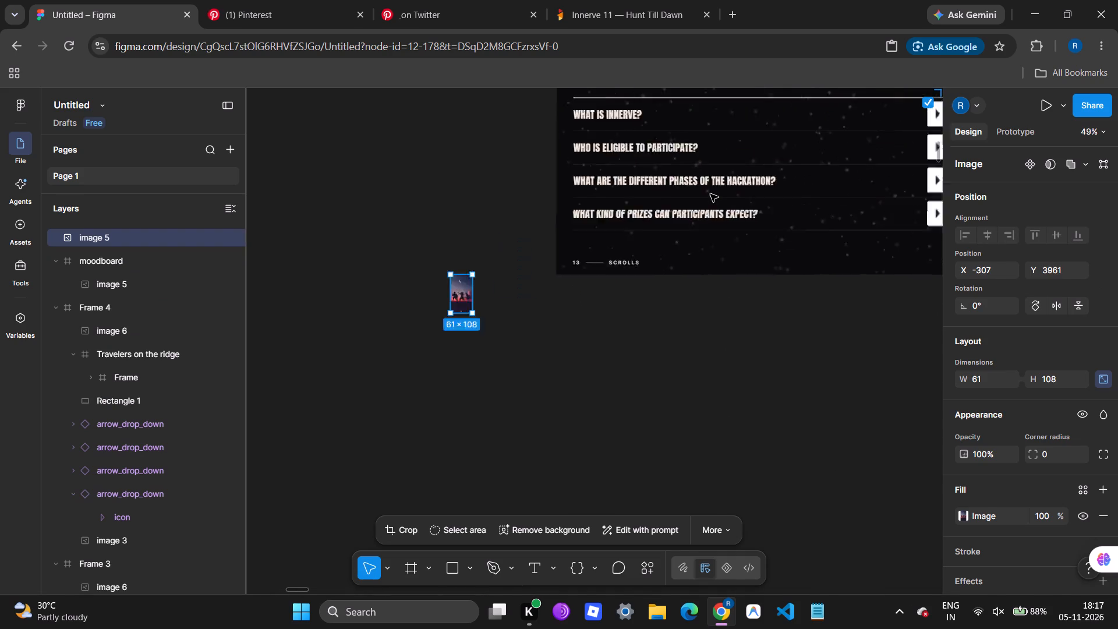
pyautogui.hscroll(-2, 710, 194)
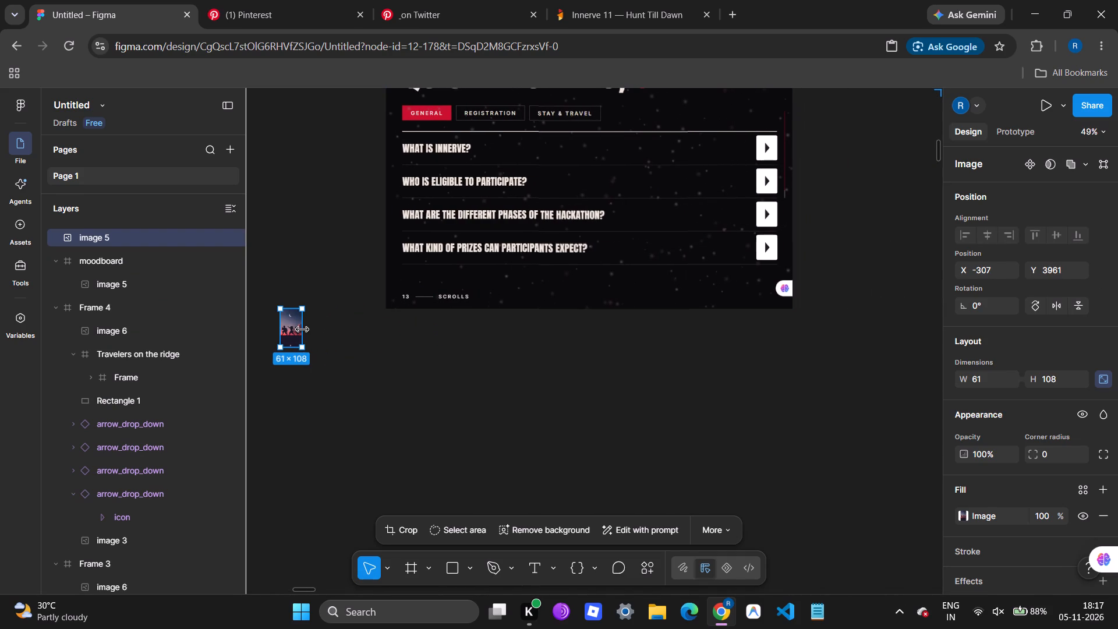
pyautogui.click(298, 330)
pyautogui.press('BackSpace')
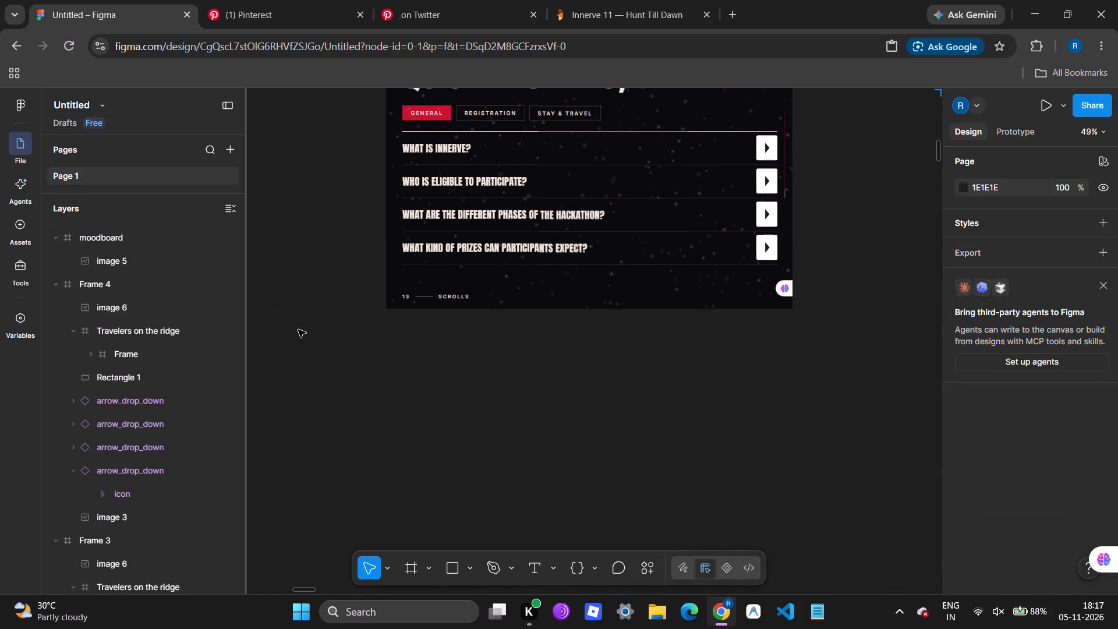
# Take a screen snip of the very large Twilight lanyard artwork with the full sky, moon and travelers.
pyautogui.scroll(-1, 298, 330)
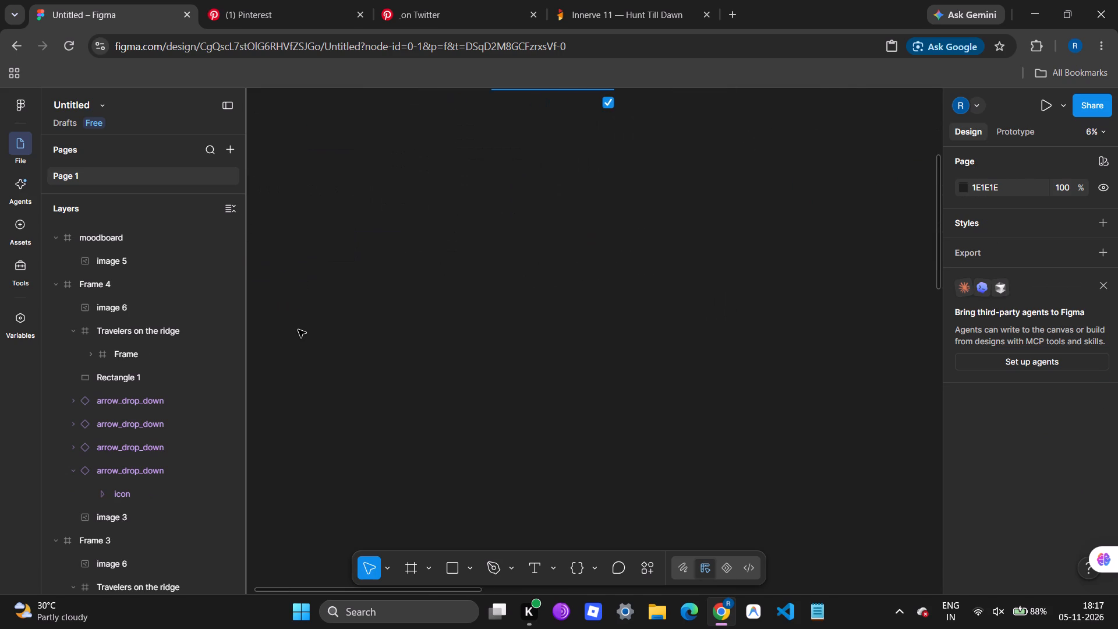
pyautogui.scroll(-3, 298, 330)
pyautogui.hscroll(-1, 298, 330)
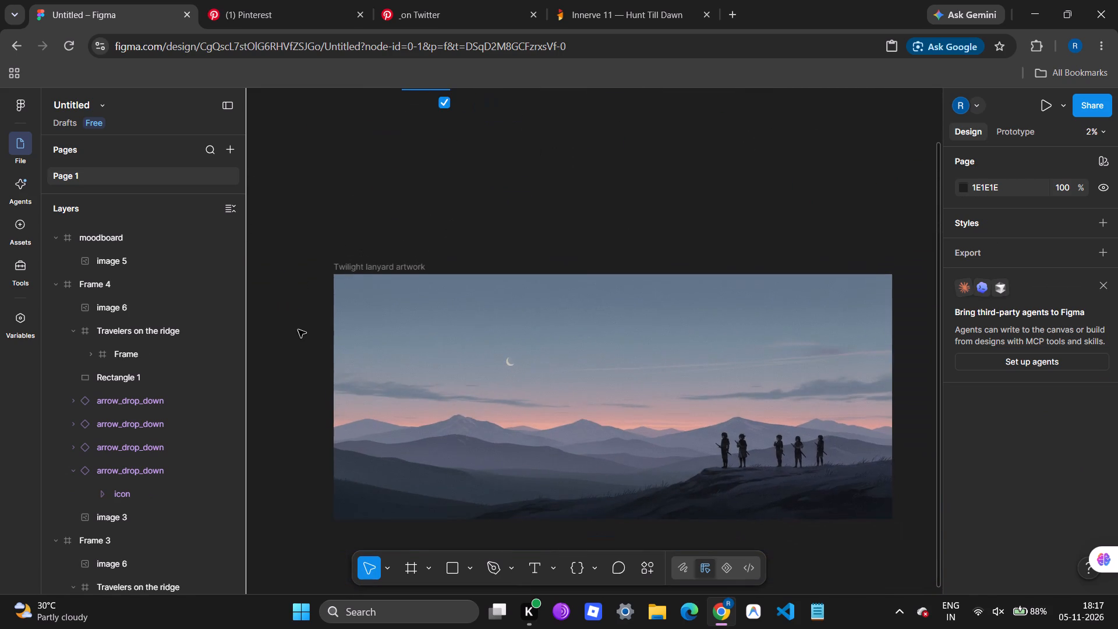
pyautogui.hscroll(-1, 298, 330)
pyautogui.press('shift+super+s')
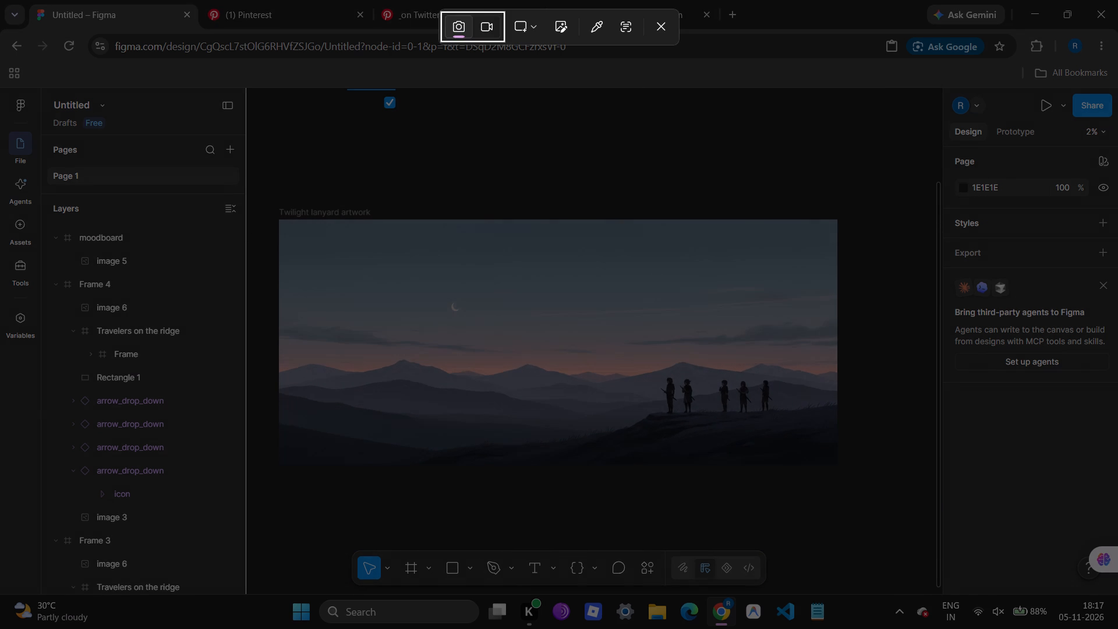
pyautogui.moveTo(277, 212); pyautogui.dragTo(823, 480)
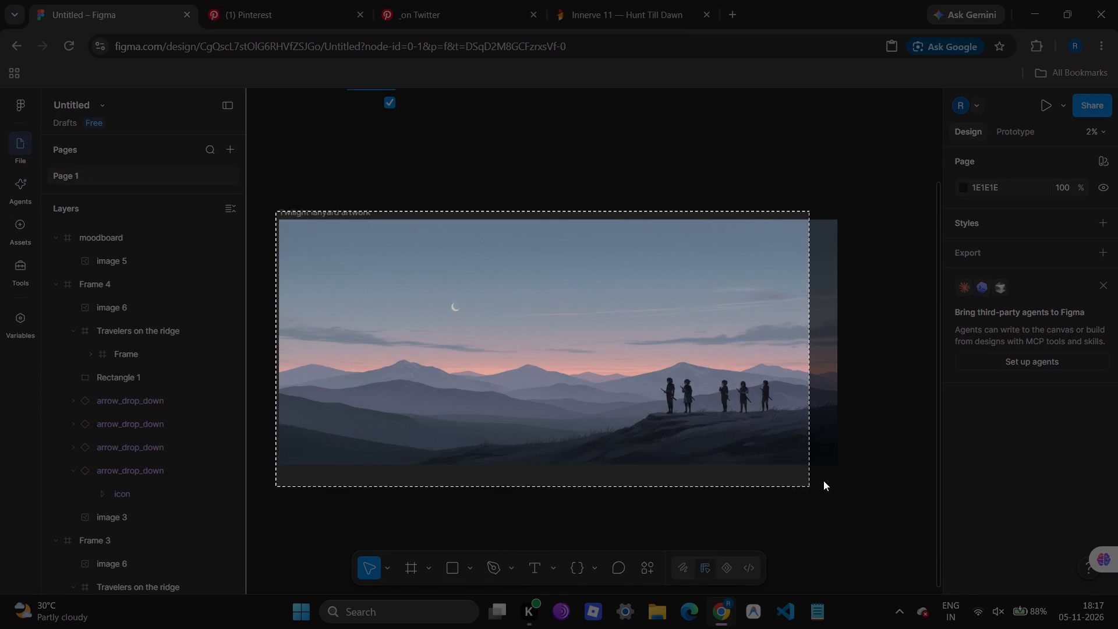
pyautogui.moveTo(823, 480); pyautogui.dragTo(845, 471)
# Paste the artwork snip and place it in Frame 5 over the FAQ rows, at about X 54, Y 339.
pyautogui.hscroll(2, 456, 206)
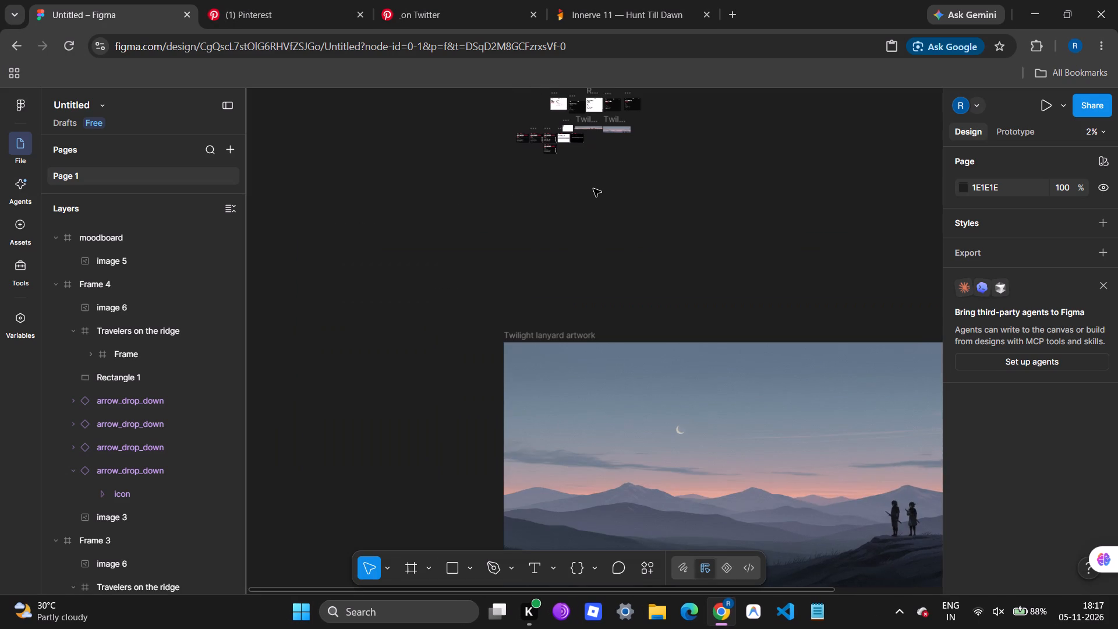
pyautogui.click(593, 189)
pyautogui.scroll(2, 593, 189)
pyautogui.click(543, 288)
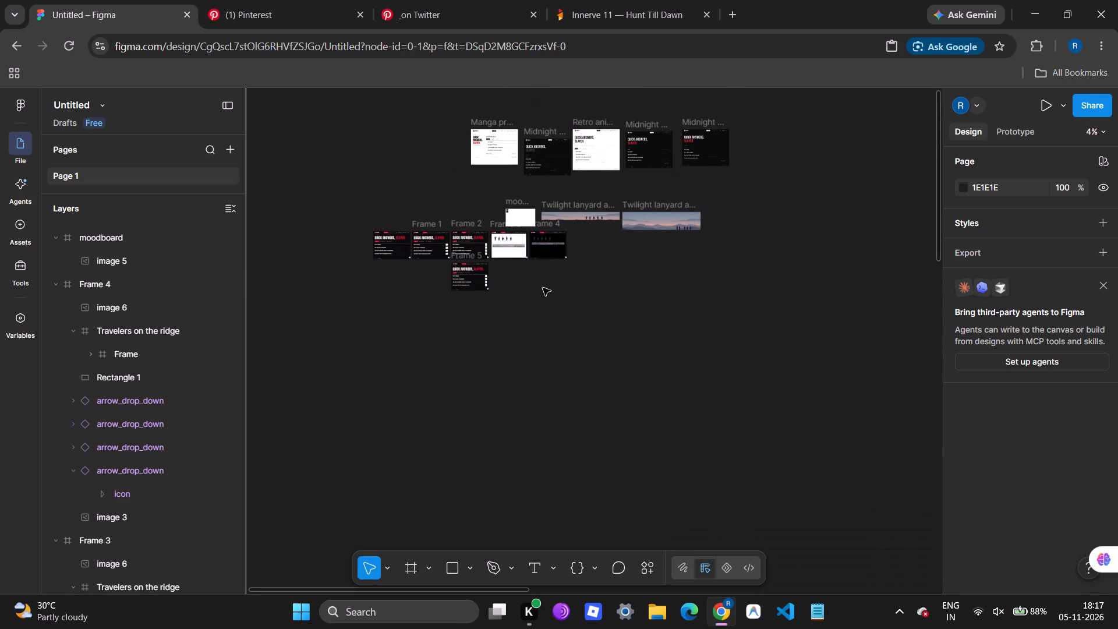
pyautogui.hotkey('ctrl', 'v')
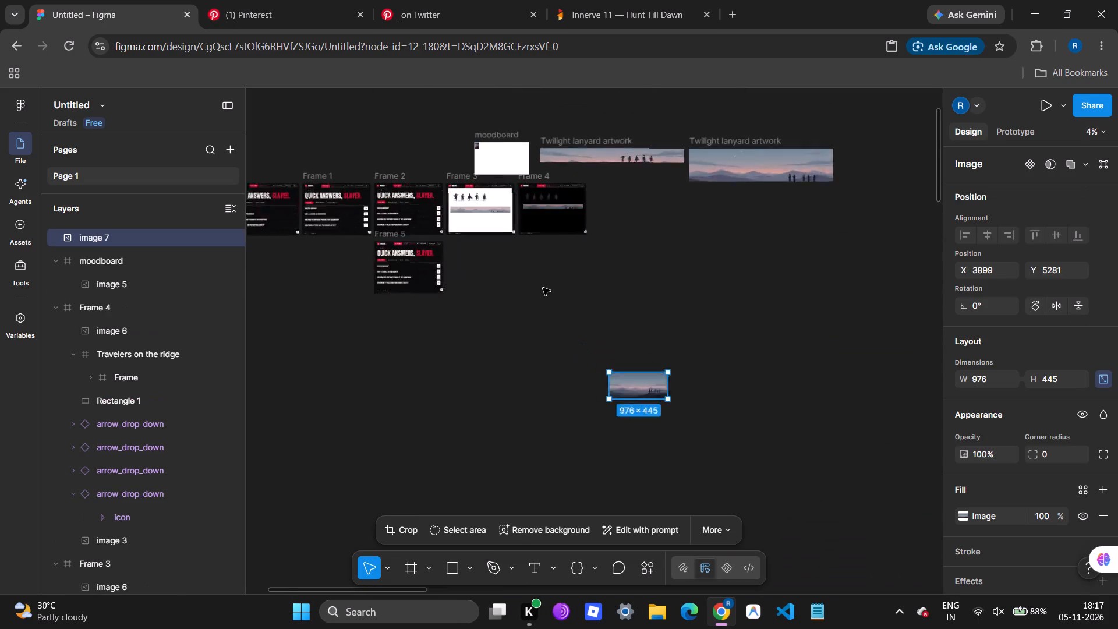
pyautogui.moveTo(688, 434); pyautogui.dragTo(392, 289)
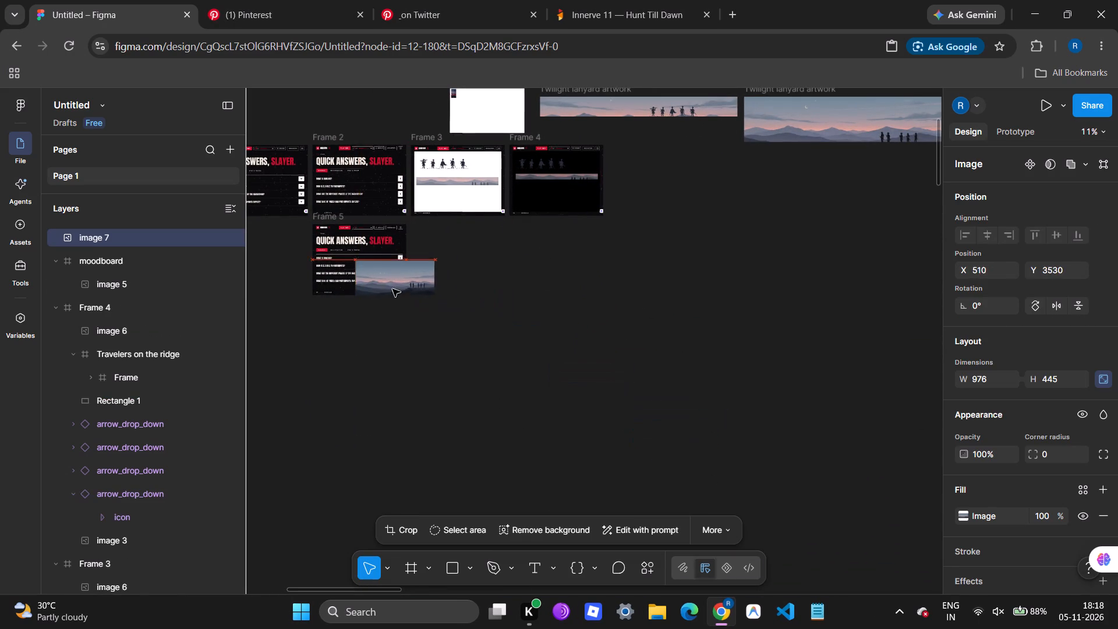
pyautogui.moveTo(392, 289); pyautogui.dragTo(370, 282)
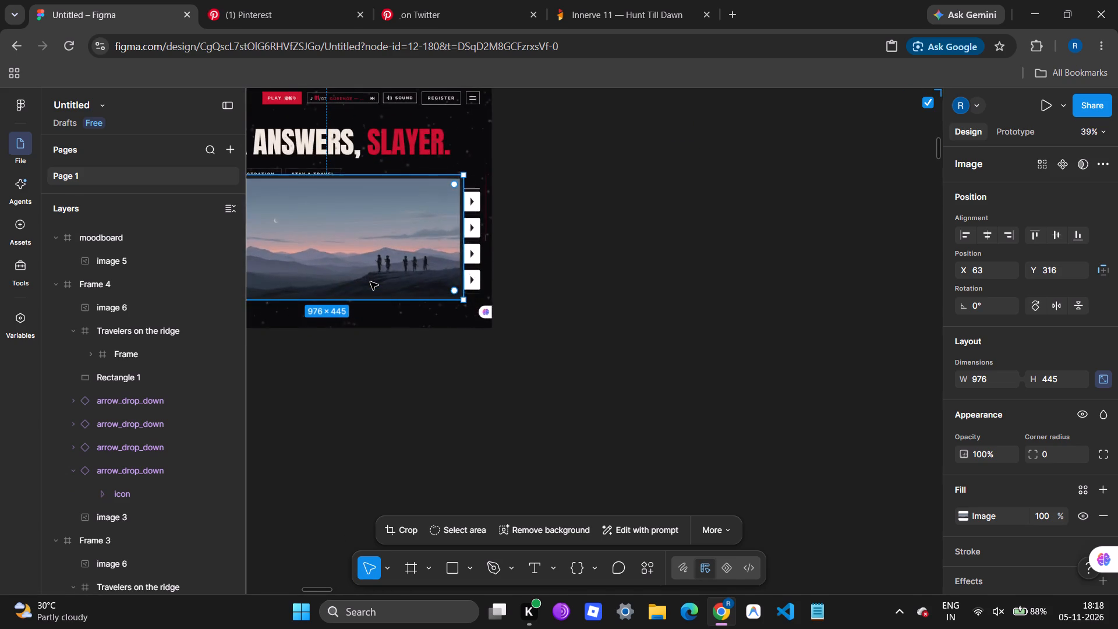
pyautogui.hscroll(1, 370, 282)
pyautogui.scroll(1, 370, 282)
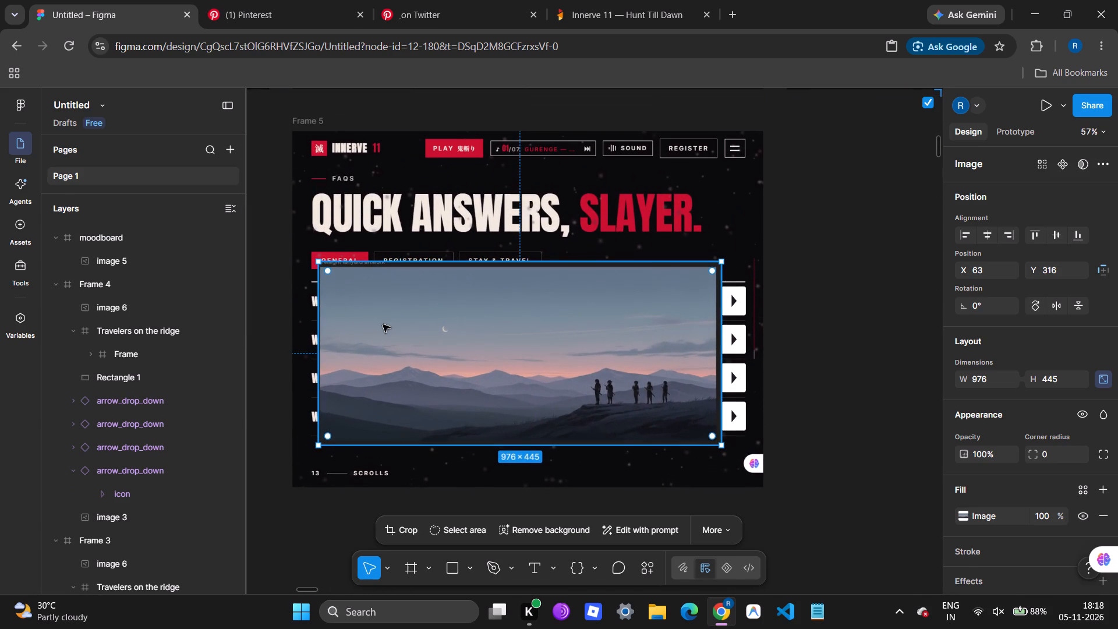
pyautogui.moveTo(383, 324); pyautogui.dragTo(379, 334)
# Crop the pasted artwork in Frame 5 on all four sides to about 937 × 397, removing its dark borders.
pyautogui.doubleClick(379, 334)
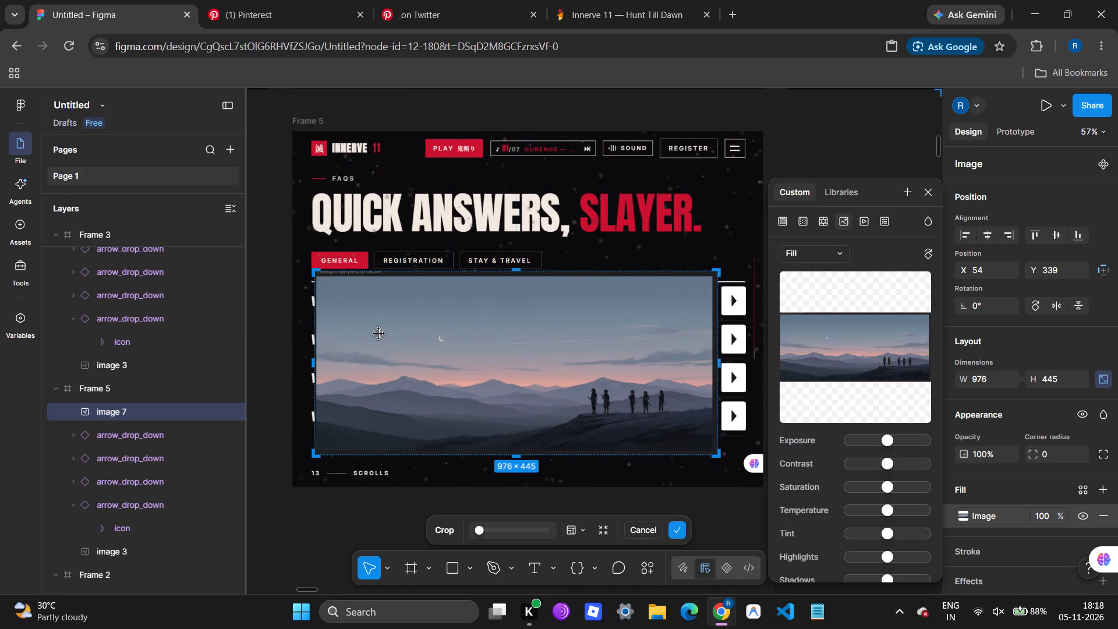
pyautogui.moveTo(517, 271); pyautogui.dragTo(517, 282)
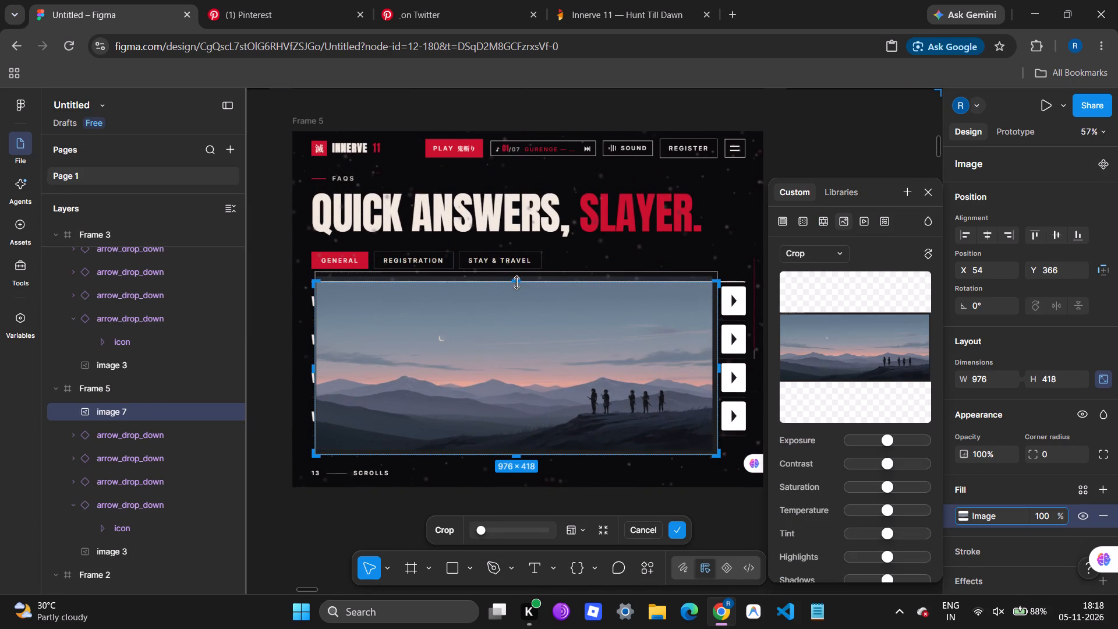
pyautogui.moveTo(511, 454); pyautogui.dragTo(511, 452)
pyautogui.moveTo(511, 452); pyautogui.dragTo(512, 446)
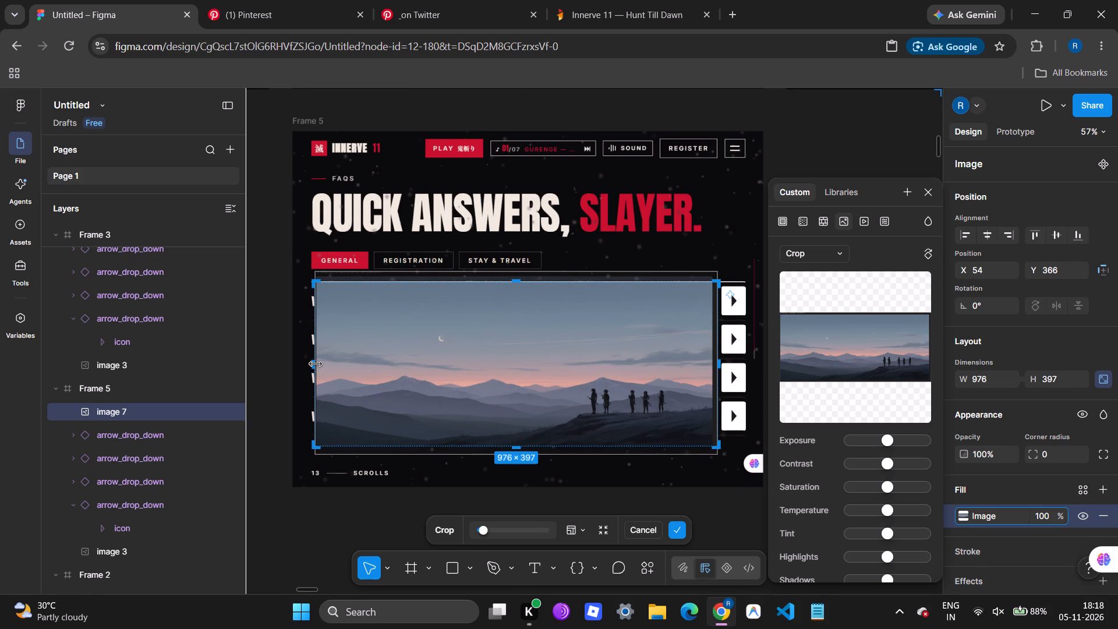
pyautogui.moveTo(316, 363); pyautogui.dragTo(322, 362)
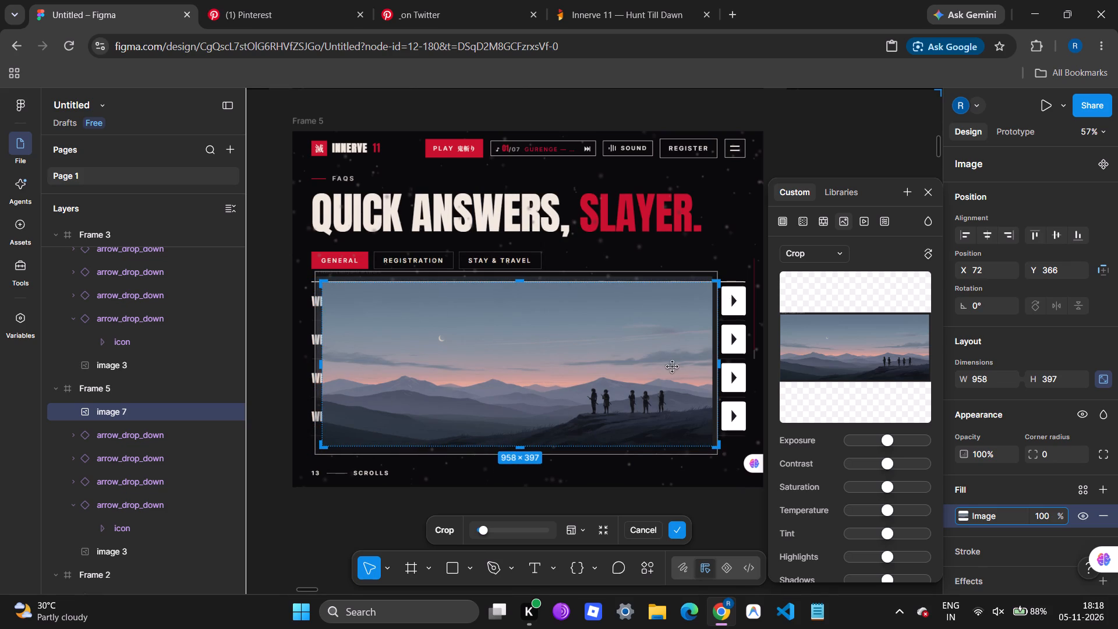
pyautogui.moveTo(723, 364); pyautogui.dragTo(716, 364)
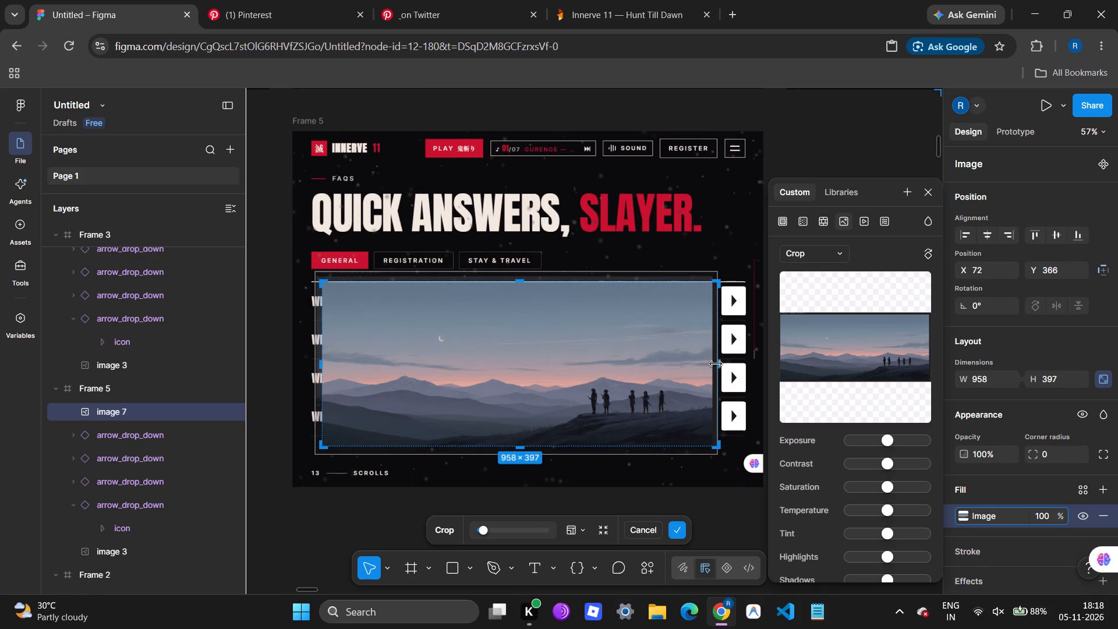
pyautogui.moveTo(716, 364); pyautogui.dragTo(713, 365)
pyautogui.click(713, 365)
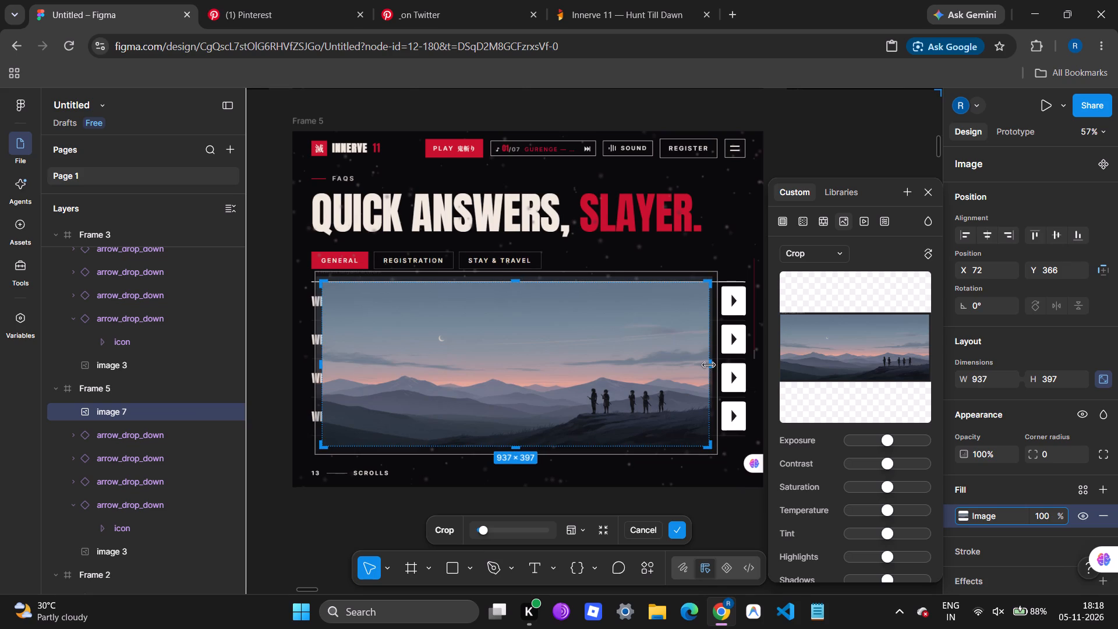
pyautogui.click(815, 99)
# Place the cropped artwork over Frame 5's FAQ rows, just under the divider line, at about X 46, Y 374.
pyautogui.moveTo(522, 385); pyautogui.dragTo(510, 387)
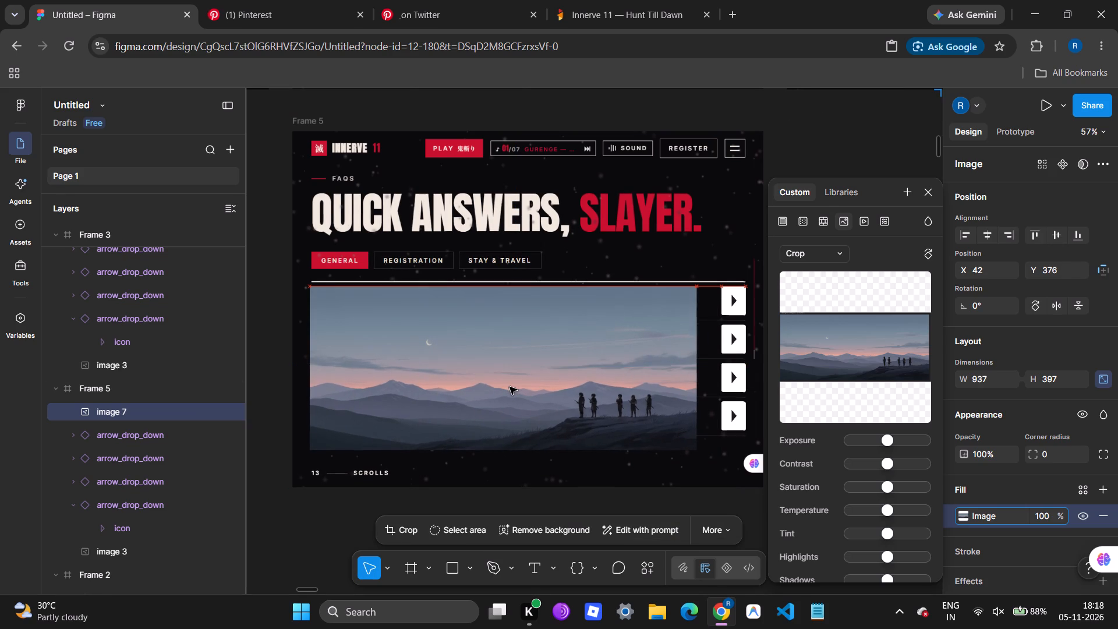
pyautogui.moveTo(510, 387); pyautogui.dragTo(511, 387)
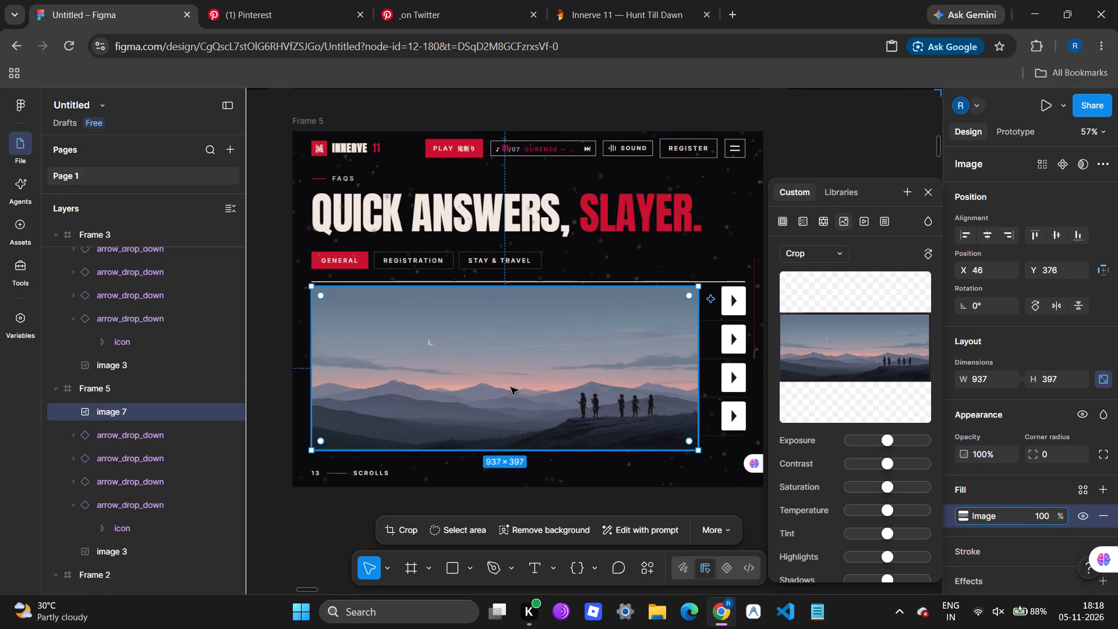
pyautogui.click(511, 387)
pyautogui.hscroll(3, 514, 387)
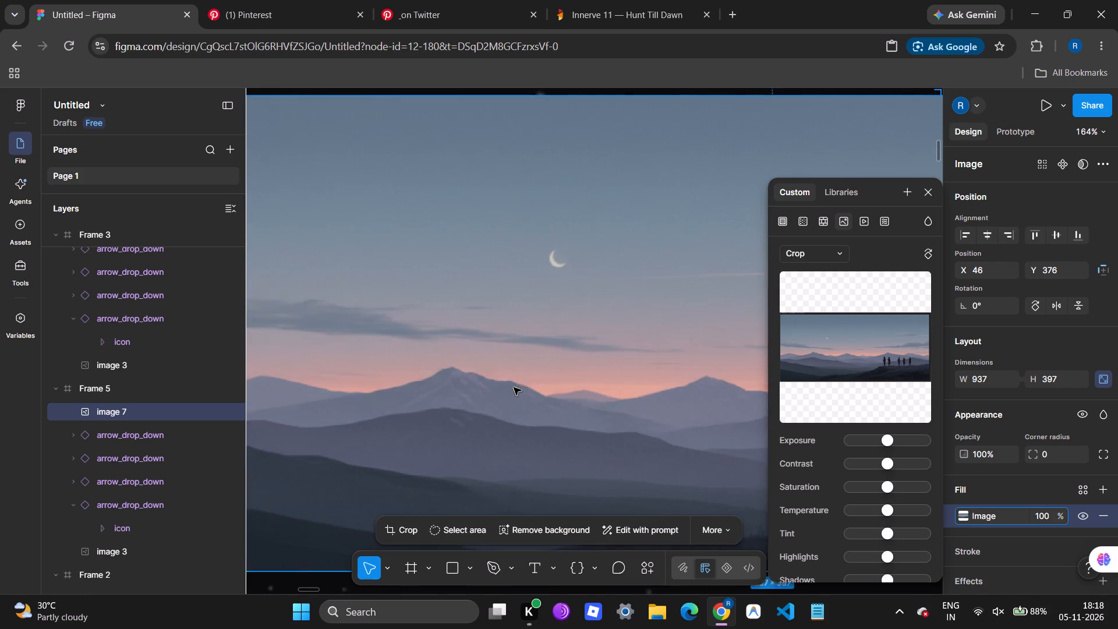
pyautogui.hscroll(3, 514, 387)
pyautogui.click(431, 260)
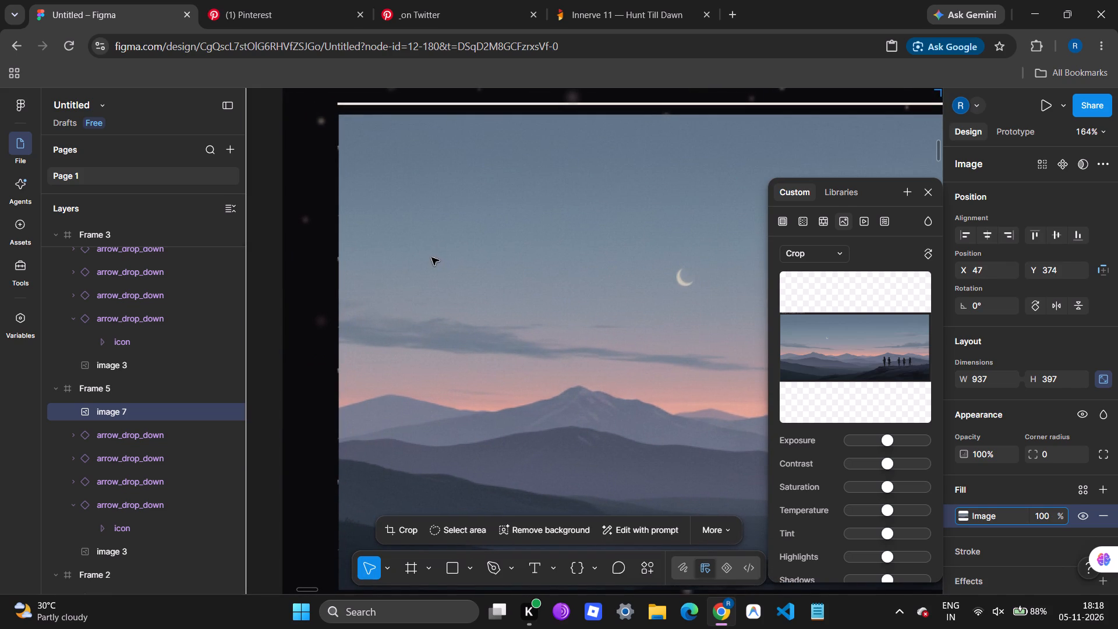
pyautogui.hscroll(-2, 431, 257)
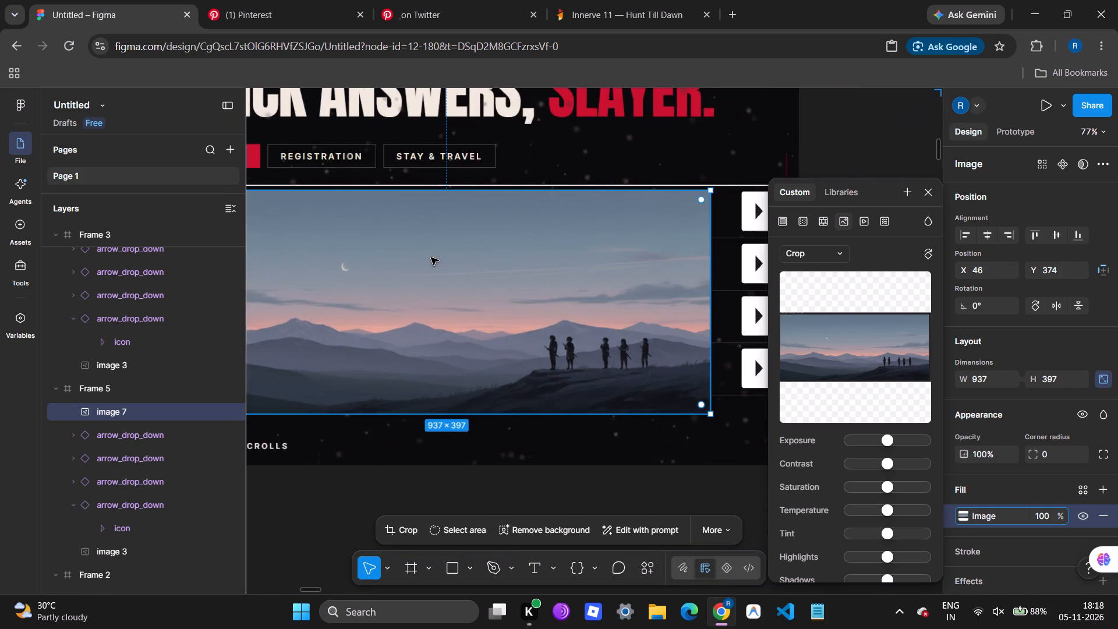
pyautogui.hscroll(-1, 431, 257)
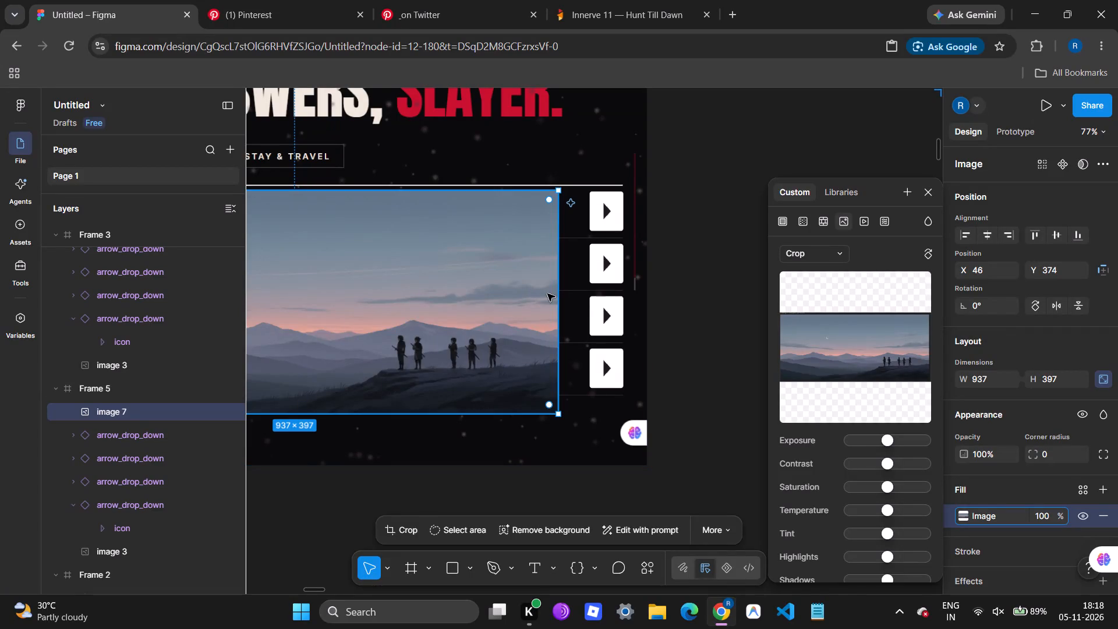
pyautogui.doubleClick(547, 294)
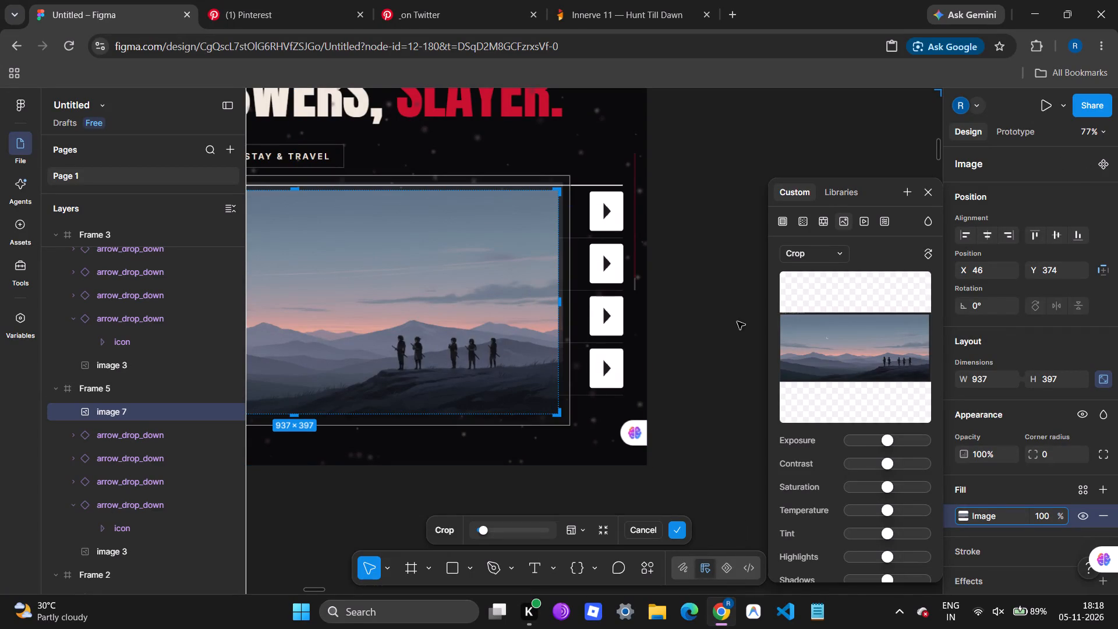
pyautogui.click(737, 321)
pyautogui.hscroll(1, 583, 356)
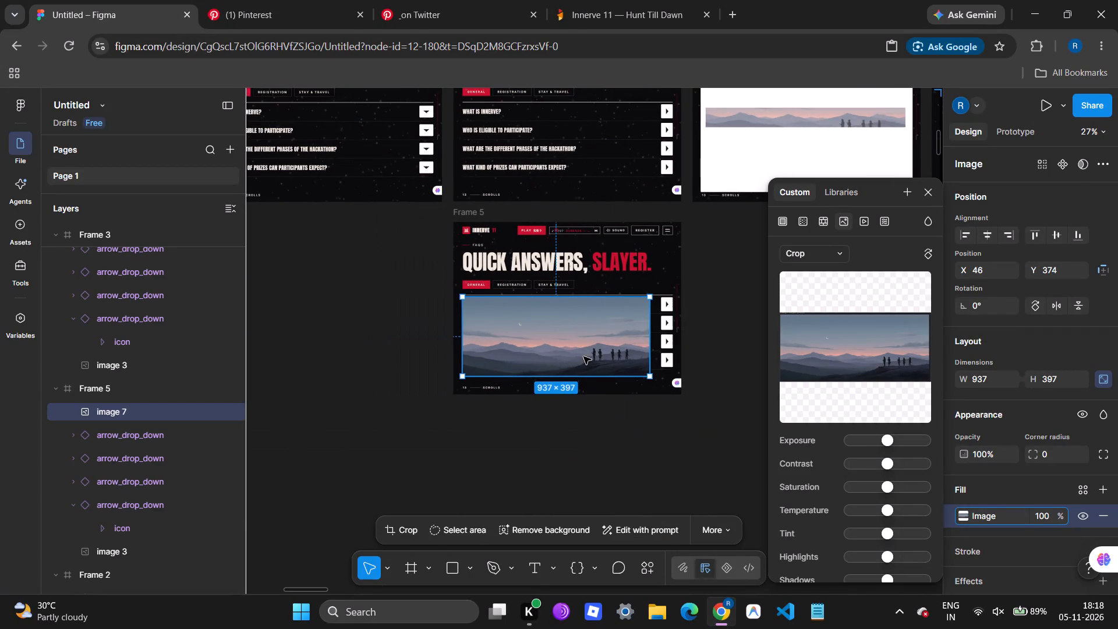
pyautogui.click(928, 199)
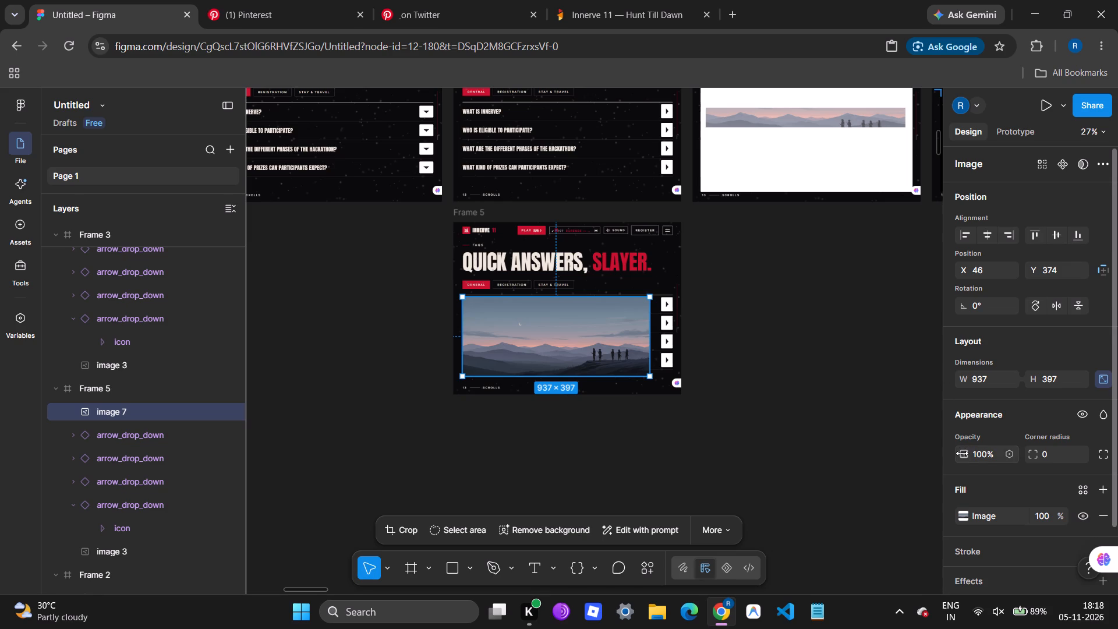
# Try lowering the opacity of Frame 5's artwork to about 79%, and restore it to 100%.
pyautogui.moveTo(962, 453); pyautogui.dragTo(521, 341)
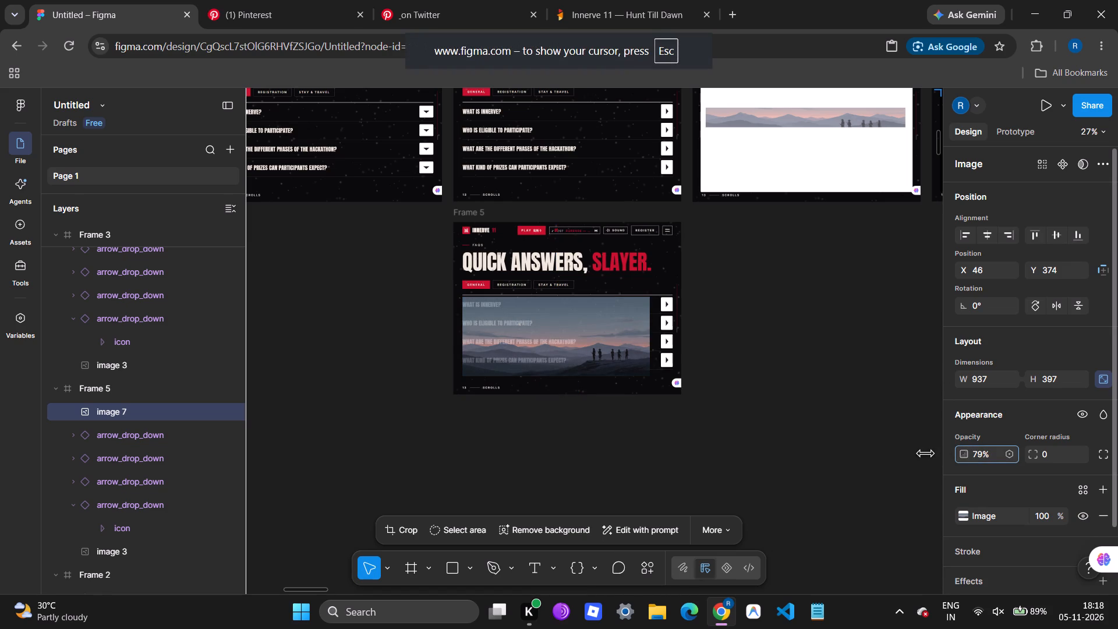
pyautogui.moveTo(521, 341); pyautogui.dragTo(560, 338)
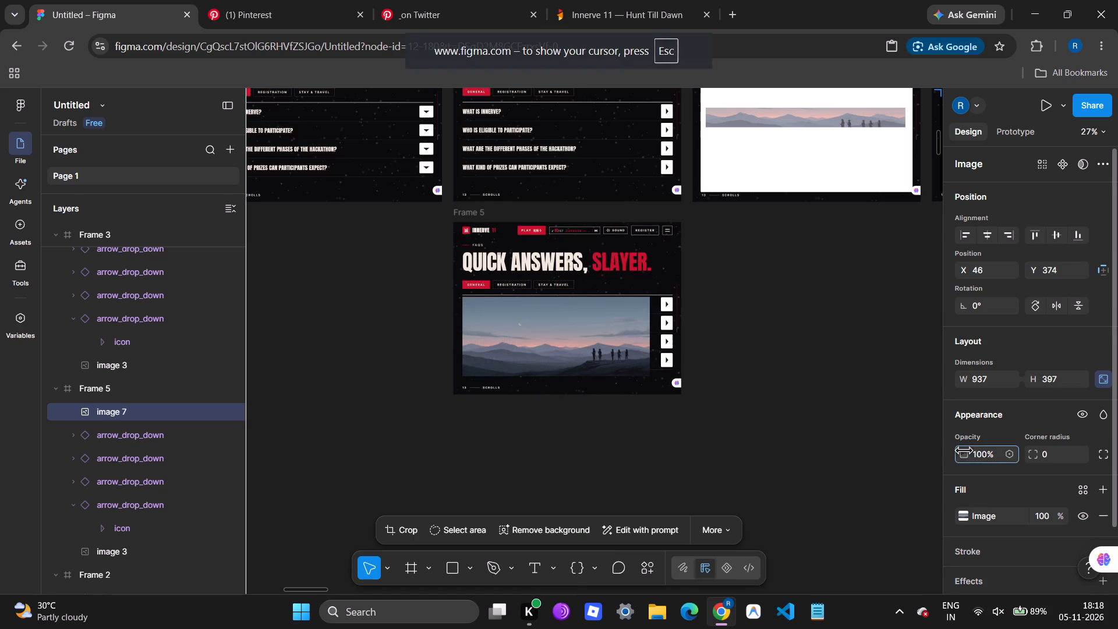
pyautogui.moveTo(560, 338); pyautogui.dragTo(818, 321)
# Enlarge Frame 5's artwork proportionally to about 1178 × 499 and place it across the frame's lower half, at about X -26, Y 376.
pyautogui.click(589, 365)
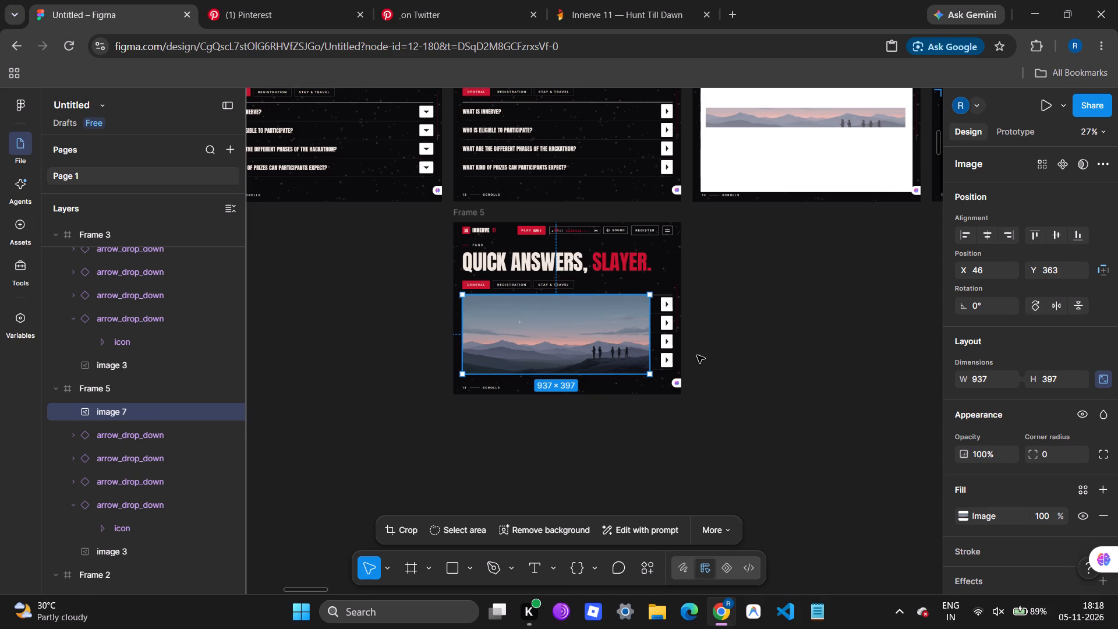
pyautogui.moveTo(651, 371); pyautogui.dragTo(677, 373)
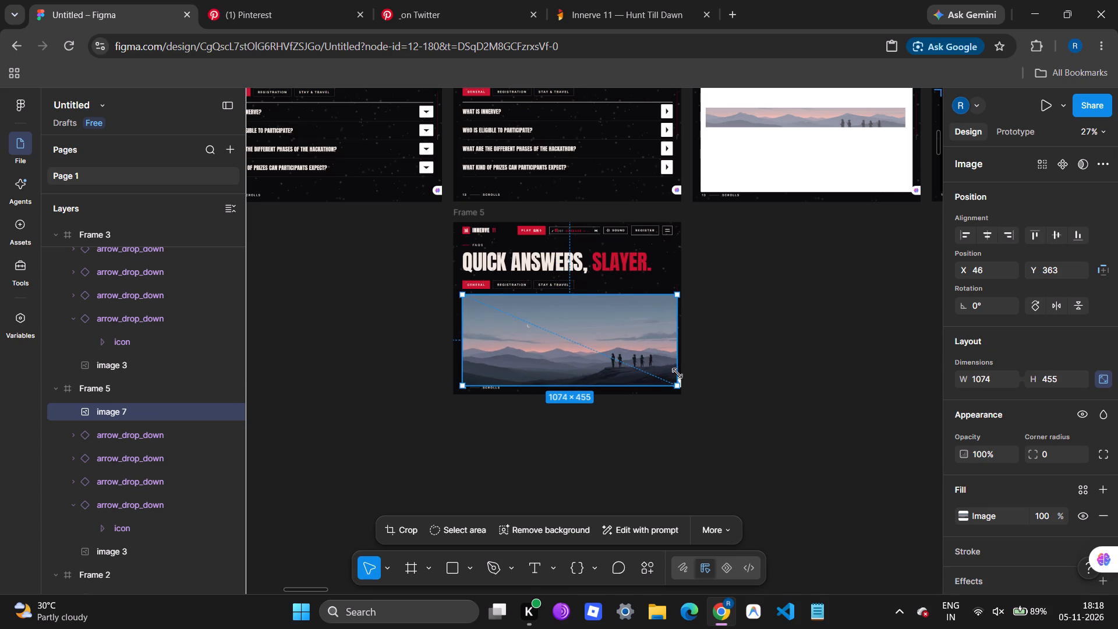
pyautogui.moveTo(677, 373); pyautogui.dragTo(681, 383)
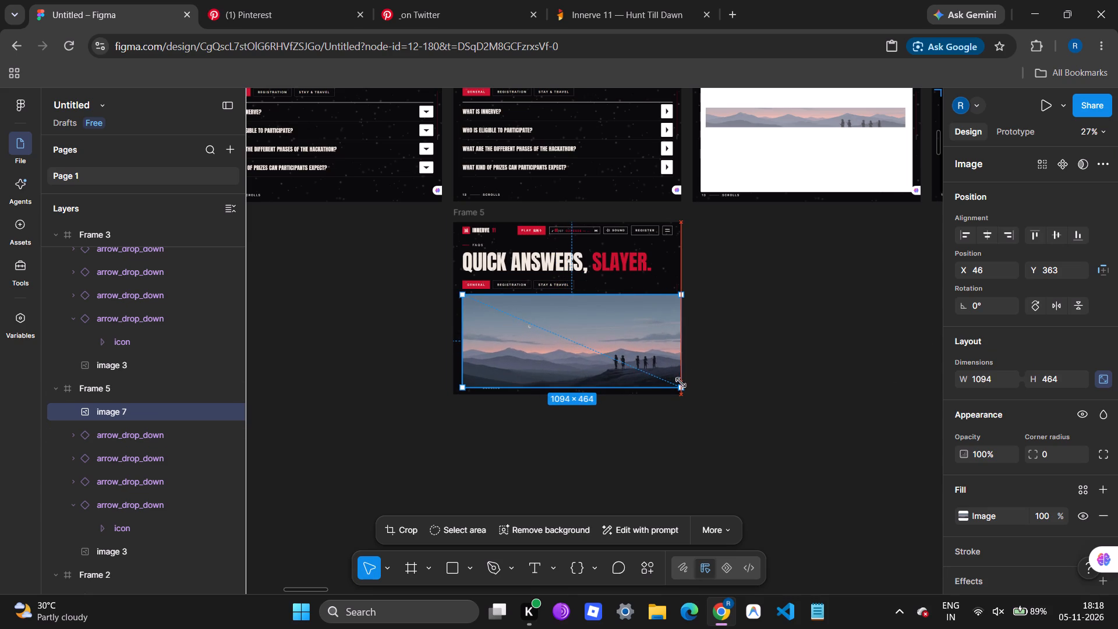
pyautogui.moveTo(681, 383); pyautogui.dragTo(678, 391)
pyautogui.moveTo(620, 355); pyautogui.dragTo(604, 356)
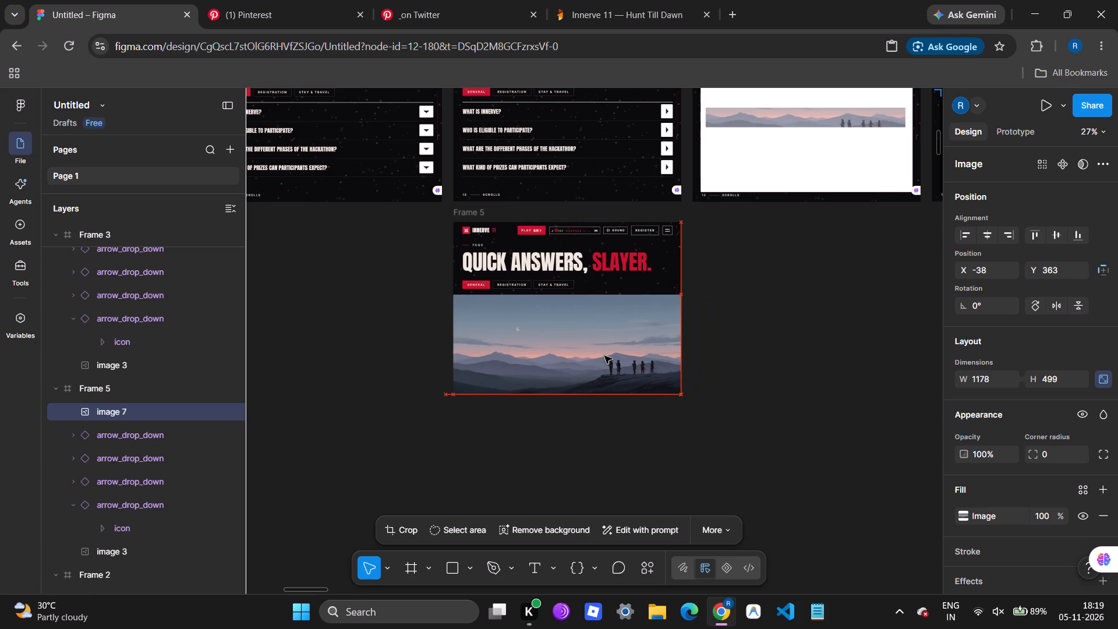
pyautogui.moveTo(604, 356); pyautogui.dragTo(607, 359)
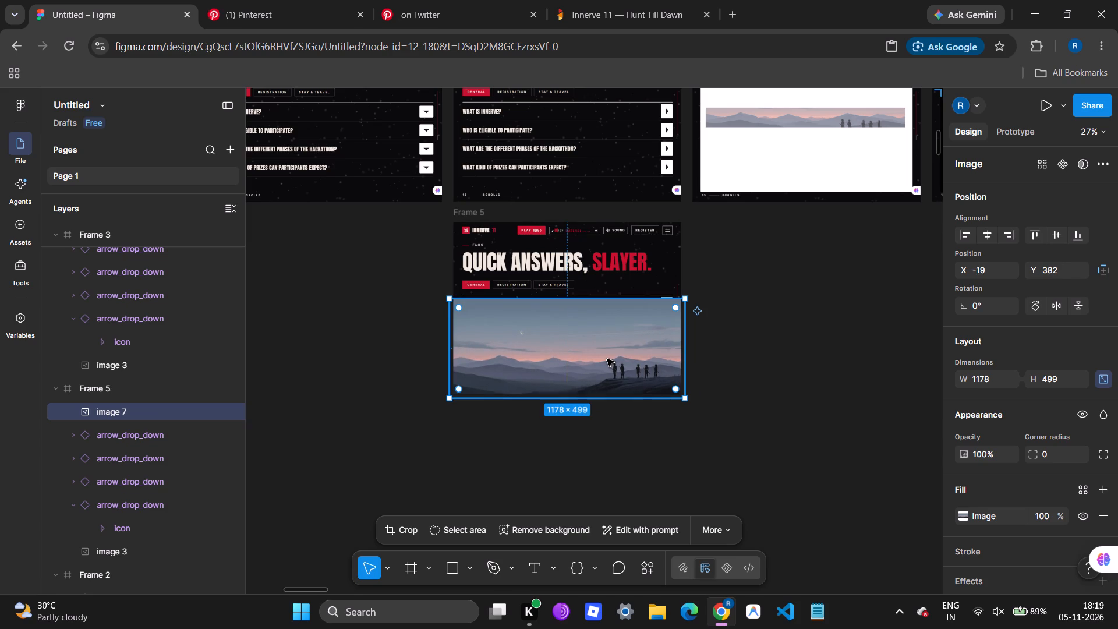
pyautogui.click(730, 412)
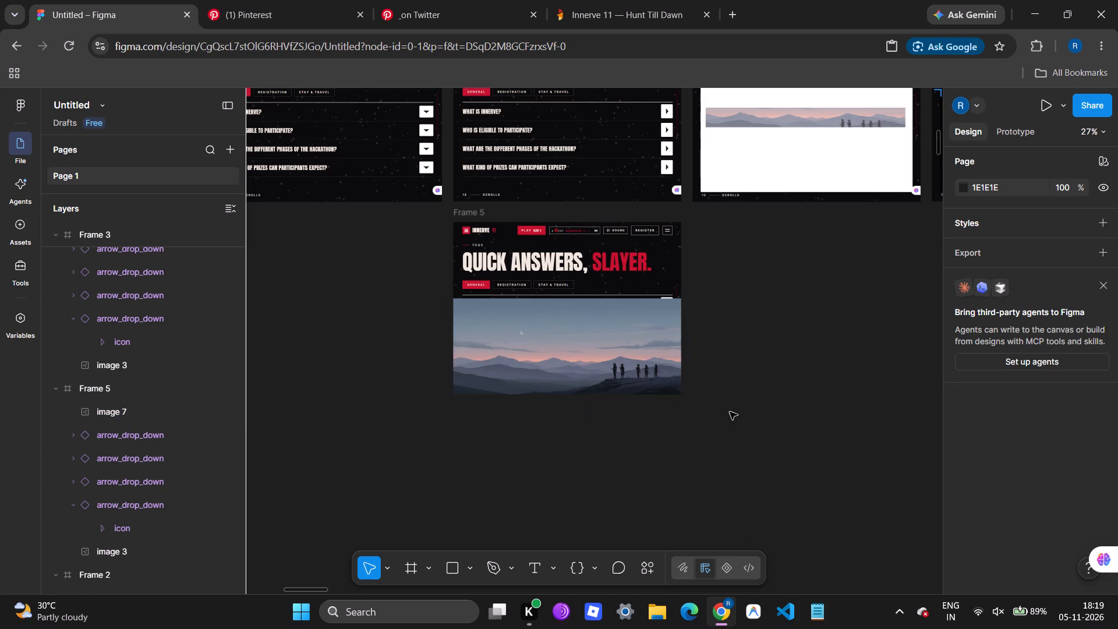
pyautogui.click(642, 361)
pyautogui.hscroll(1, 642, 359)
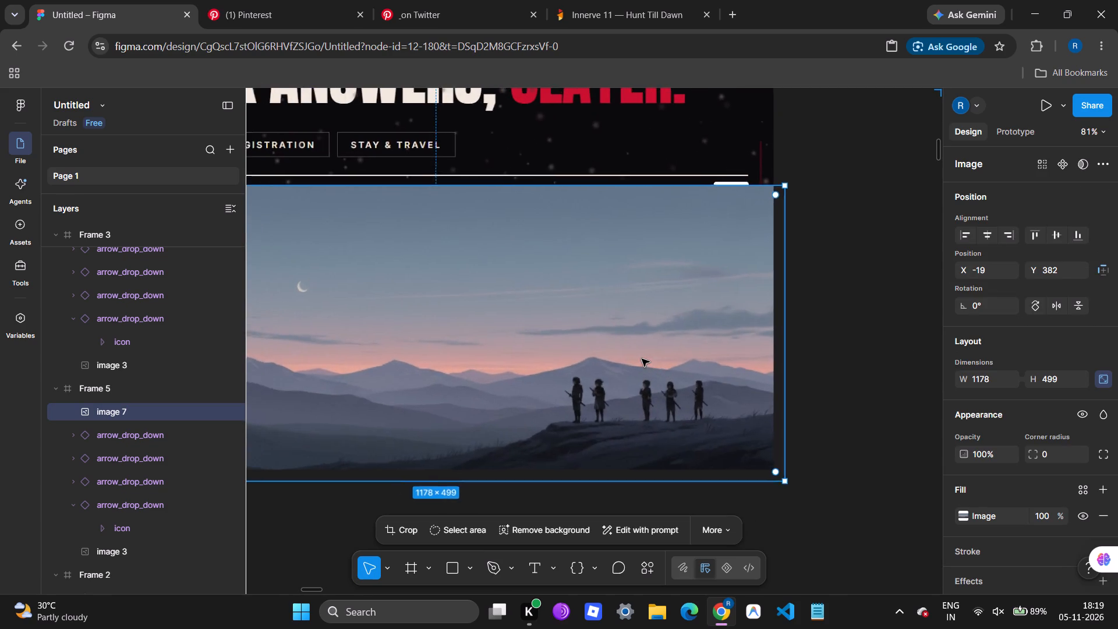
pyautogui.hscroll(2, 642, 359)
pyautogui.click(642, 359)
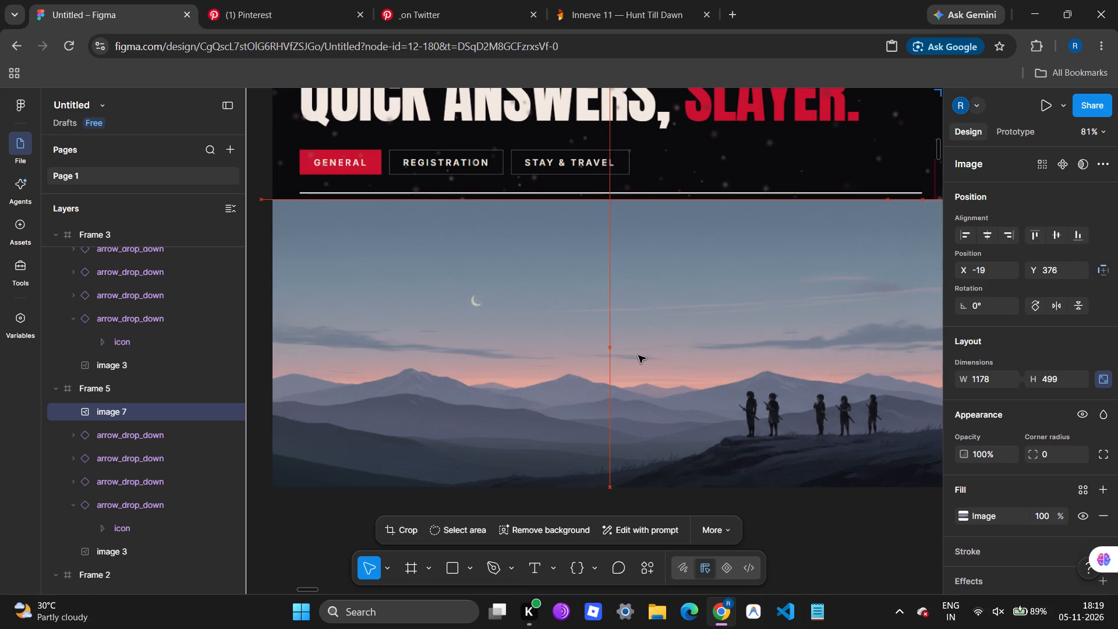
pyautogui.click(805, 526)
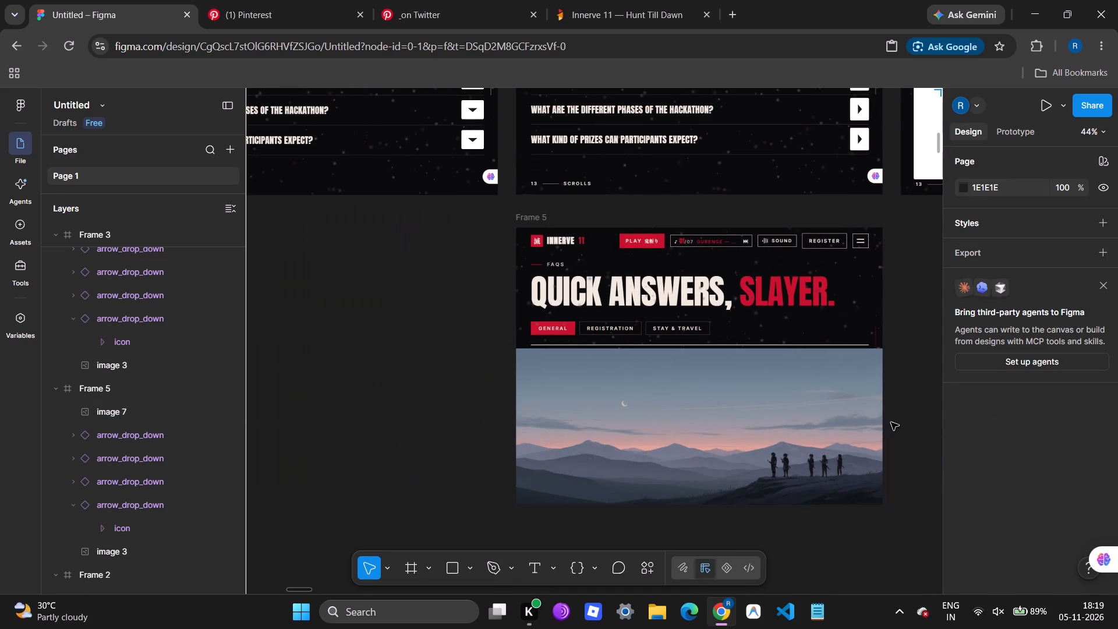
# Resize Frame 5's artwork proportionally to about 1124 × 476 and center it horizontally in the frame, at about X 8, Y 374.
pyautogui.click(878, 420)
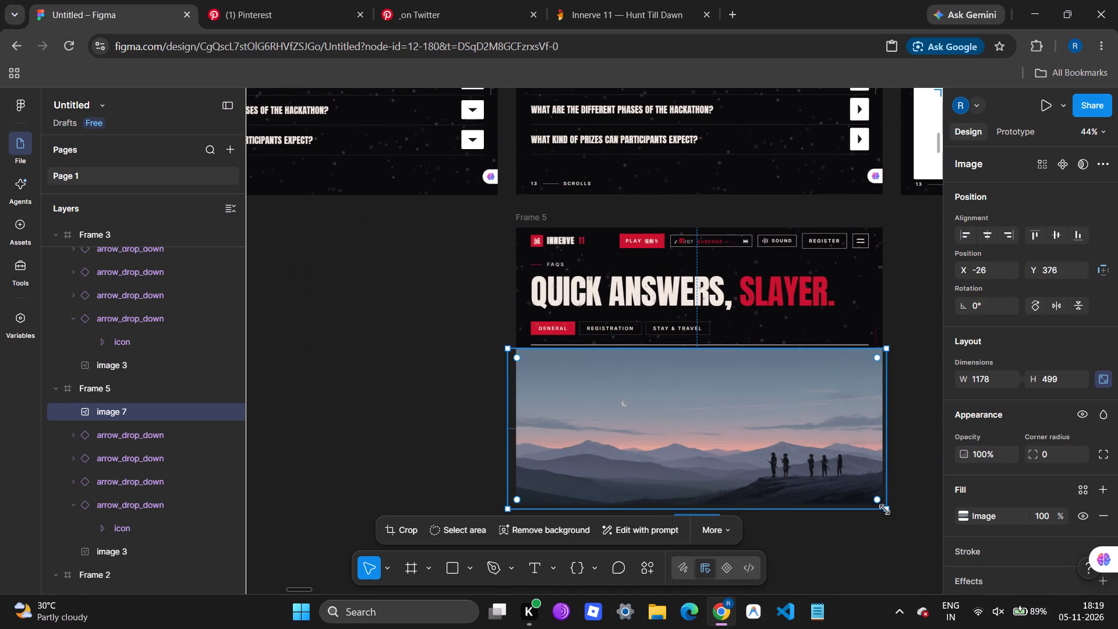
pyautogui.moveTo(885, 510); pyautogui.dragTo(876, 494)
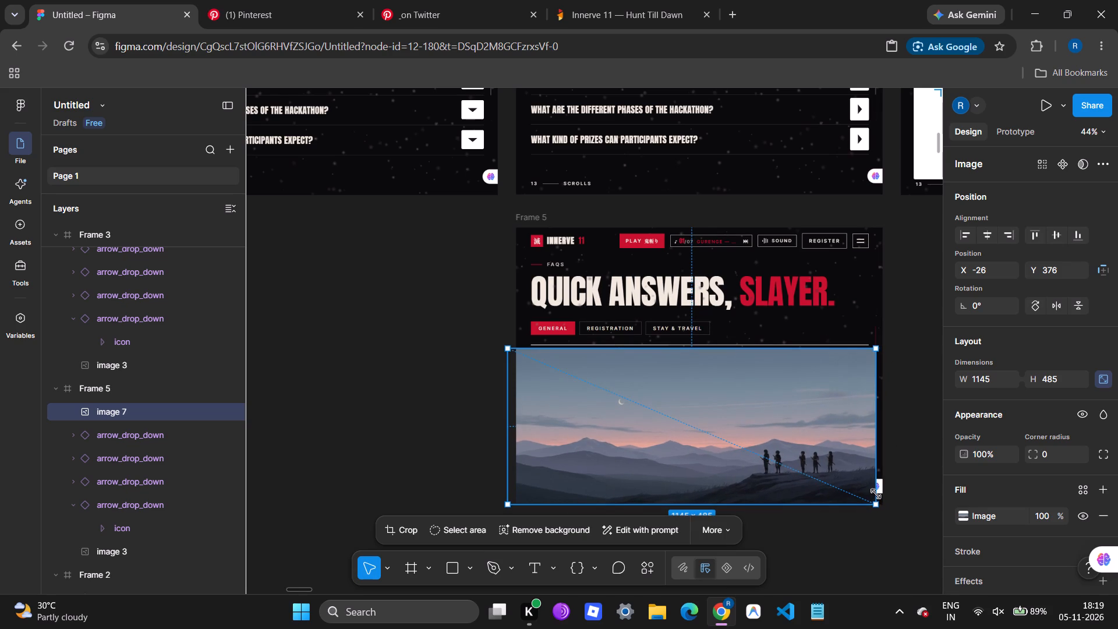
pyautogui.moveTo(876, 494); pyautogui.dragTo(870, 477)
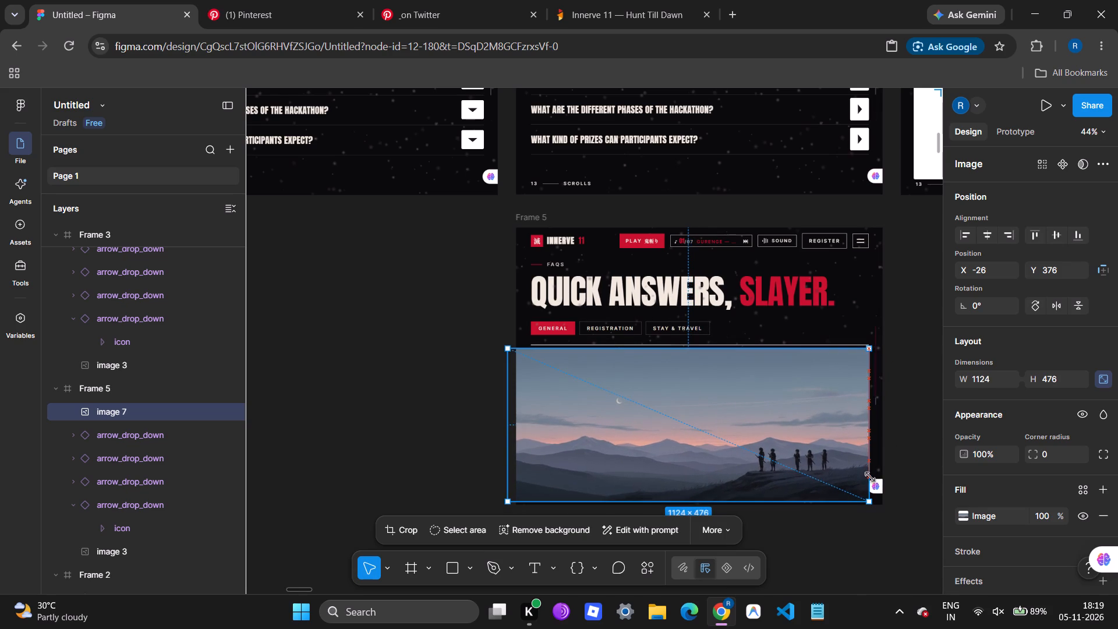
pyautogui.moveTo(870, 477); pyautogui.dragTo(870, 478)
pyautogui.moveTo(813, 473); pyautogui.dragTo(826, 469)
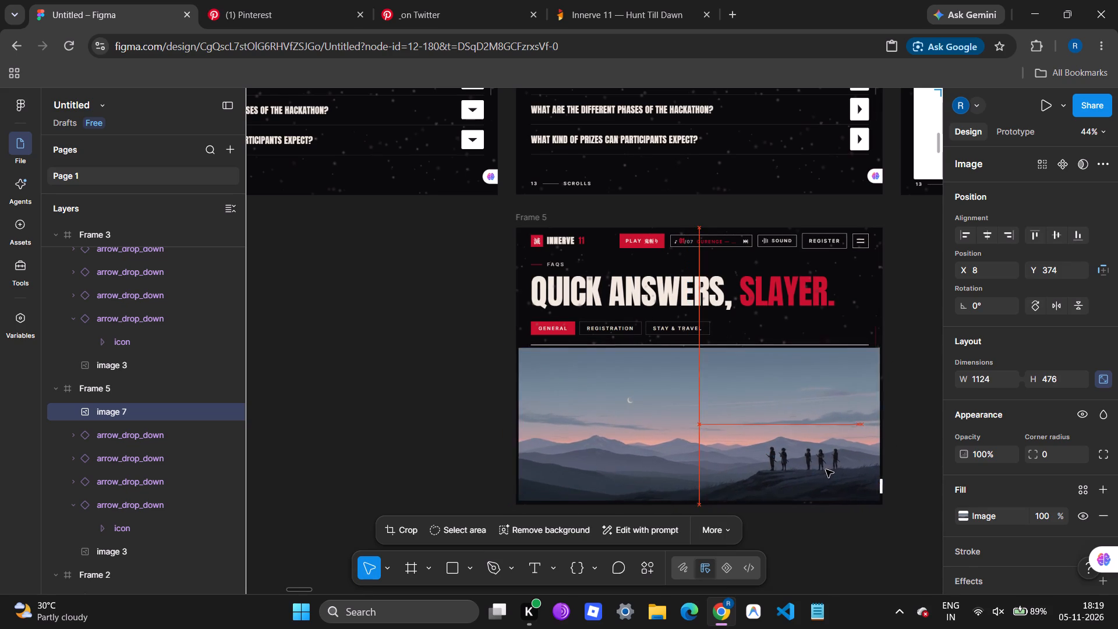
pyautogui.moveTo(826, 469); pyautogui.dragTo(823, 473)
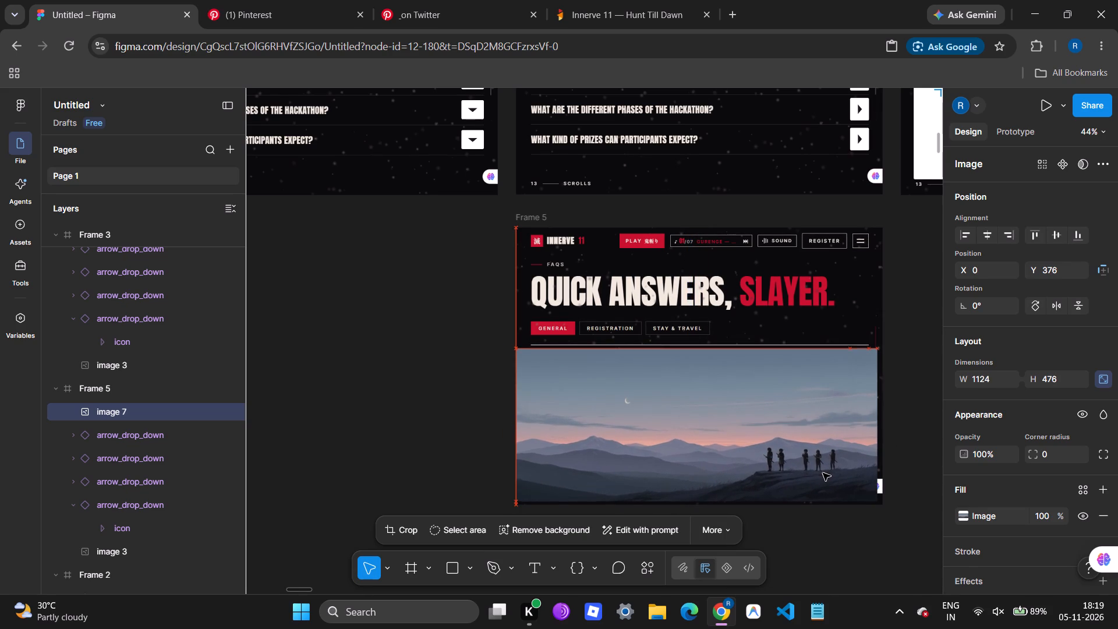
pyautogui.moveTo(823, 473); pyautogui.dragTo(823, 472)
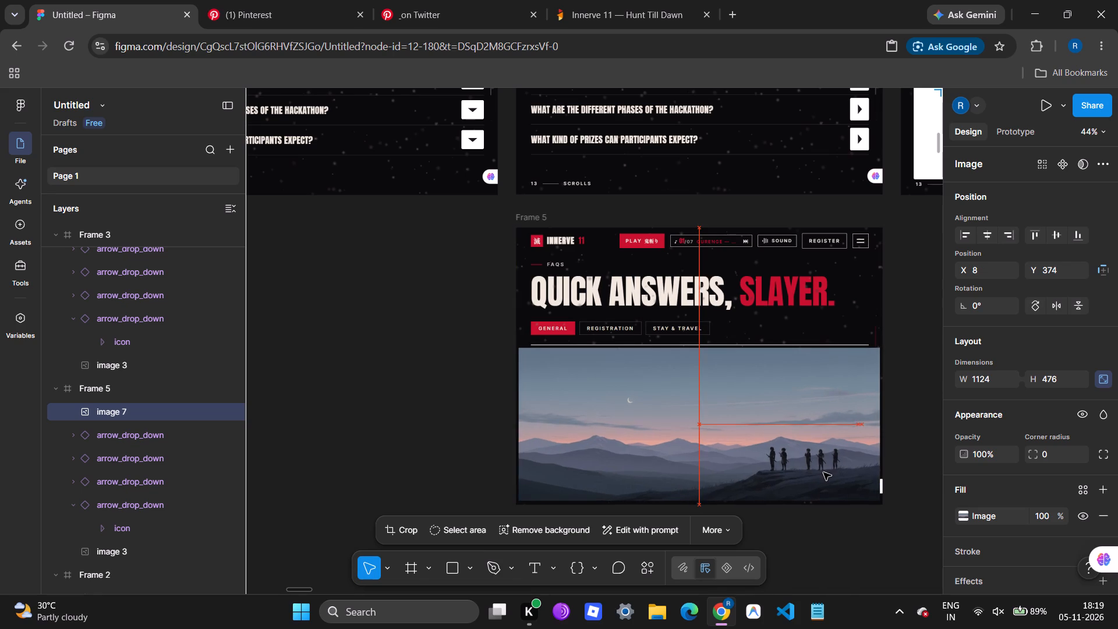
pyautogui.moveTo(823, 472); pyautogui.dragTo(825, 472)
# Lower the opacity of Frame 5's artwork to 79% so the FAQ rows show through.
pyautogui.scroll(-1, 825, 472)
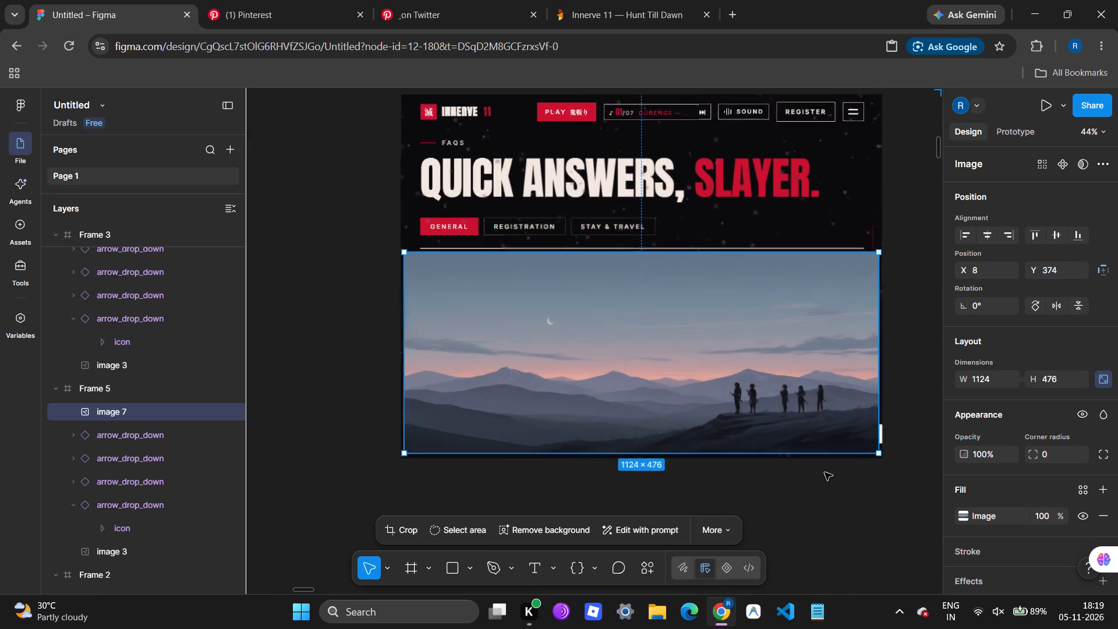
pyautogui.scroll(1, 825, 472)
pyautogui.doubleClick(970, 445)
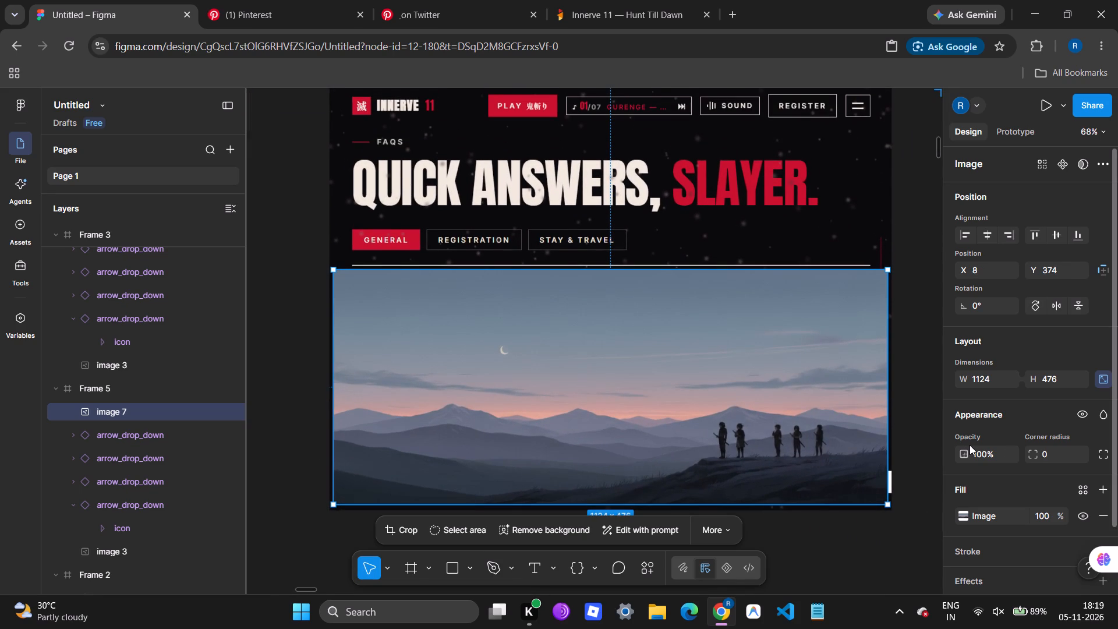
pyautogui.moveTo(968, 449); pyautogui.dragTo(543, 342)
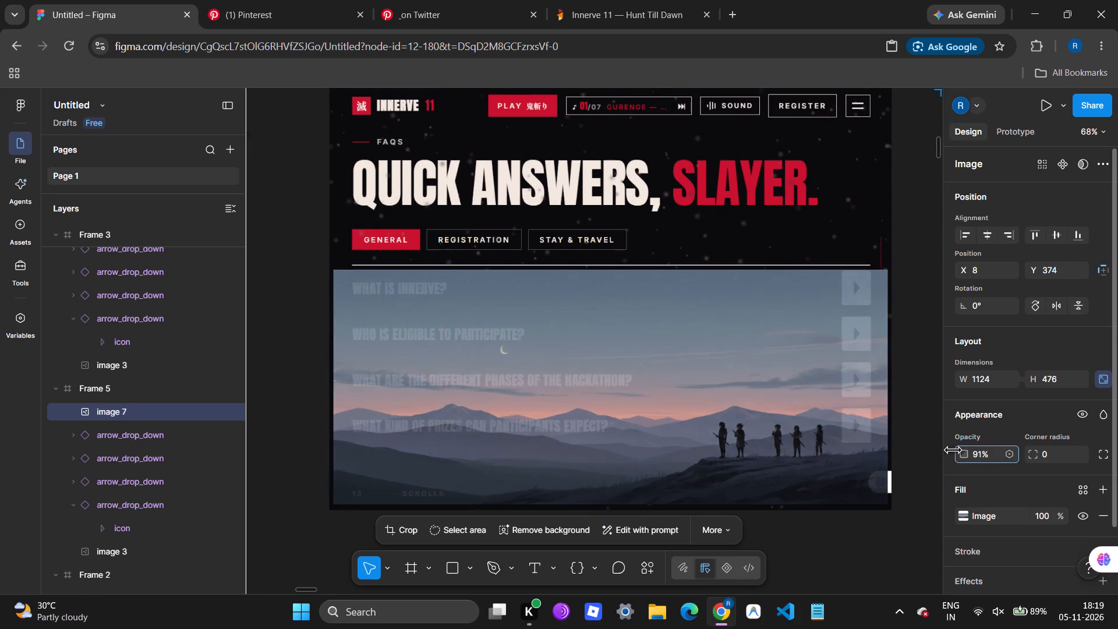
pyautogui.moveTo(543, 342); pyautogui.dragTo(528, 345)
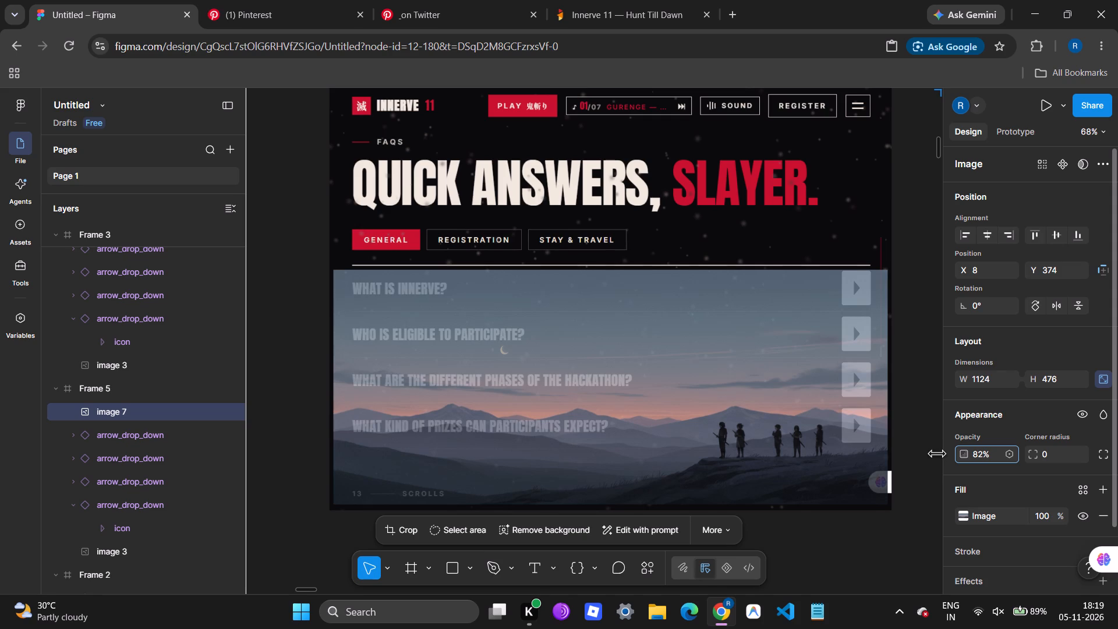
pyautogui.moveTo(528, 345); pyautogui.dragTo(522, 345)
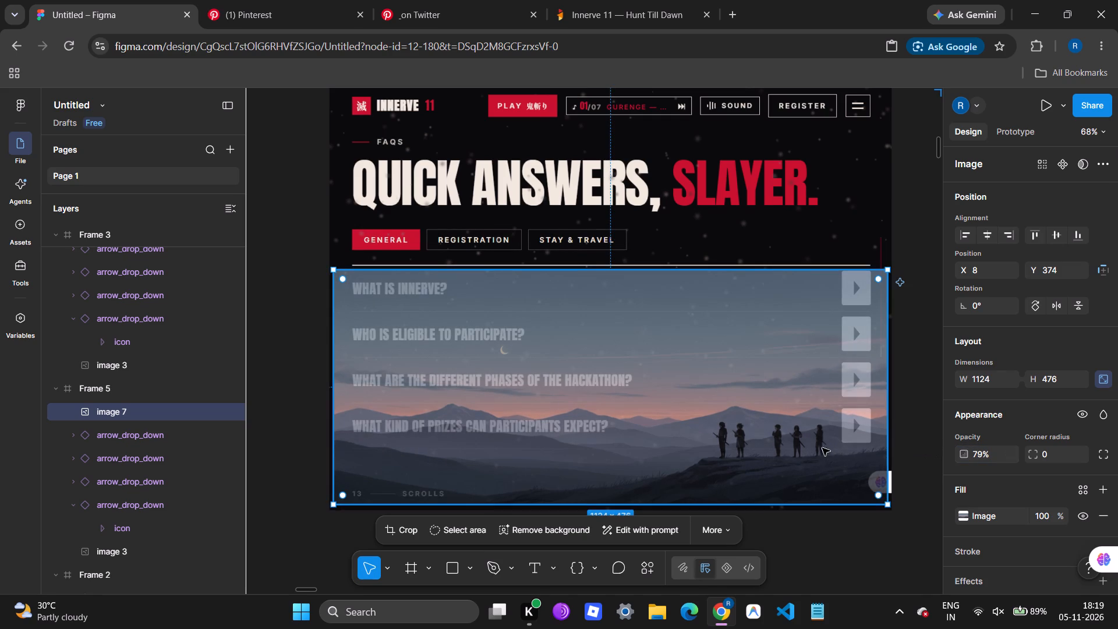
# Enlarge Frame 5's artwork proportionally to about 1169 × 495 and place it across the full frame width, at about X -15, Y 364.
pyautogui.click(886, 507)
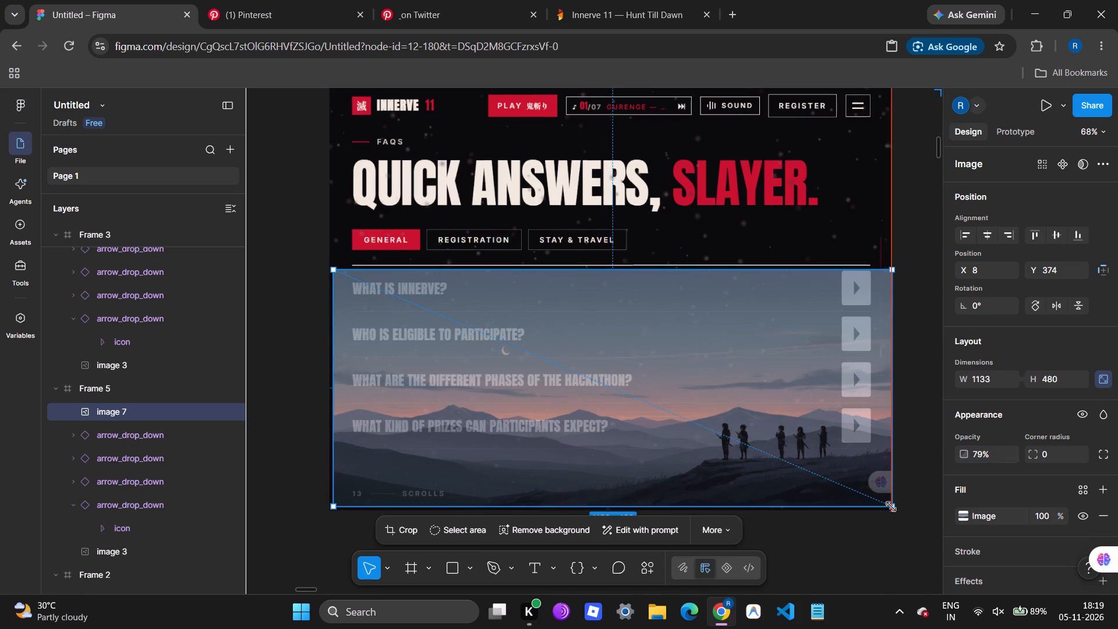
pyautogui.click(836, 479)
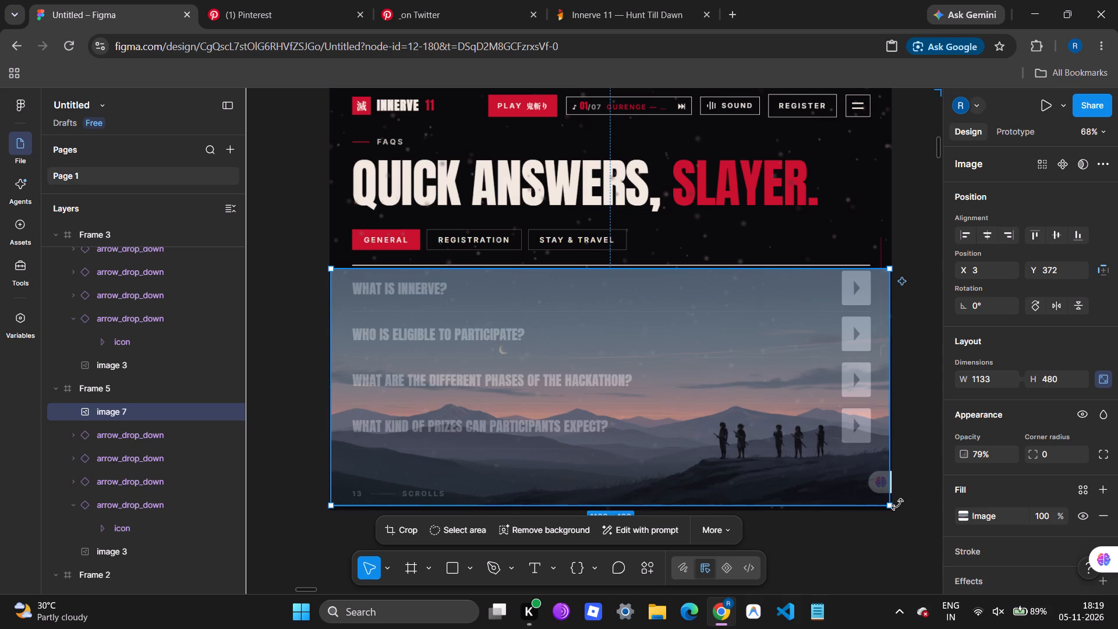
pyautogui.click(887, 507)
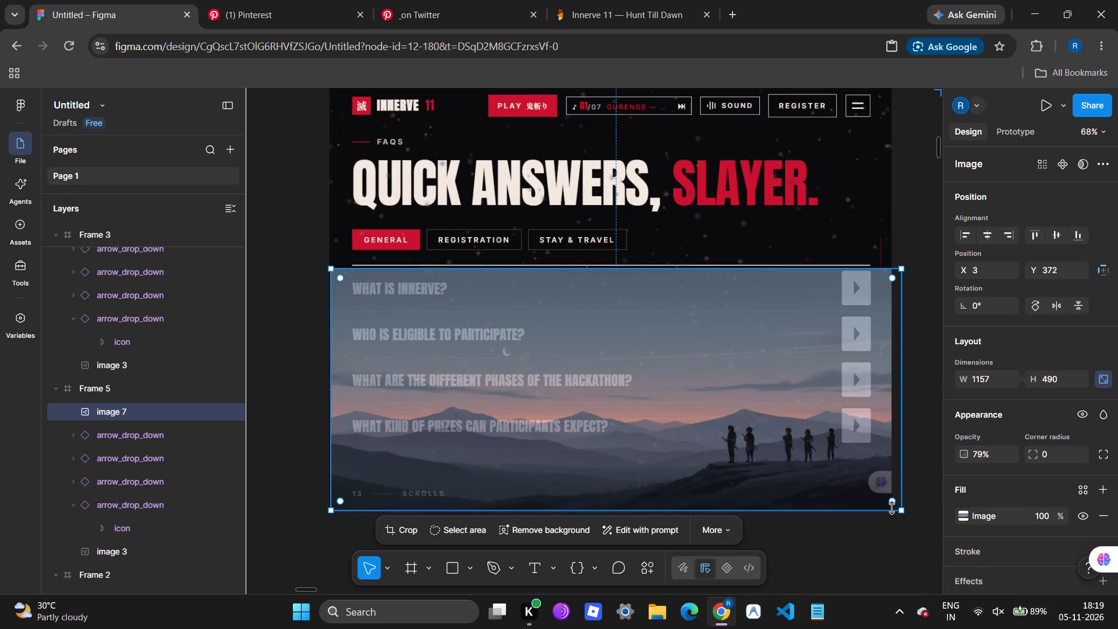
pyautogui.click(820, 471)
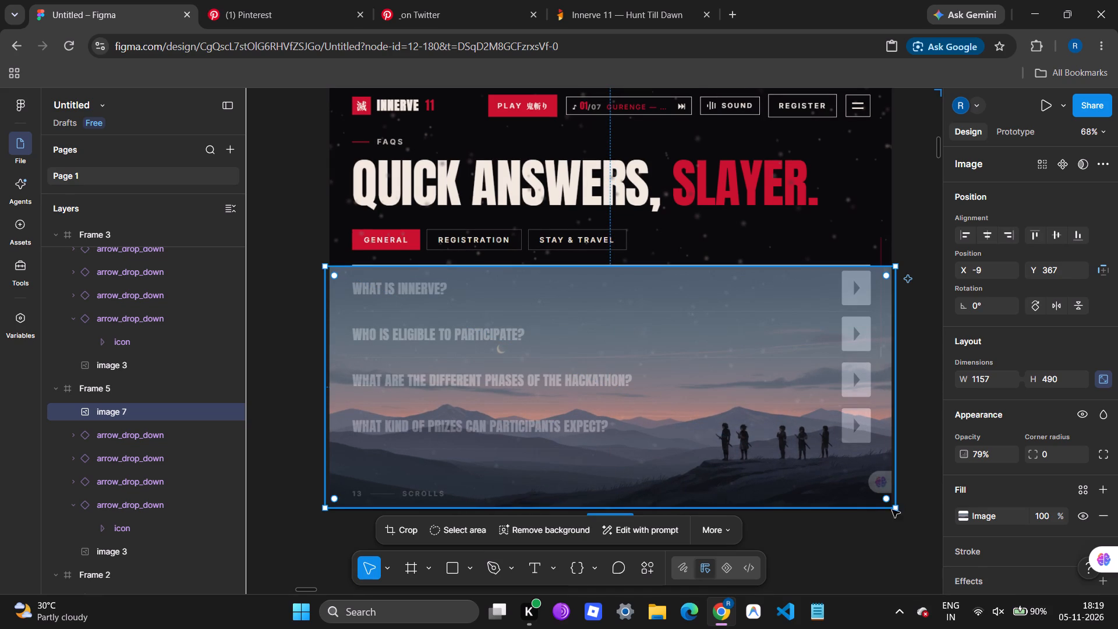
pyautogui.click(897, 512)
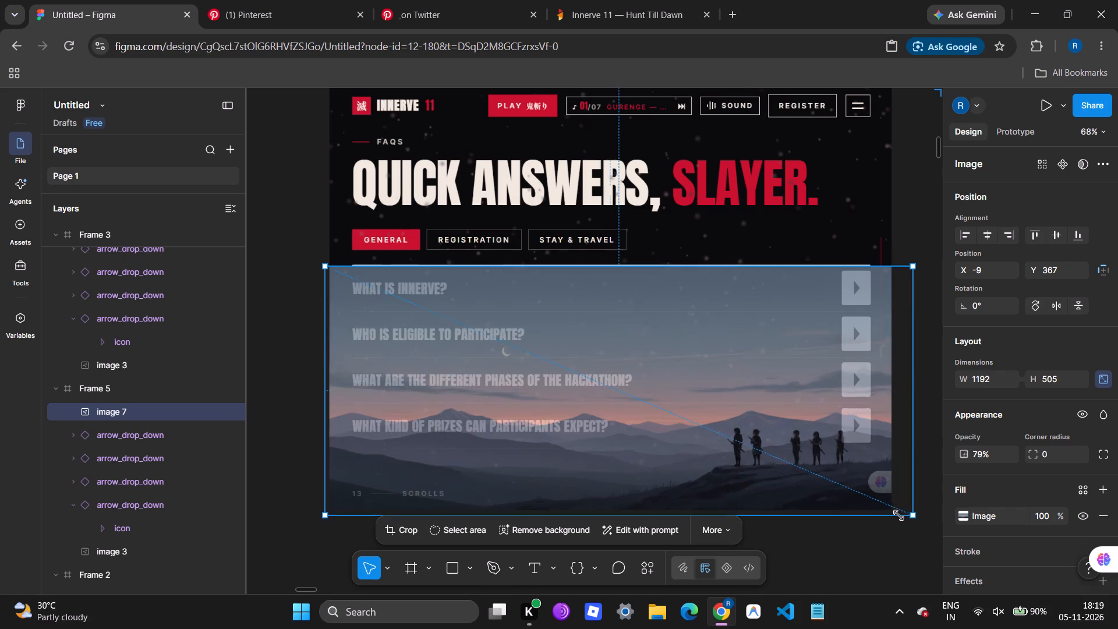
pyautogui.click(828, 483)
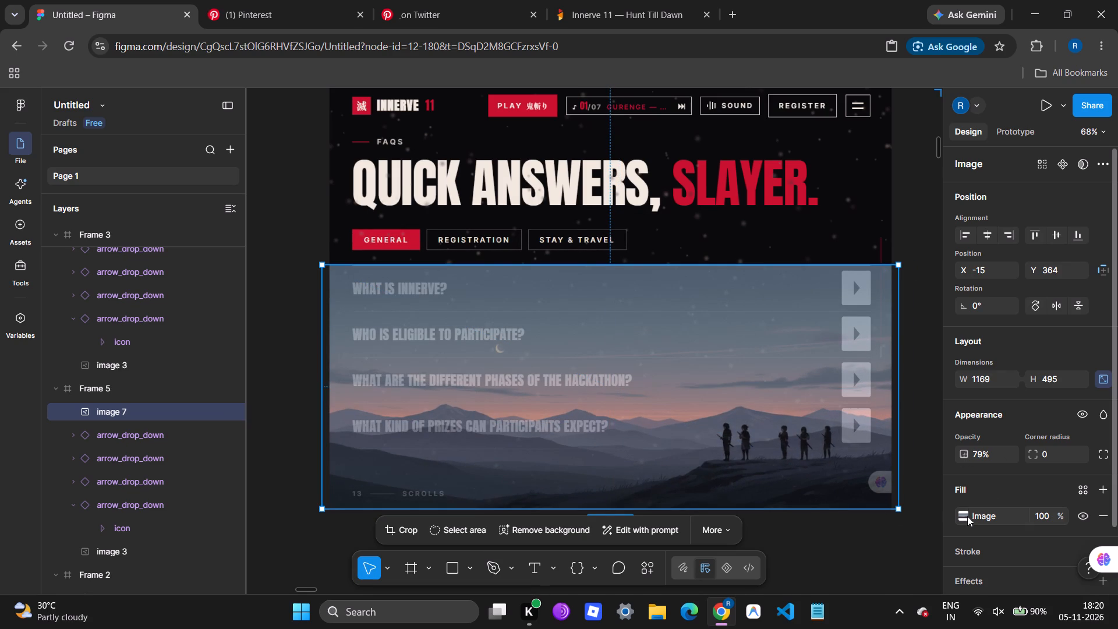
# Lower the opacity of Frame 5's artwork to 38% and deselect it.
pyautogui.moveTo(964, 453); pyautogui.dragTo(539, 340)
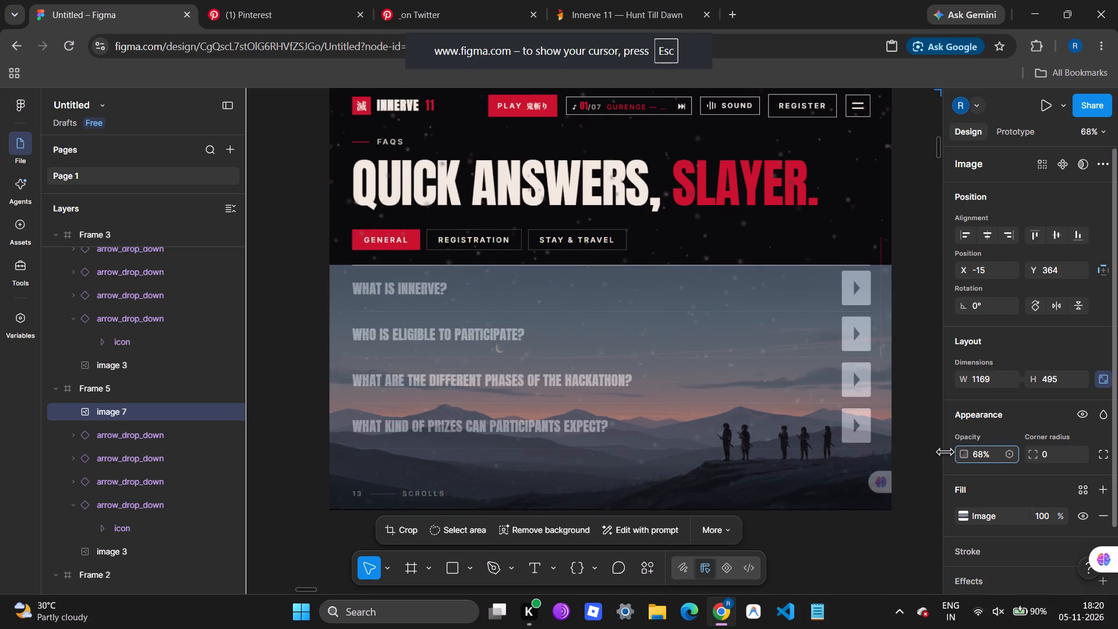
pyautogui.moveTo(539, 340); pyautogui.dragTo(964, 453)
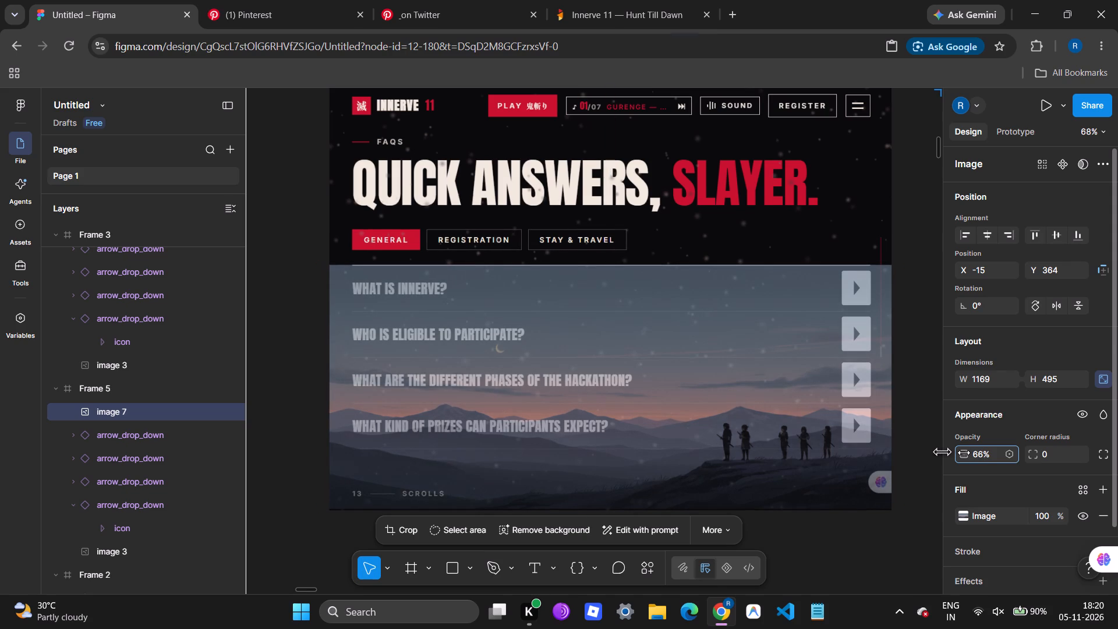
pyautogui.moveTo(964, 453); pyautogui.dragTo(536, 340)
pyautogui.moveTo(964, 448); pyautogui.dragTo(536, 342)
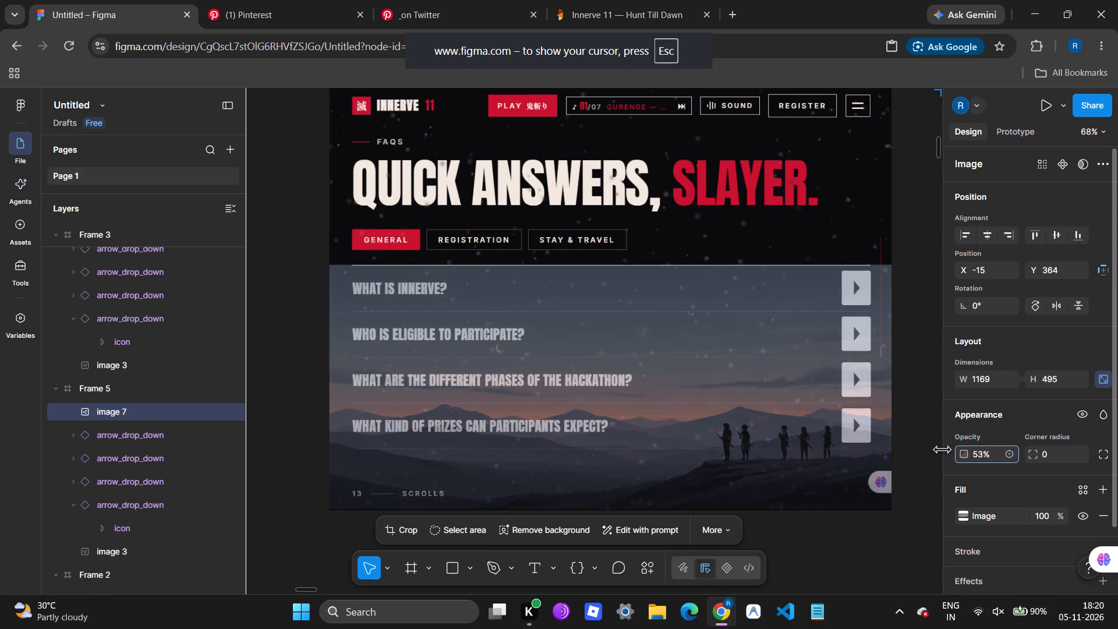
pyautogui.moveTo(536, 342); pyautogui.dragTo(532, 344)
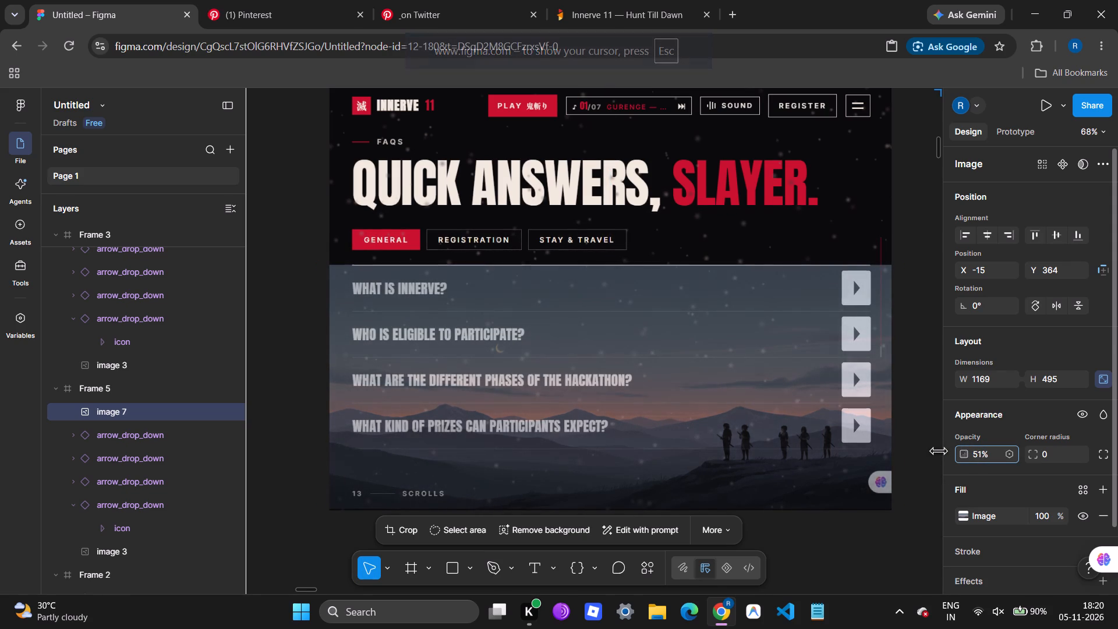
pyautogui.moveTo(532, 344); pyautogui.dragTo(527, 344)
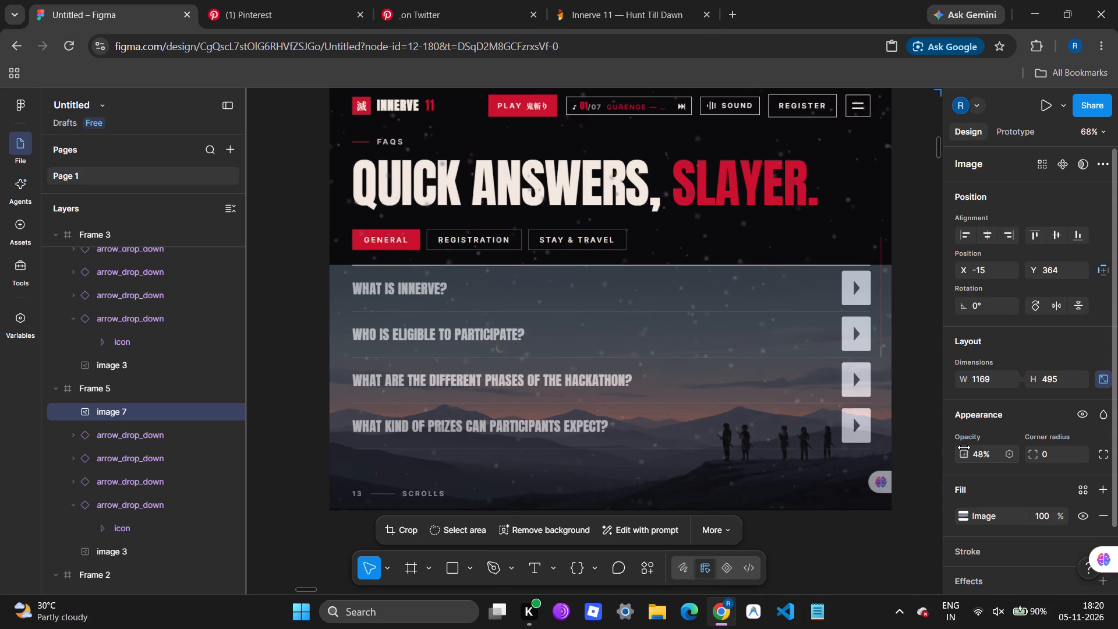
pyautogui.moveTo(955, 453); pyautogui.dragTo(539, 344)
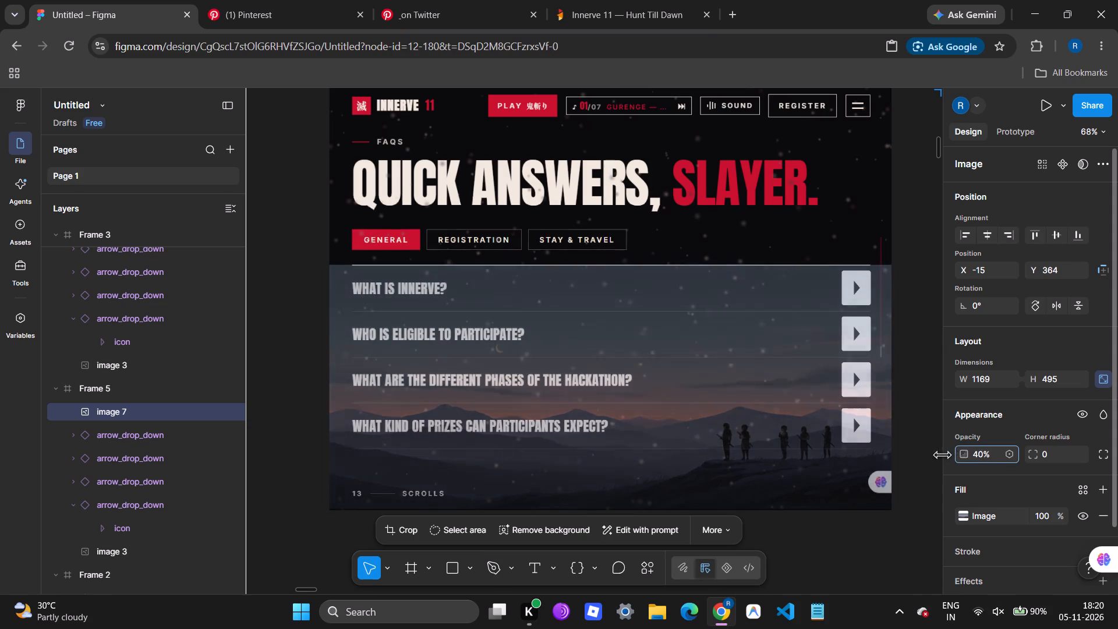
pyautogui.moveTo(539, 344); pyautogui.dragTo(542, 343)
pyautogui.click(873, 532)
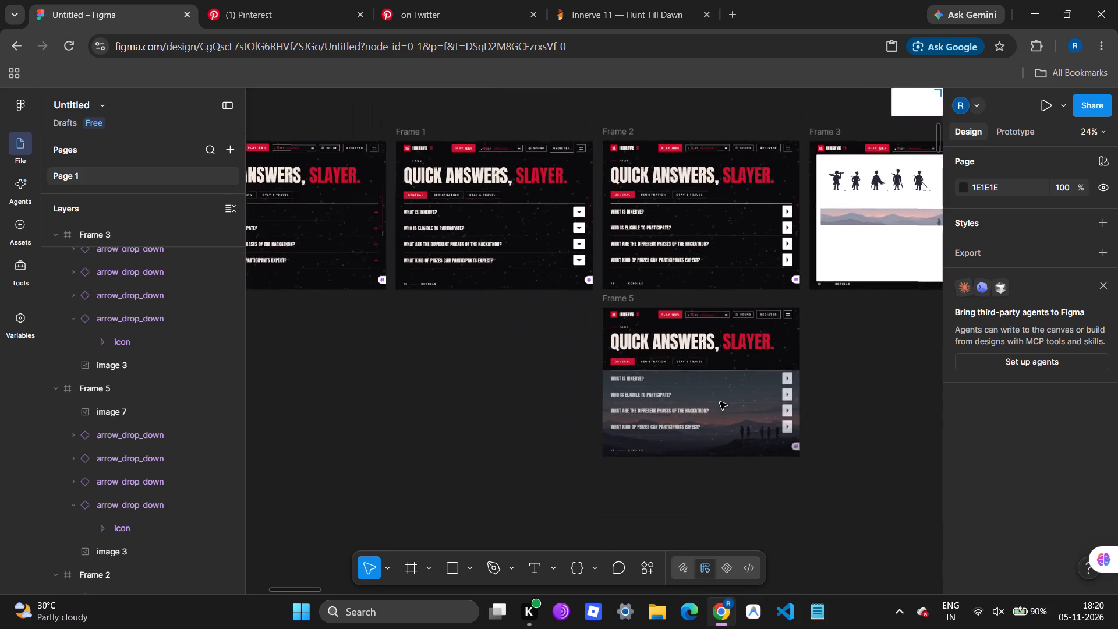
# Duplicate Frame 5 and place the copy beside it, directly below Frame 3, at about X 1187, Y 3099.
pyautogui.hscroll(-1, 720, 402)
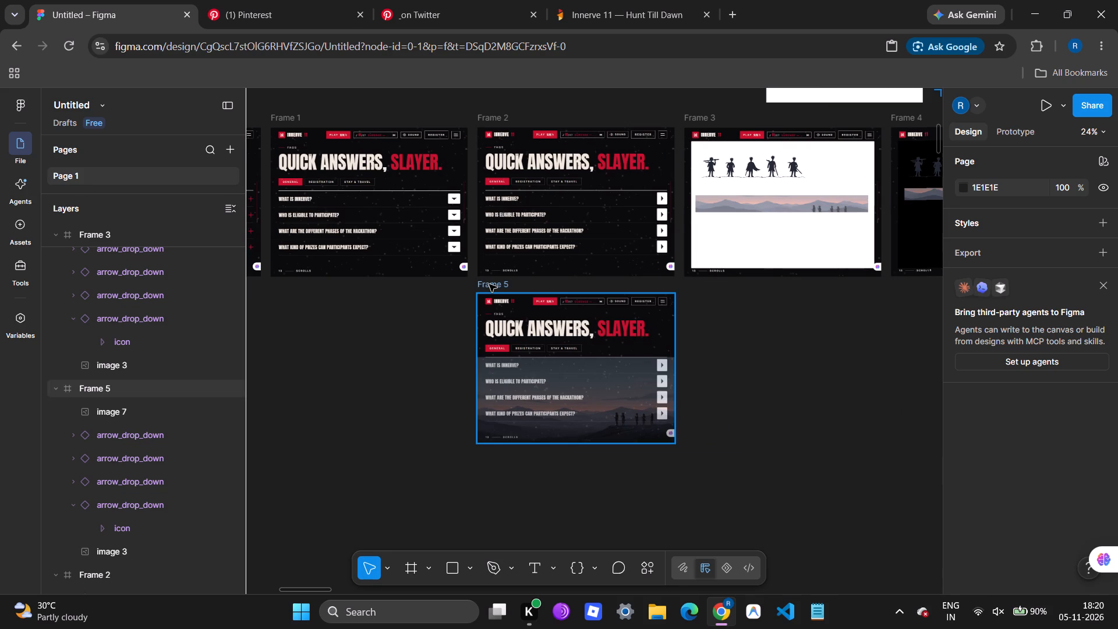
pyautogui.keyDown('alt'); pyautogui.moveTo(489, 284); pyautogui.dragTo(706, 283); pyautogui.keyUp('alt')
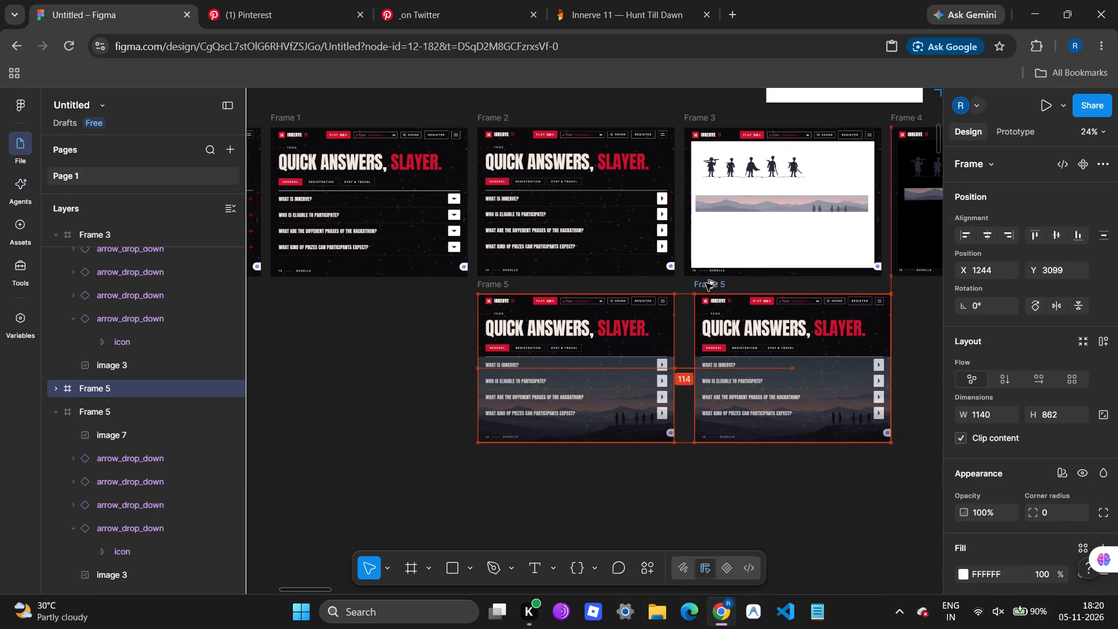
pyautogui.keyDown('alt'); pyautogui.moveTo(706, 283); pyautogui.dragTo(694, 282); pyautogui.keyUp('alt')
# Move Frame 6's artwork up over the heading and enlarge it proportionally to about 1877 × 795.
pyautogui.hscroll(-1, 694, 282)
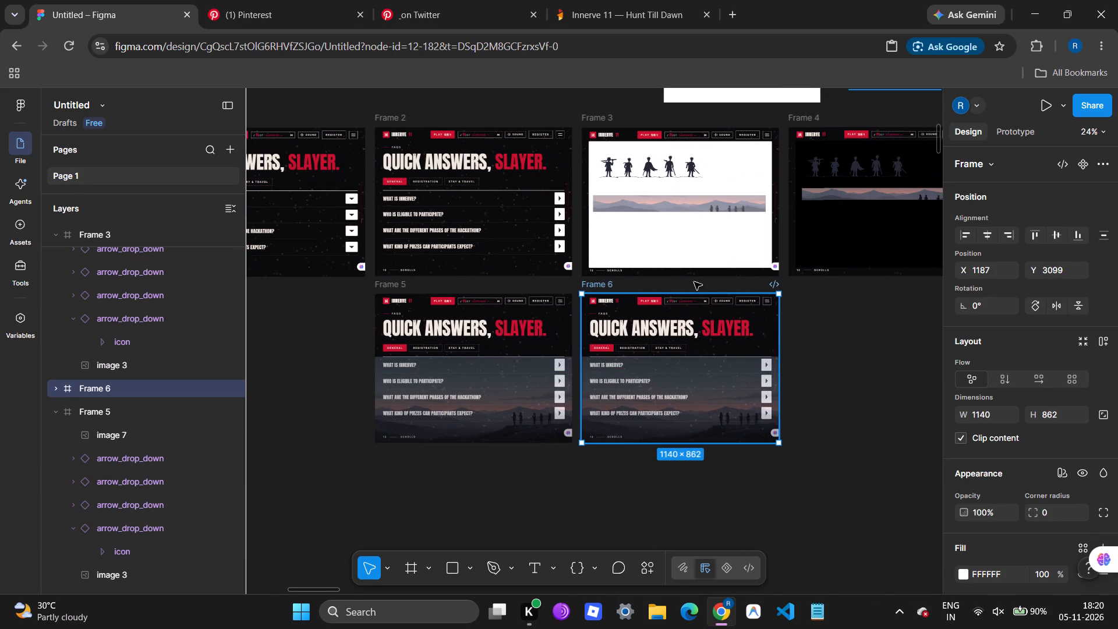
pyautogui.click(716, 368)
pyautogui.moveTo(701, 380); pyautogui.dragTo(694, 329)
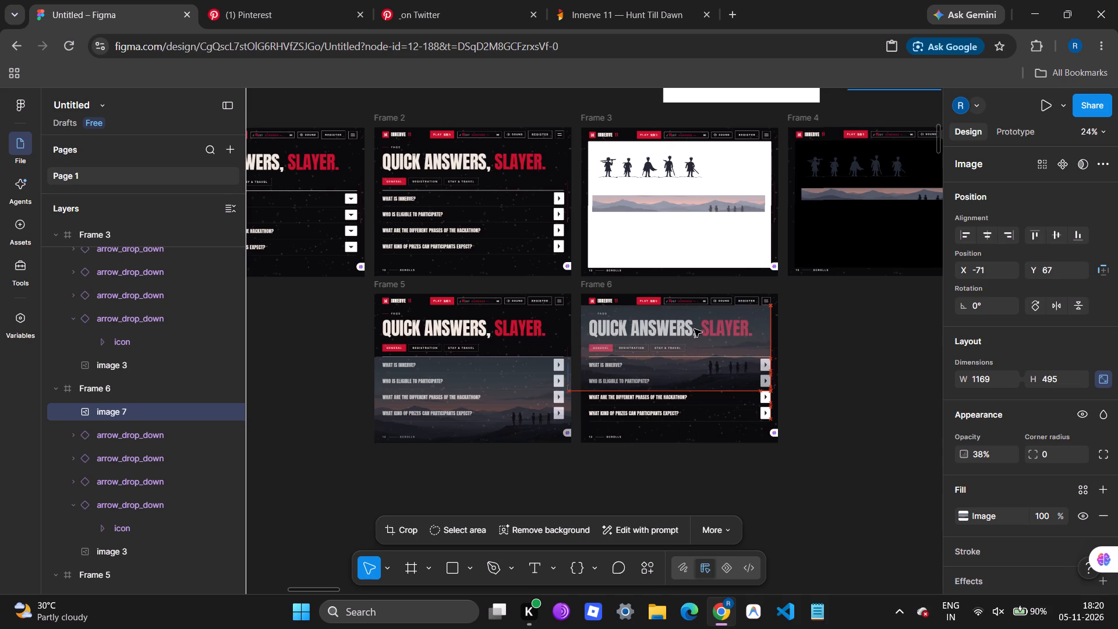
pyautogui.scroll(-2, 694, 329)
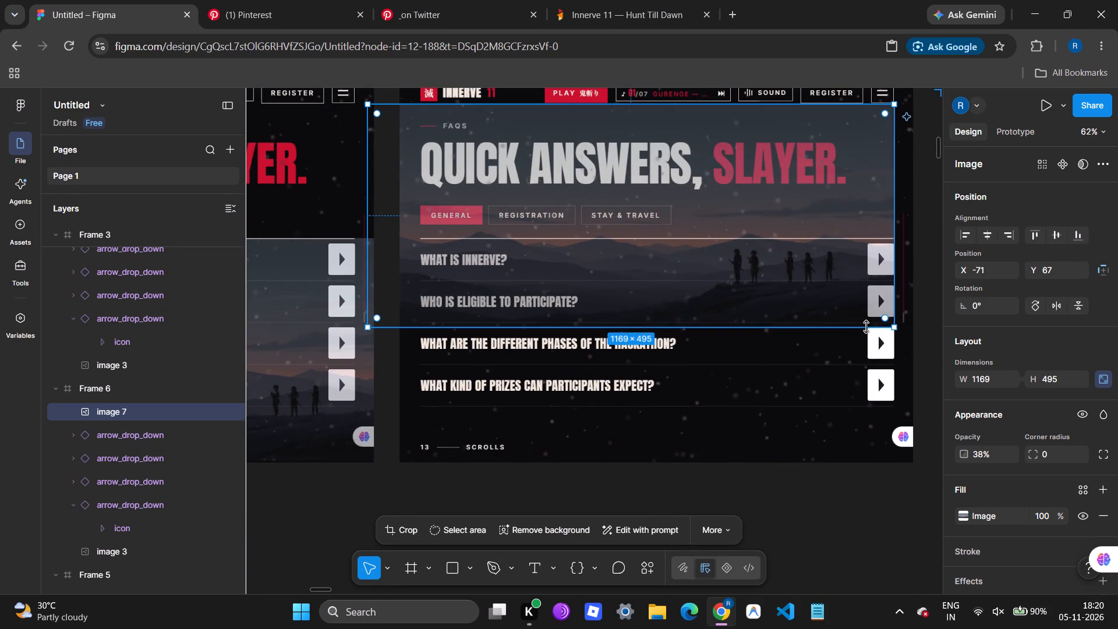
pyautogui.moveTo(897, 326); pyautogui.dragTo(963, 417)
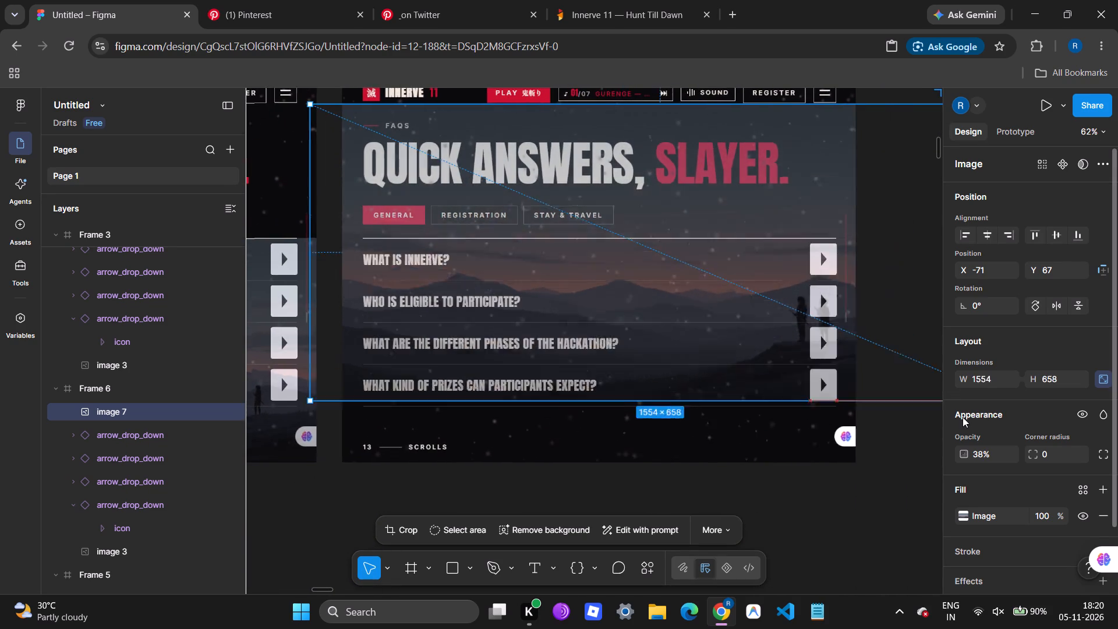
pyautogui.moveTo(963, 417); pyautogui.dragTo(557, 395)
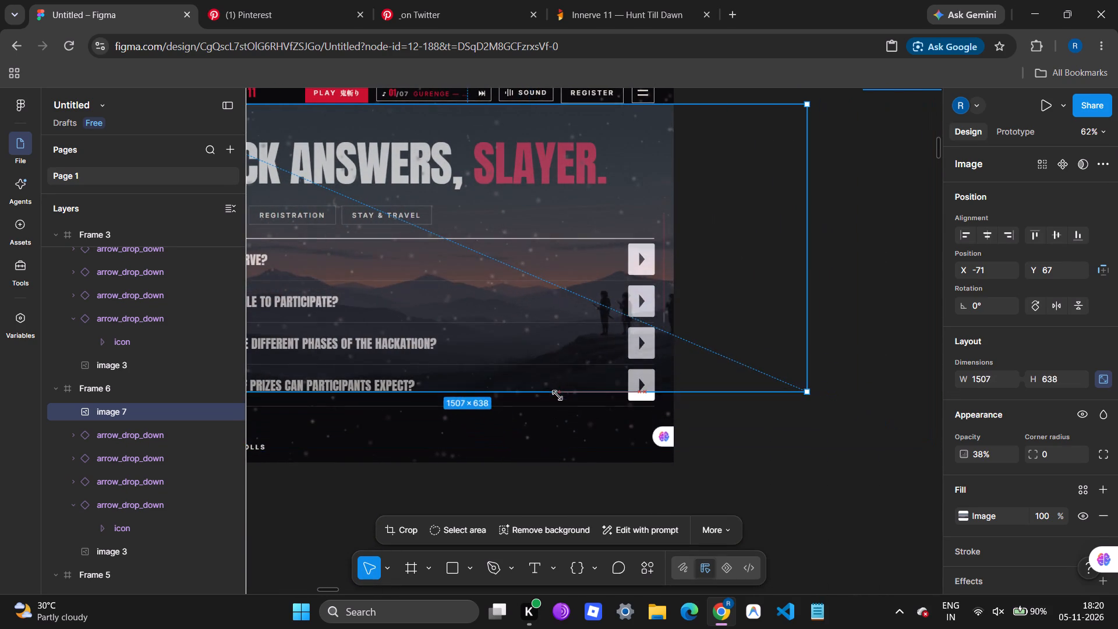
pyautogui.moveTo(557, 395); pyautogui.dragTo(649, 466)
# Reposition Frame 6's enlarged artwork so the silhouettes sit beside the FAQ rows, at about X -597, Y 33.
pyautogui.moveTo(492, 400); pyautogui.dragTo(299, 412)
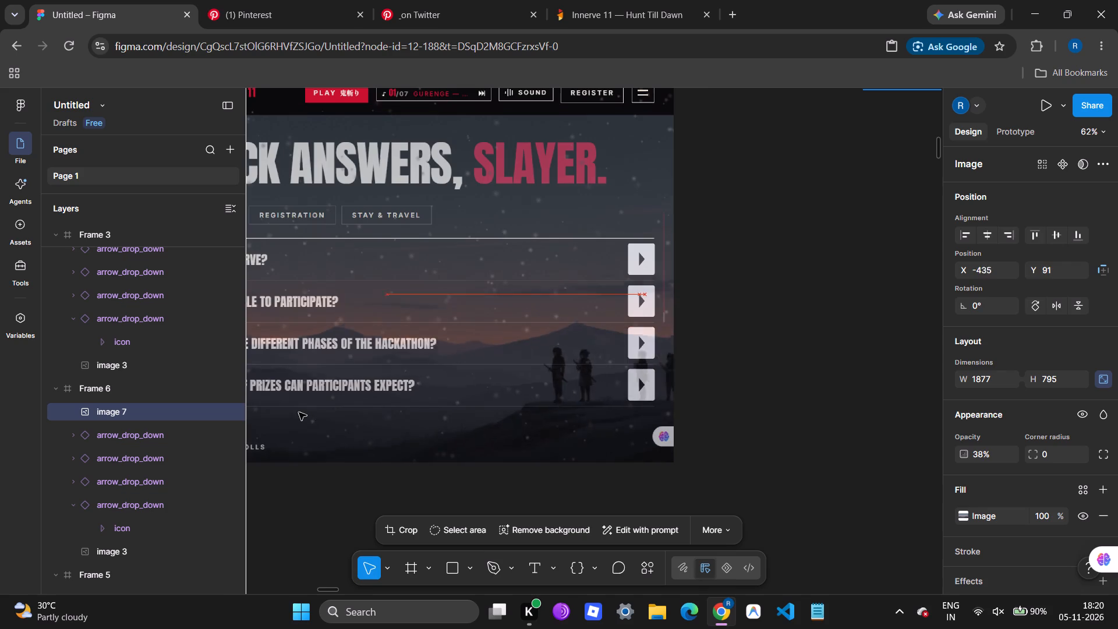
pyautogui.moveTo(299, 412); pyautogui.dragTo(242, 402)
pyautogui.moveTo(355, 440); pyautogui.dragTo(418, 441)
pyautogui.hscroll(1, 418, 441)
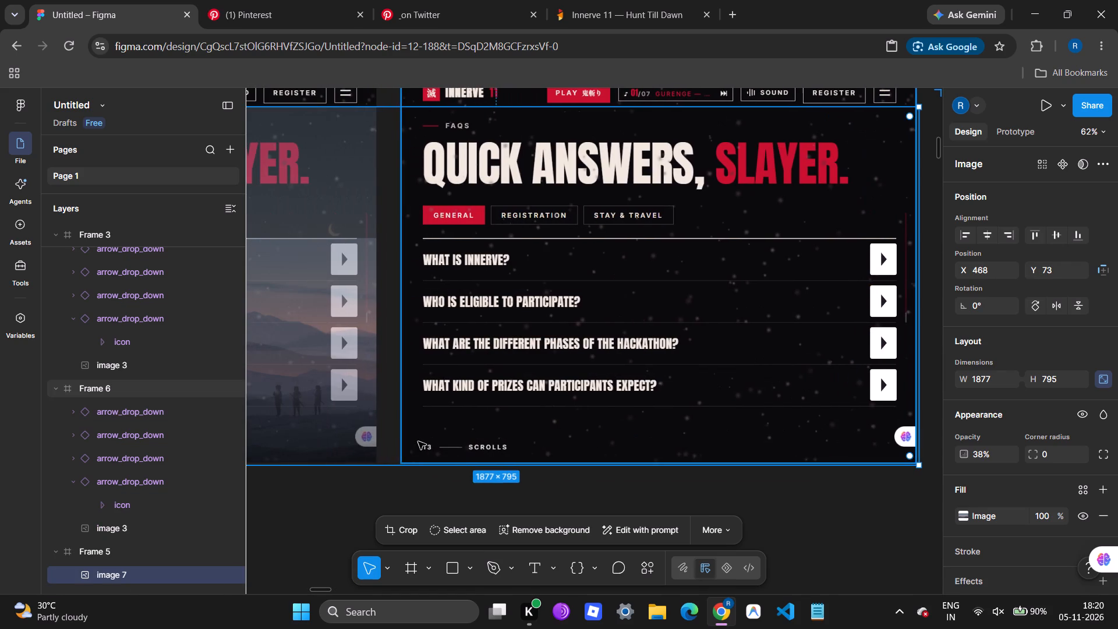
pyautogui.moveTo(396, 416); pyautogui.dragTo(505, 415)
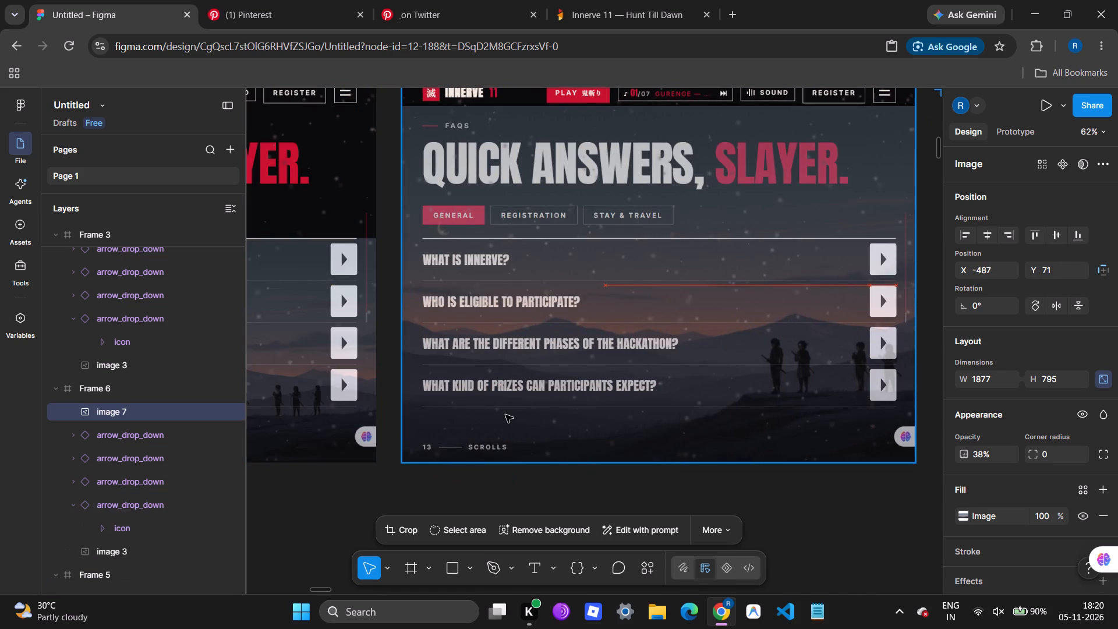
pyautogui.moveTo(505, 415); pyautogui.dragTo(462, 422)
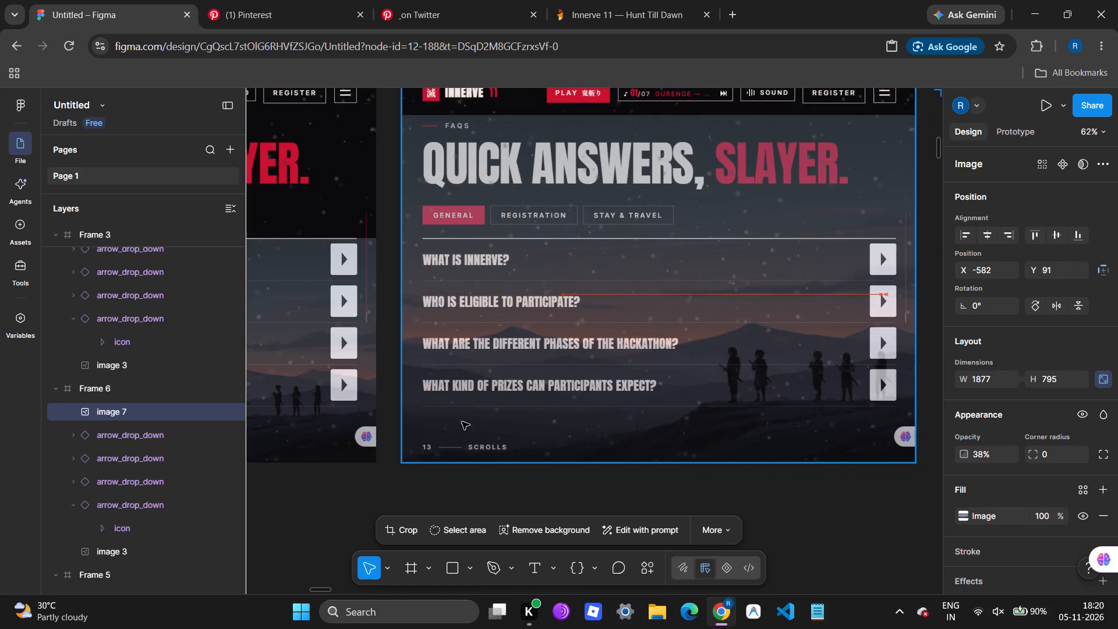
pyautogui.moveTo(462, 422); pyautogui.dragTo(456, 399)
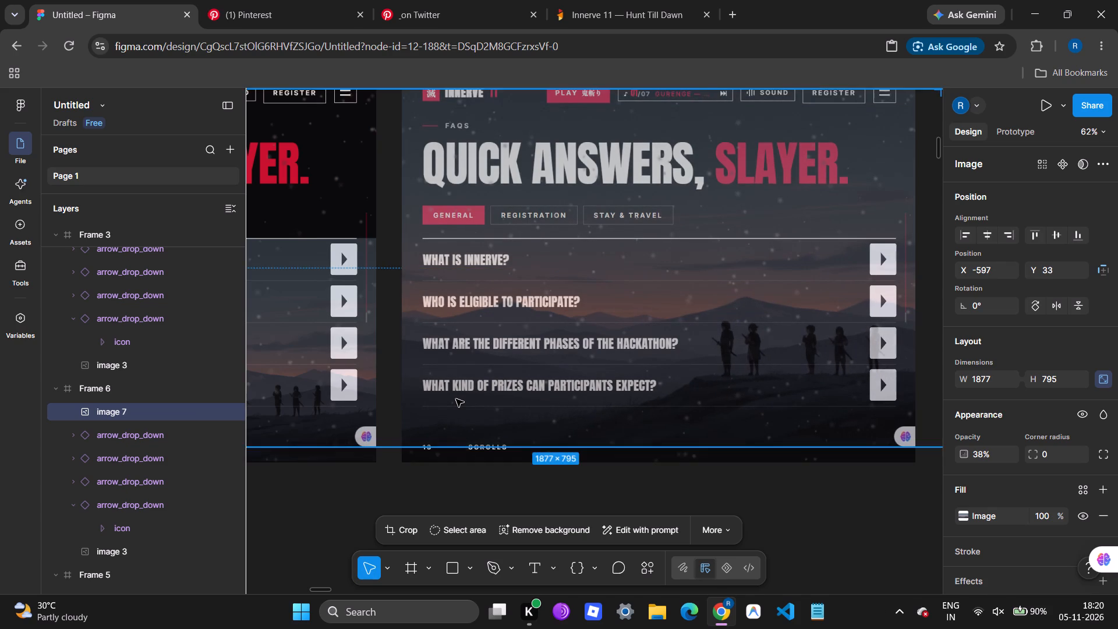
# Enlarge Frame 6's artwork proportionally to about 2035 × 862 and align it to the frame's full height, at about X -716, Y 0.
pyautogui.scroll(1, 456, 399)
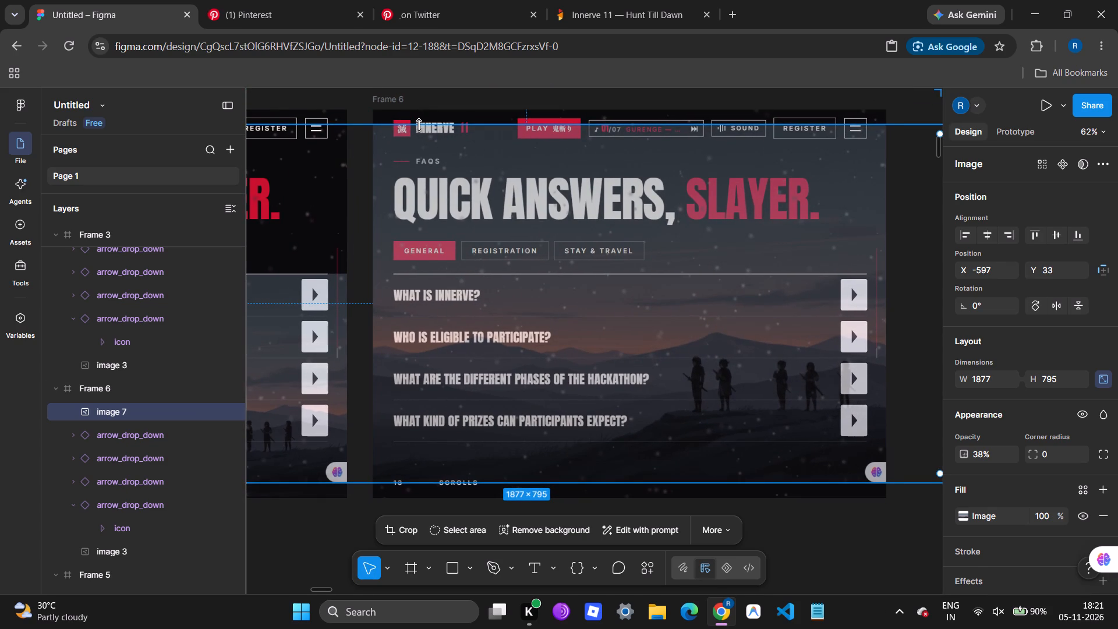
pyautogui.moveTo(419, 125); pyautogui.dragTo(420, 109)
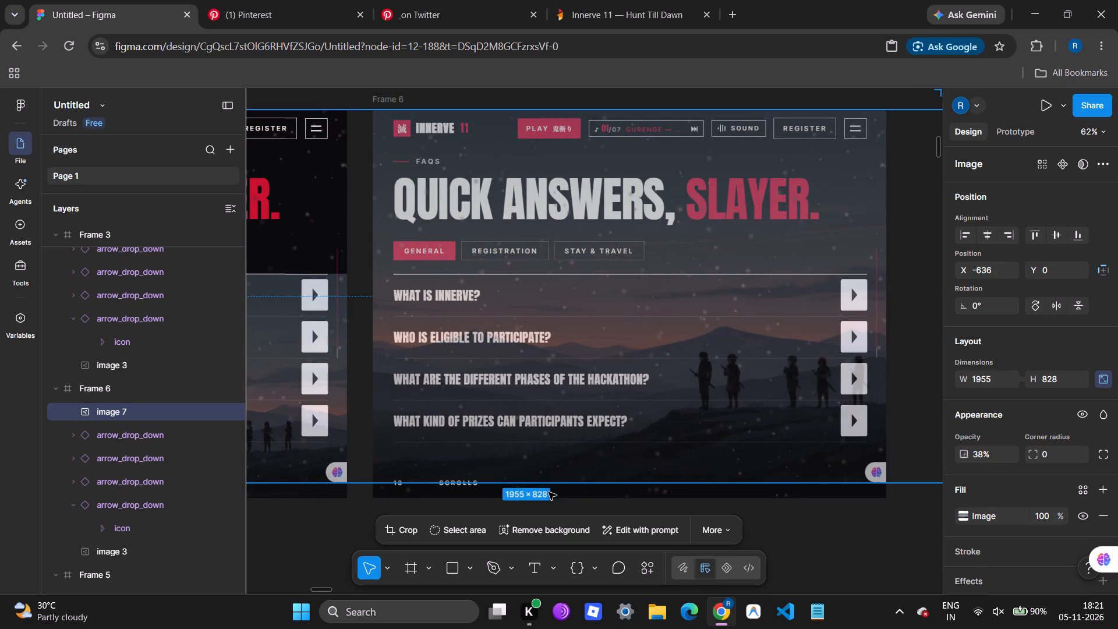
pyautogui.moveTo(552, 480); pyautogui.dragTo(552, 491)
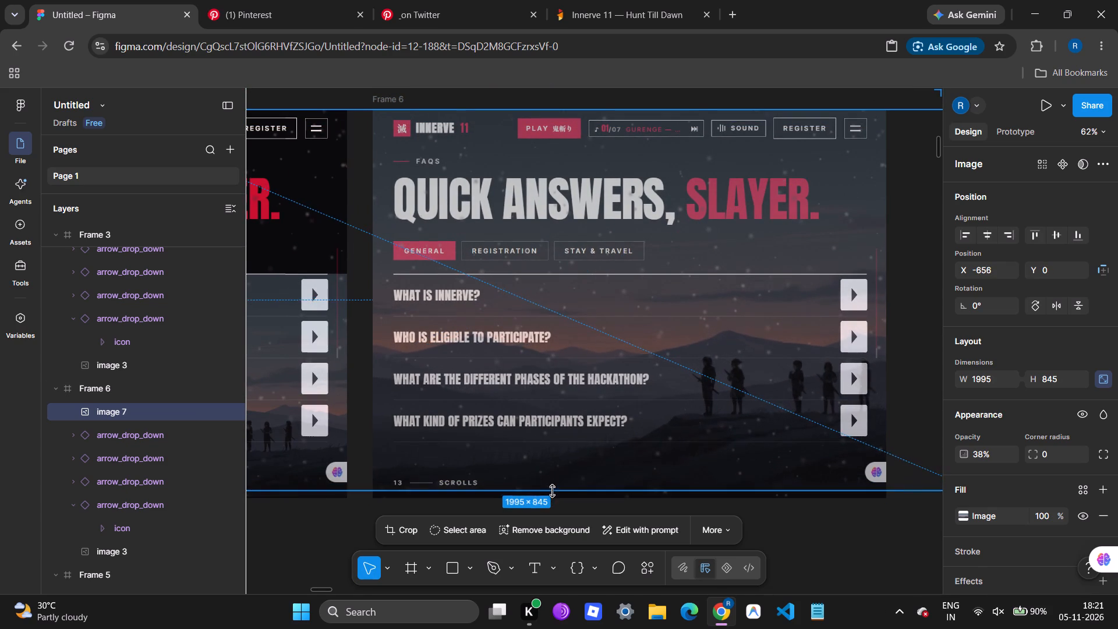
pyautogui.moveTo(552, 491); pyautogui.dragTo(551, 499)
pyautogui.moveTo(652, 473); pyautogui.dragTo(637, 478)
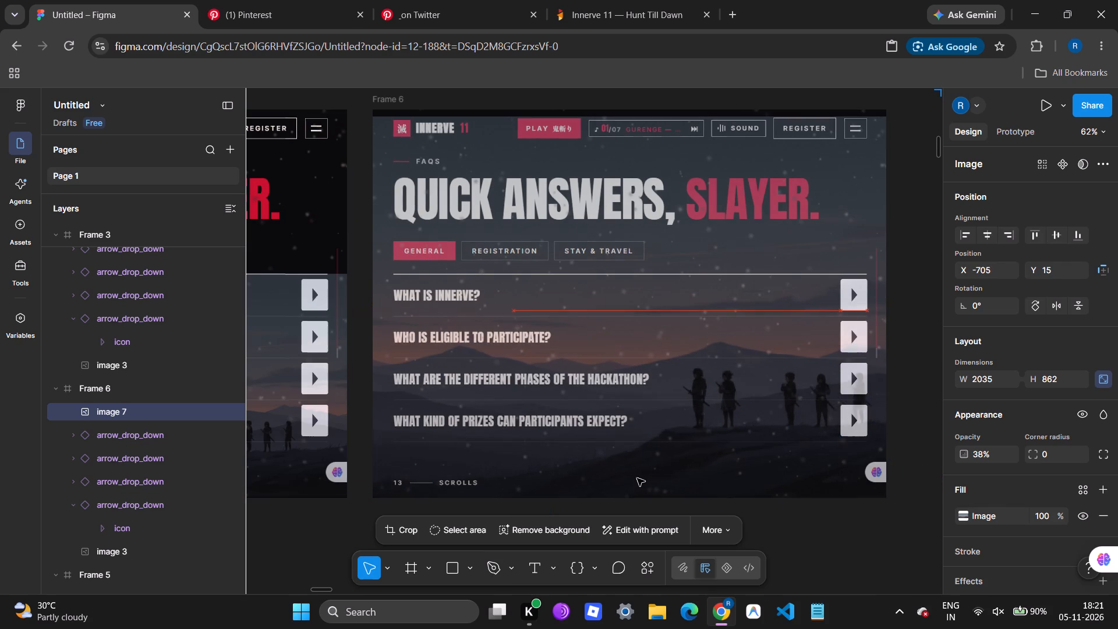
pyautogui.moveTo(637, 478); pyautogui.dragTo(633, 473)
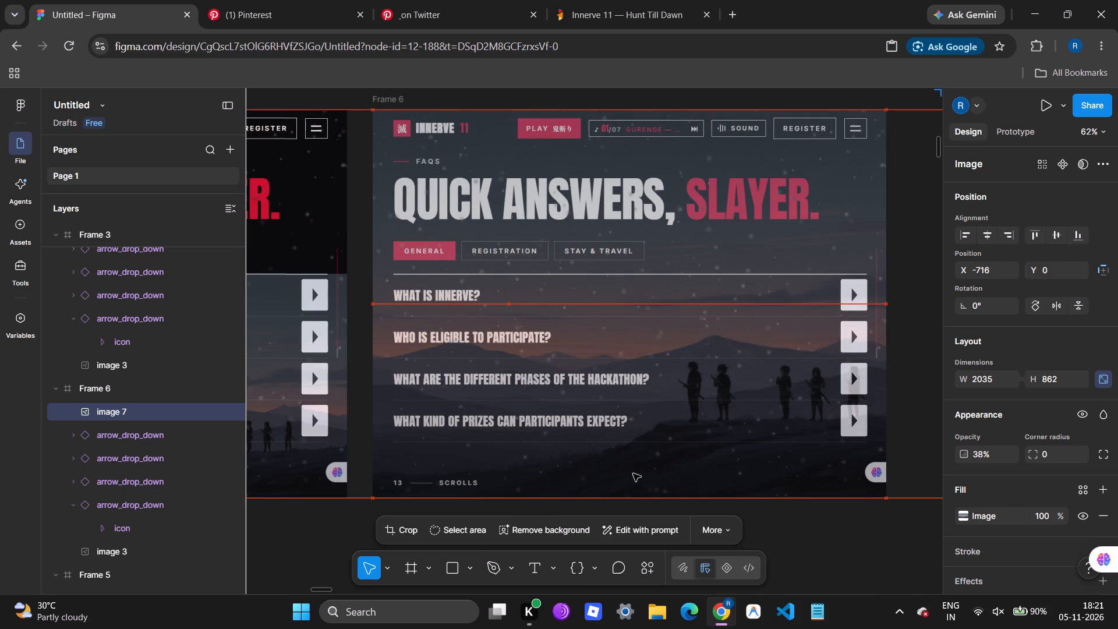
# Shift Frame 6's artwork horizontally so the silhouettes sit clear of the arrow buttons, at about X -737, Y 0.
pyautogui.moveTo(633, 473); pyautogui.dragTo(633, 474)
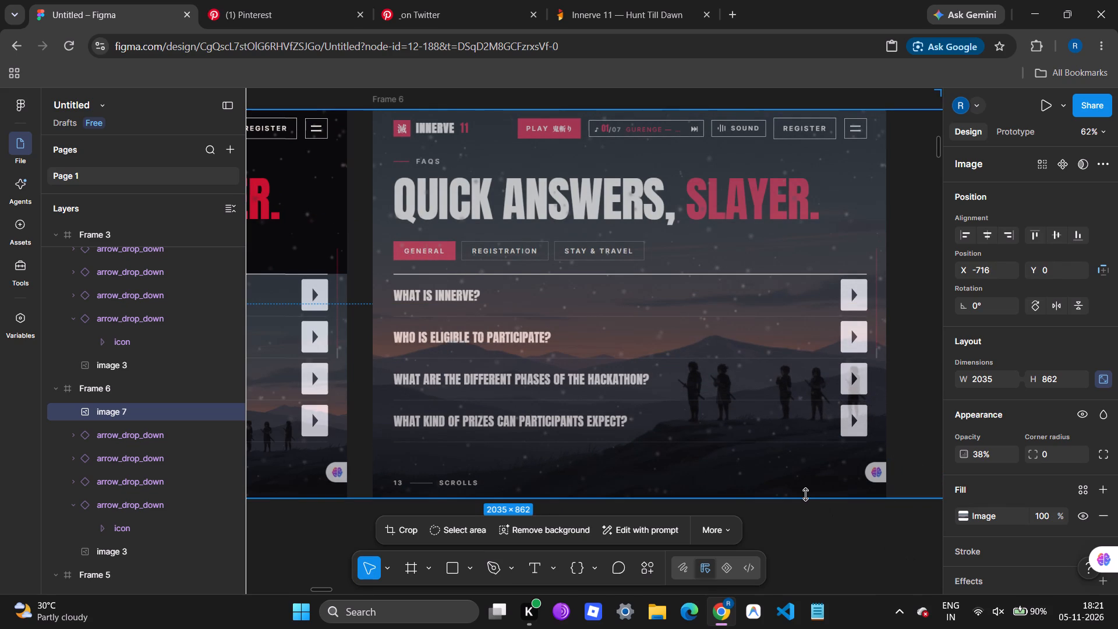
pyautogui.moveTo(777, 476); pyautogui.dragTo(773, 476)
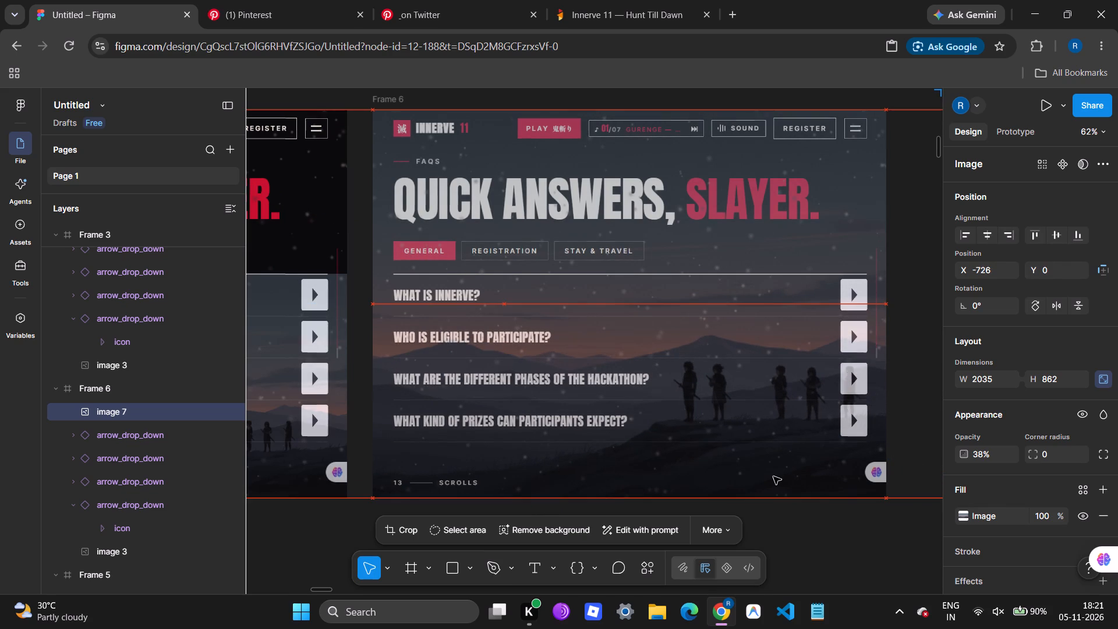
pyautogui.moveTo(773, 476); pyautogui.dragTo(765, 477)
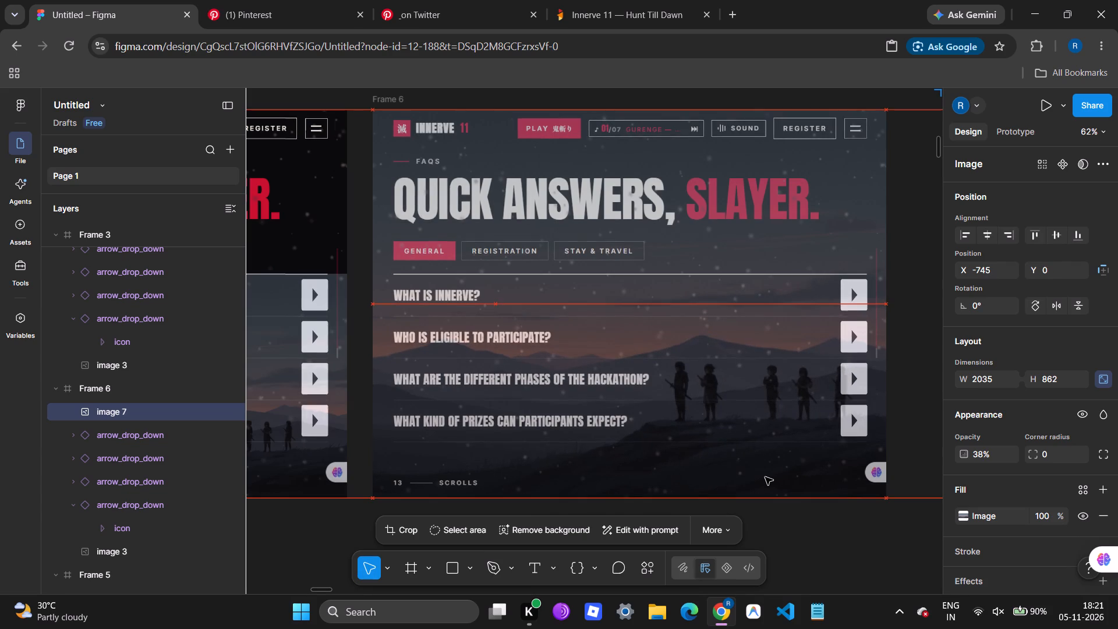
pyautogui.moveTo(765, 477); pyautogui.dragTo(768, 478)
pyautogui.click(869, 571)
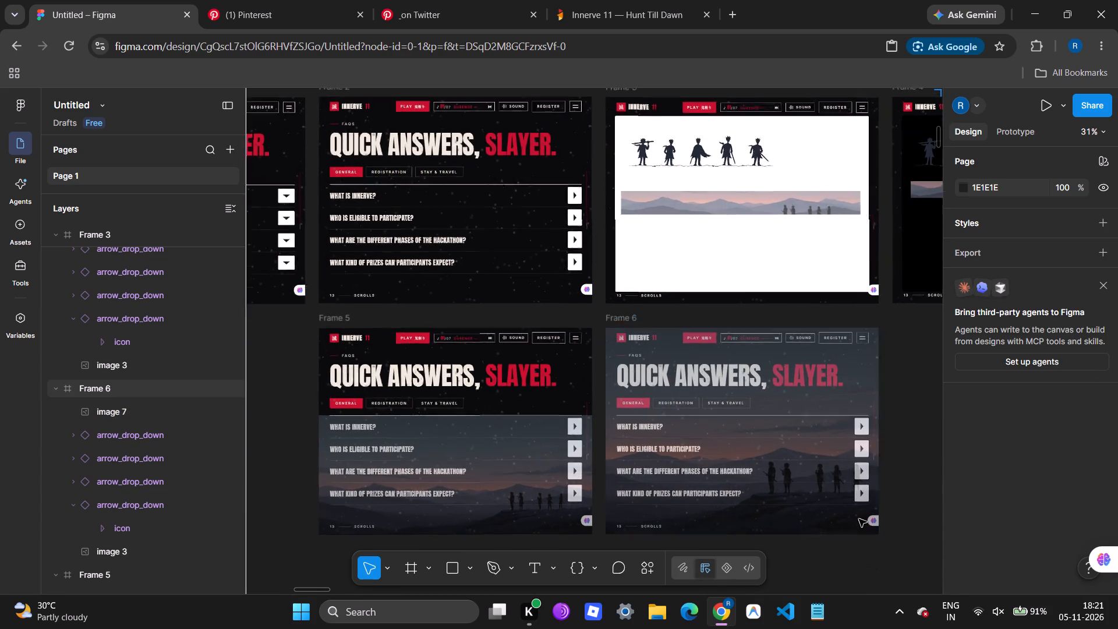
# Set the opacity of the whole Frame 6 to 70%.
pyautogui.click(819, 507)
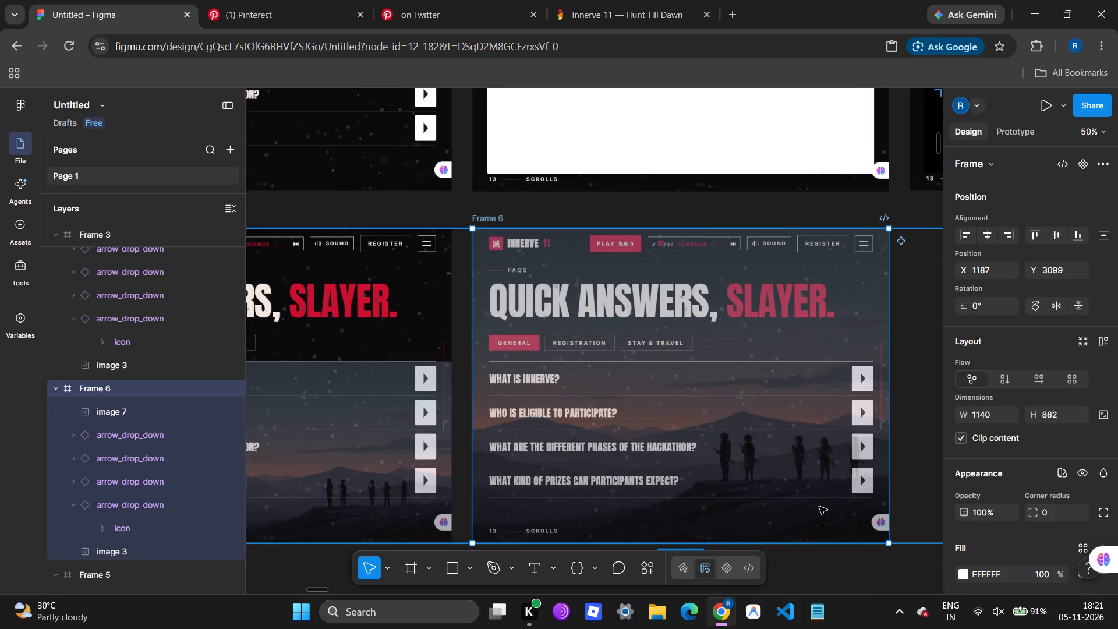
pyautogui.moveTo(964, 510); pyautogui.dragTo(542, 341)
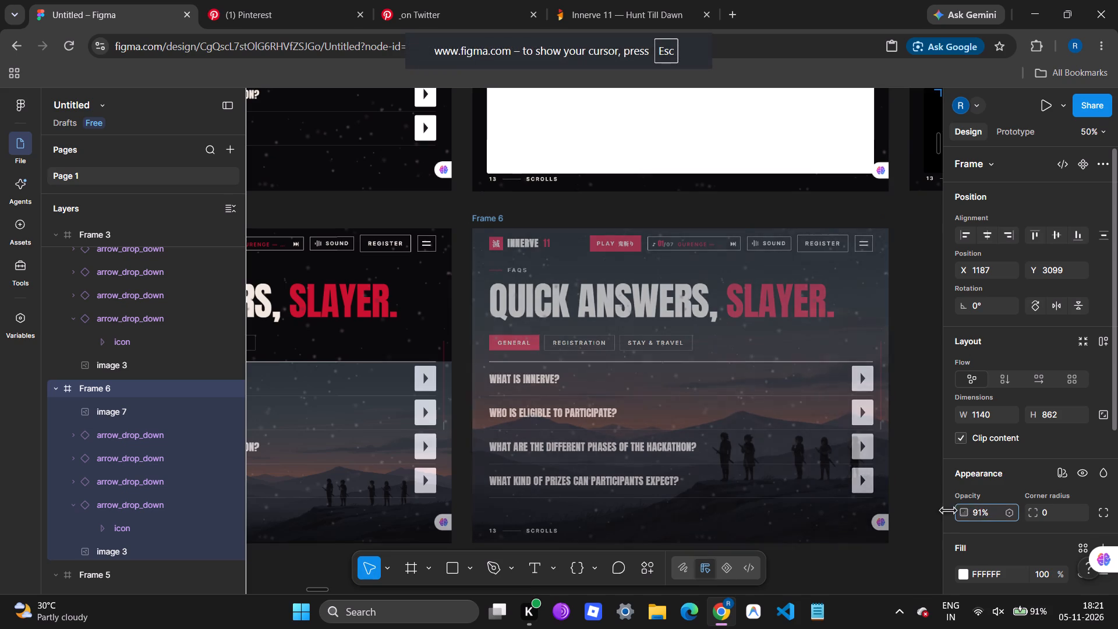
pyautogui.moveTo(542, 341); pyautogui.dragTo(507, 341)
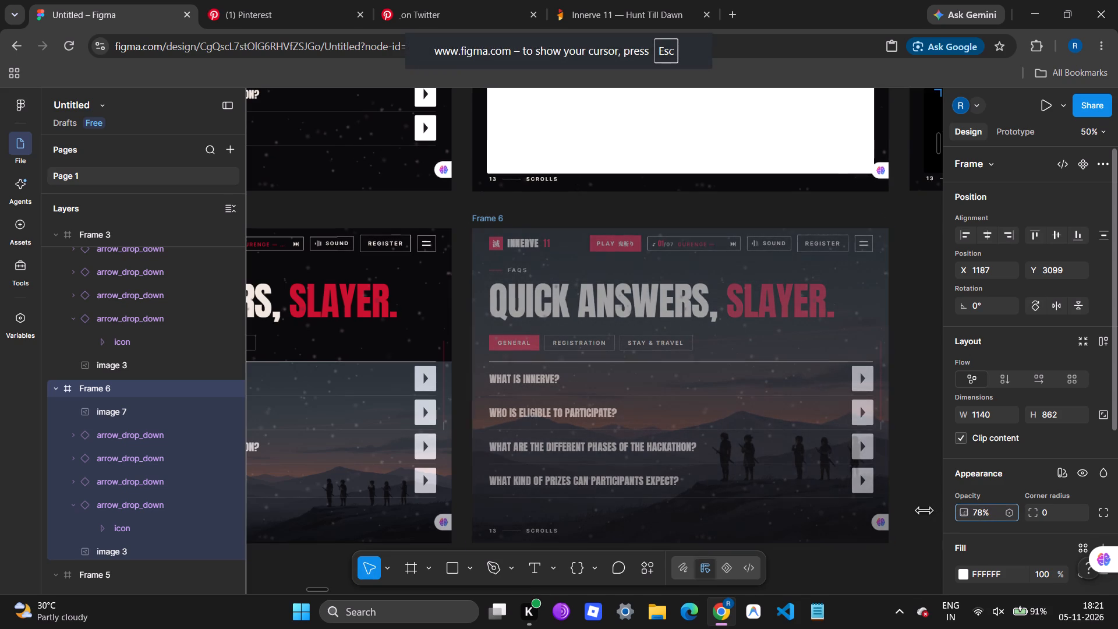
pyautogui.moveTo(507, 341); pyautogui.dragTo(505, 341)
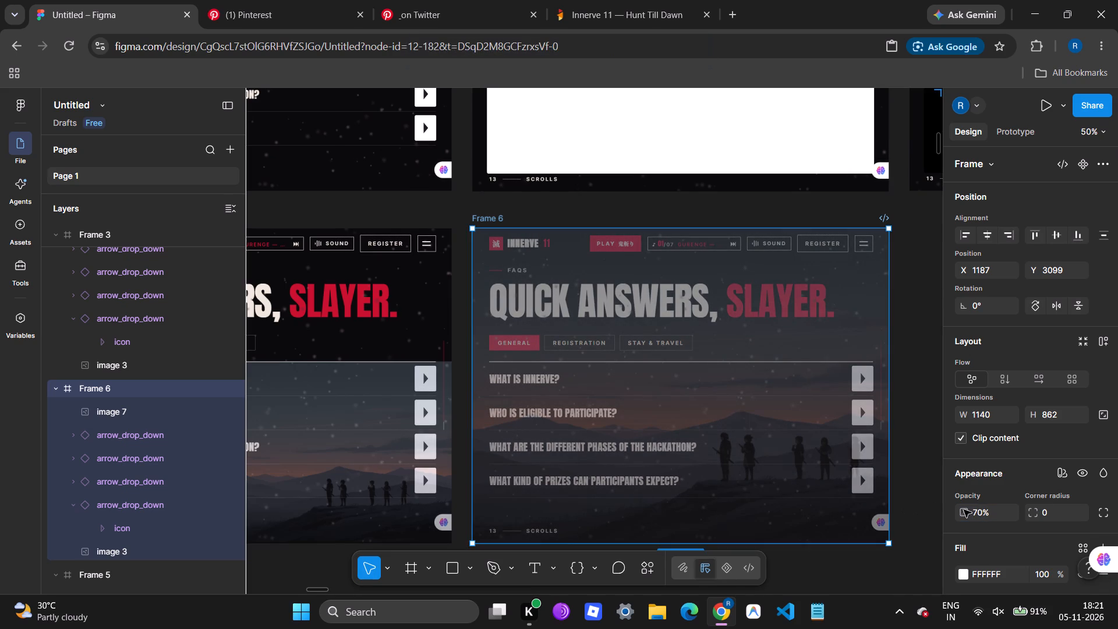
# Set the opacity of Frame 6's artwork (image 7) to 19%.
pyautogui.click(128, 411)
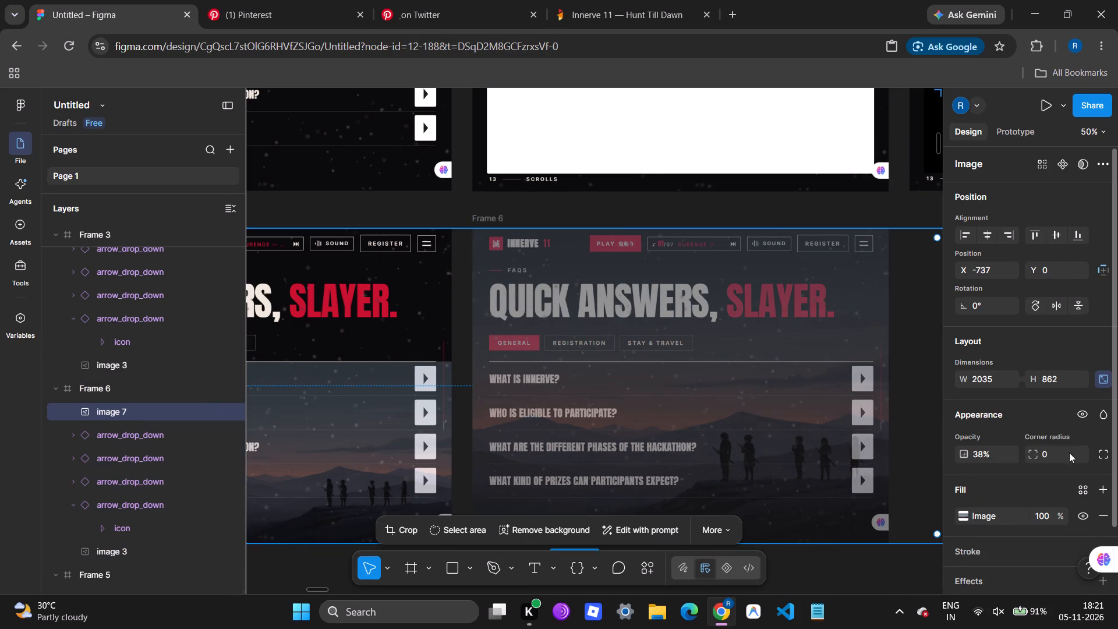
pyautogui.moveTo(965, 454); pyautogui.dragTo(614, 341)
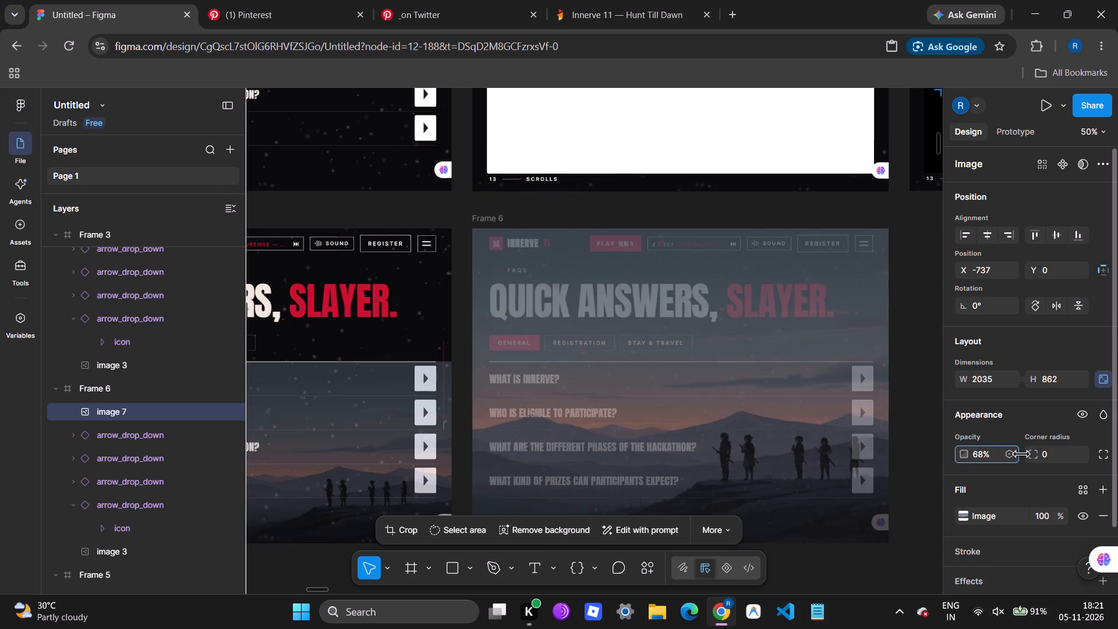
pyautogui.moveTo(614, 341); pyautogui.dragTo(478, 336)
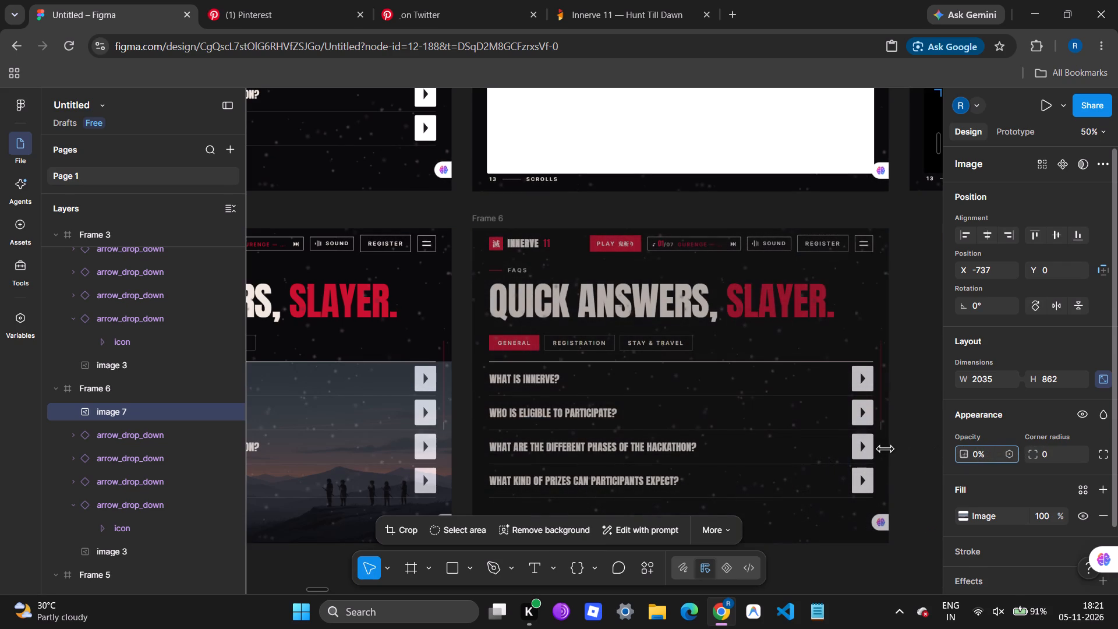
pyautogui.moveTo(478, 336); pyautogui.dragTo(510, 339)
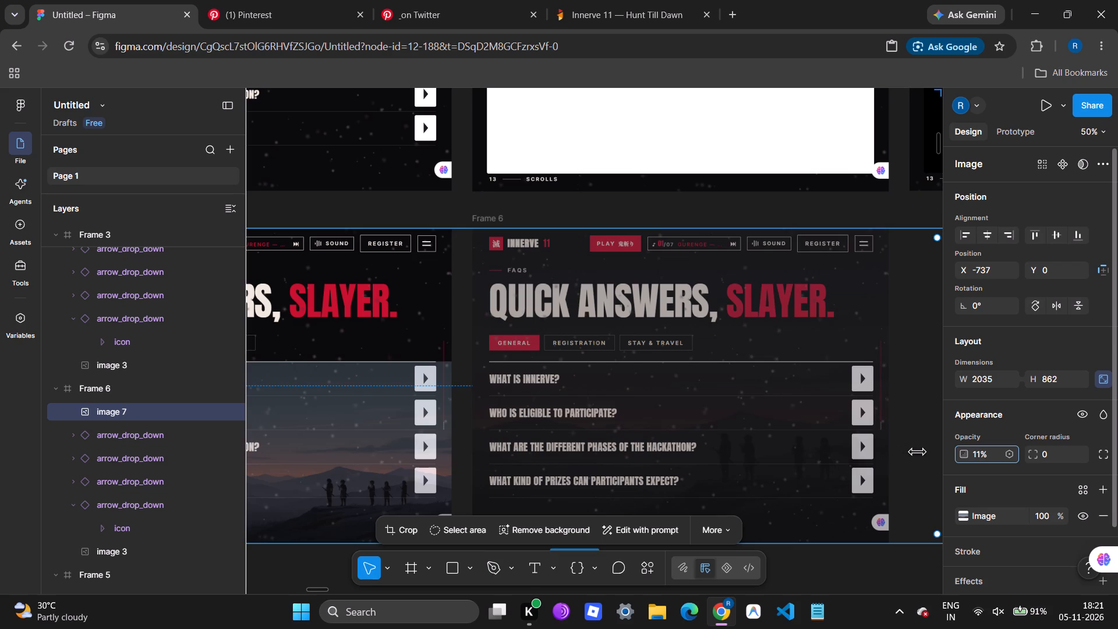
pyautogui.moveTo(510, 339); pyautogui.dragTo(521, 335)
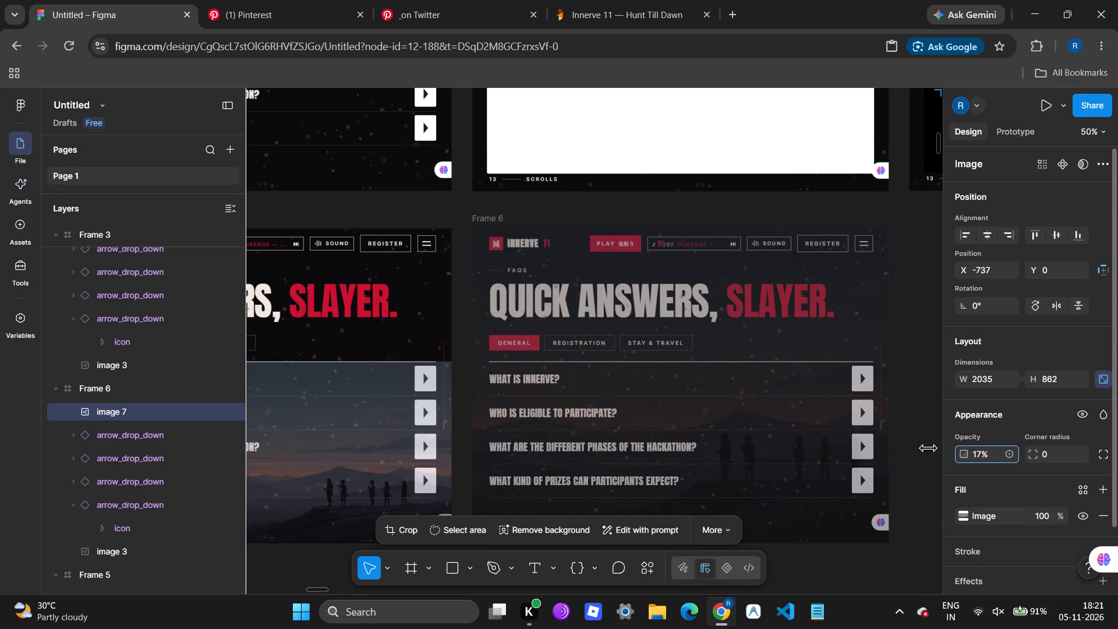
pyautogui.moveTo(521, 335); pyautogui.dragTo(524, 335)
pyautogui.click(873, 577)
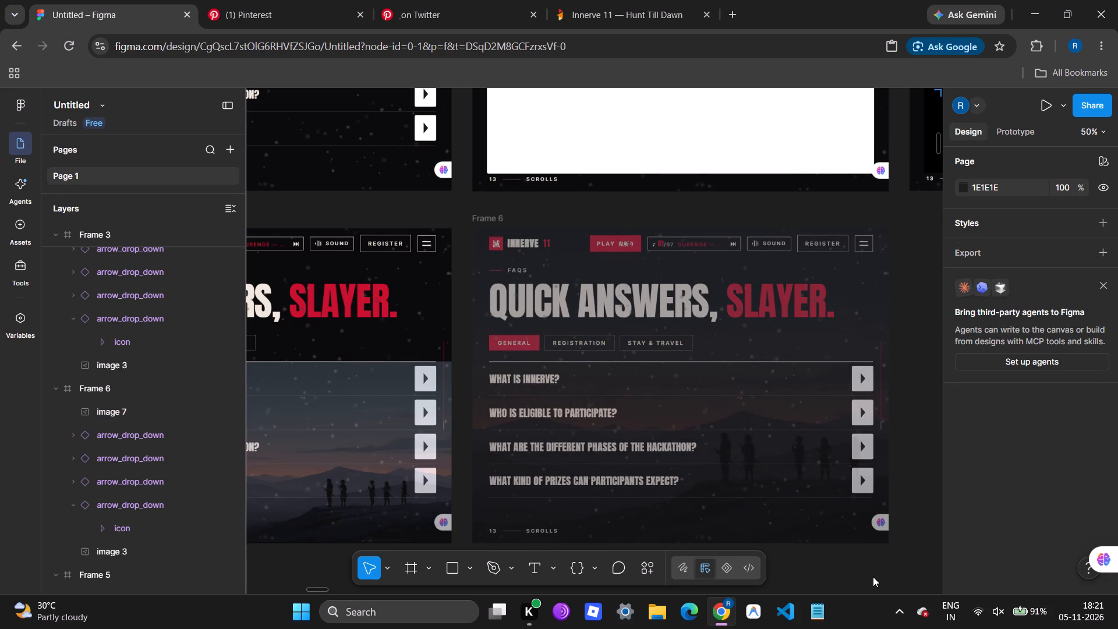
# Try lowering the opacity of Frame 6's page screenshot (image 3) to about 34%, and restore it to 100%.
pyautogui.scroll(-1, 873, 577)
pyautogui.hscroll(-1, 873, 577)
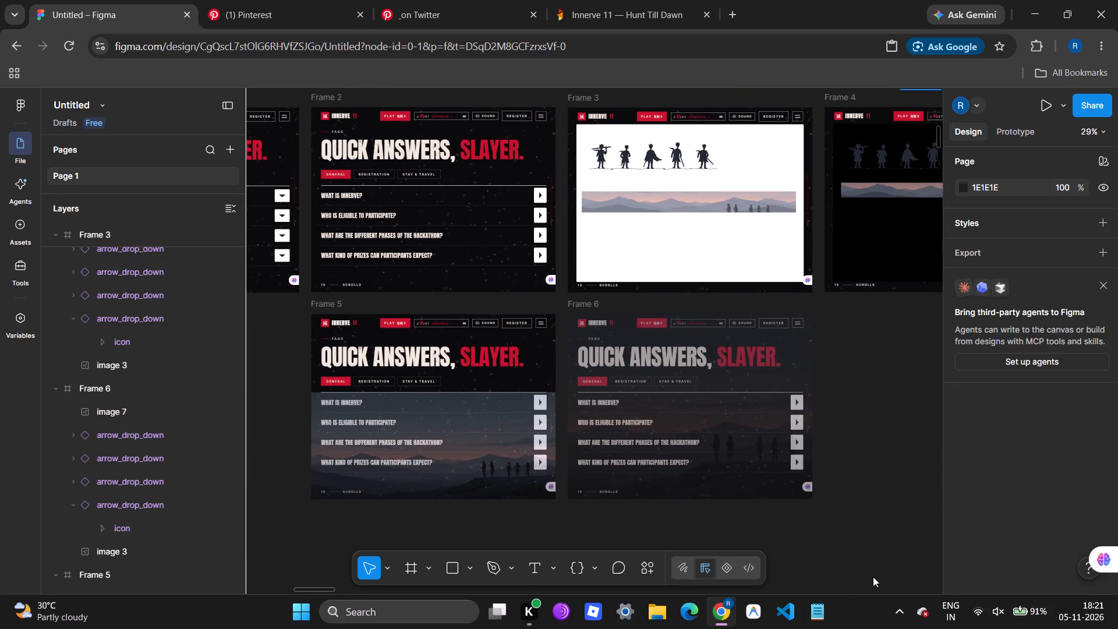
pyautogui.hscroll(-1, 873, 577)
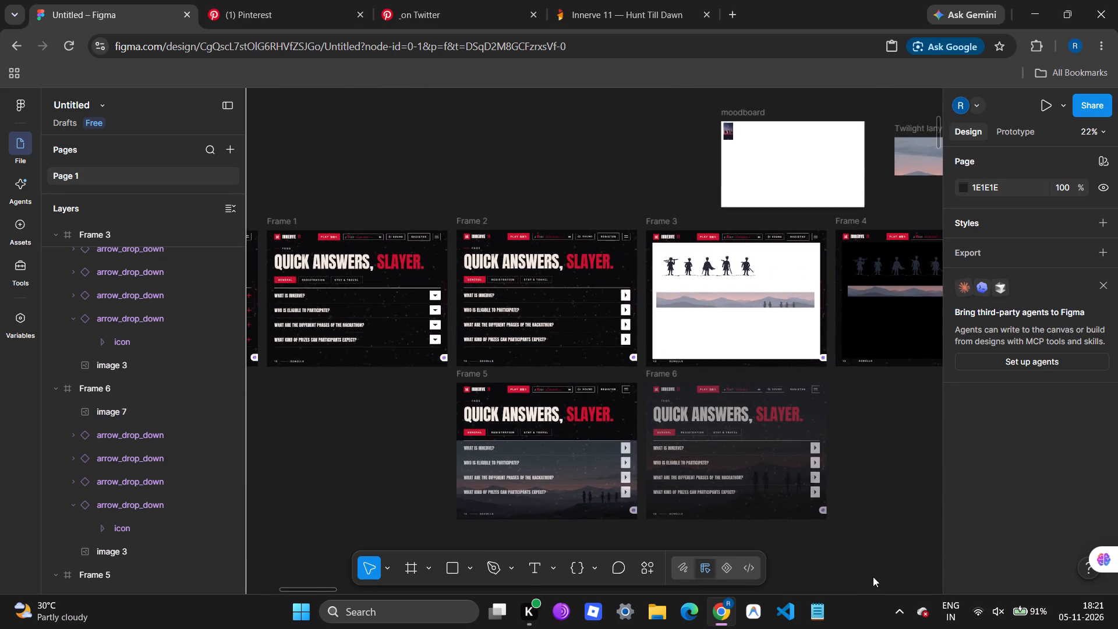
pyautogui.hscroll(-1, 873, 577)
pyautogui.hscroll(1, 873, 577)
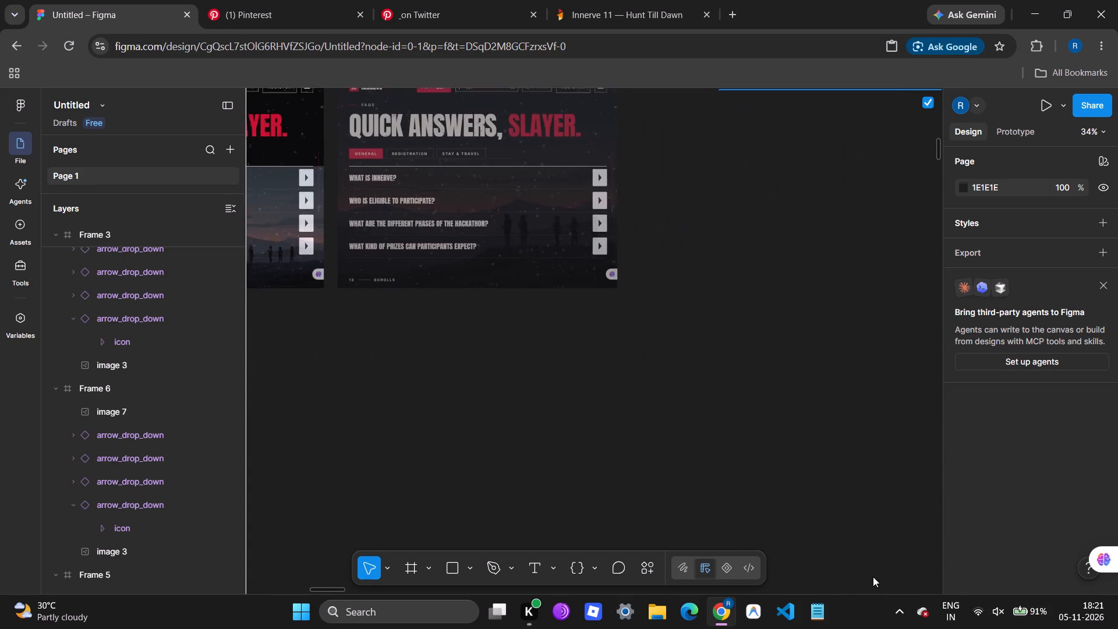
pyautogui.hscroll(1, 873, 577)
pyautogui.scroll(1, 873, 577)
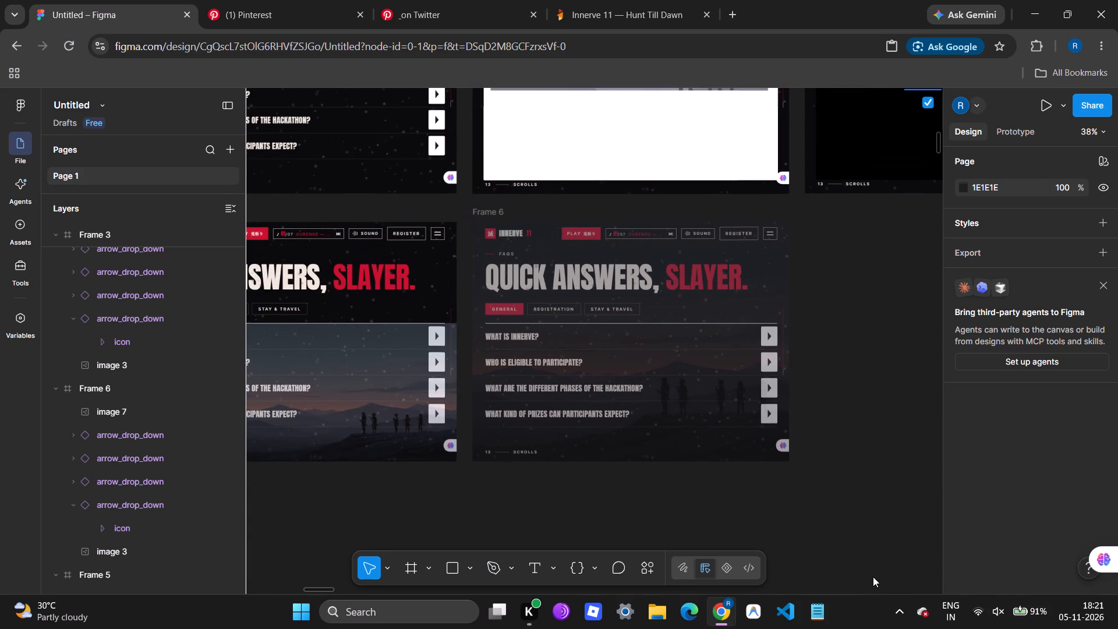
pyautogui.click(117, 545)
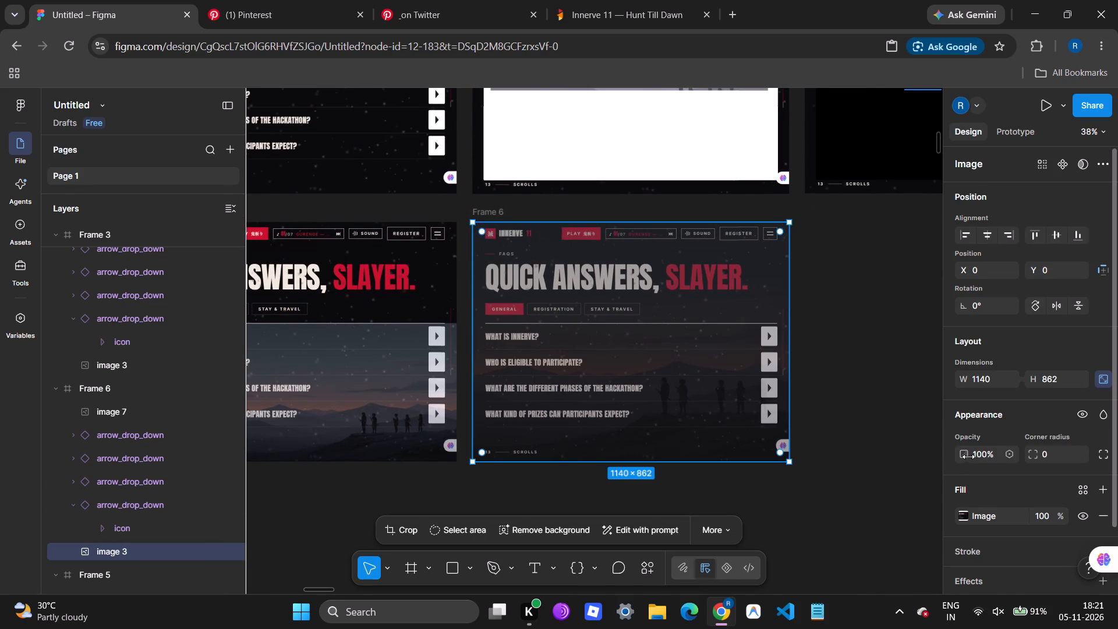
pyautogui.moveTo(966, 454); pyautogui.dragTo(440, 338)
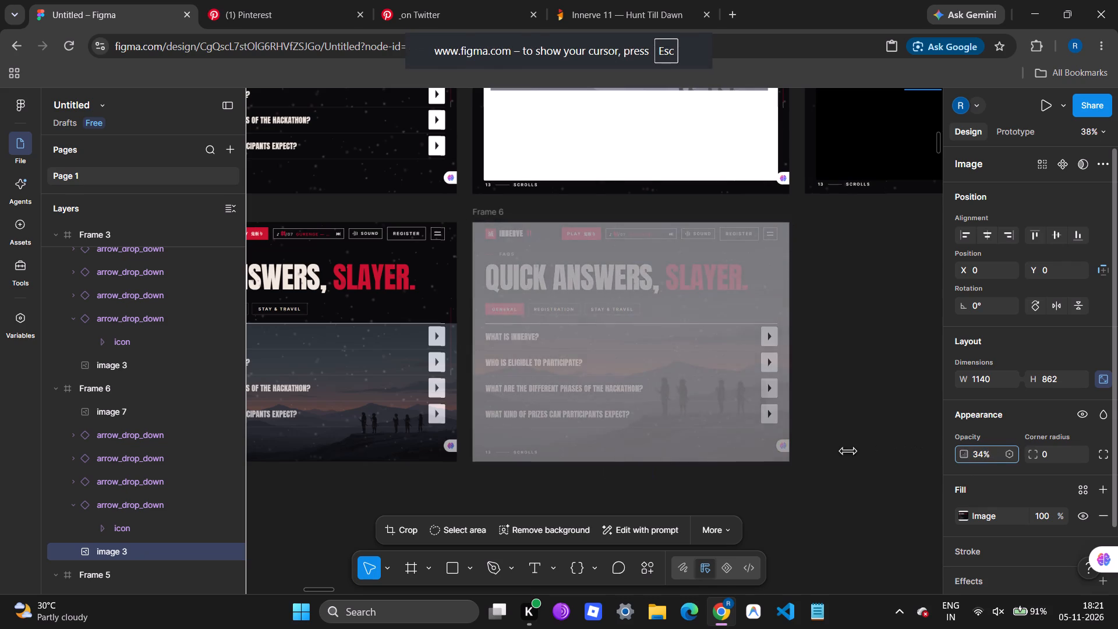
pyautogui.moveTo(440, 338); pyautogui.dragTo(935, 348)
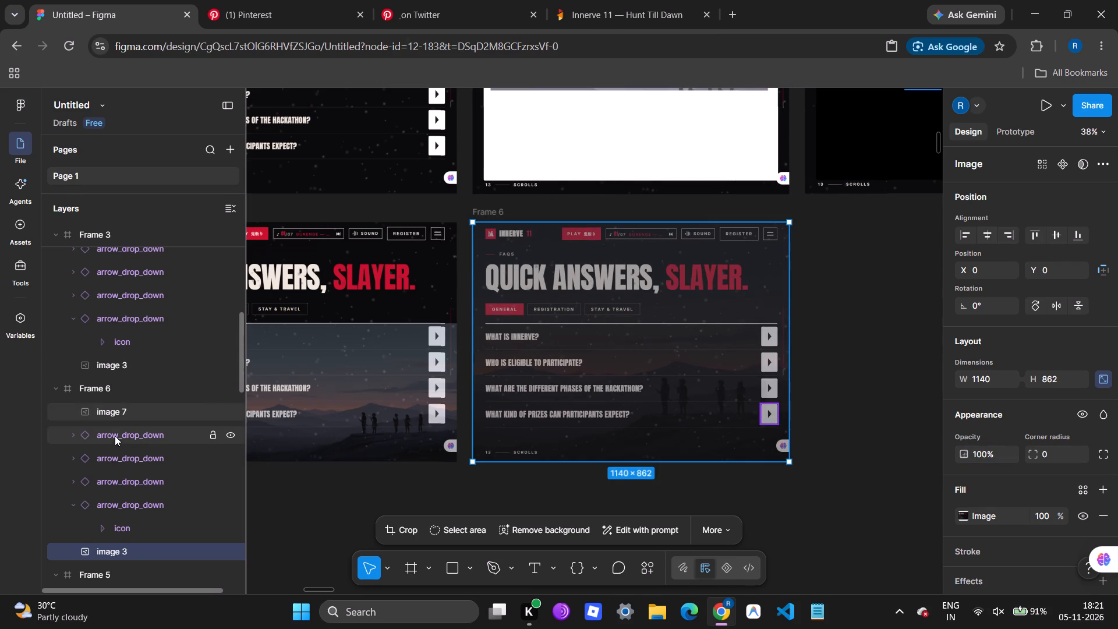
# Lower the opacity of Frame 6's artwork (image 7) to about 10% and check the frame up close.
pyautogui.click(125, 417)
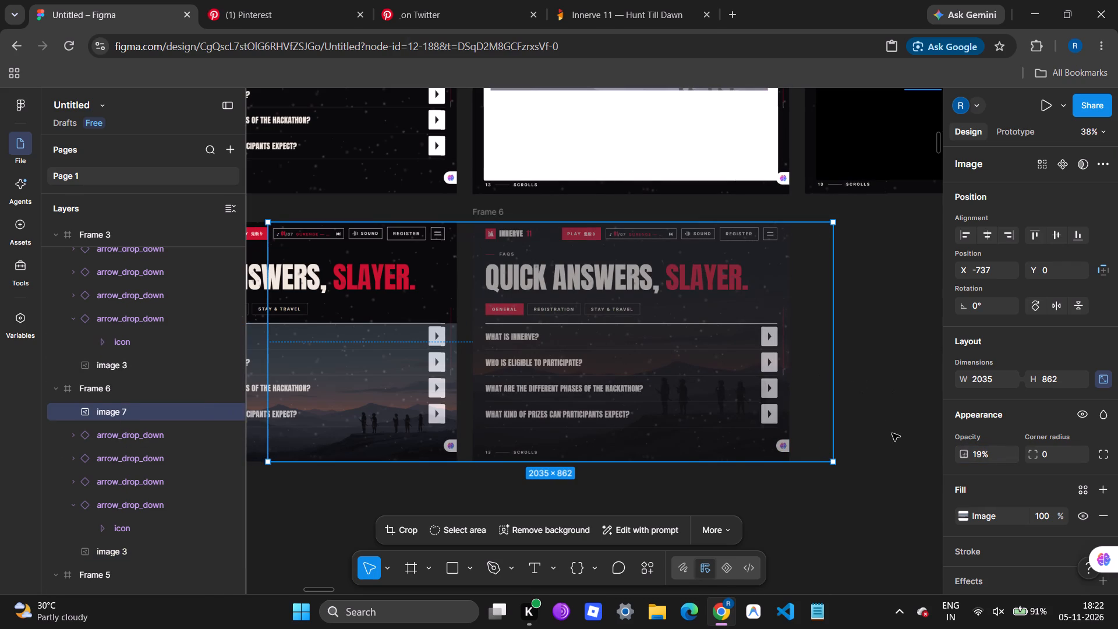
pyautogui.moveTo(960, 458); pyautogui.dragTo(551, 341)
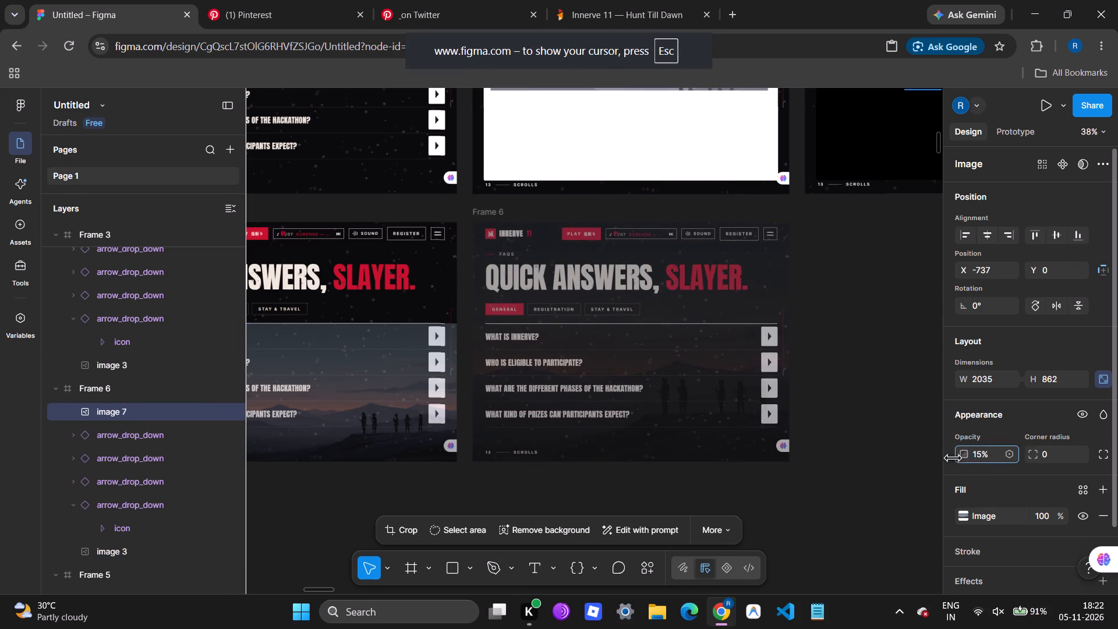
pyautogui.moveTo(551, 341); pyautogui.dragTo(546, 341)
pyautogui.moveTo(546, 341); pyautogui.dragTo(535, 337)
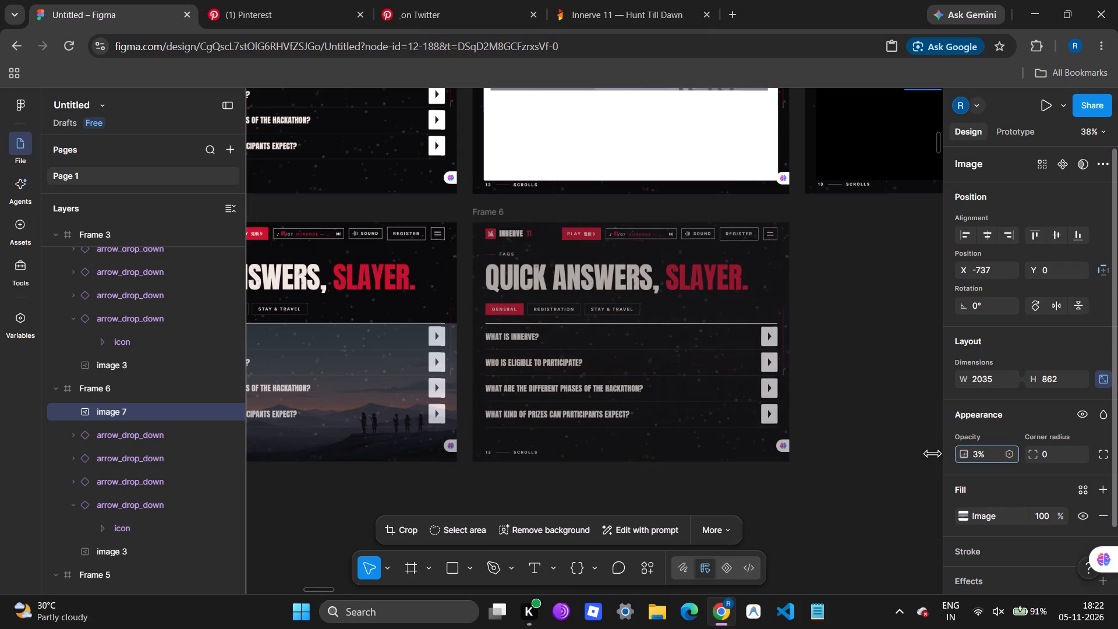
pyautogui.moveTo(535, 337); pyautogui.dragTo(544, 337)
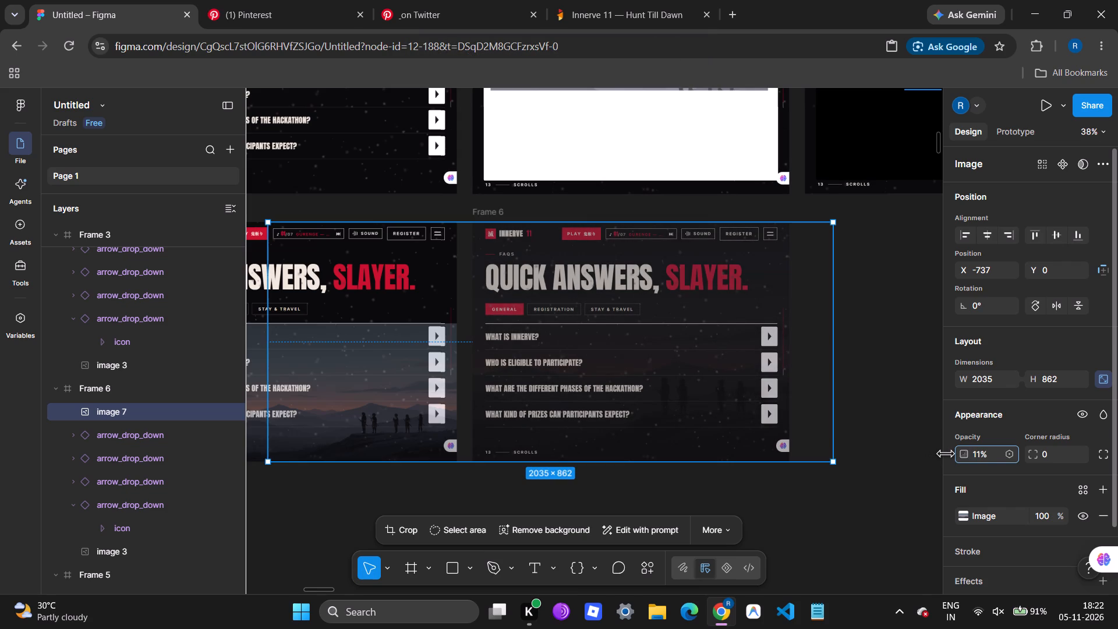
pyautogui.moveTo(544, 337); pyautogui.dragTo(543, 336)
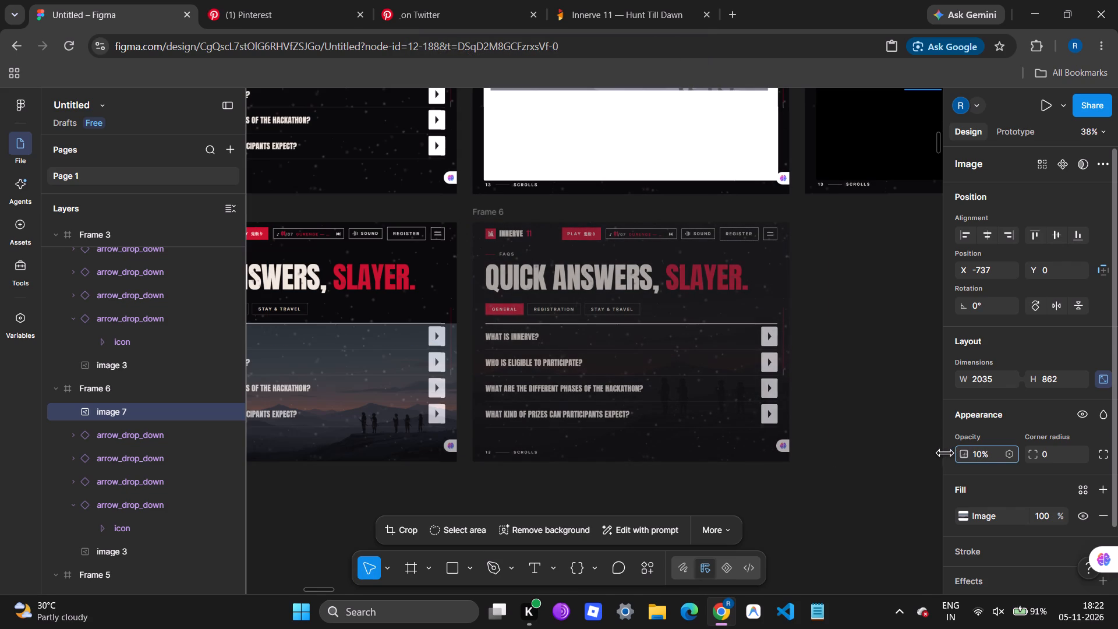
pyautogui.moveTo(543, 336); pyautogui.dragTo(547, 336)
pyautogui.click(812, 489)
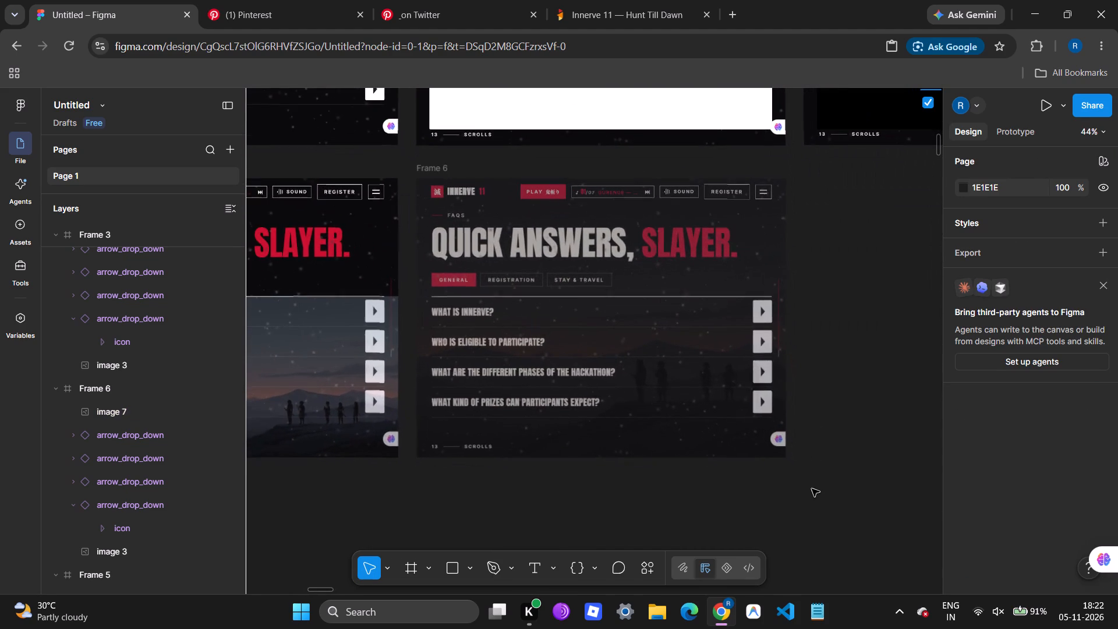
pyautogui.scroll(1, 812, 489)
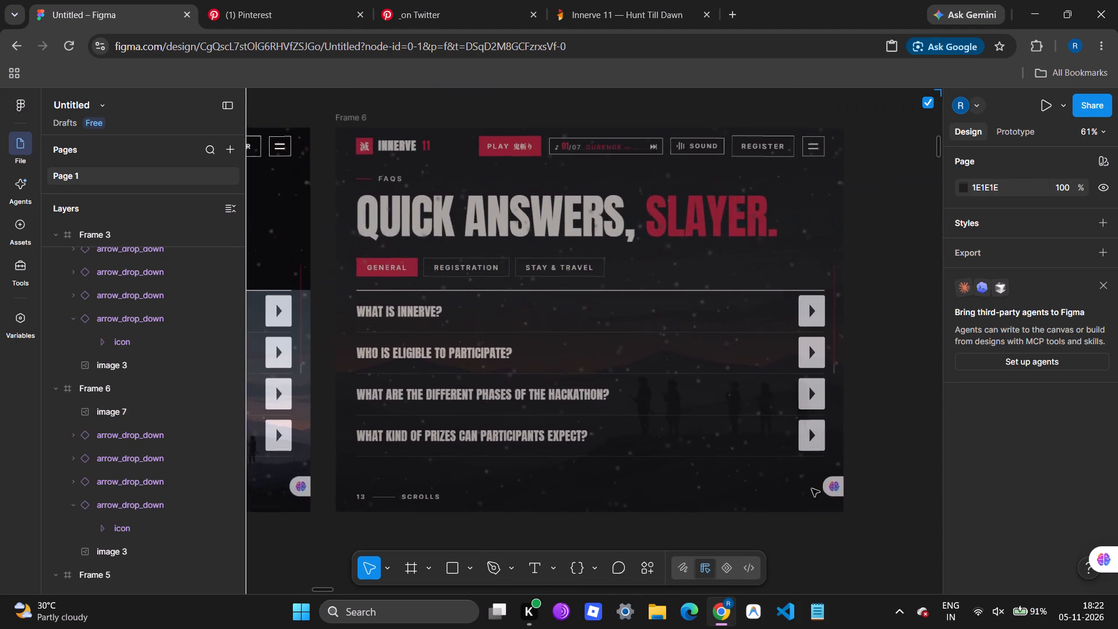
pyautogui.scroll(1, 812, 489)
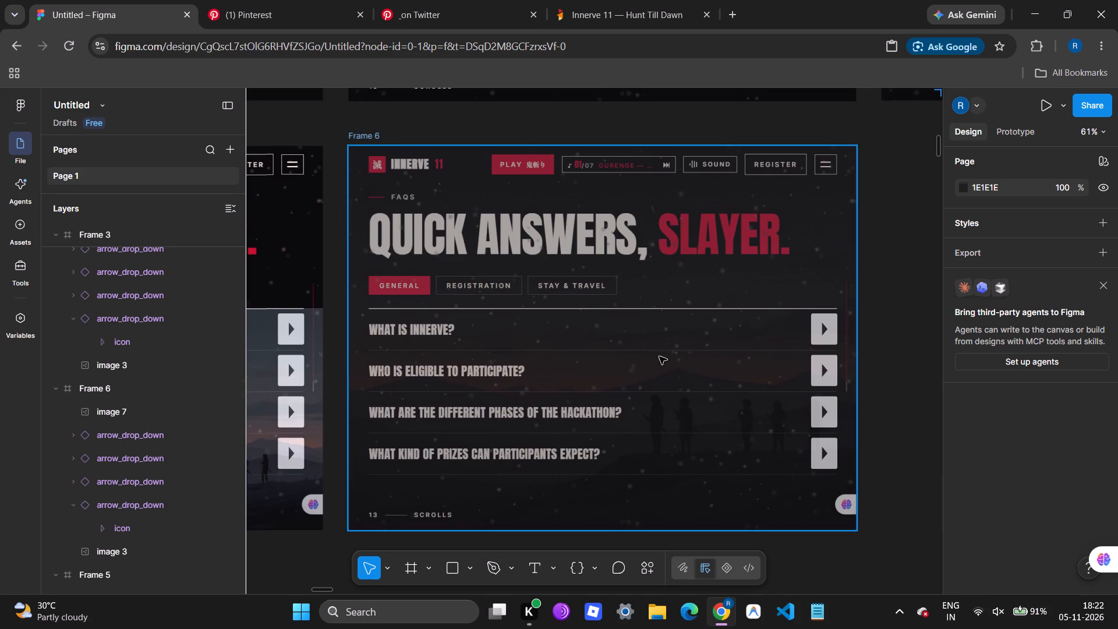
pyautogui.click(895, 497)
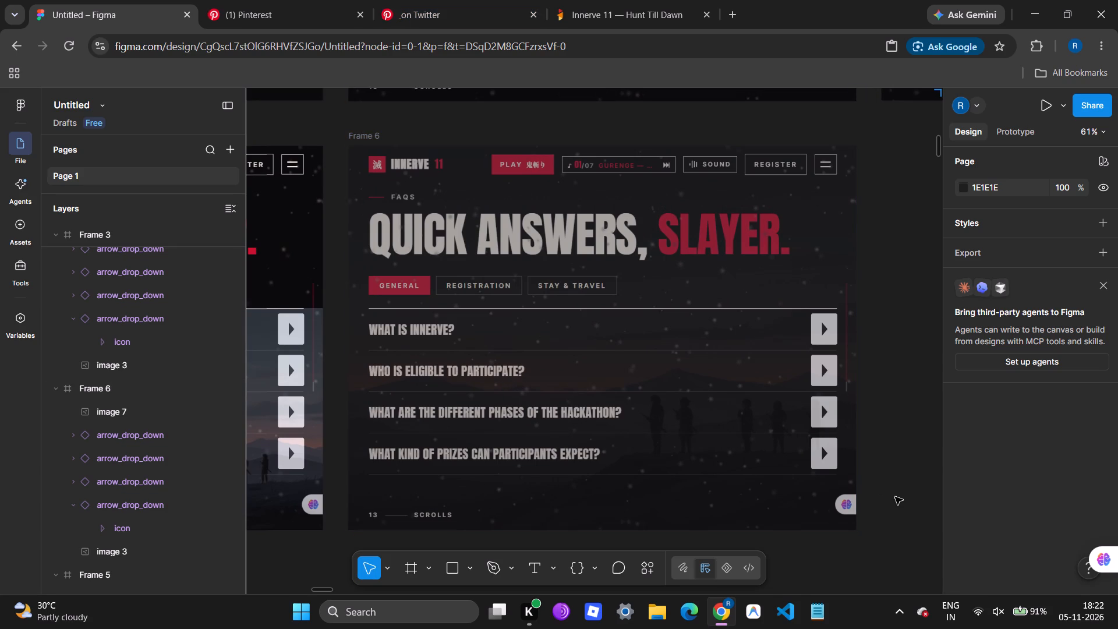
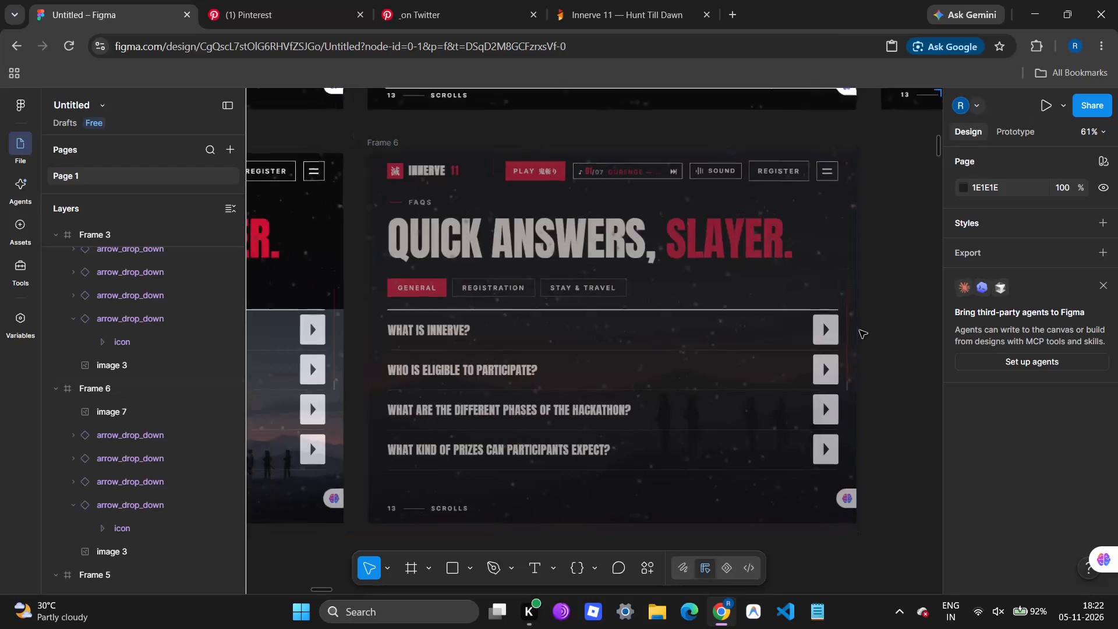
# Switch to the Innerve 11 website and look back through its sections up to the opening hero.
pyautogui.hscroll(-1, 859, 330)
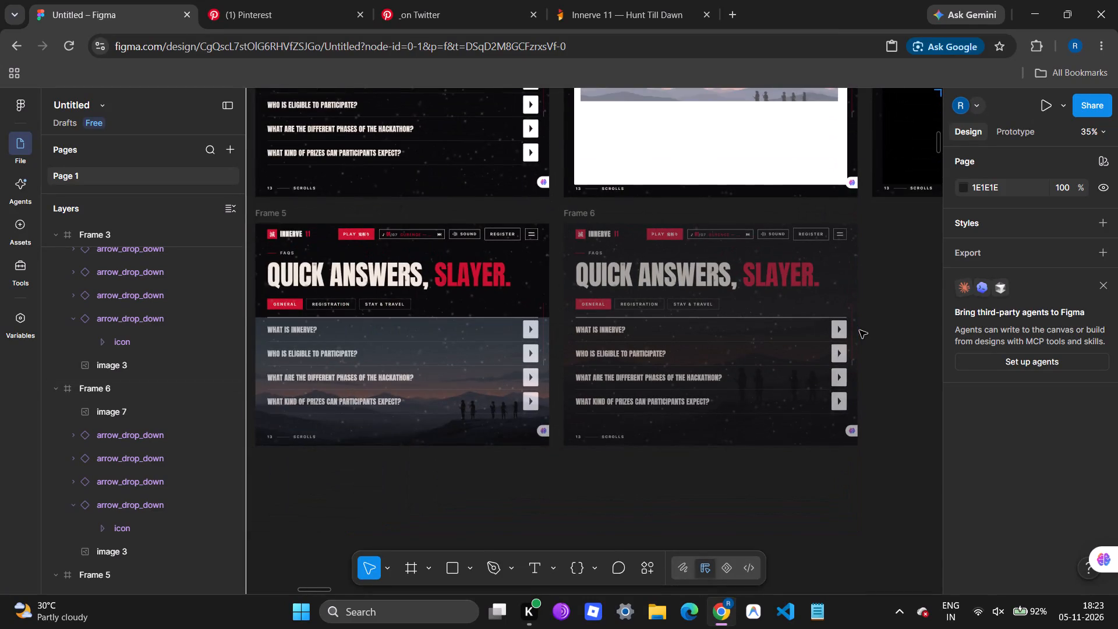
pyautogui.hscroll(-1, 859, 330)
pyautogui.click(859, 330)
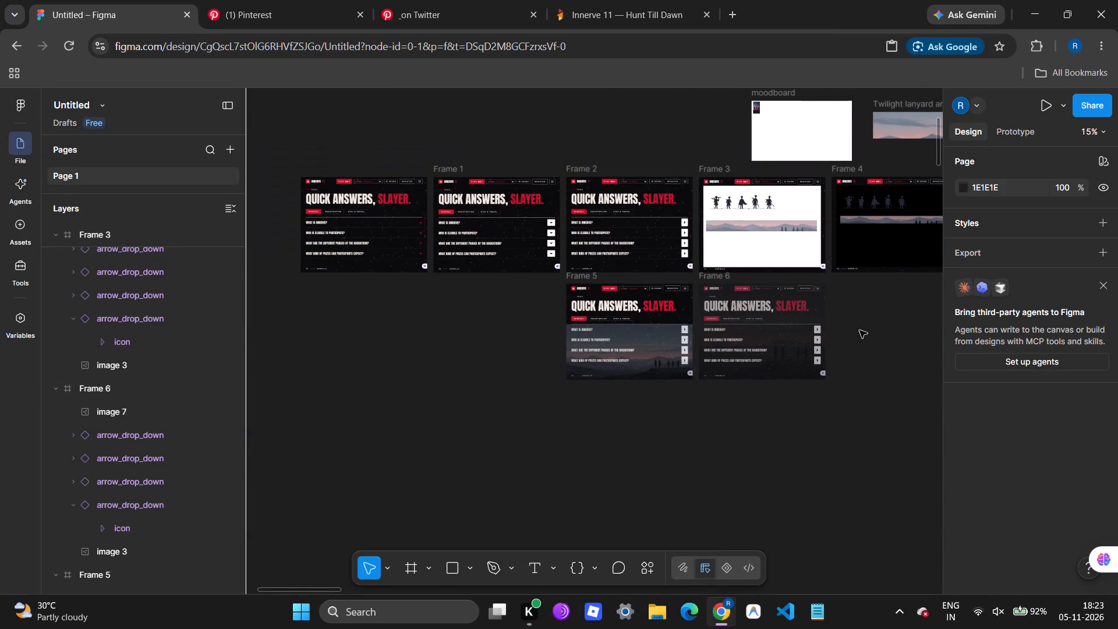
pyautogui.hscroll(-1, 859, 330)
pyautogui.click(664, 0)
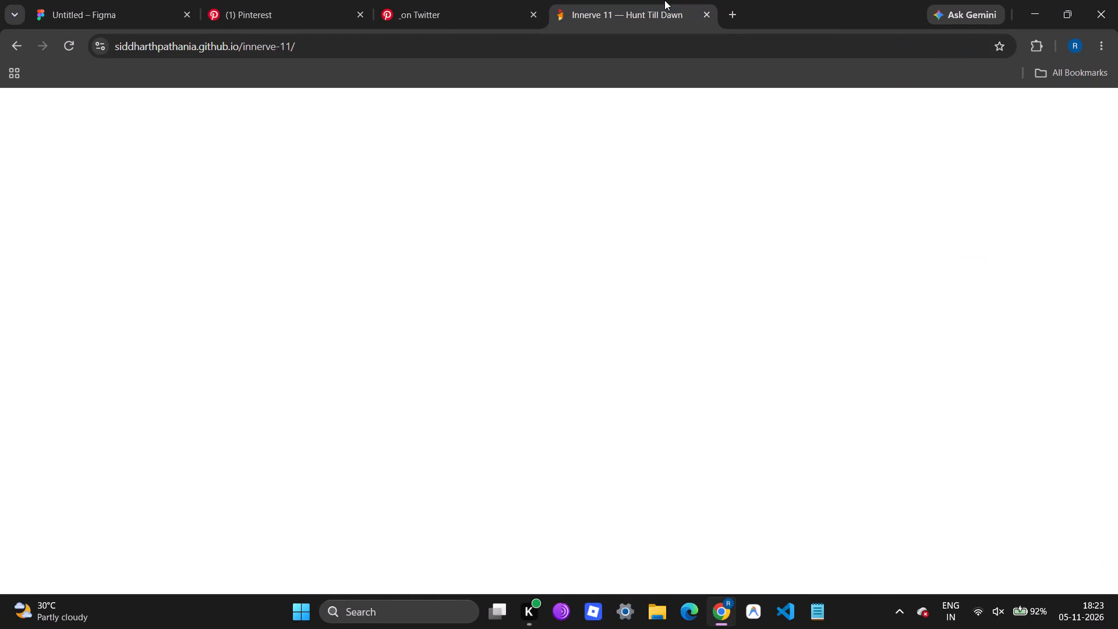
pyautogui.scroll(4, 557, 275)
pyautogui.scroll(-4, 557, 275)
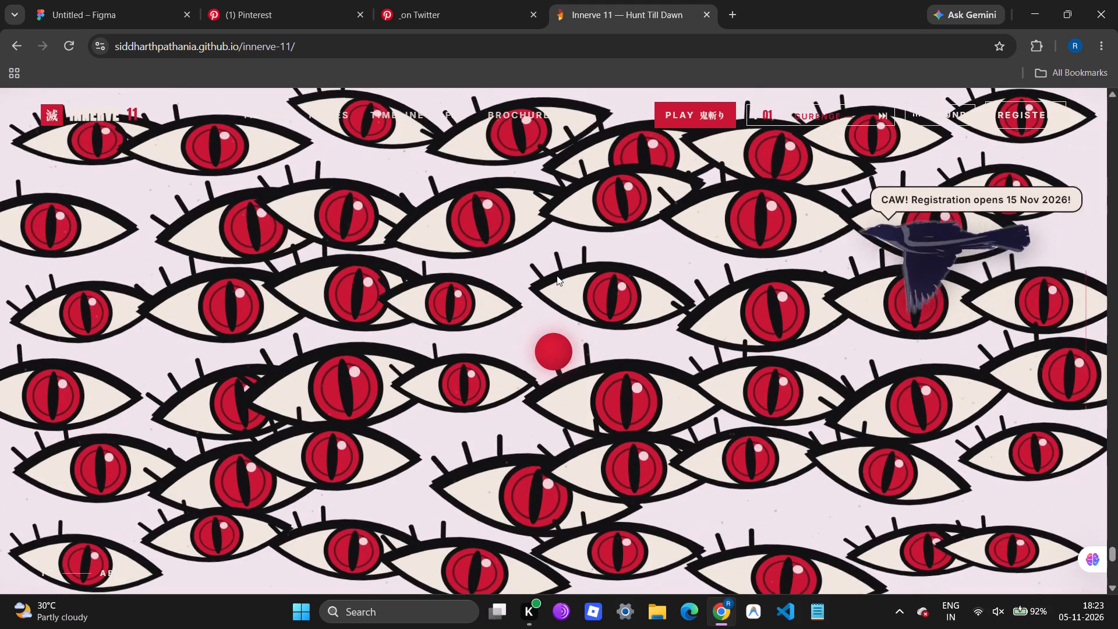
pyautogui.scroll(20, 557, 275)
pyautogui.scroll(13, 557, 275)
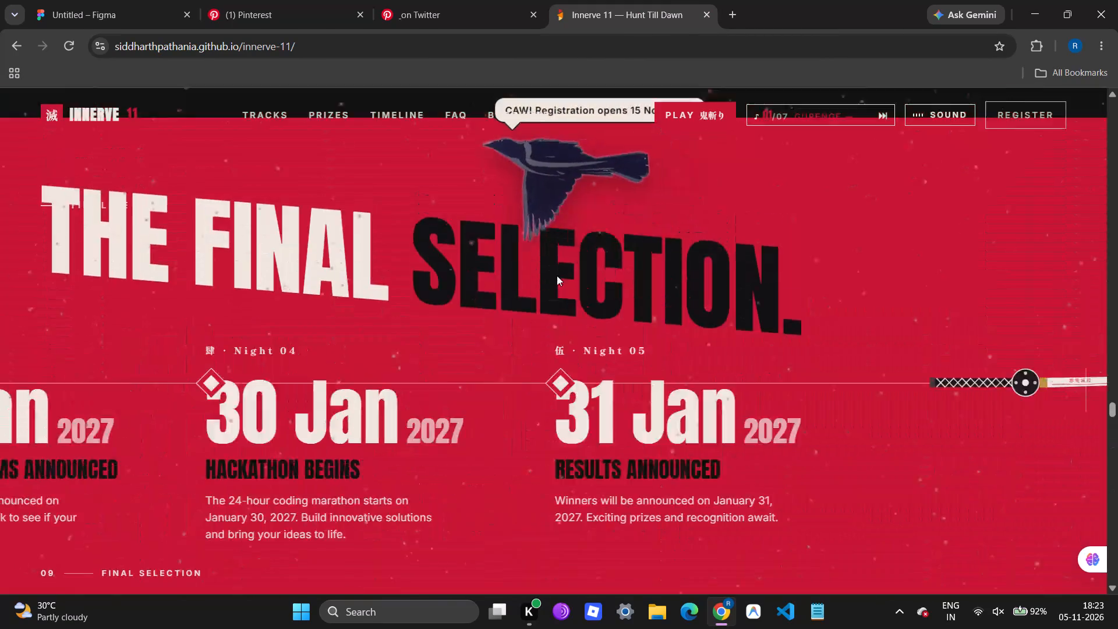
pyautogui.scroll(13, 557, 275)
pyautogui.scroll(8, 557, 275)
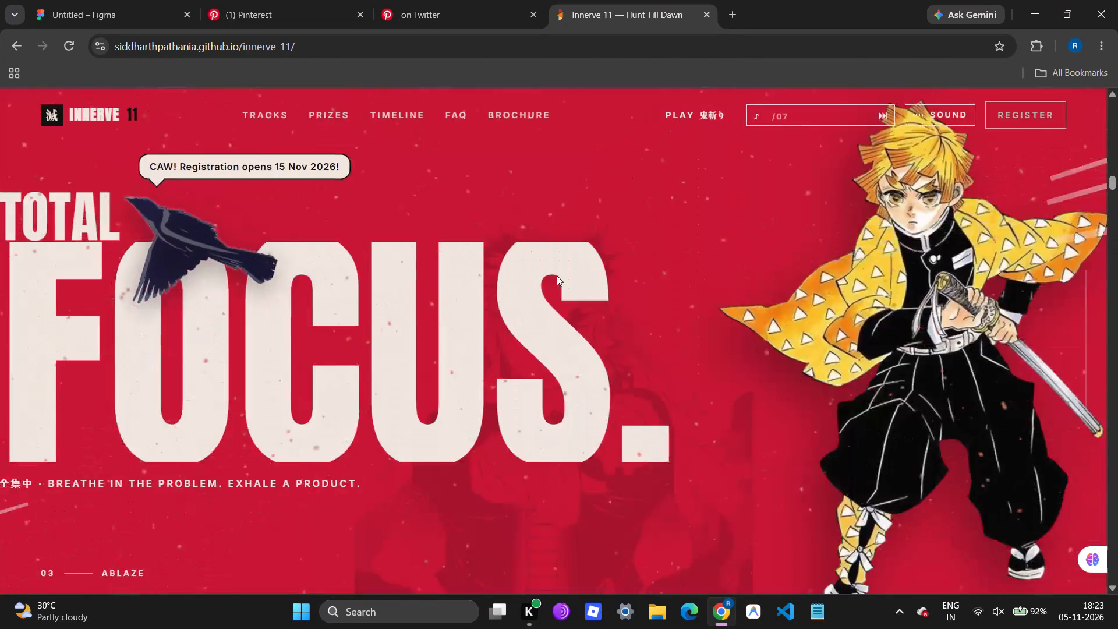
pyautogui.scroll(16, 557, 275)
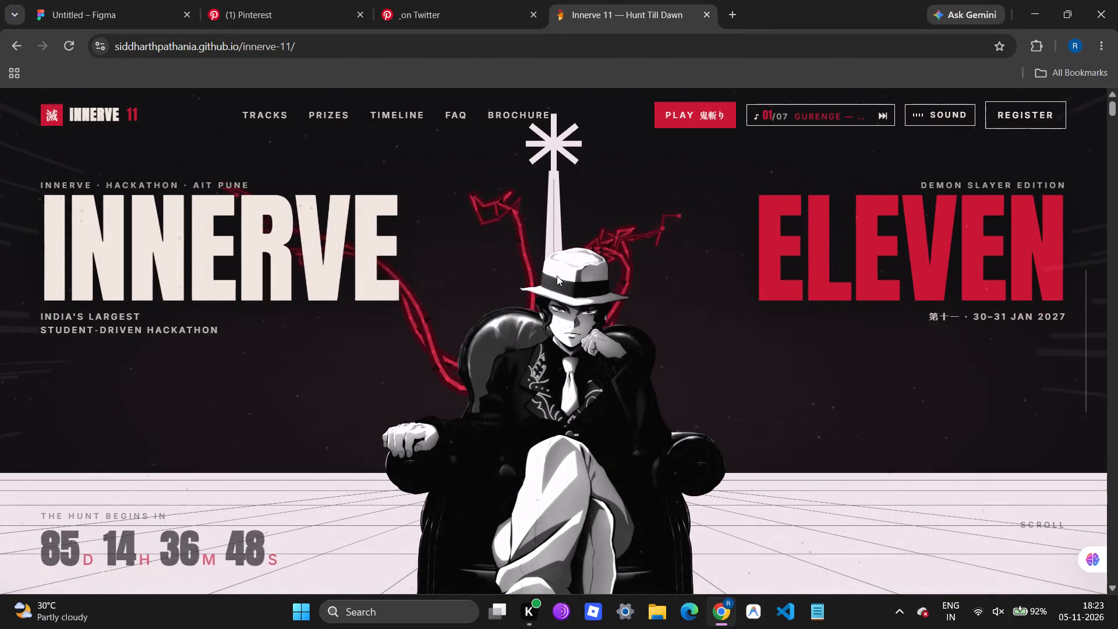
pyautogui.scroll(8, 557, 275)
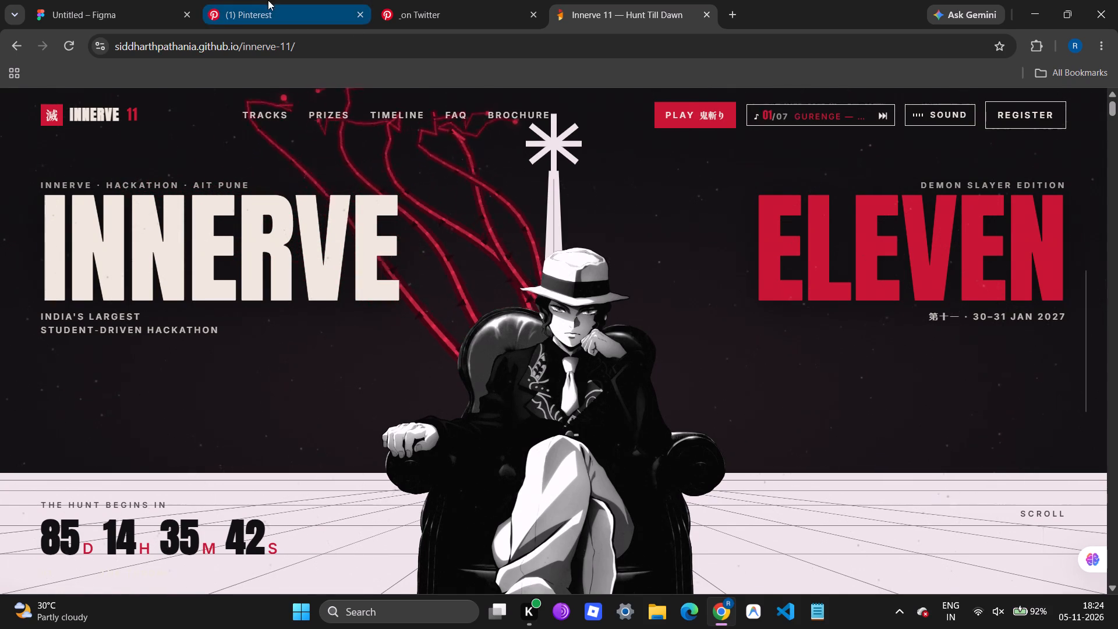
# Examine the backgrounds and artwork of every section of the Innerve 11 site, from the hero to the footer.
pyautogui.scroll(-6, 441, 289)
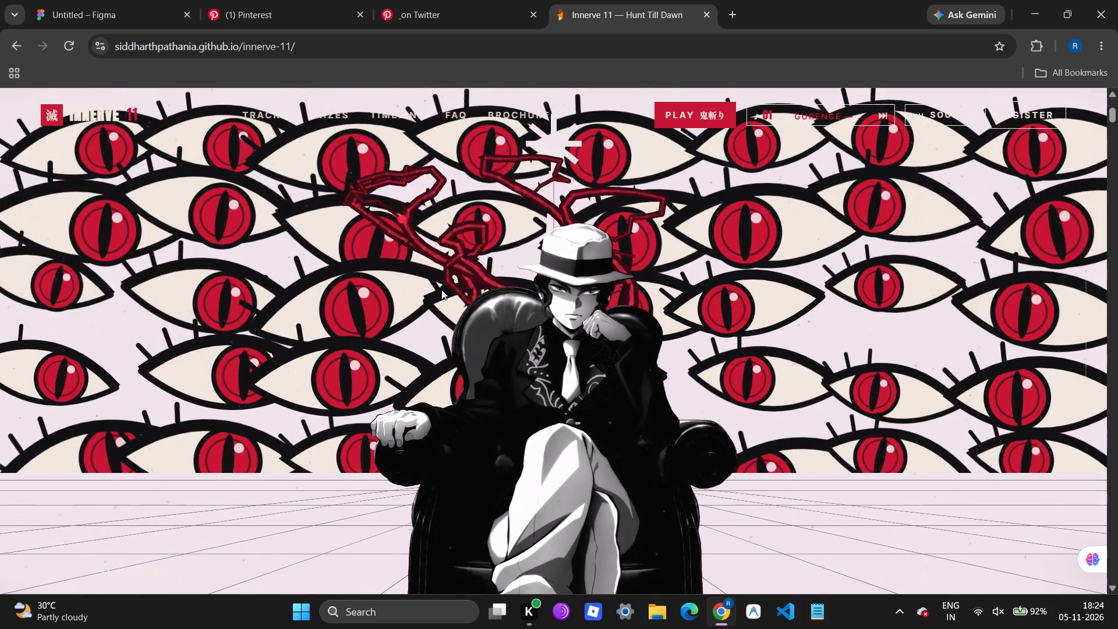
pyautogui.scroll(-1, 441, 289)
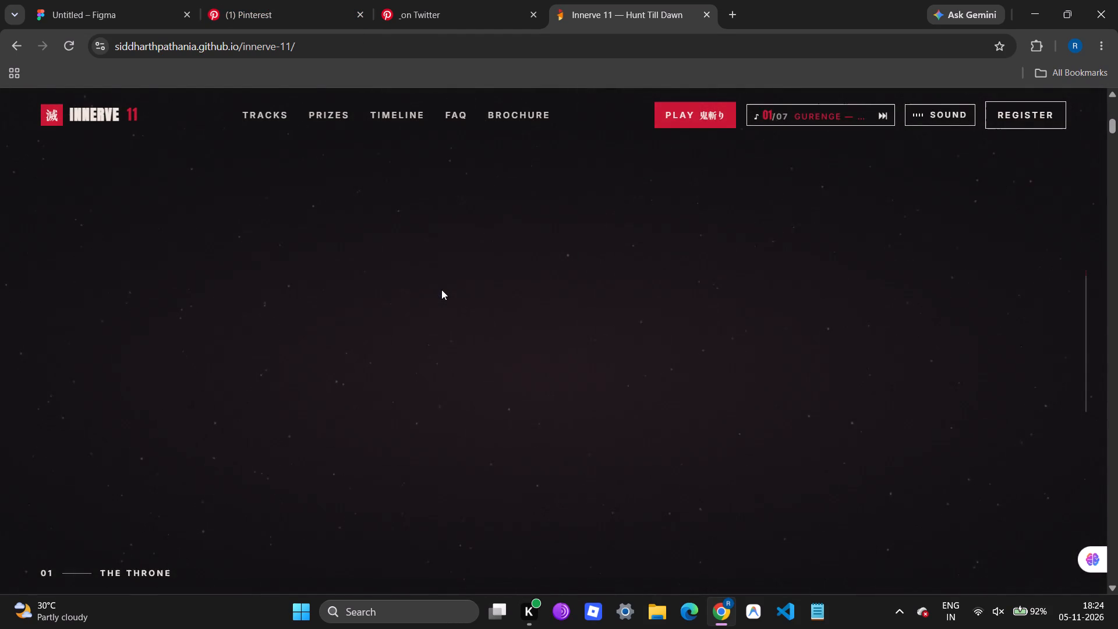
pyautogui.scroll(-4, 441, 289)
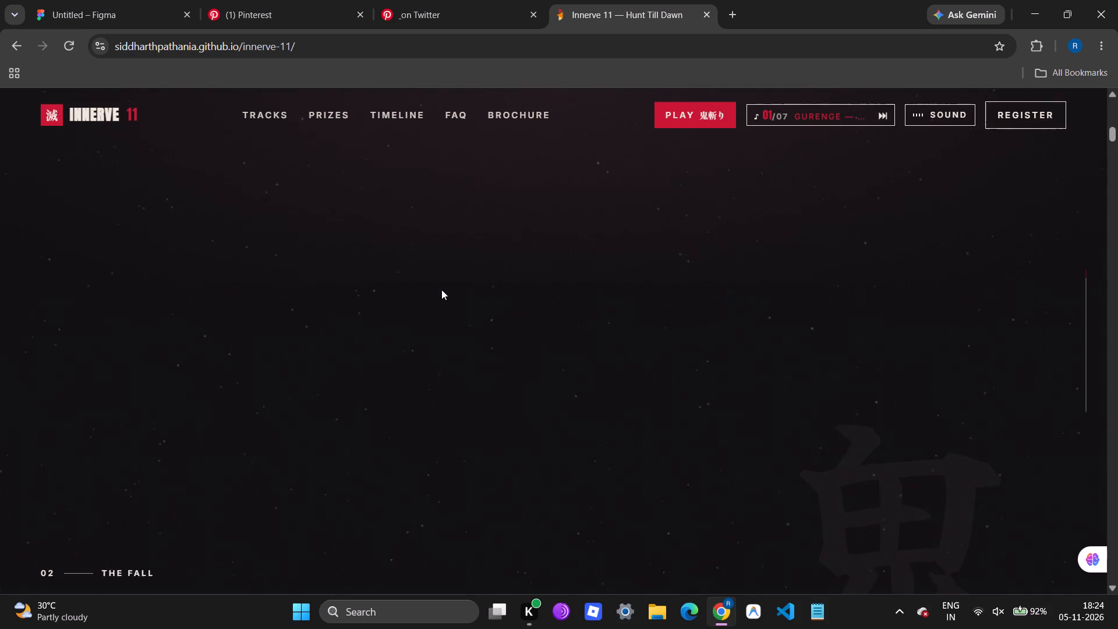
pyautogui.scroll(-5, 441, 289)
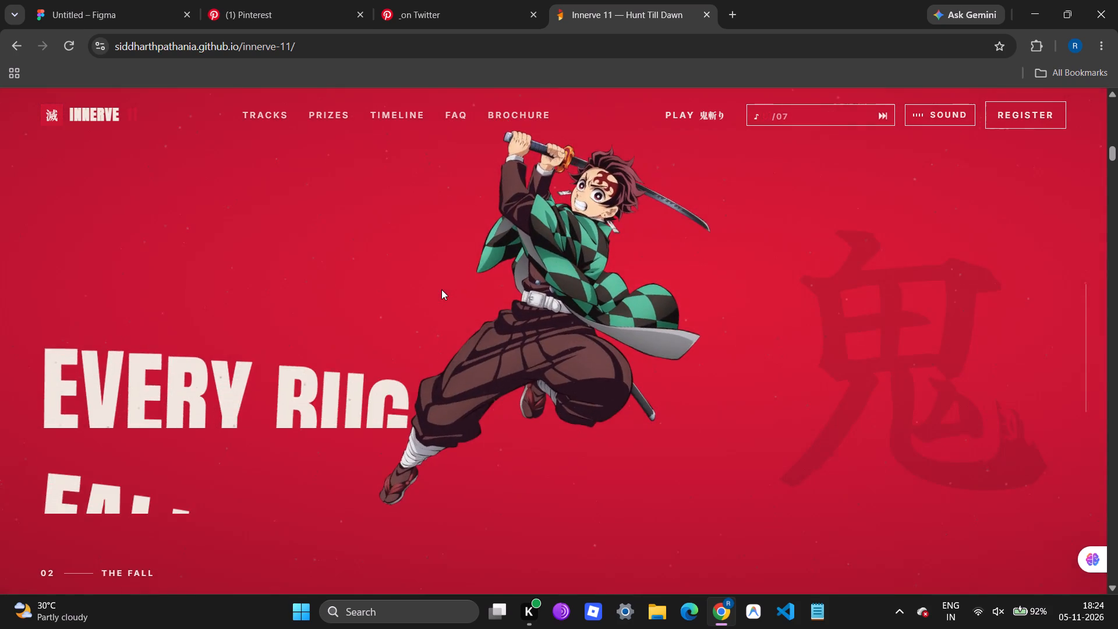
pyautogui.scroll(-12, 441, 289)
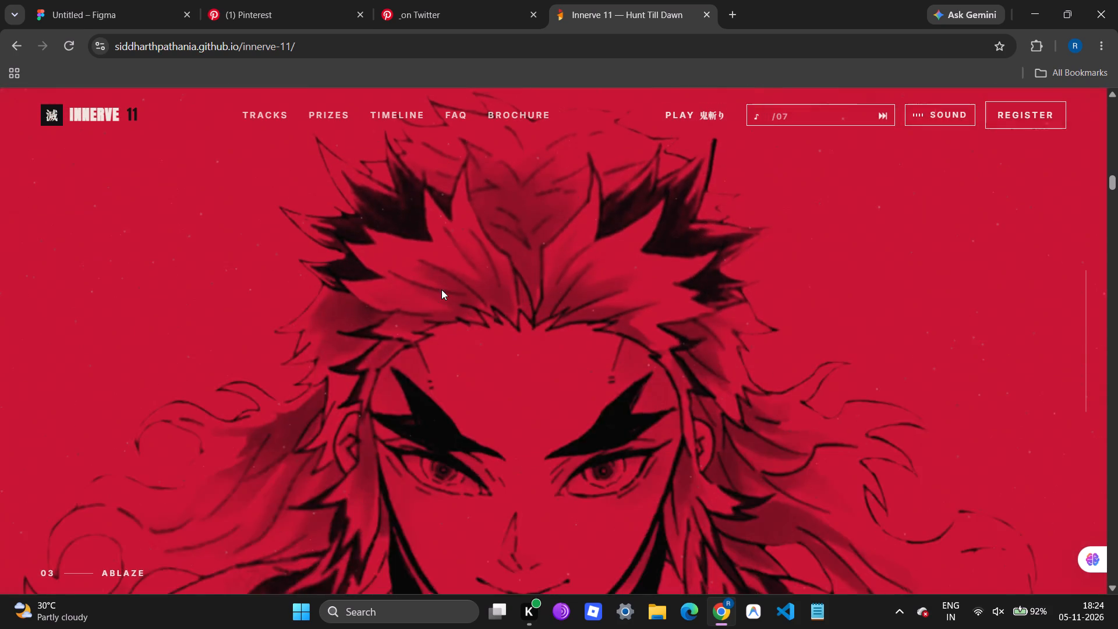
pyautogui.scroll(-9, 441, 289)
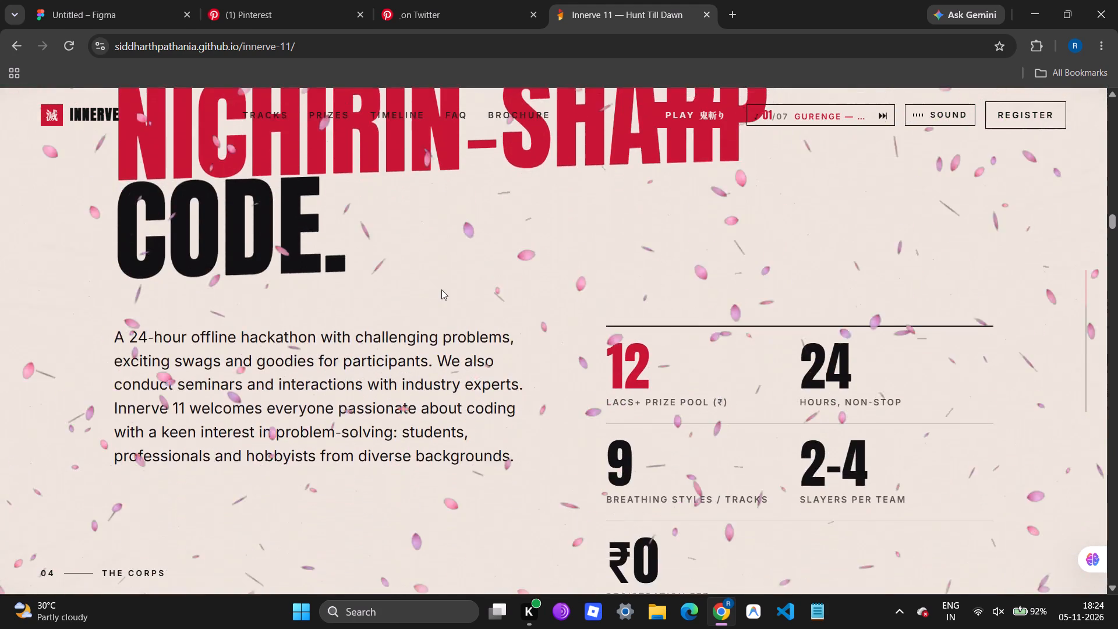
pyautogui.scroll(-9, 441, 289)
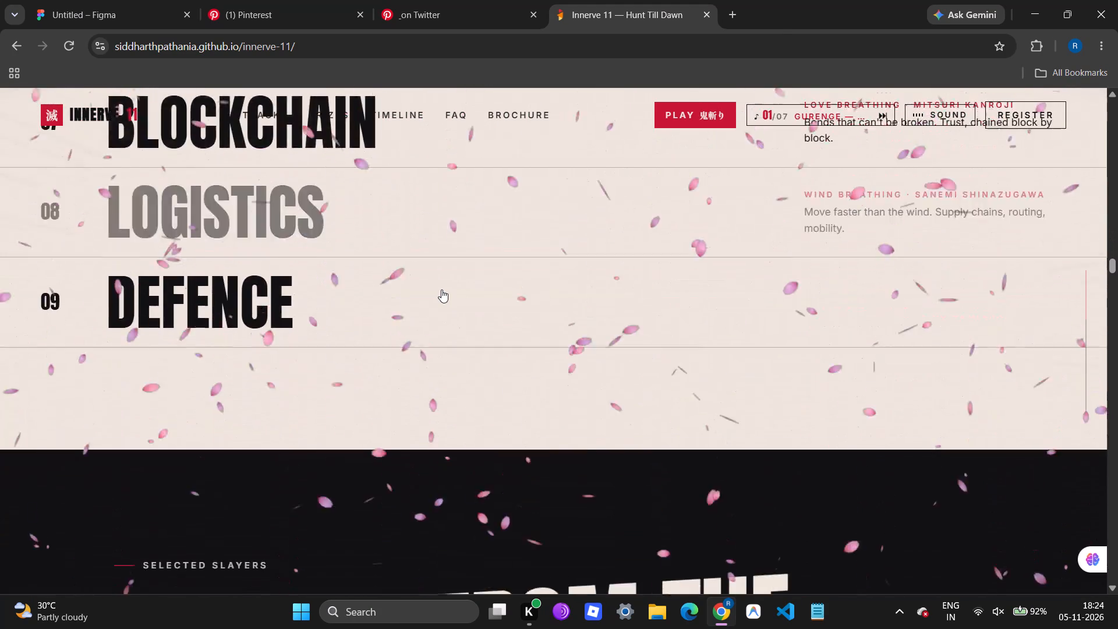
pyautogui.scroll(-3, 441, 289)
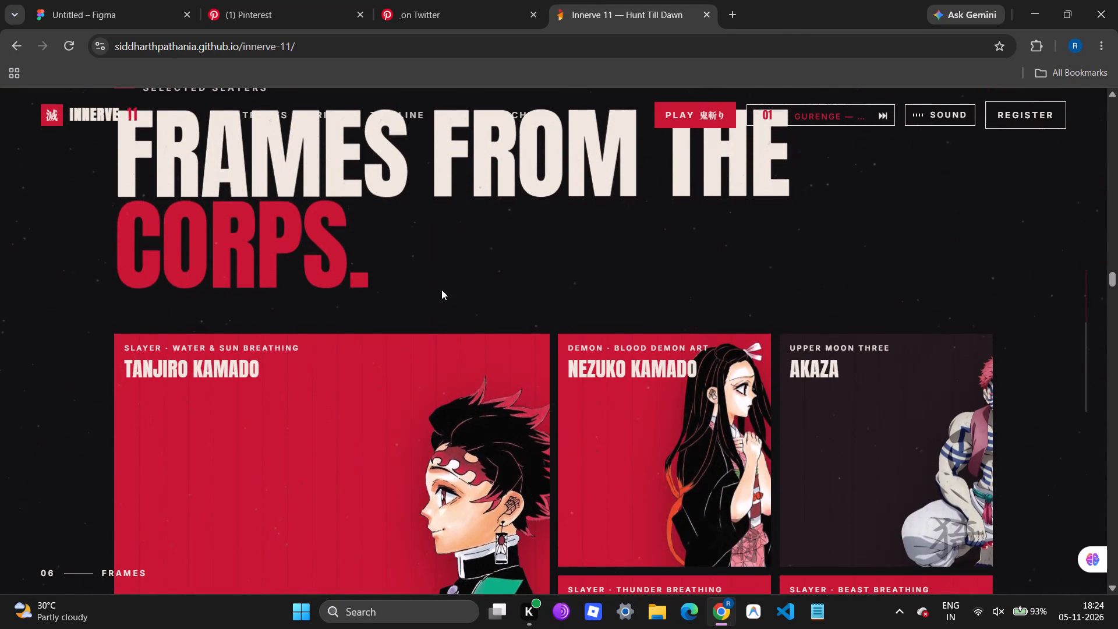
pyautogui.scroll(-12, 441, 289)
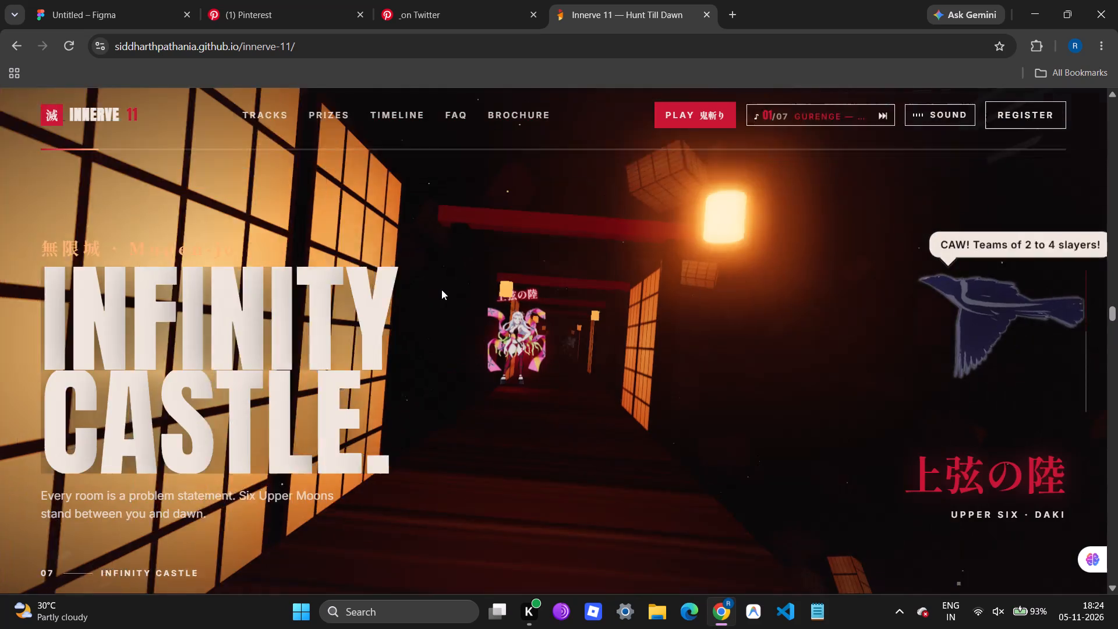
pyautogui.scroll(-13, 441, 289)
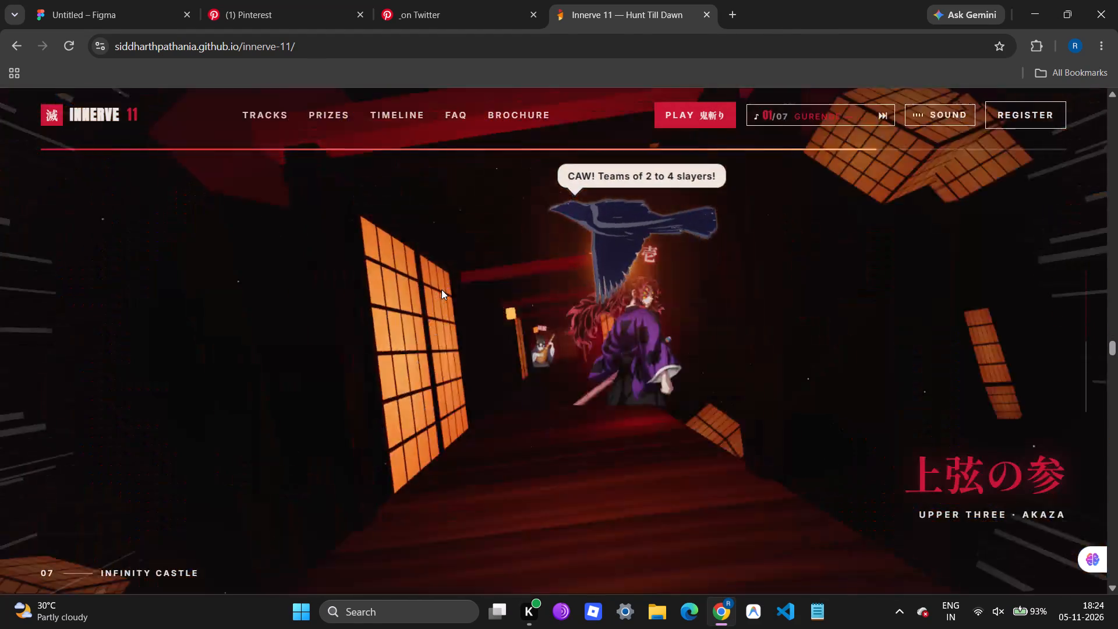
pyautogui.scroll(-16, 441, 289)
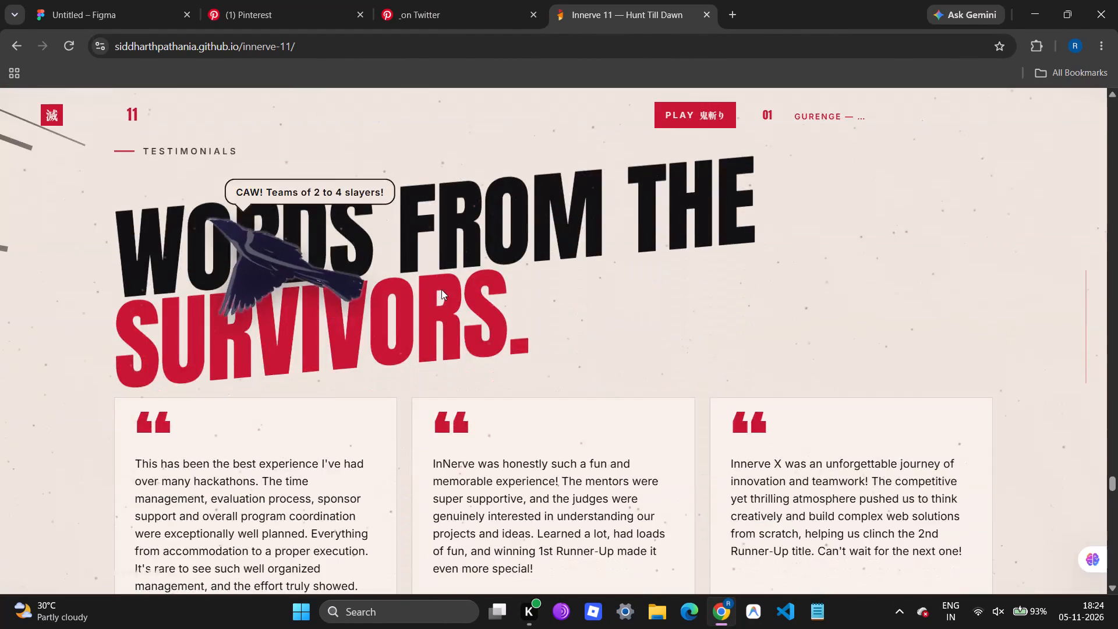
pyautogui.scroll(-7, 441, 289)
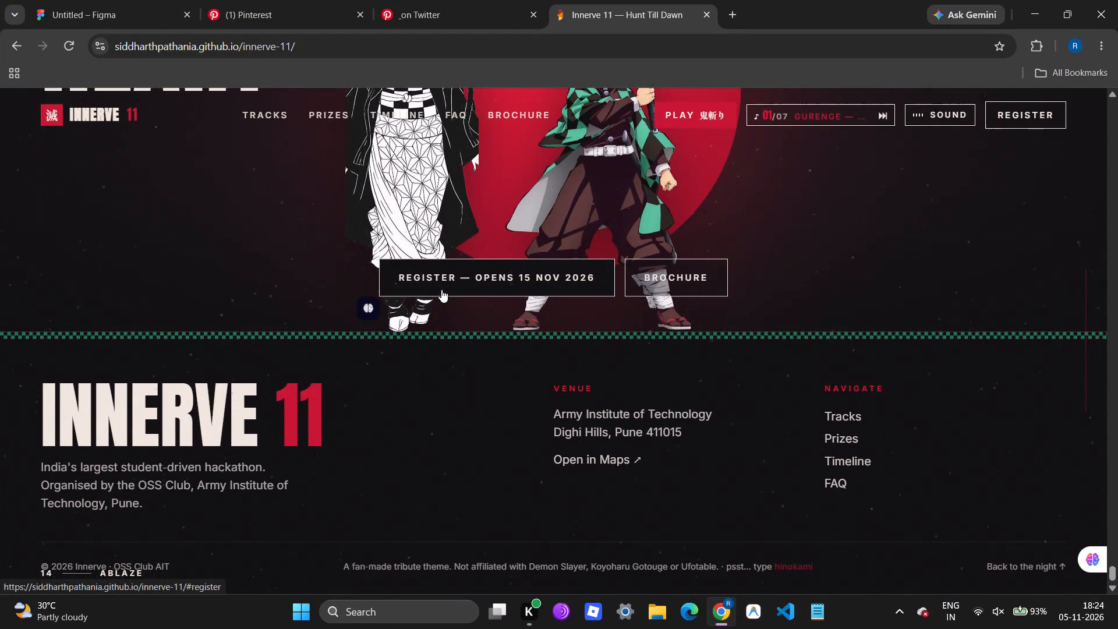
# Examine the live FAQ section, Quick Answers, Slayer, and its transition from the preceding section.
pyautogui.scroll(10, 441, 289)
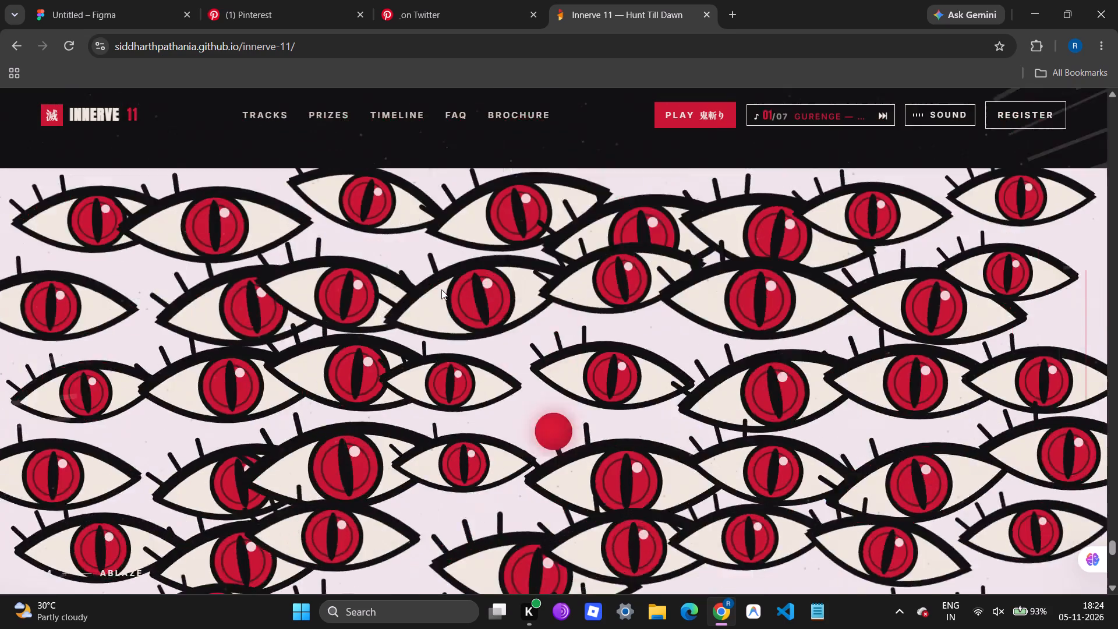
pyautogui.scroll(3, 441, 289)
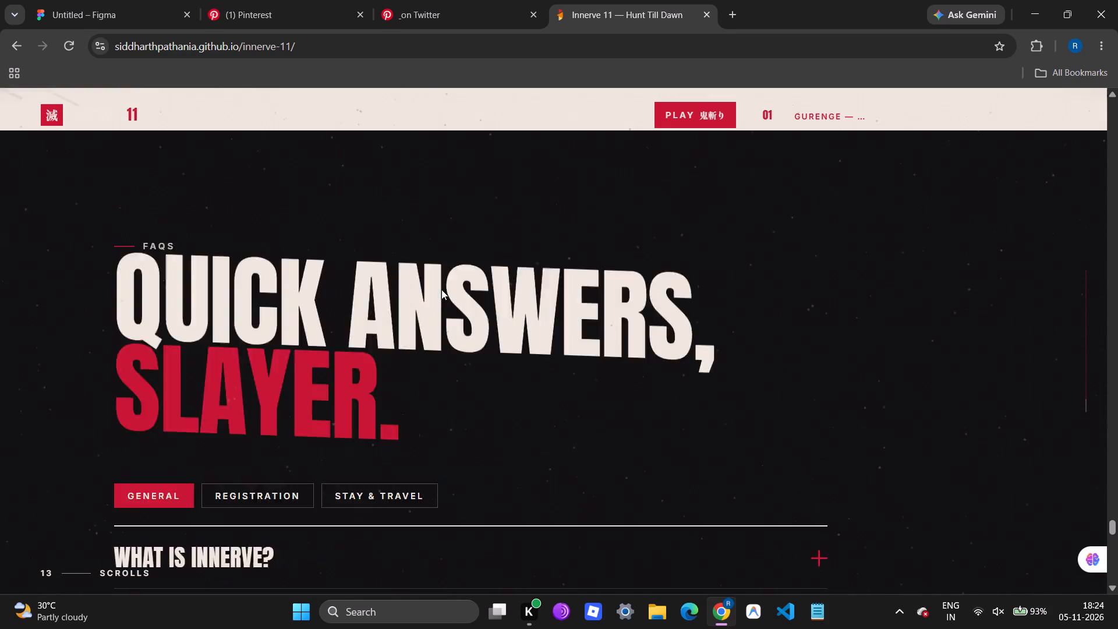
pyautogui.scroll(-5, 441, 289)
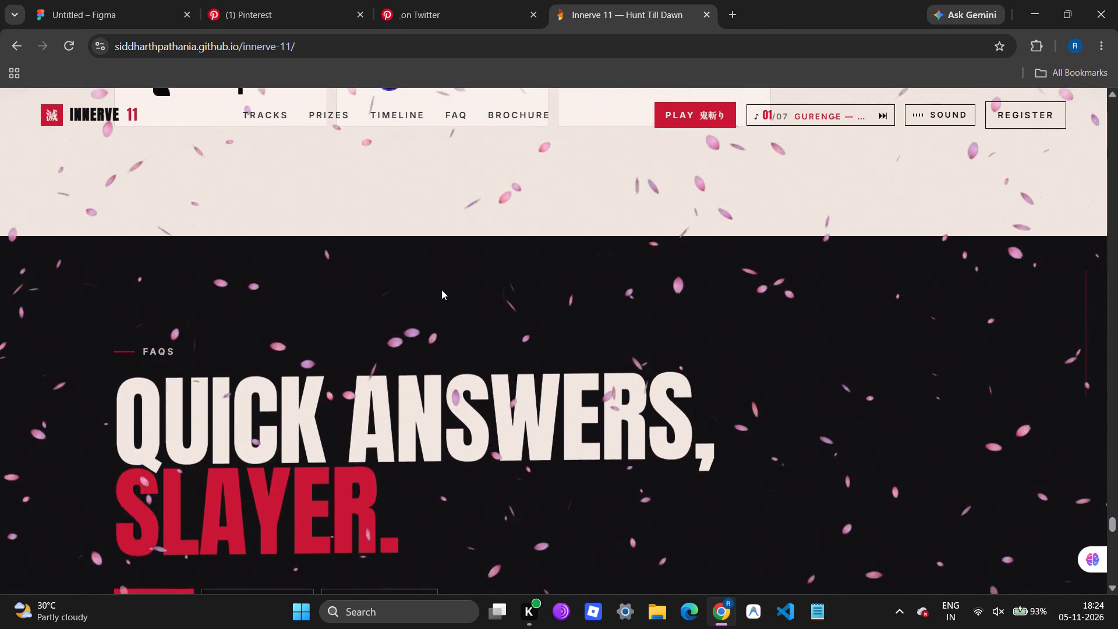
pyautogui.scroll(-2, 441, 289)
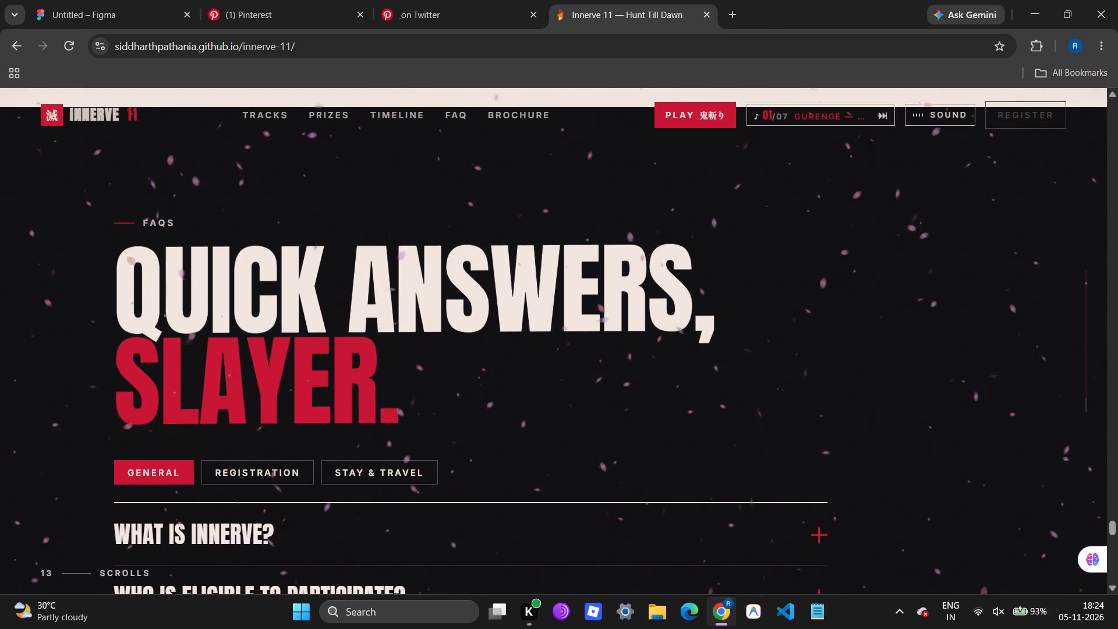
pyautogui.scroll(-1, 441, 289)
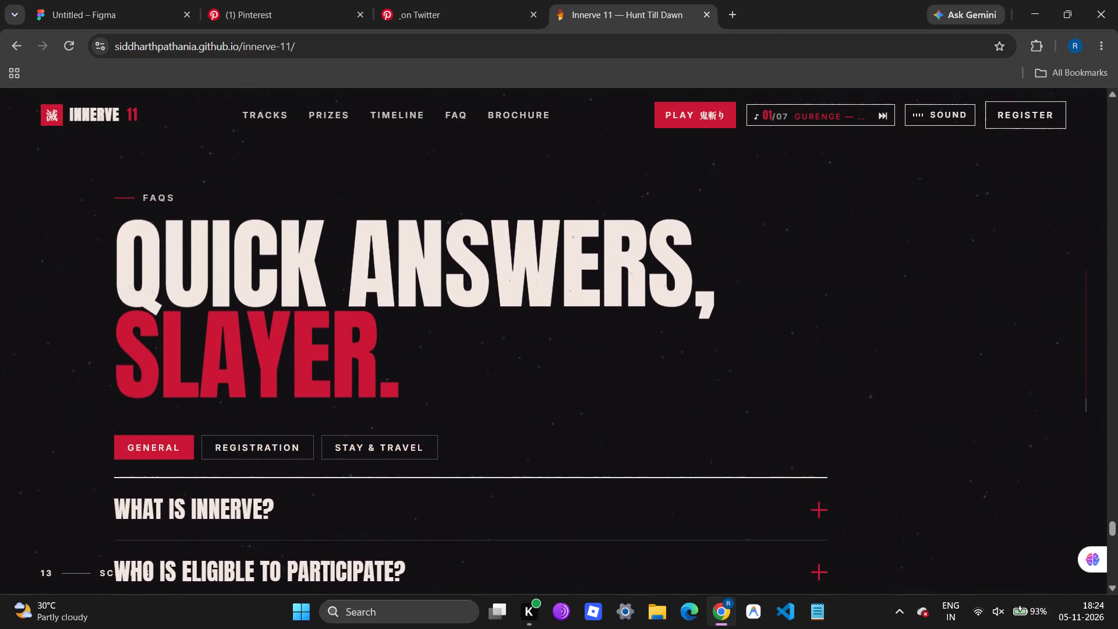
# Switch back to the Figma design and duplicate Frame 6 directly below the original.
pyautogui.click(138, 0)
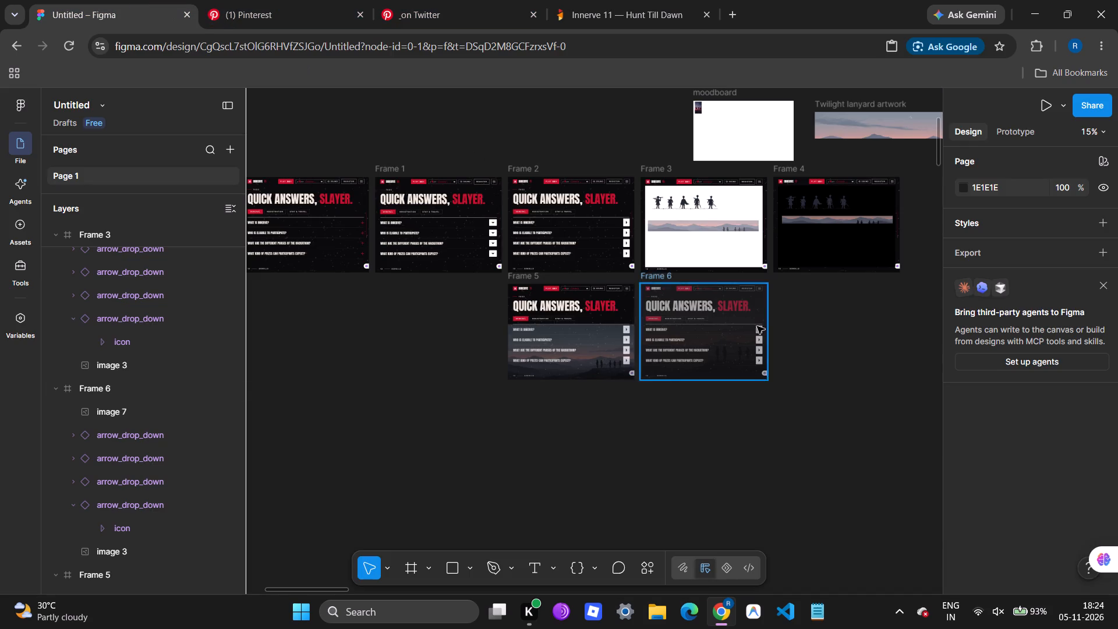
pyautogui.hscroll(3, 801, 353)
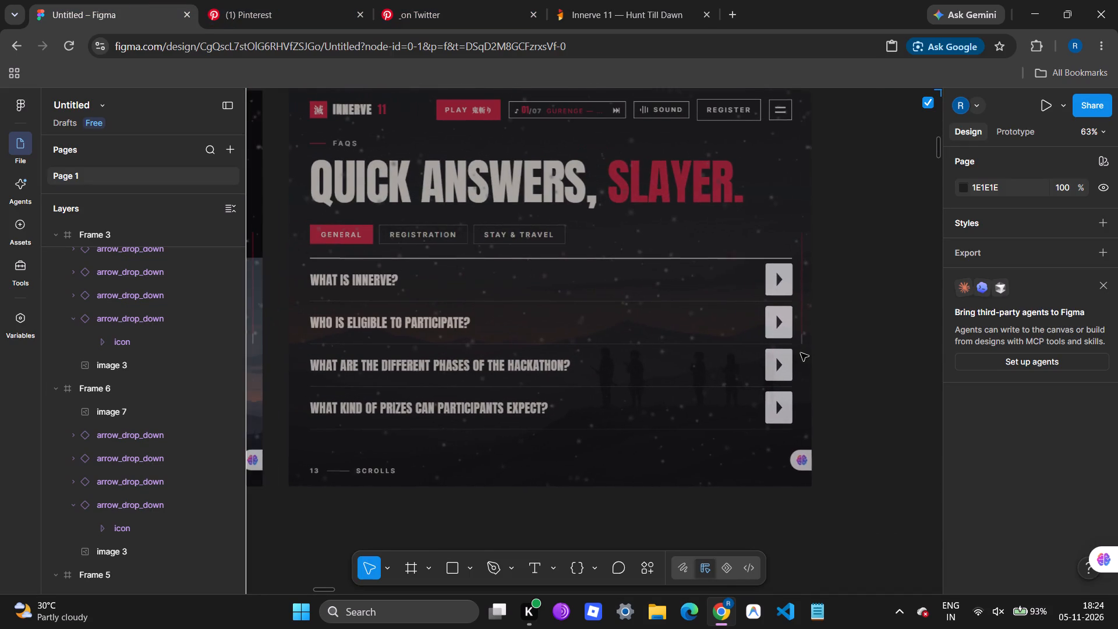
pyautogui.hscroll(1, 801, 353)
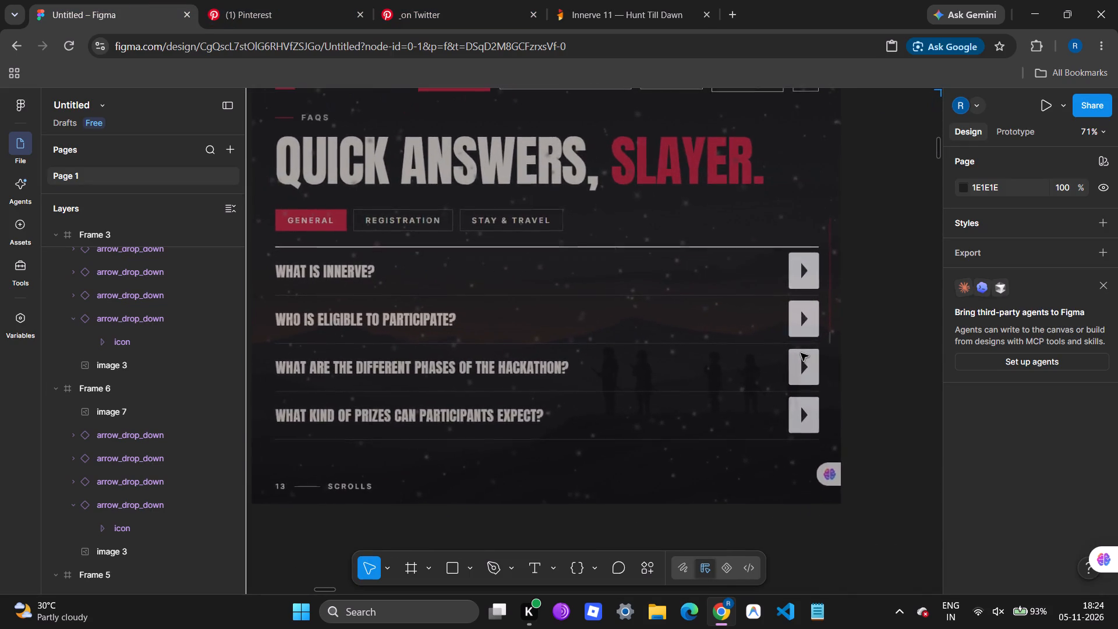
pyautogui.hscroll(1, 801, 353)
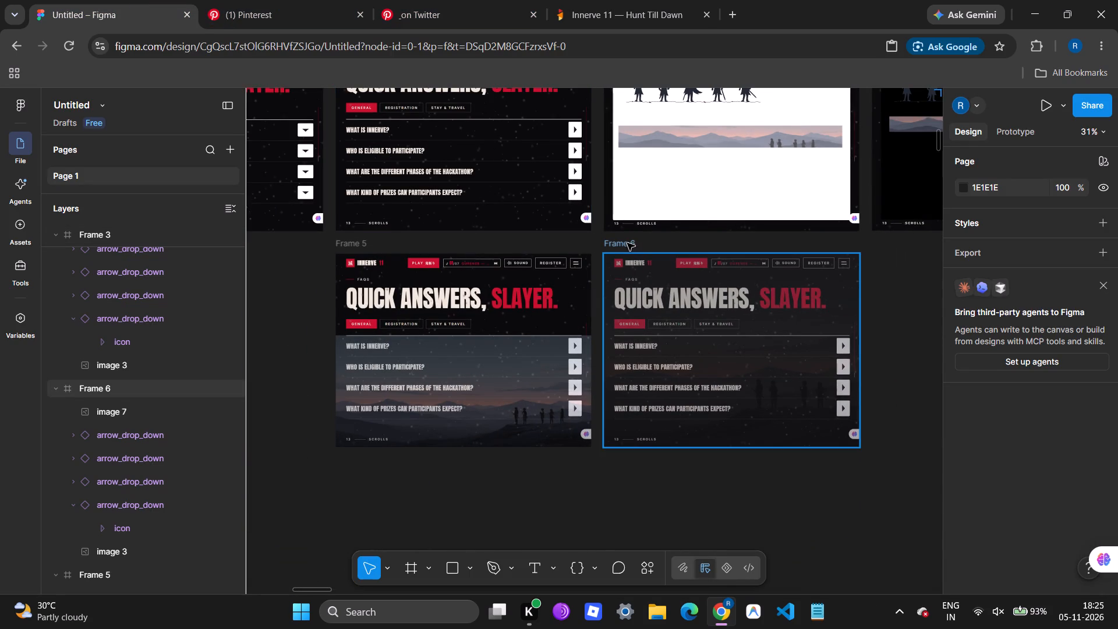
pyautogui.keyDown('alt'); pyautogui.moveTo(627, 243); pyautogui.dragTo(631, 460); pyautogui.keyUp('alt')
pyautogui.hscroll(-2, 631, 460)
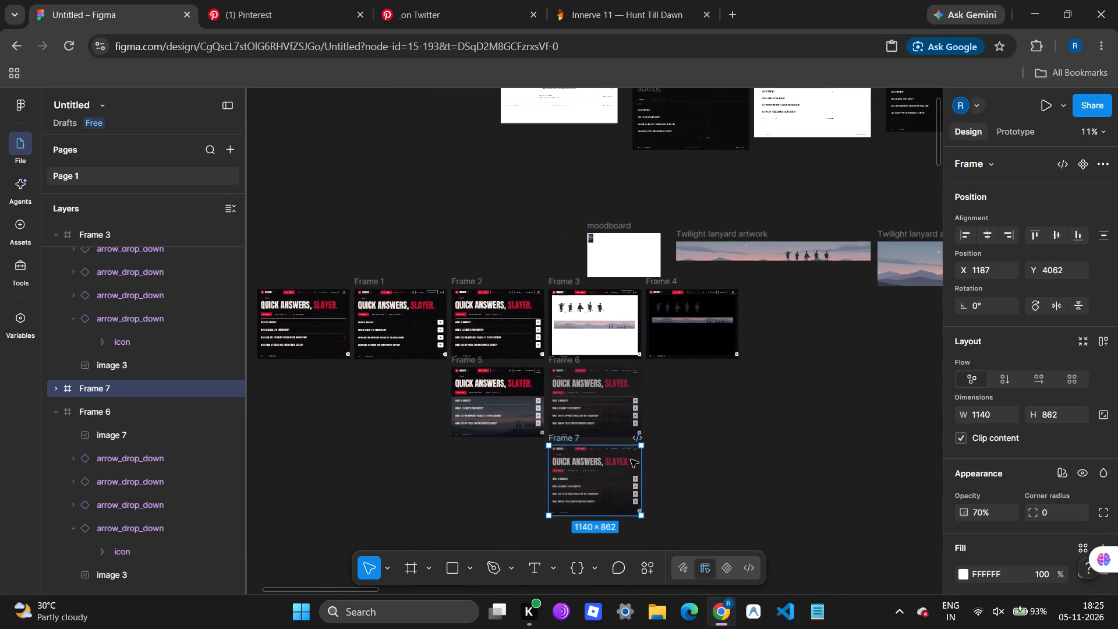
# Delete the faint artwork overlay from Frame 7, the new copy of Frame 6.
pyautogui.click(614, 473)
pyautogui.press('BackSpace')
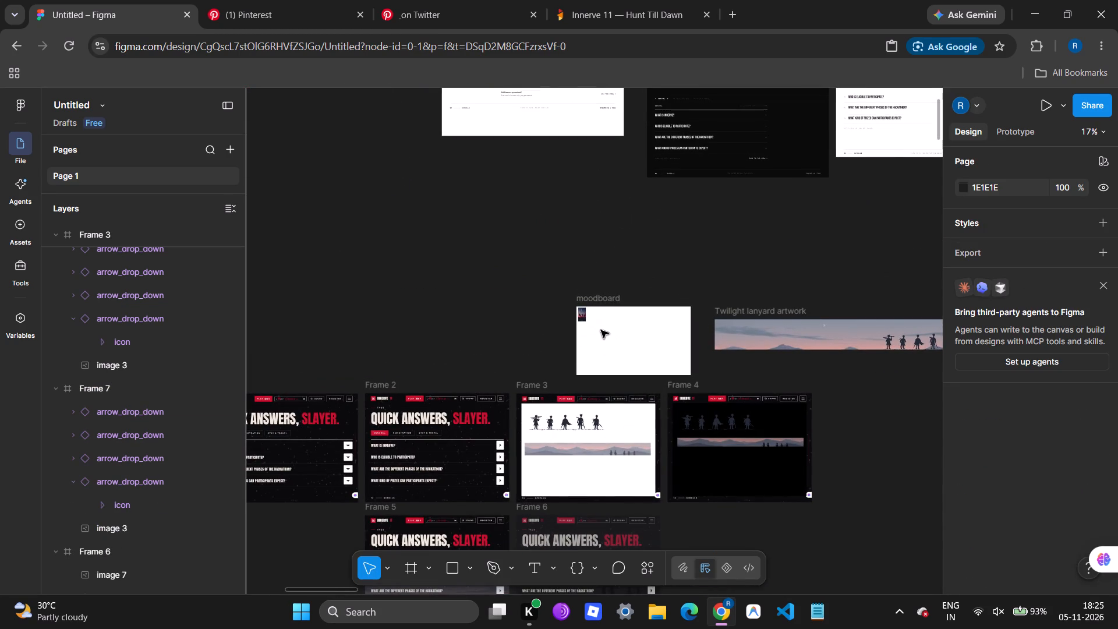
# Duplicate the small twilight image from the moodboard frame and place the copy on the empty canvas beside Frame 7.
pyautogui.keyDown('alt'); pyautogui.moveTo(583, 317); pyautogui.dragTo(565, 541); pyautogui.keyUp('alt')
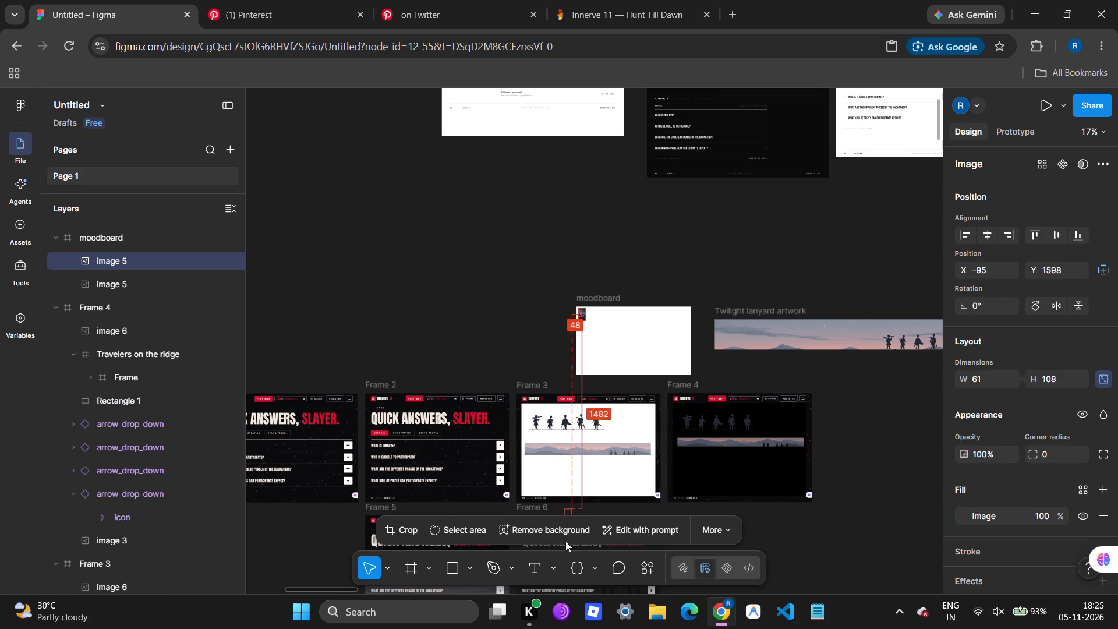
pyautogui.keyDown('alt'); pyautogui.moveTo(565, 541); pyautogui.dragTo(562, 586); pyautogui.keyUp('alt')
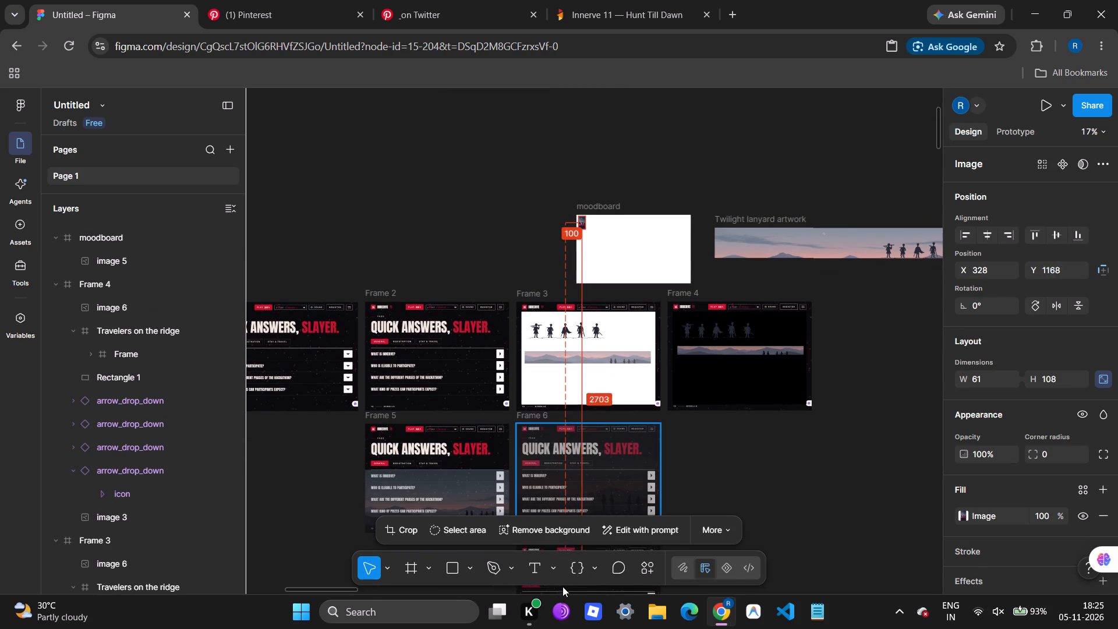
pyautogui.keyDown('alt'); pyautogui.moveTo(562, 586); pyautogui.dragTo(447, 479); pyautogui.keyUp('alt')
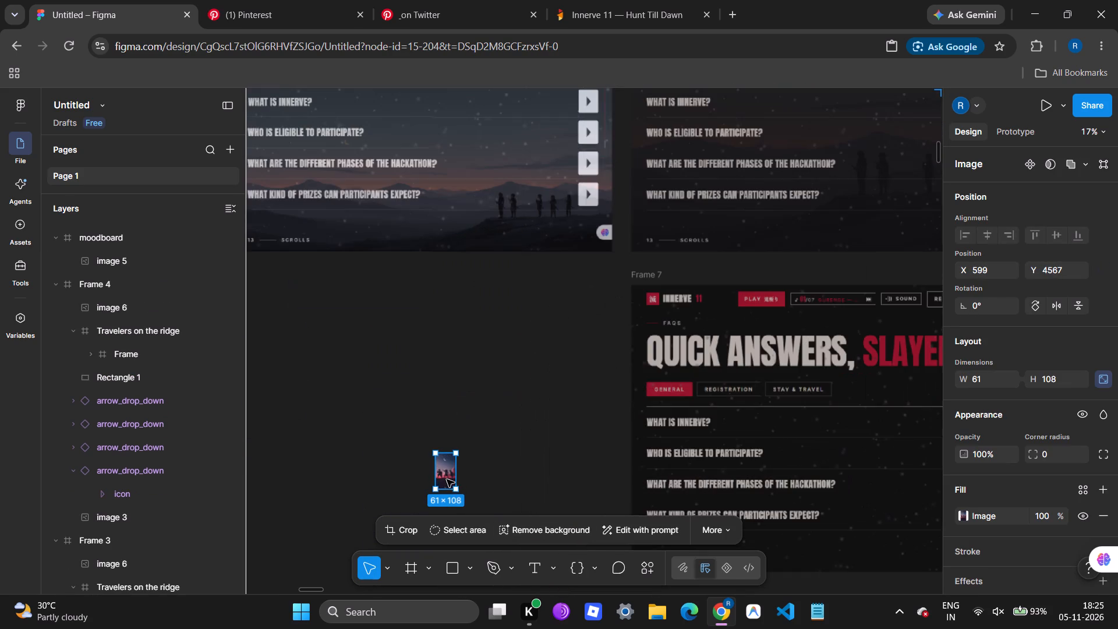
# Enlarge the copied twilight moon image proportionally to about 862 × 1533.
pyautogui.moveTo(454, 492); pyautogui.dragTo(724, 542)
pyautogui.hscroll(-2, 565, 468)
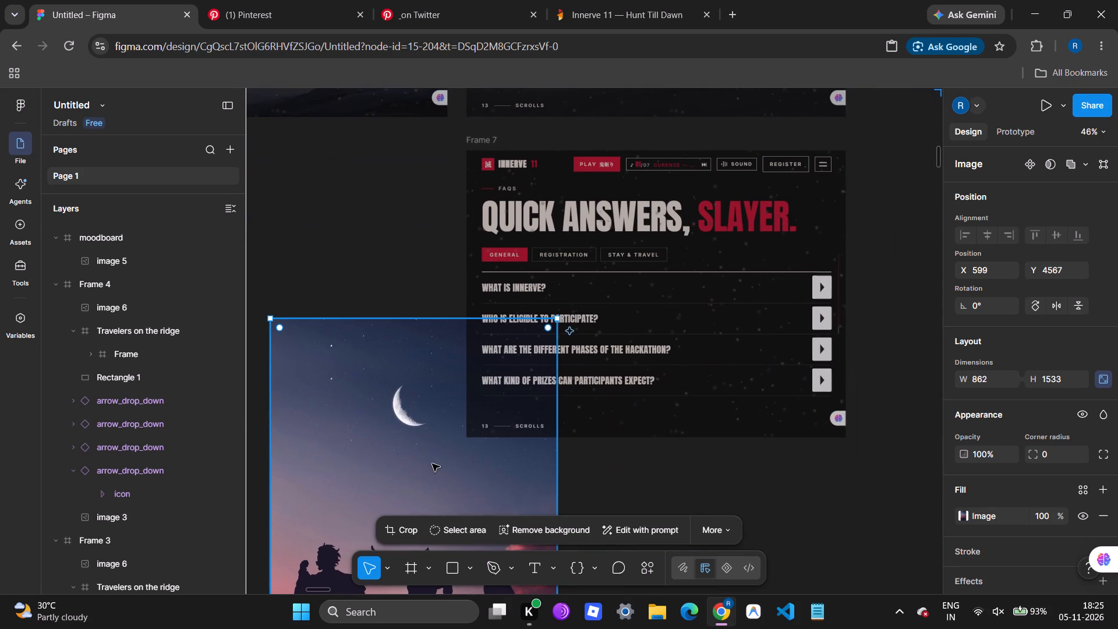
# Place the twilight moon image inside Frame 7 and enlarge it proportionally to the frame's full width, 1140 × 2027.
pyautogui.moveTo(432, 464); pyautogui.dragTo(627, 253)
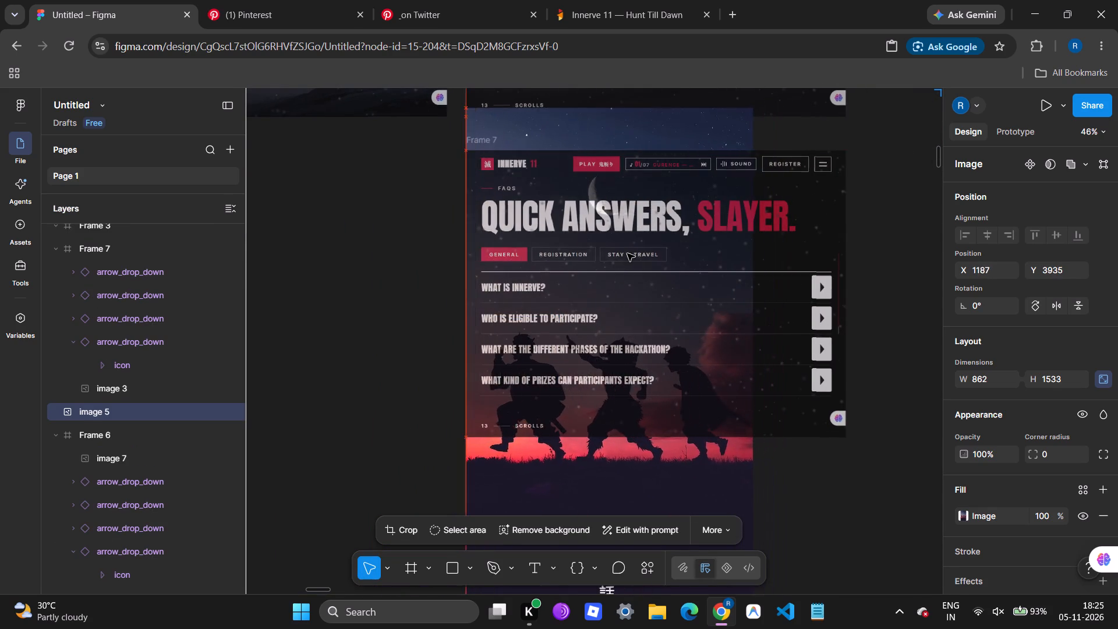
pyautogui.moveTo(627, 253); pyautogui.dragTo(626, 253)
pyautogui.moveTo(756, 281); pyautogui.dragTo(844, 290)
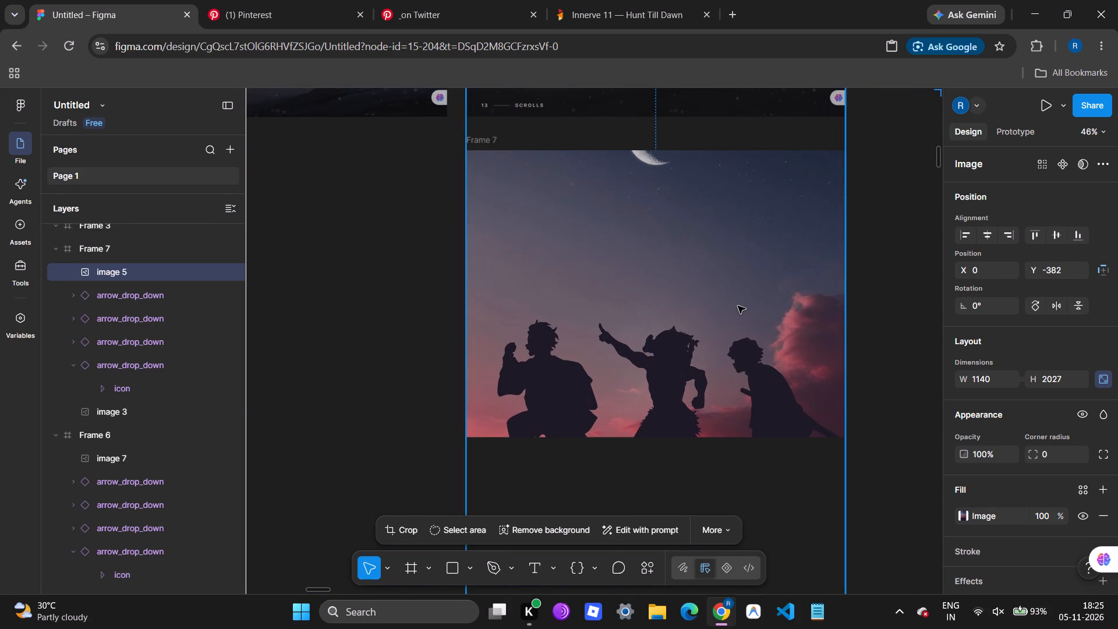
# Reposition the twilight image within Frame 7 to X 0, Y -212, framing the crescent moon and the silhouettes' upper bodies.
pyautogui.moveTo(738, 306); pyautogui.dragTo(730, 393)
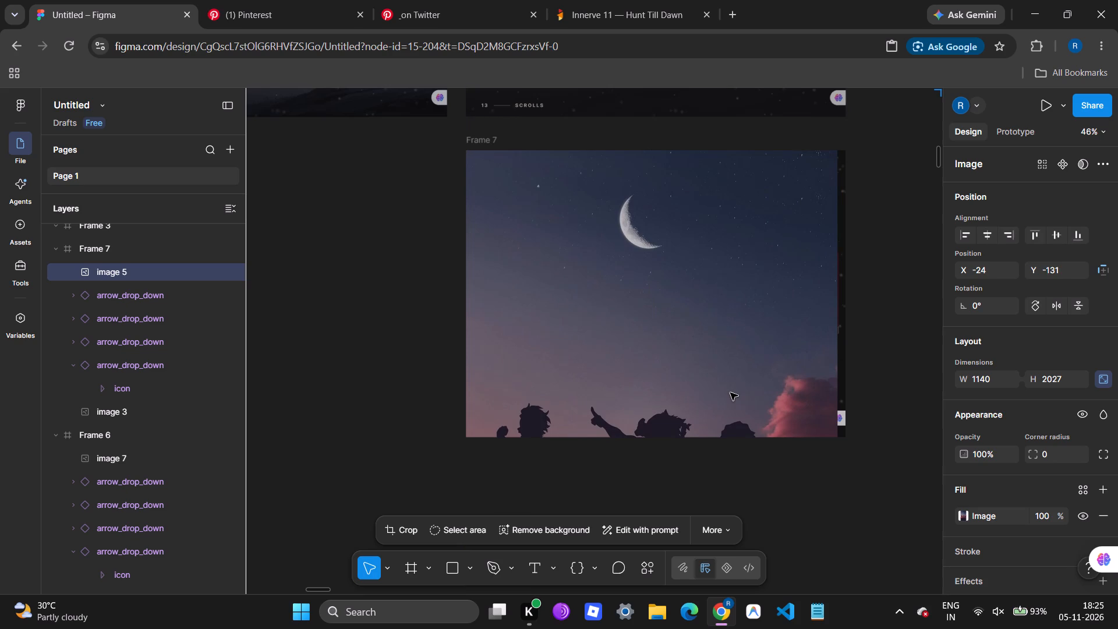
pyautogui.moveTo(730, 393); pyautogui.dragTo(737, 342)
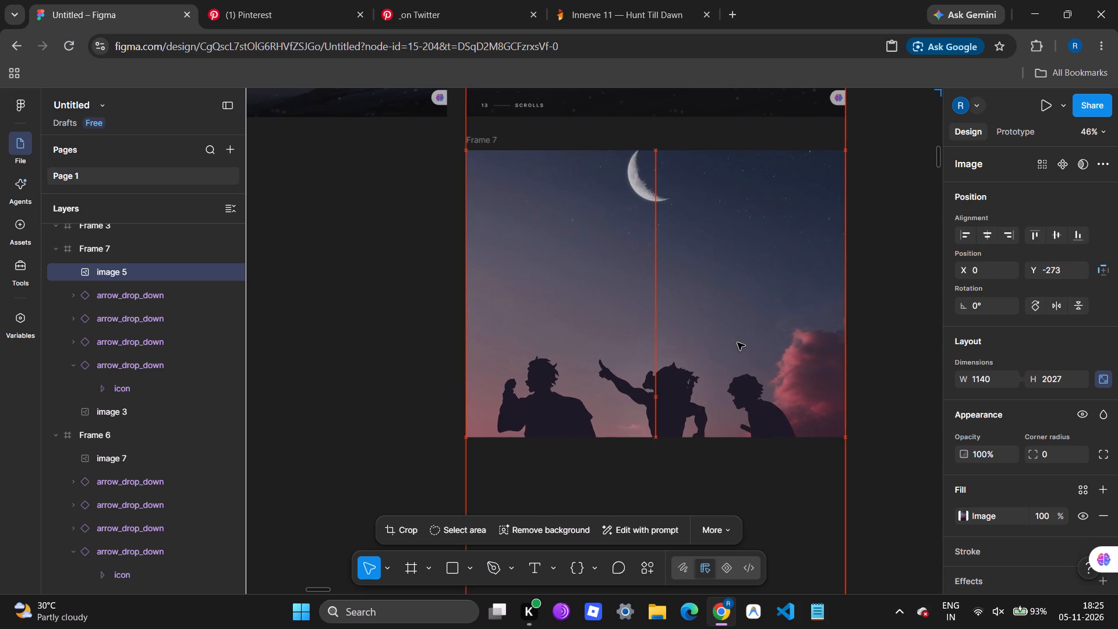
pyautogui.moveTo(737, 342); pyautogui.dragTo(738, 338)
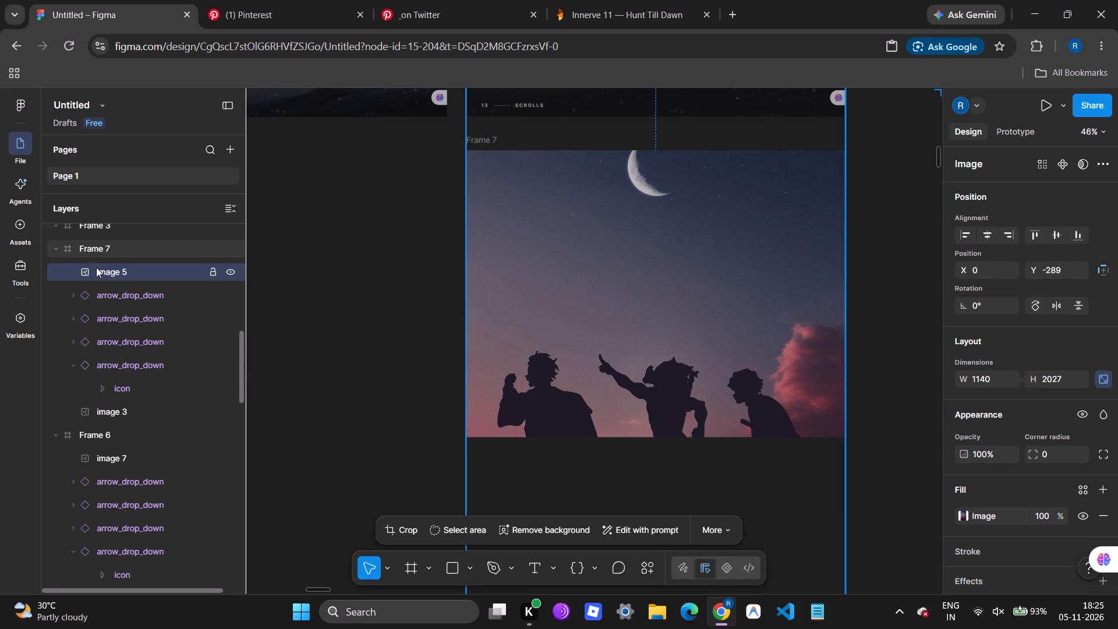
pyautogui.click(596, 299)
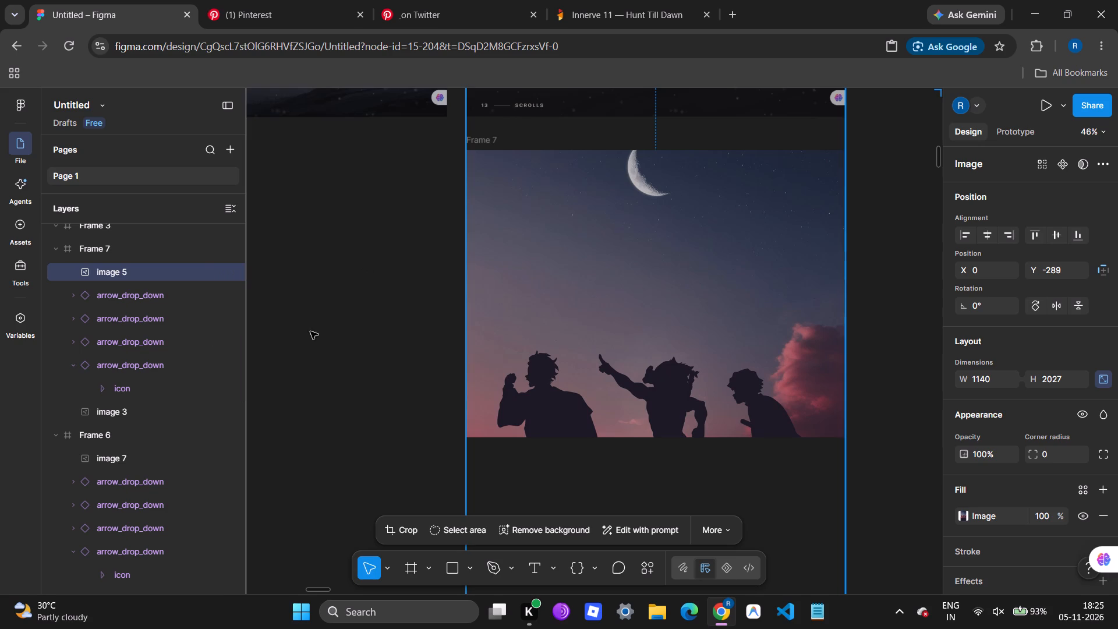
pyautogui.click(587, 283)
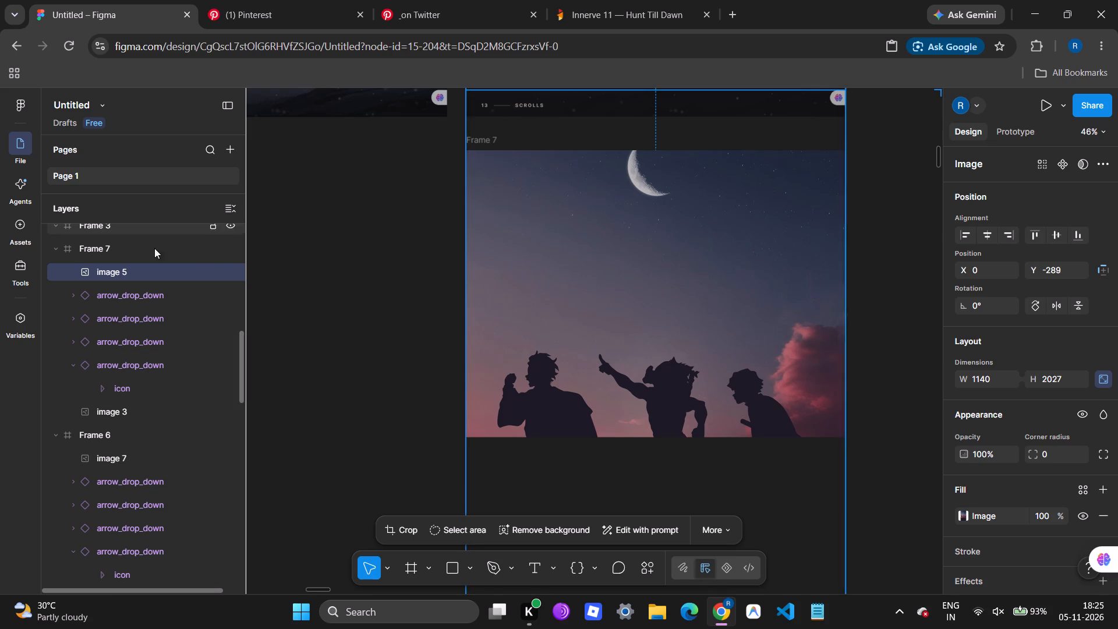
pyautogui.moveTo(526, 229); pyautogui.dragTo(425, 297)
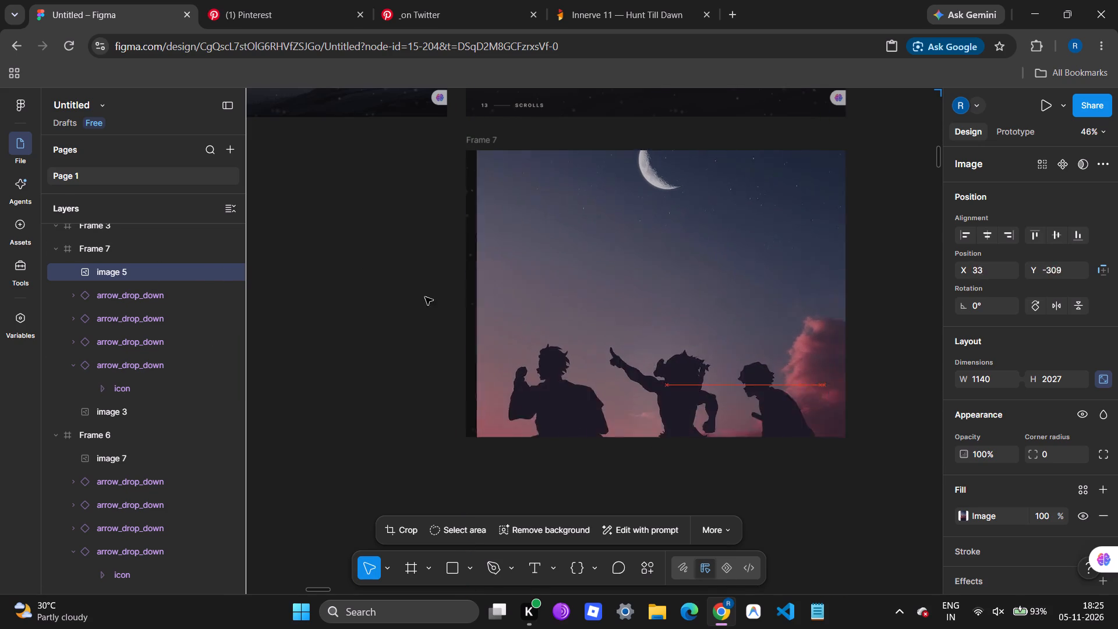
pyautogui.moveTo(425, 297); pyautogui.dragTo(550, 251)
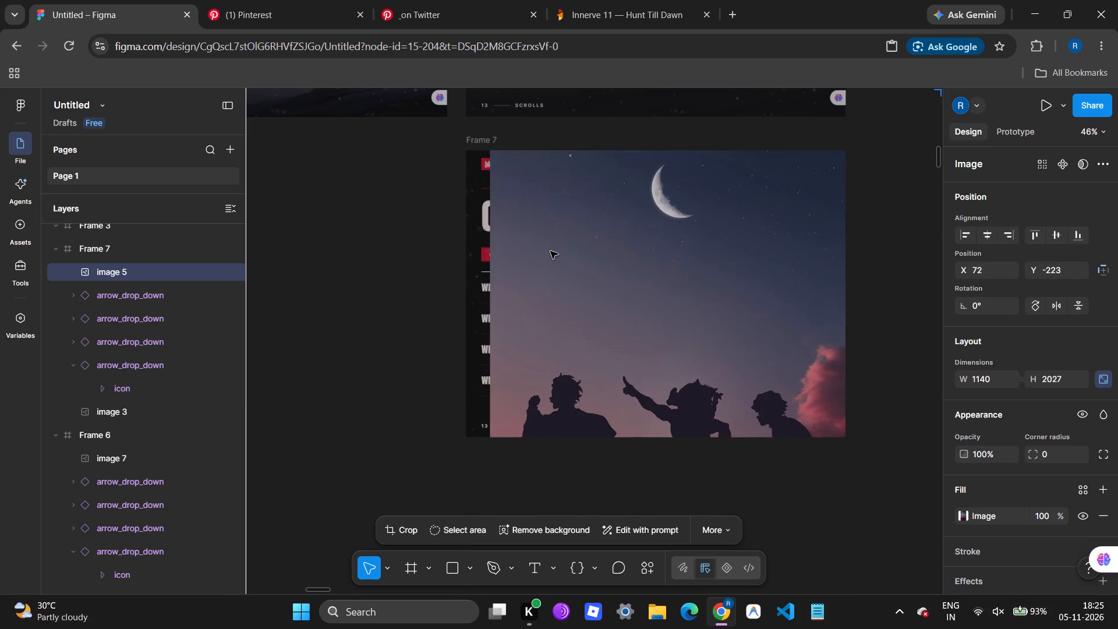
pyautogui.moveTo(550, 251); pyautogui.dragTo(522, 259)
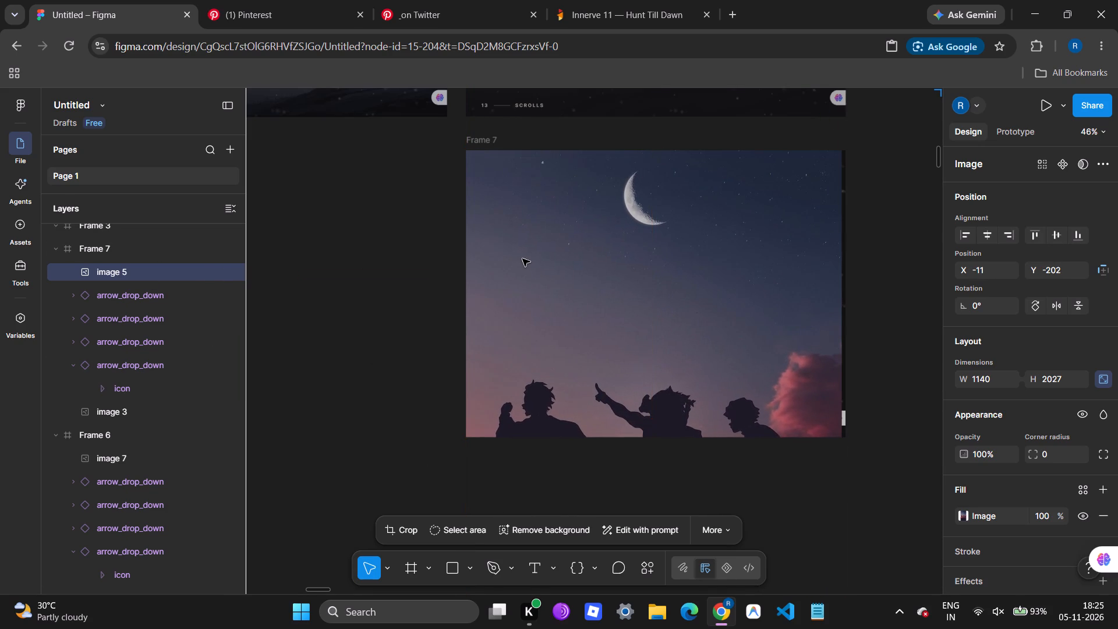
pyautogui.moveTo(522, 259); pyautogui.dragTo(529, 255)
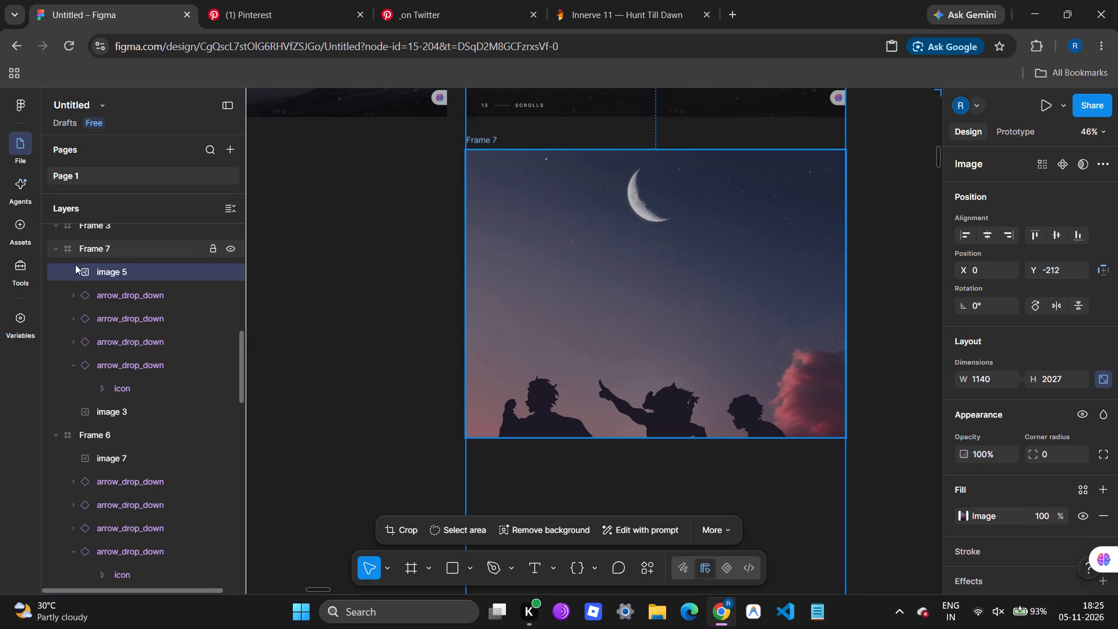
# Reorder Frame 7's layers with the twilight image on top and the FAQ screenshot directly beneath it, above the arrow icons.
pyautogui.click(112, 278)
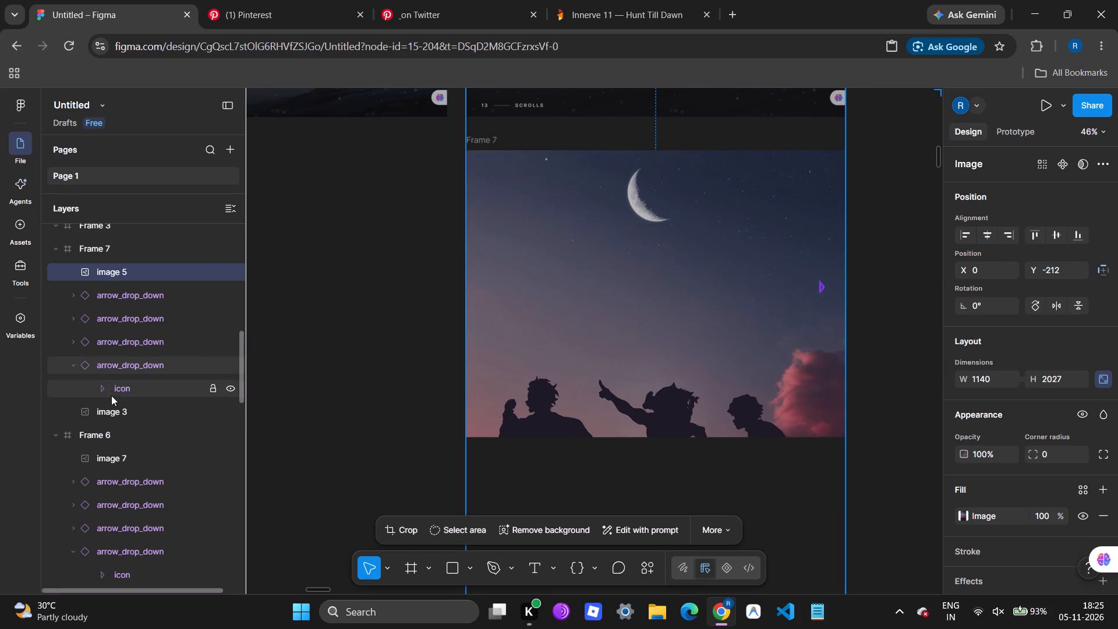
pyautogui.moveTo(111, 405); pyautogui.dragTo(97, 379)
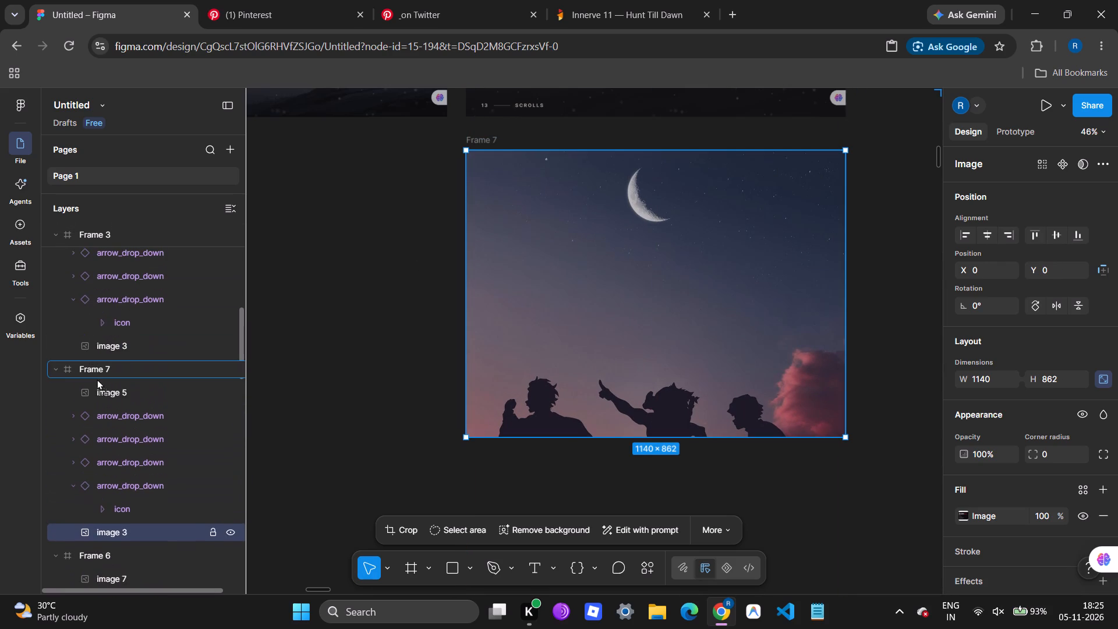
pyautogui.moveTo(97, 379); pyautogui.dragTo(103, 386)
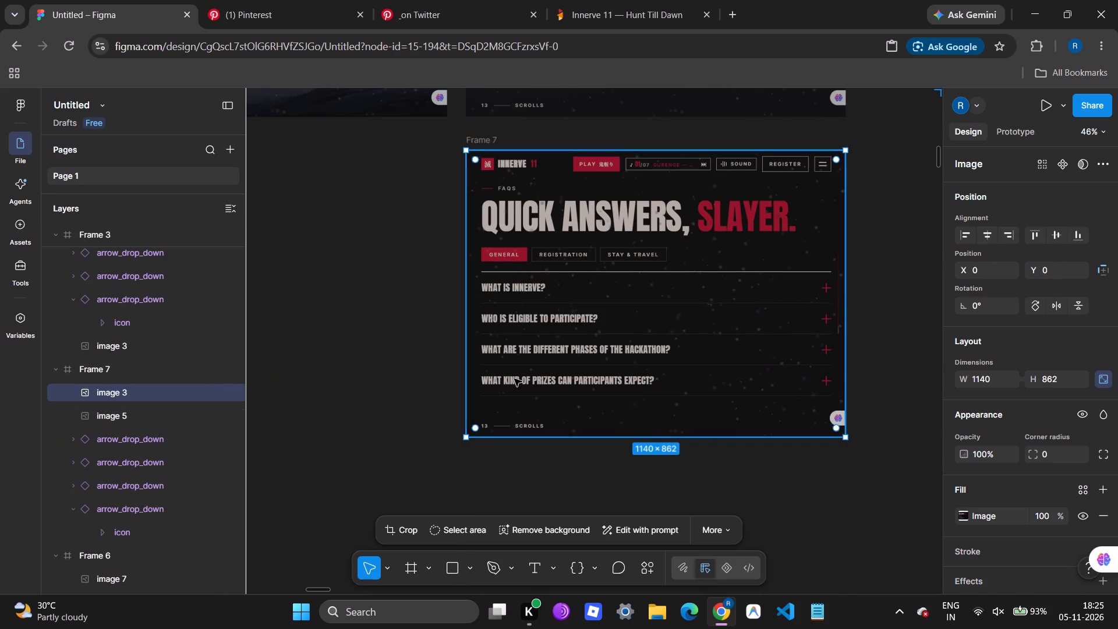
pyautogui.click(130, 419)
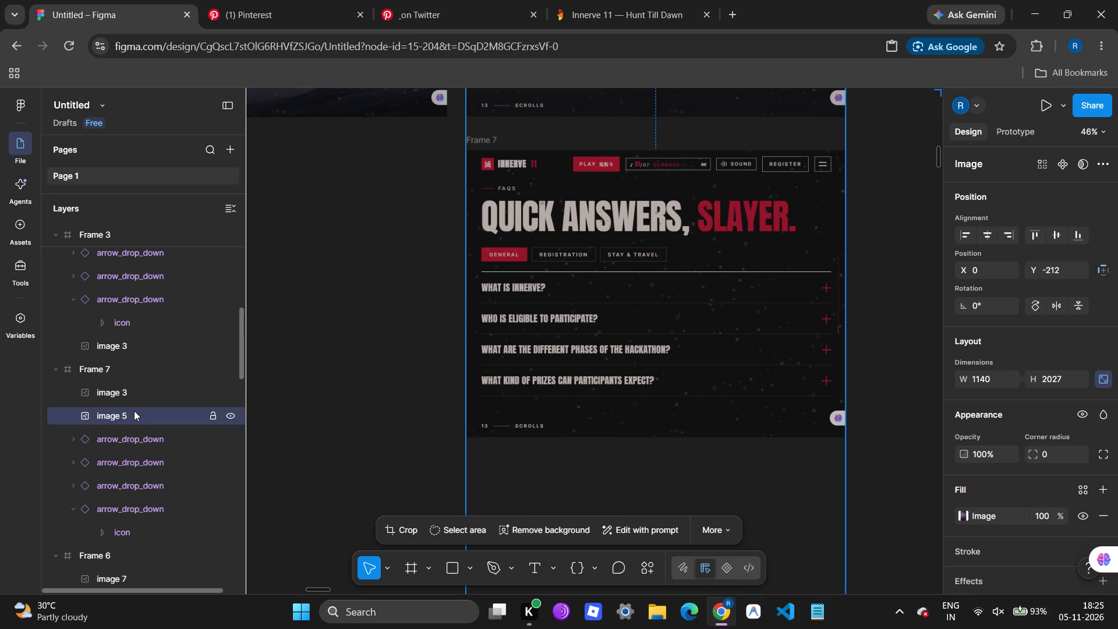
pyautogui.moveTo(132, 411); pyautogui.dragTo(131, 387)
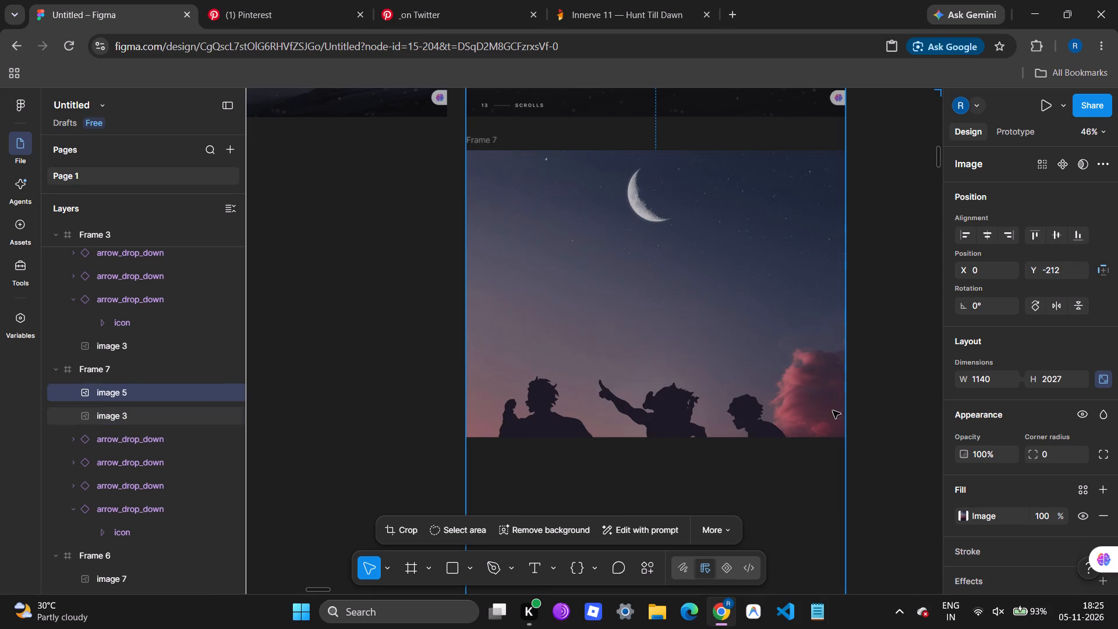
# Lower the opacity of Frame 7's twilight image to 8% so it becomes a faint overlay.
pyautogui.moveTo(961, 455); pyautogui.dragTo(543, 341)
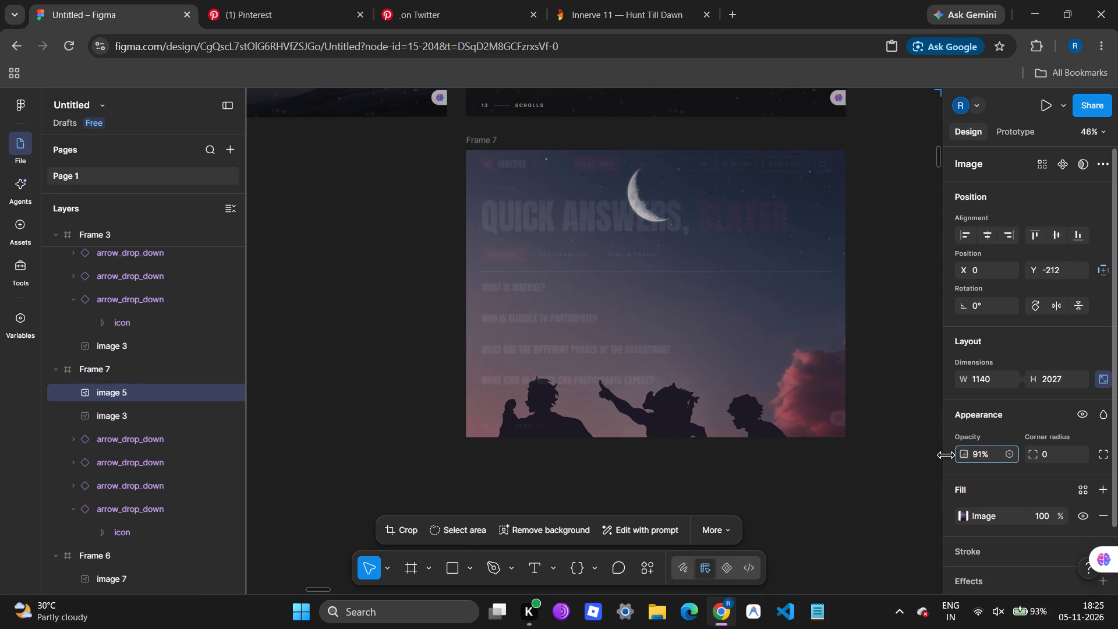
pyautogui.moveTo(543, 341); pyautogui.dragTo(481, 363)
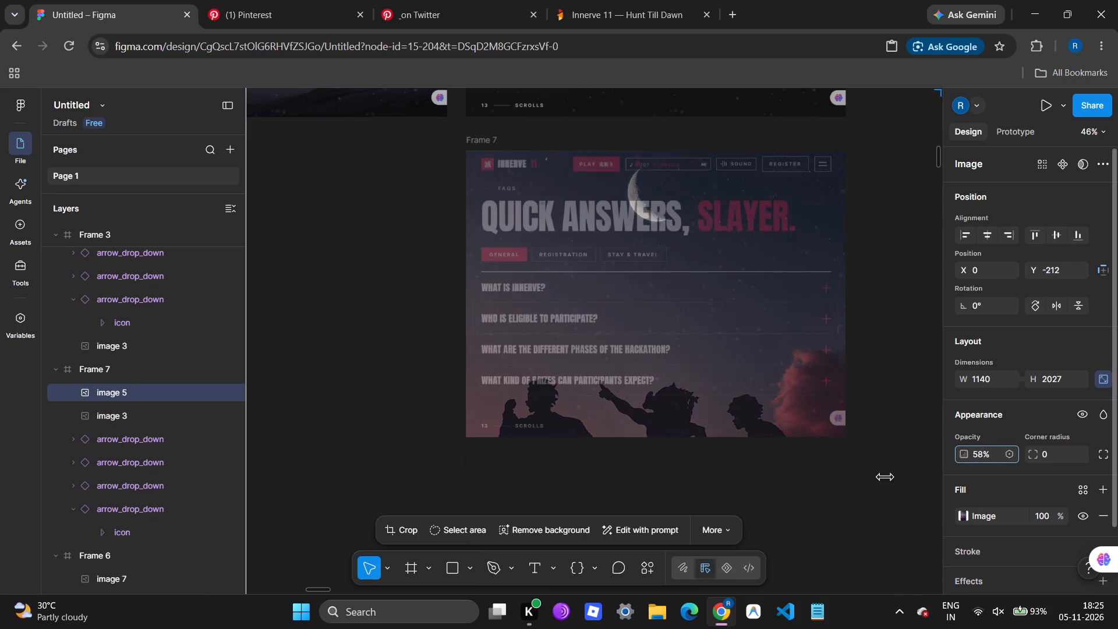
pyautogui.moveTo(481, 363); pyautogui.dragTo(463, 370)
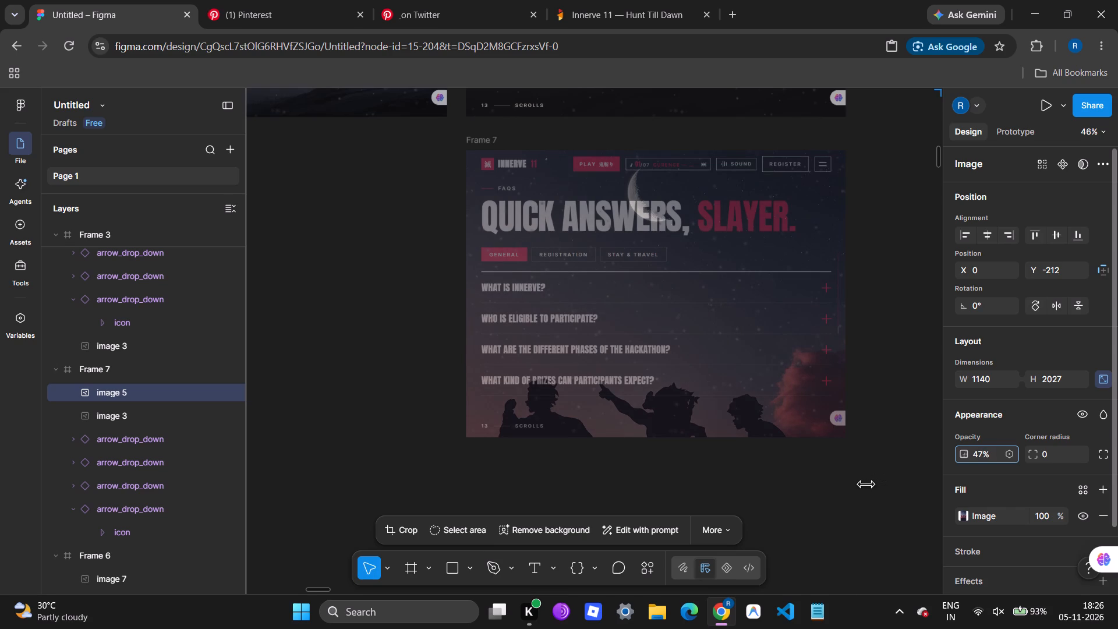
pyautogui.moveTo(463, 370); pyautogui.dragTo(430, 379)
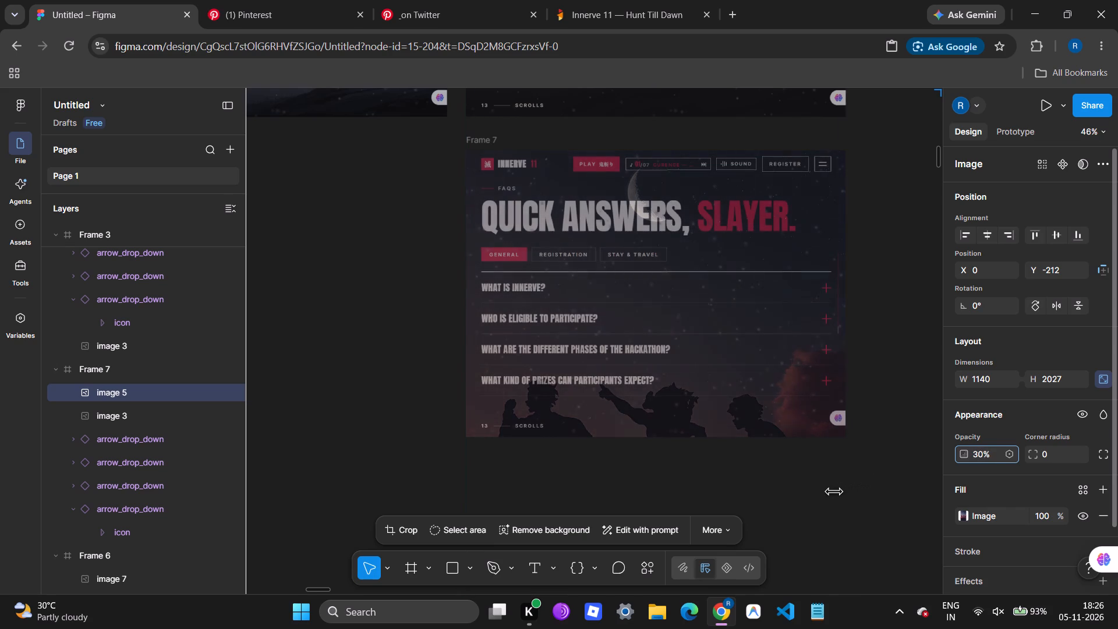
pyautogui.moveTo(430, 379); pyautogui.dragTo(400, 394)
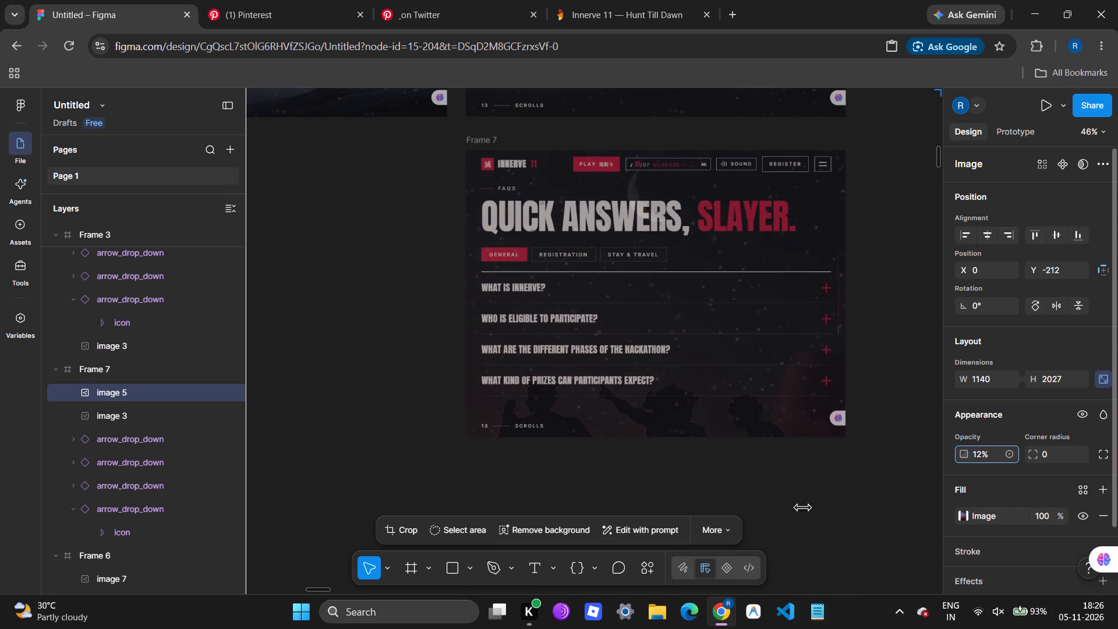
pyautogui.moveTo(400, 394); pyautogui.dragTo(392, 395)
pyautogui.click(905, 239)
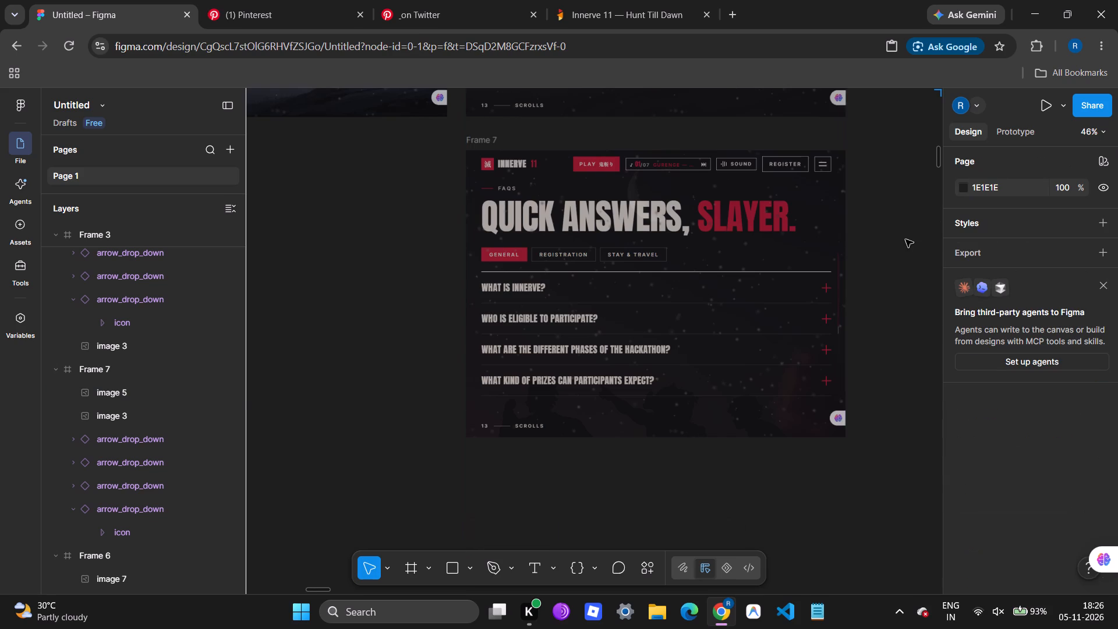
# Duplicate Frame 7 and place the copy beside the original at X 2395, Y 4062.
pyautogui.scroll(1, 905, 239)
pyautogui.hscroll(-2, 905, 239)
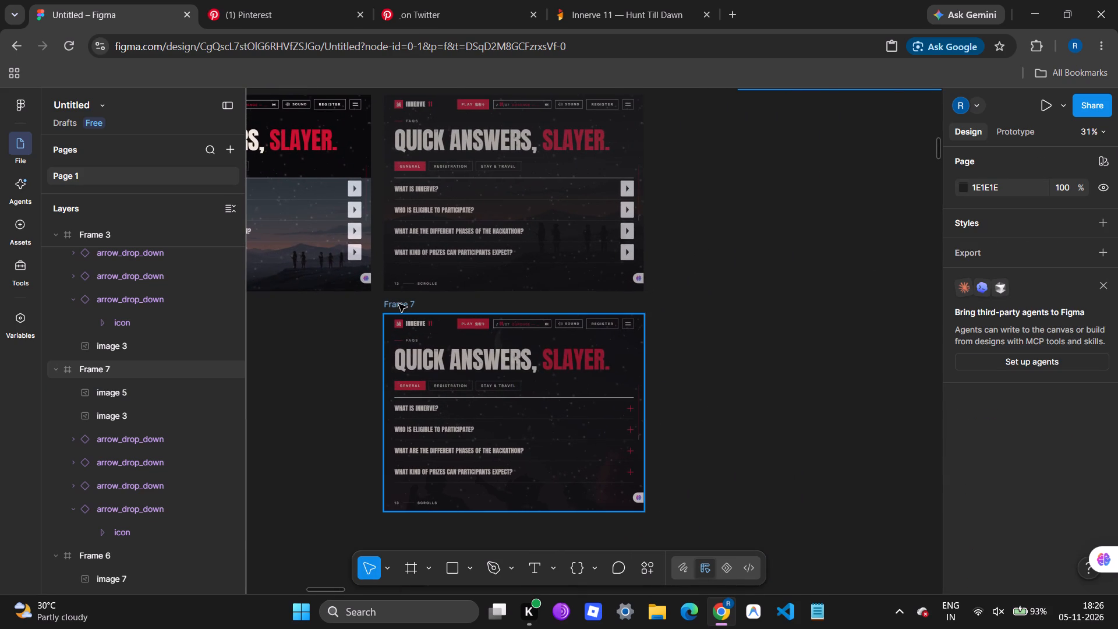
pyautogui.keyDown('alt'); pyautogui.moveTo(399, 304); pyautogui.dragTo(674, 302); pyautogui.keyUp('alt')
# Switch to the Pinterest results and search for "demon slayer background".
pyautogui.click(438, 0)
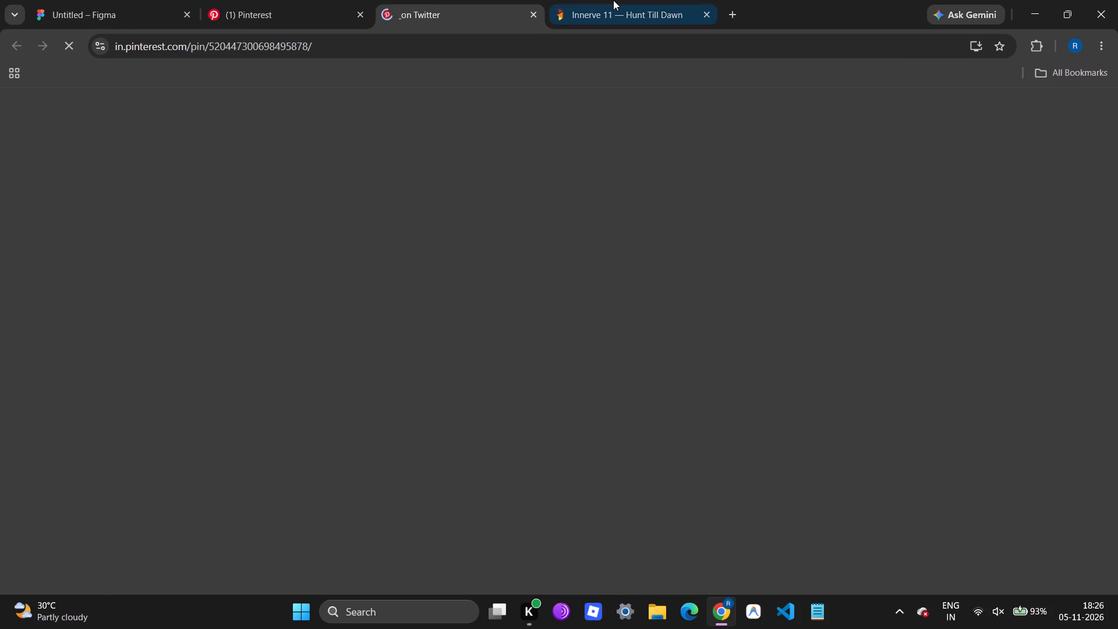
pyautogui.click(613, 0)
pyautogui.click(464, 0)
pyautogui.click(298, 0)
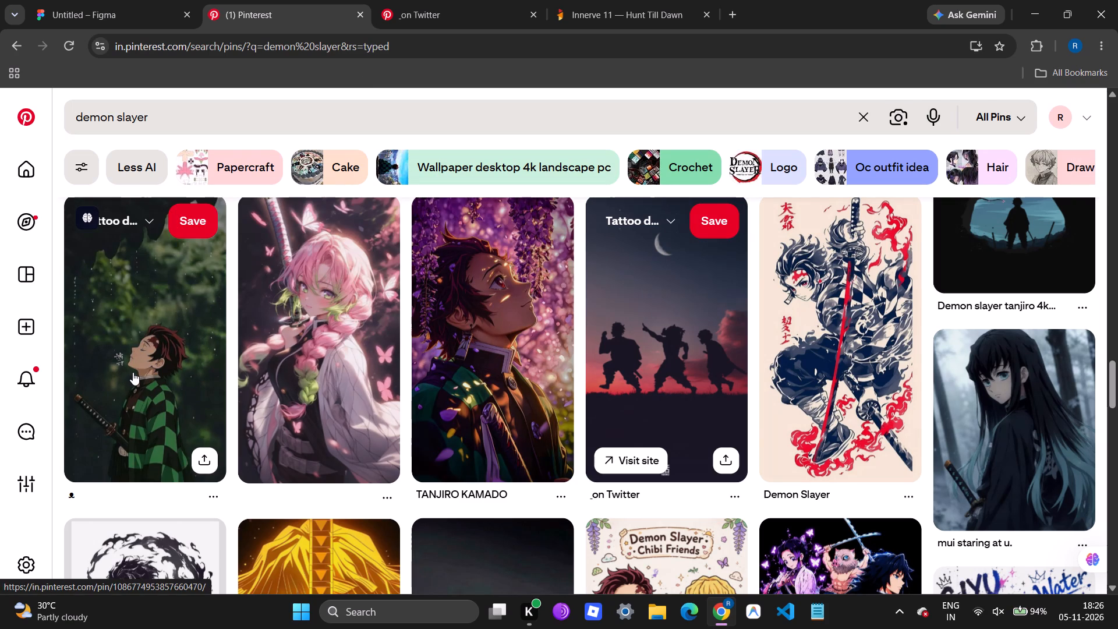
pyautogui.scroll(-3, 231, 324)
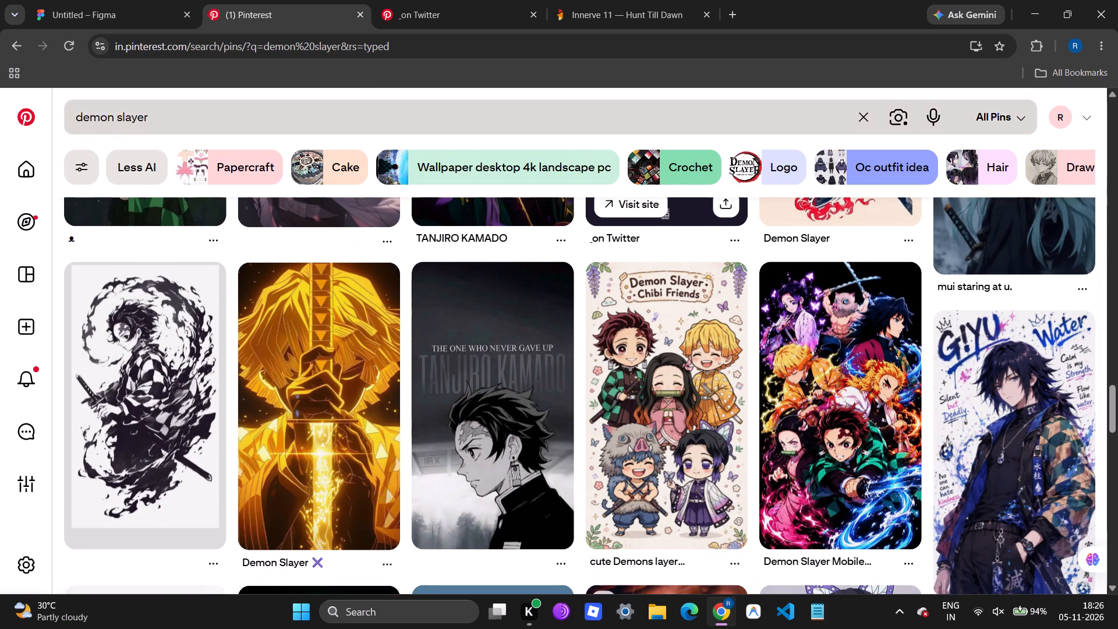
pyautogui.click(352, 112)
pyautogui.press('space')
pyautogui.write('backf')
pyautogui.press('BackSpace')
pyautogui.press('g')
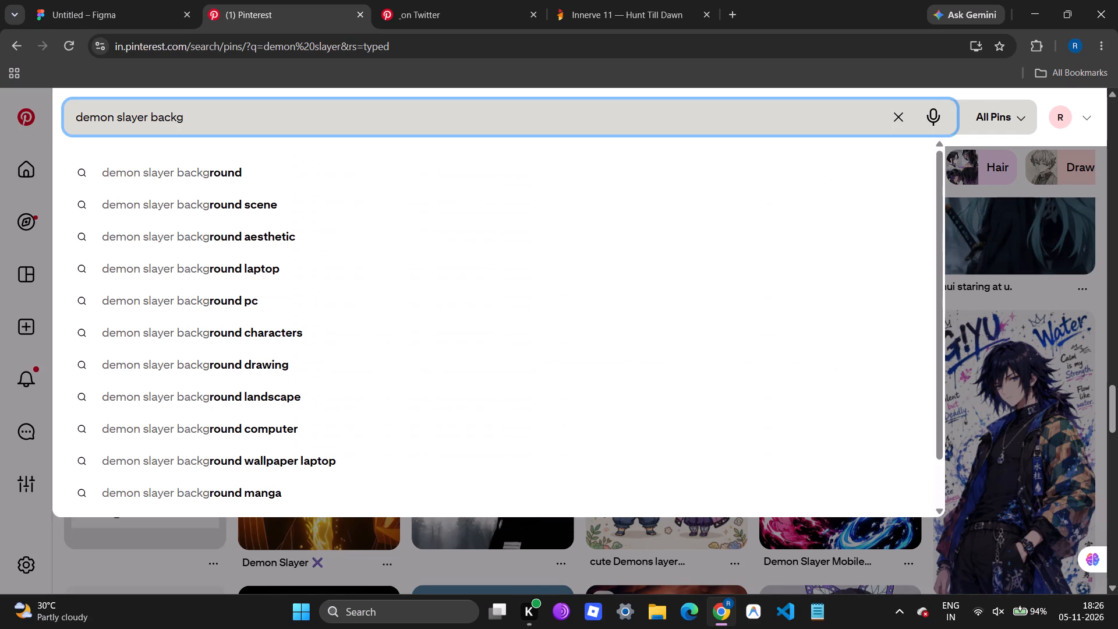
pyautogui.press('Down')
pyautogui.press('Return')
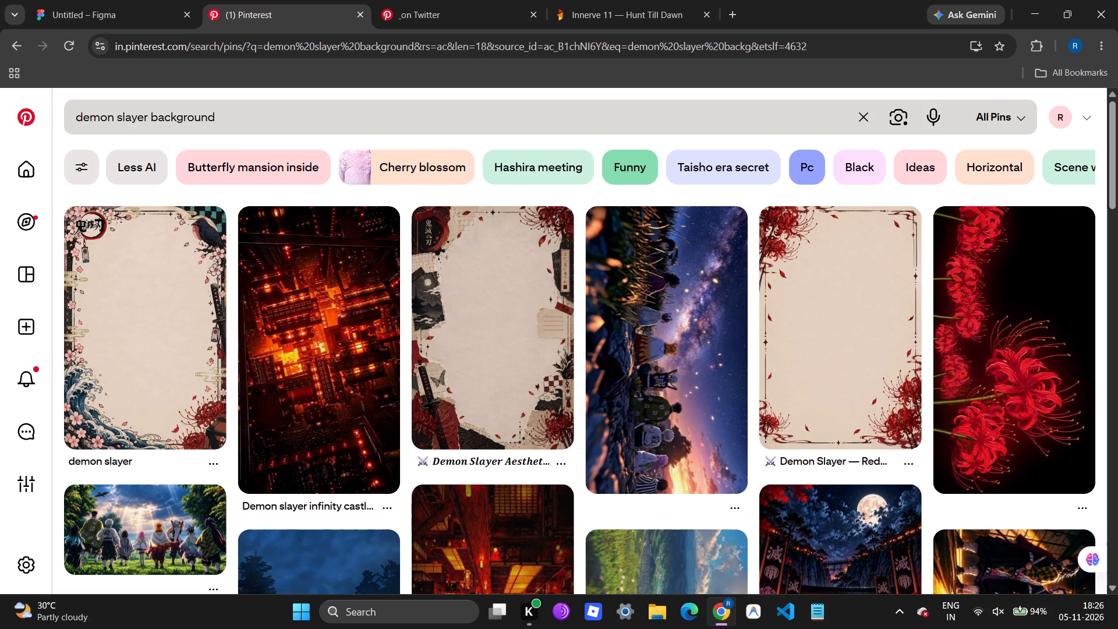
# Browse the Demon Slayer background pins for artwork suited to another FAQ page background.
pyautogui.scroll(-4, 352, 112)
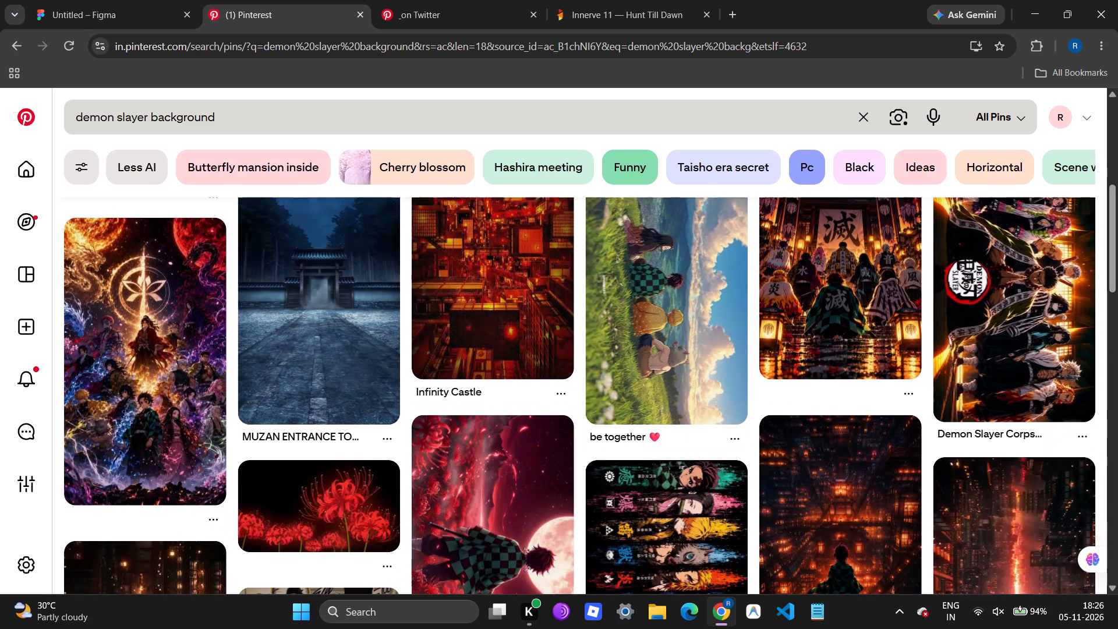
pyautogui.scroll(-2, 352, 112)
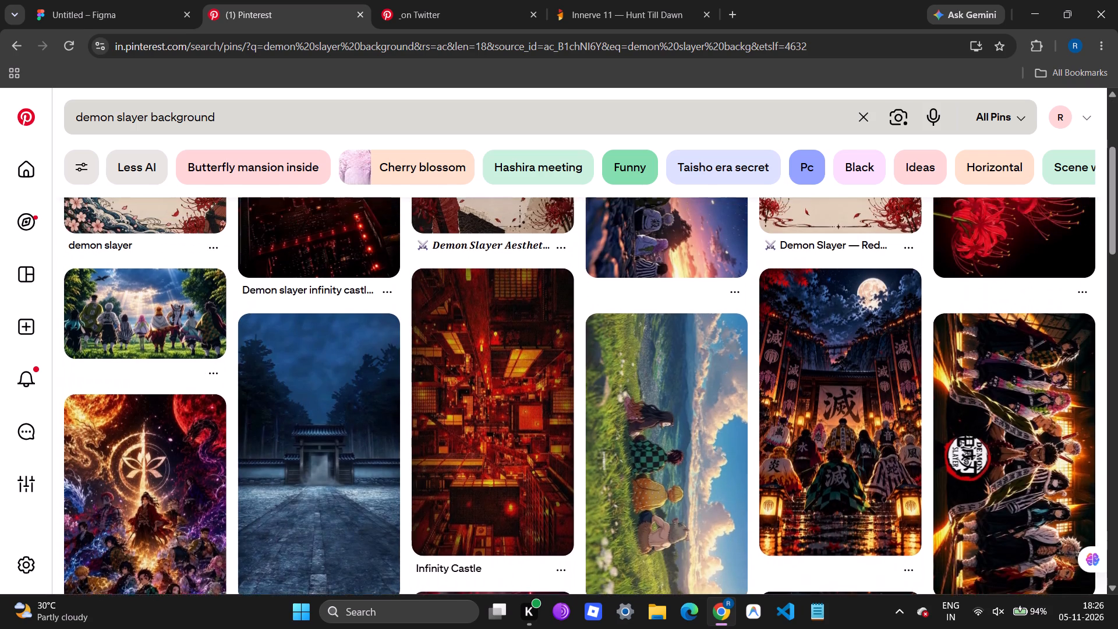
pyautogui.scroll(-2, 352, 112)
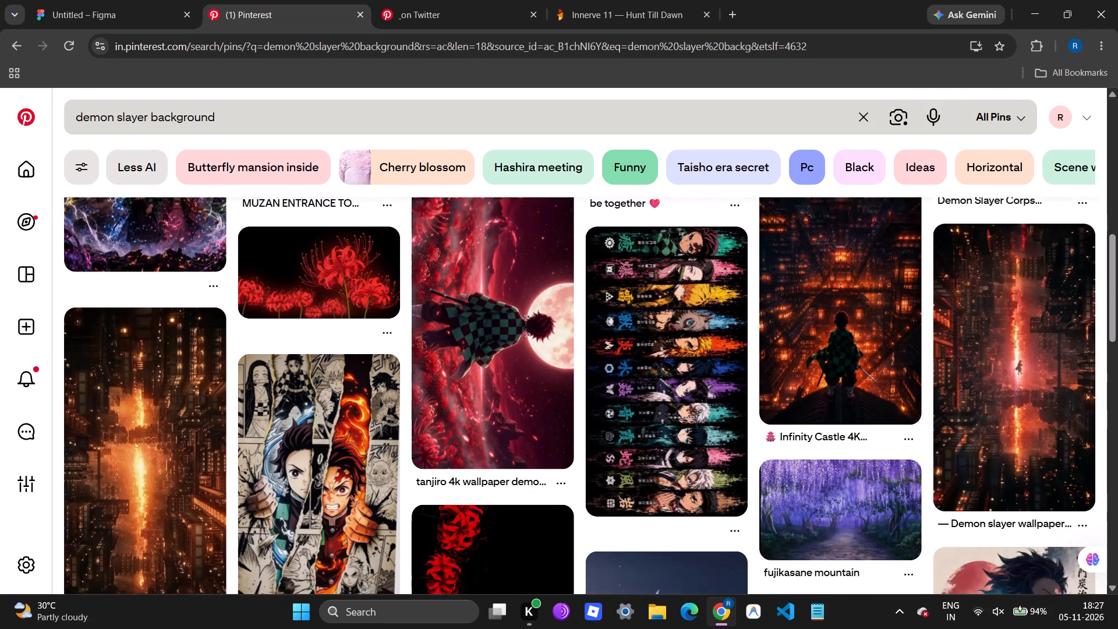
pyautogui.scroll(-1, 352, 112)
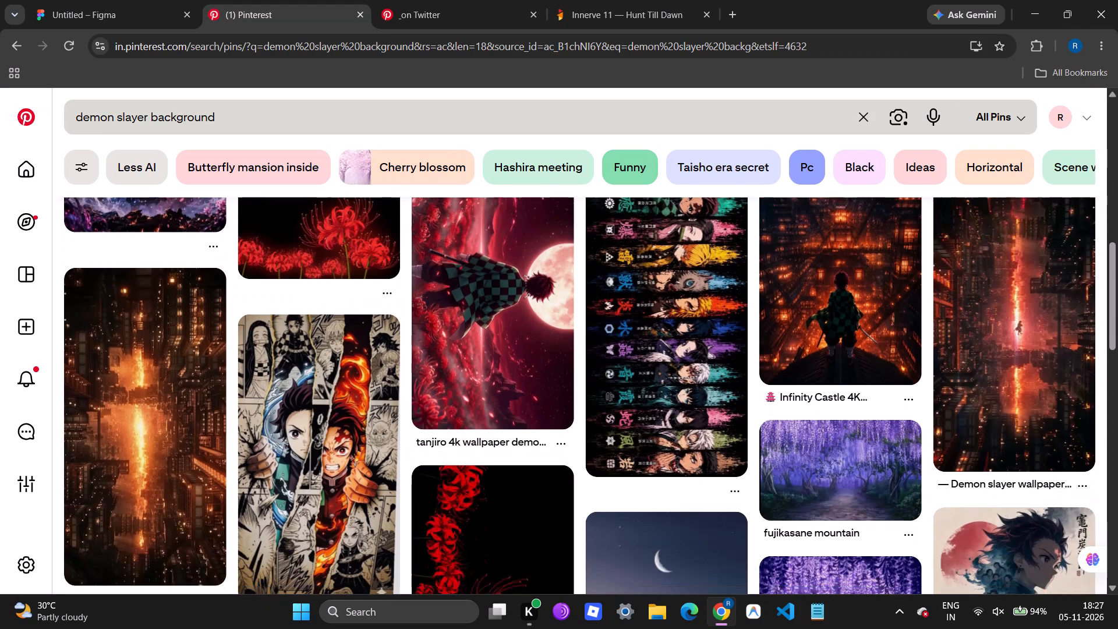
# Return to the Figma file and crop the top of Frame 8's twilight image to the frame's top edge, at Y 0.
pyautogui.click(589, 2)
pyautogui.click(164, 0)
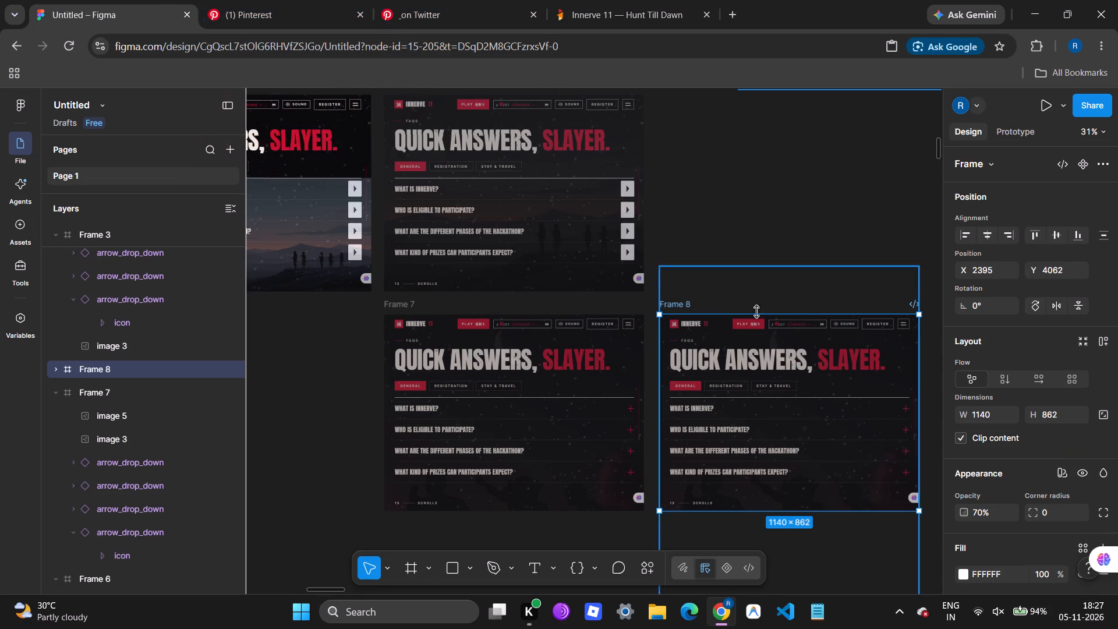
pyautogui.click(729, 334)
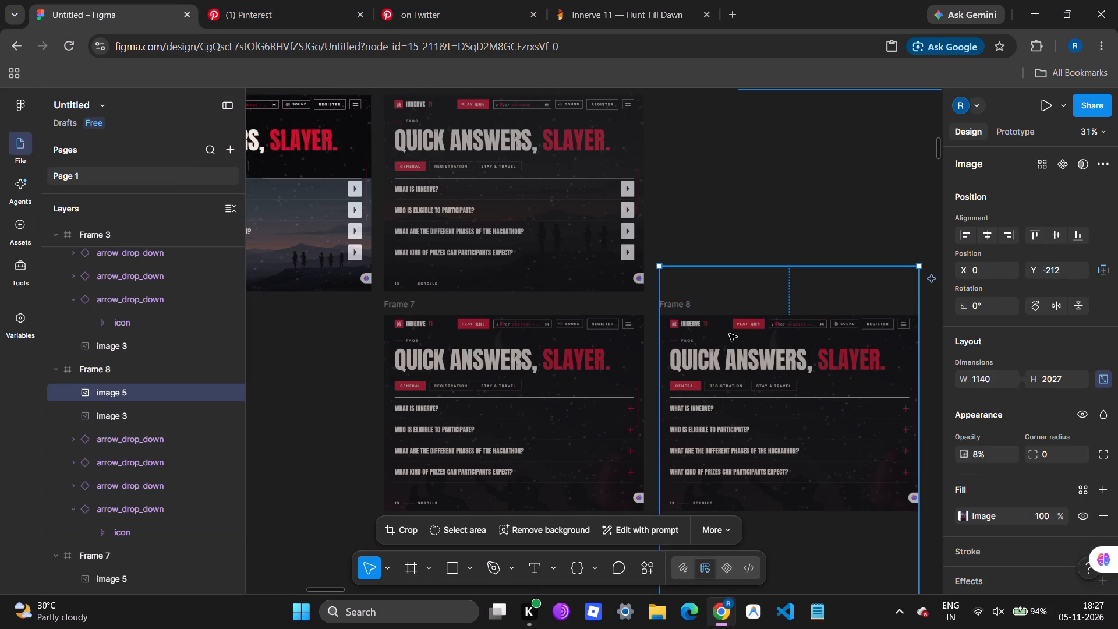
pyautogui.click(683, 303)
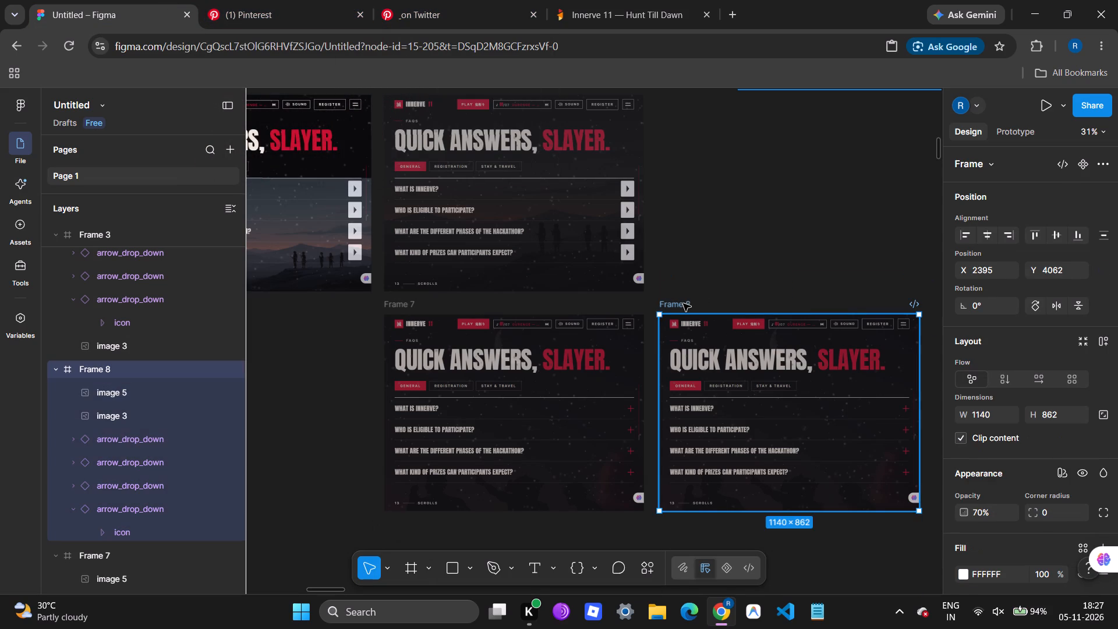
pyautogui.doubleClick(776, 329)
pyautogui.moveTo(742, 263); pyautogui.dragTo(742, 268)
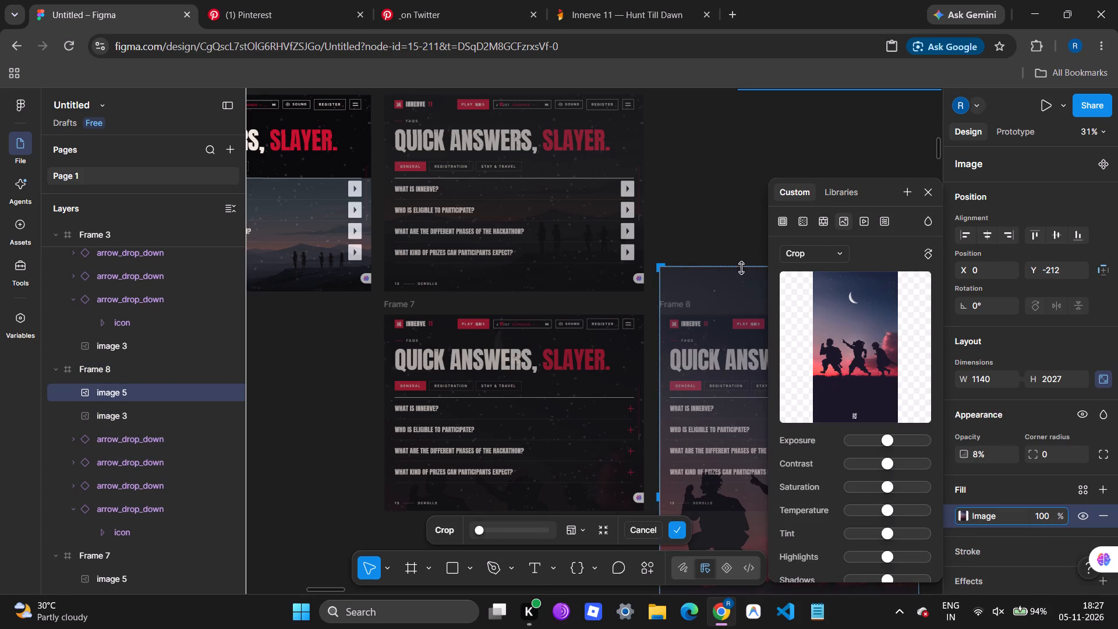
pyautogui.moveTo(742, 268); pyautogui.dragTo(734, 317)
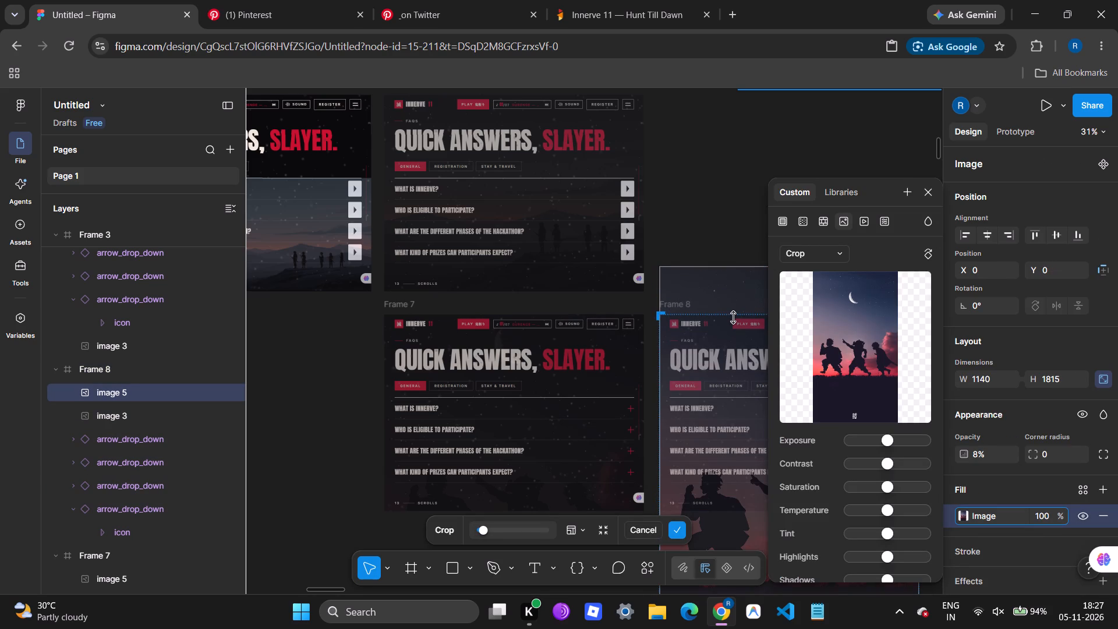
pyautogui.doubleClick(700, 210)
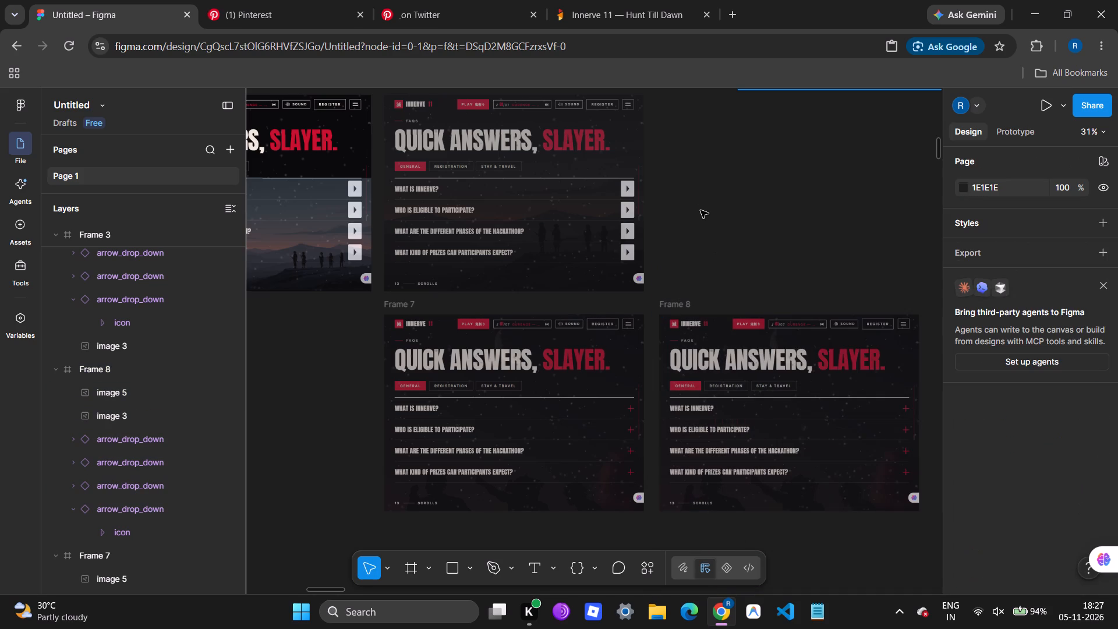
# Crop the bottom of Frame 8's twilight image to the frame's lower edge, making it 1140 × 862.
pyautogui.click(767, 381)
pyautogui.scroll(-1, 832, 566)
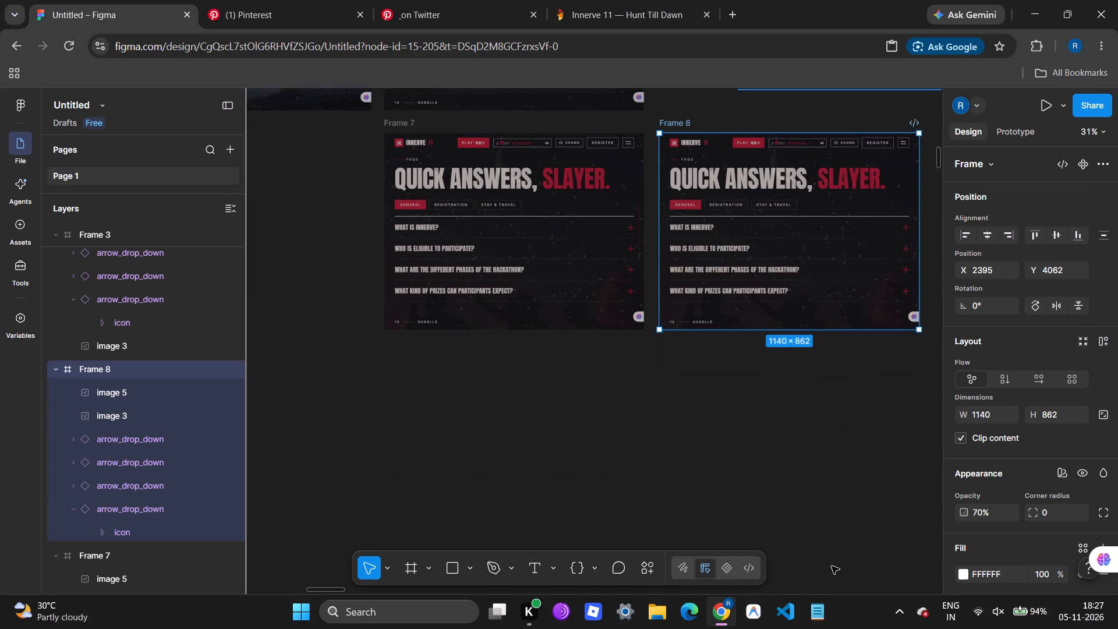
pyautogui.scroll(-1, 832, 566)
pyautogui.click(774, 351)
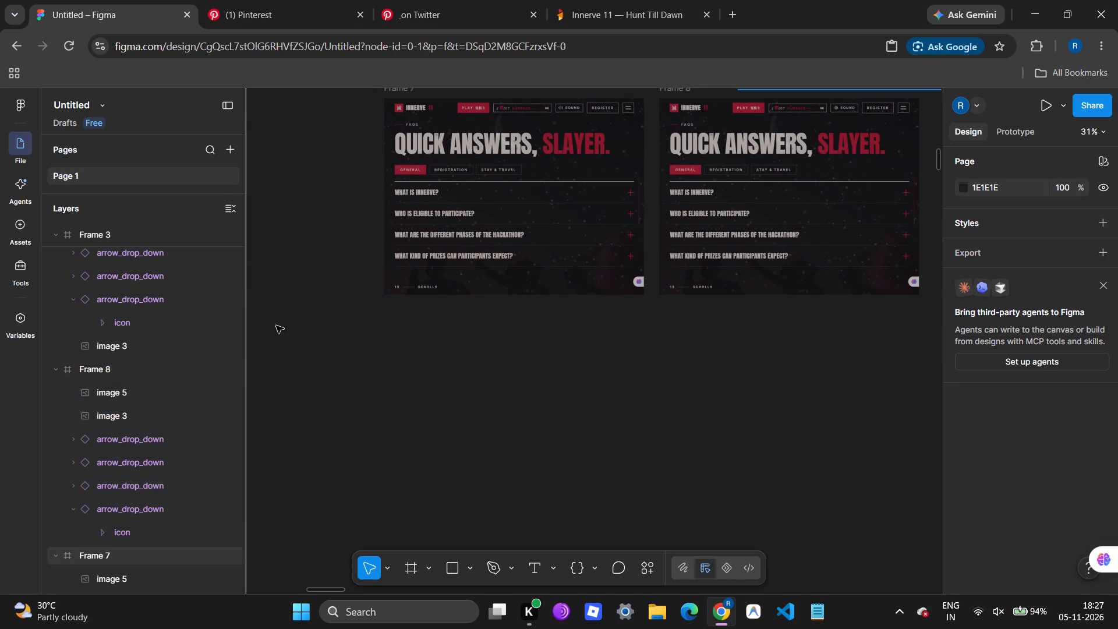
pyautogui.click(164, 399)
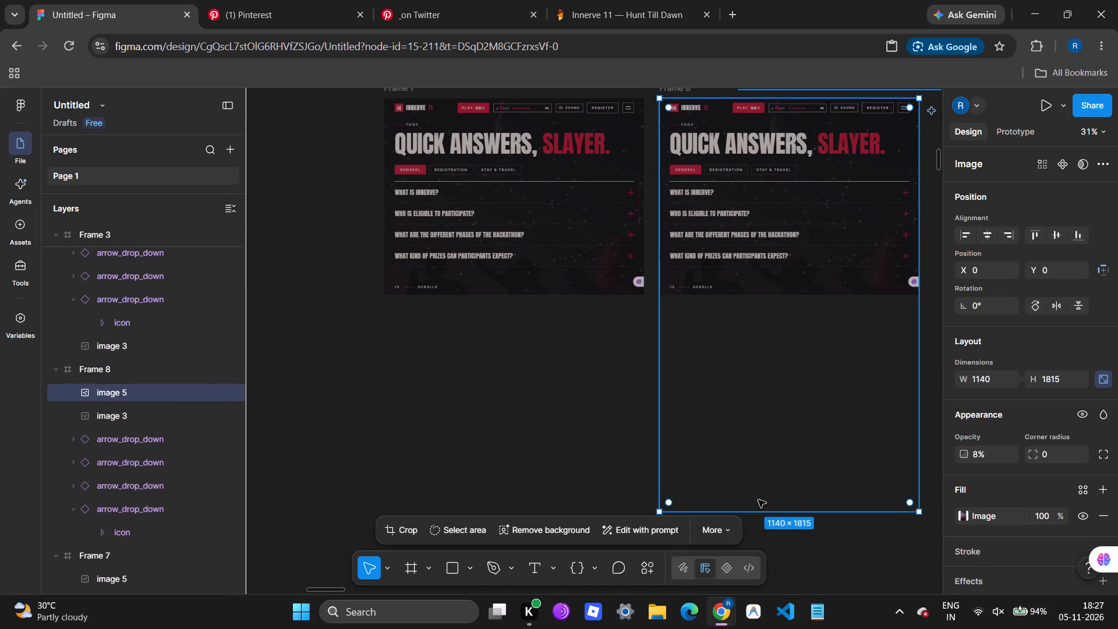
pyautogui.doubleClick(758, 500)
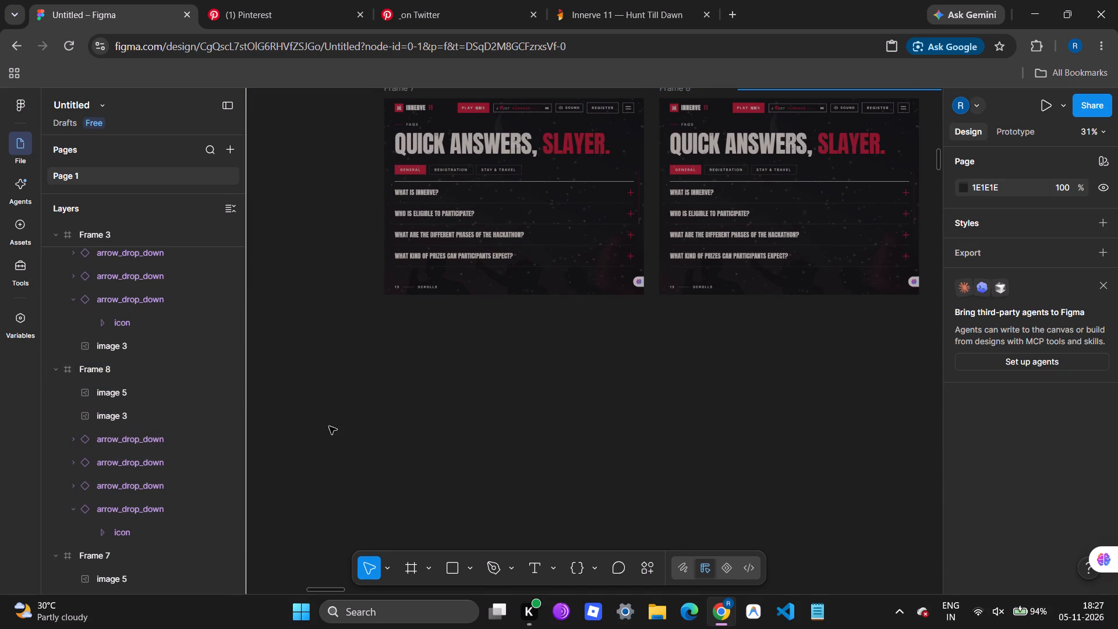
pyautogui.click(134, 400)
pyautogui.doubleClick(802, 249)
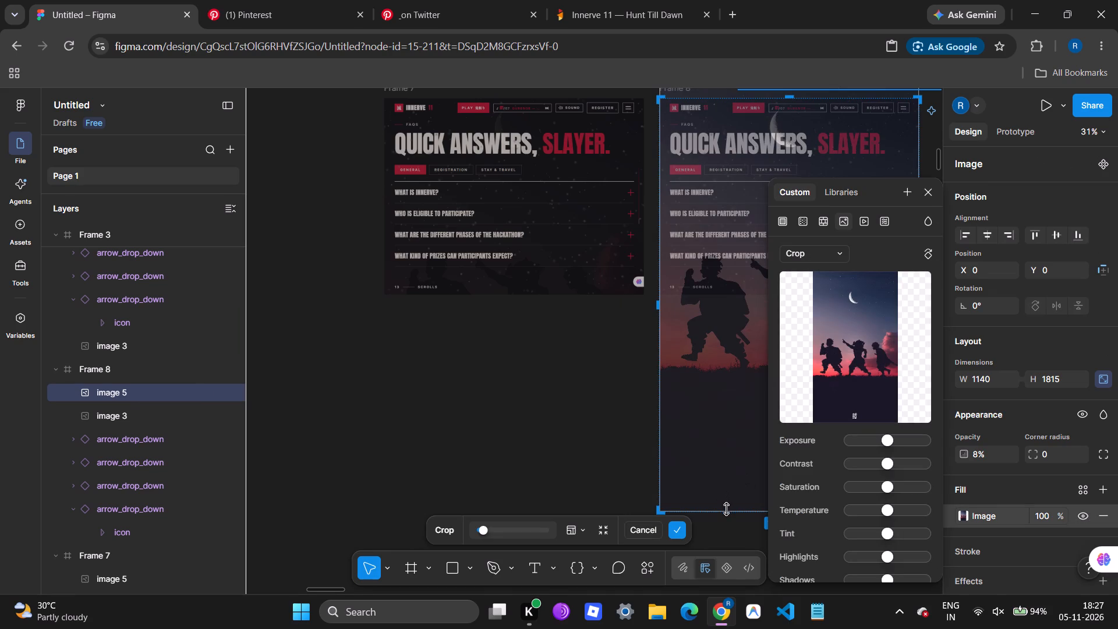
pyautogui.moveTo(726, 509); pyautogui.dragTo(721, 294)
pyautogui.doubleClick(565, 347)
# Crop Frame 7's twilight image at top and bottom to fit the frame, at Y 0 and 1140 × 862.
pyautogui.hscroll(-1, 565, 347)
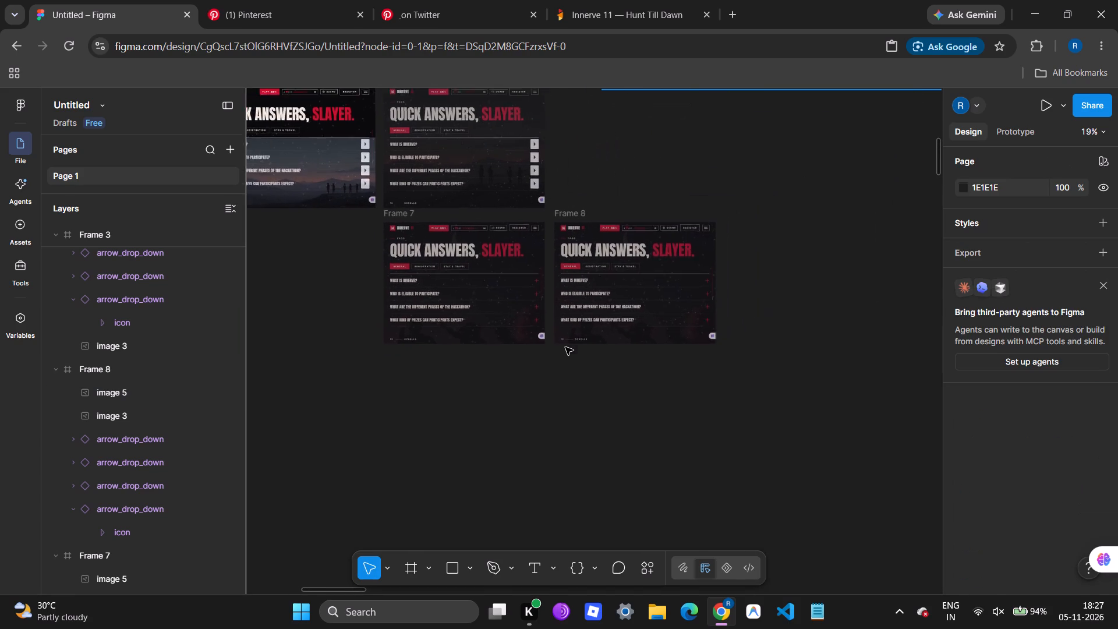
pyautogui.hscroll(-1, 565, 347)
pyautogui.click(614, 345)
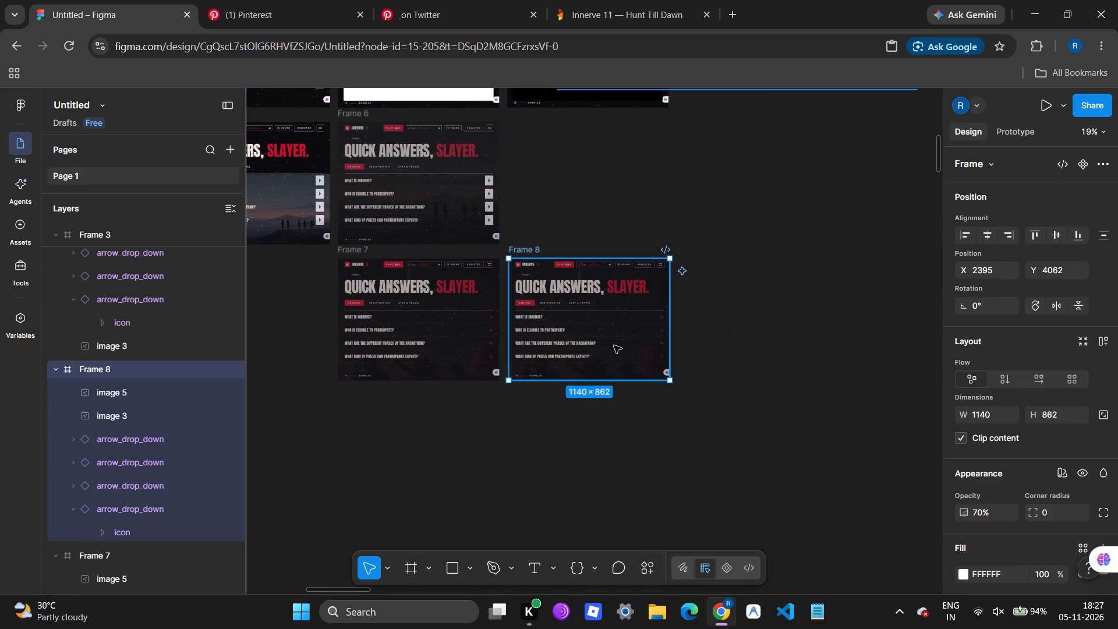
pyautogui.click(448, 320)
pyautogui.click(416, 422)
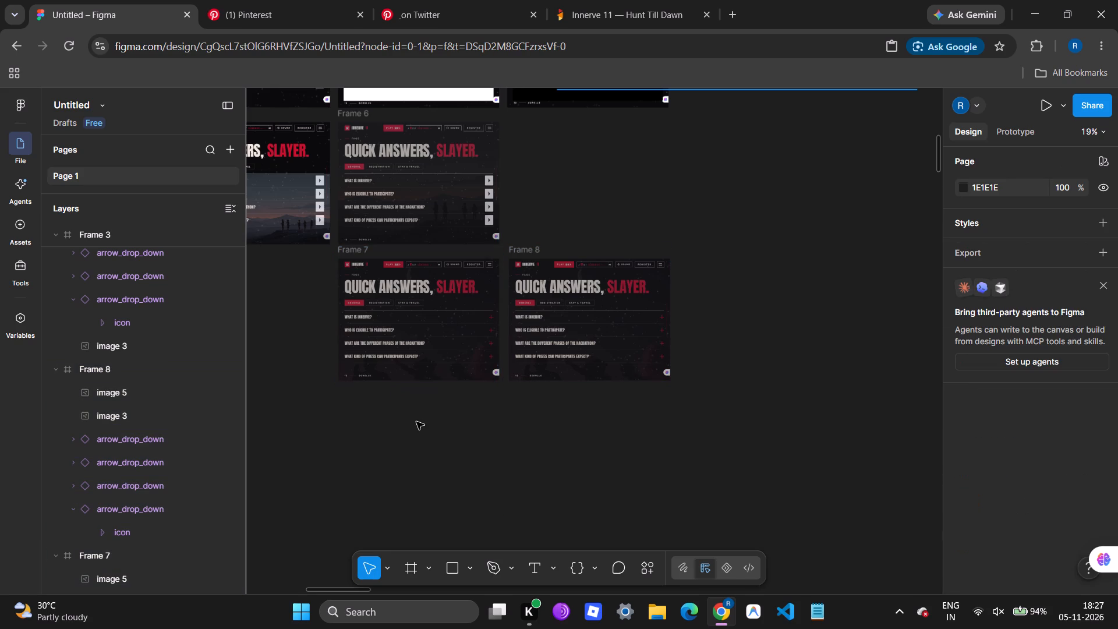
pyautogui.click(381, 294)
pyautogui.doubleClick(381, 296)
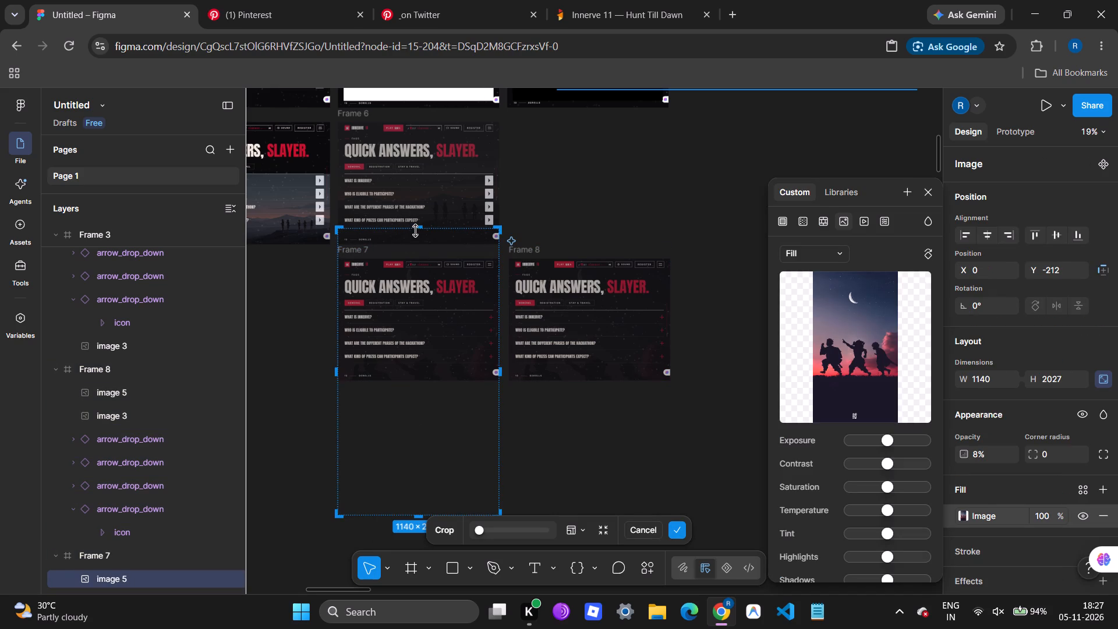
pyautogui.moveTo(416, 230); pyautogui.dragTo(420, 260)
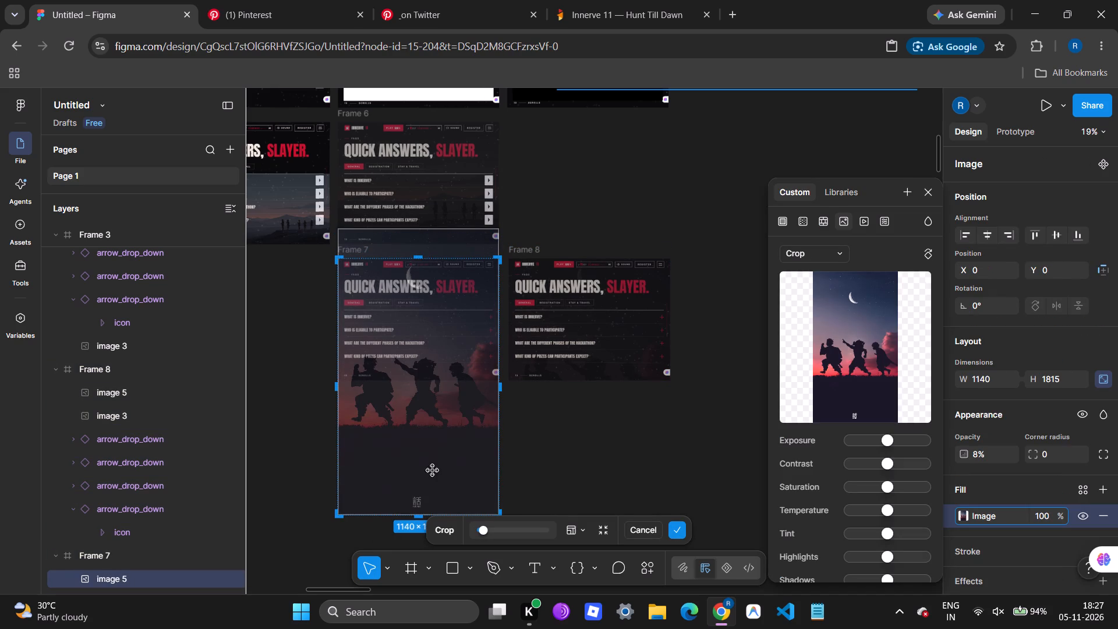
pyautogui.moveTo(415, 518); pyautogui.dragTo(418, 379)
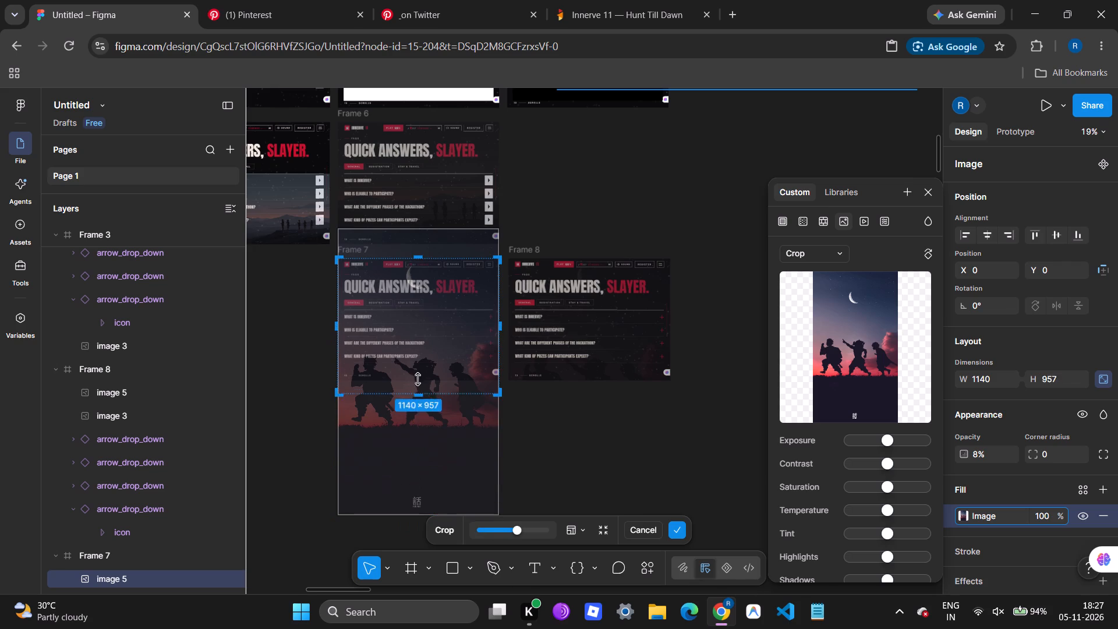
pyautogui.moveTo(418, 379); pyautogui.dragTo(418, 380)
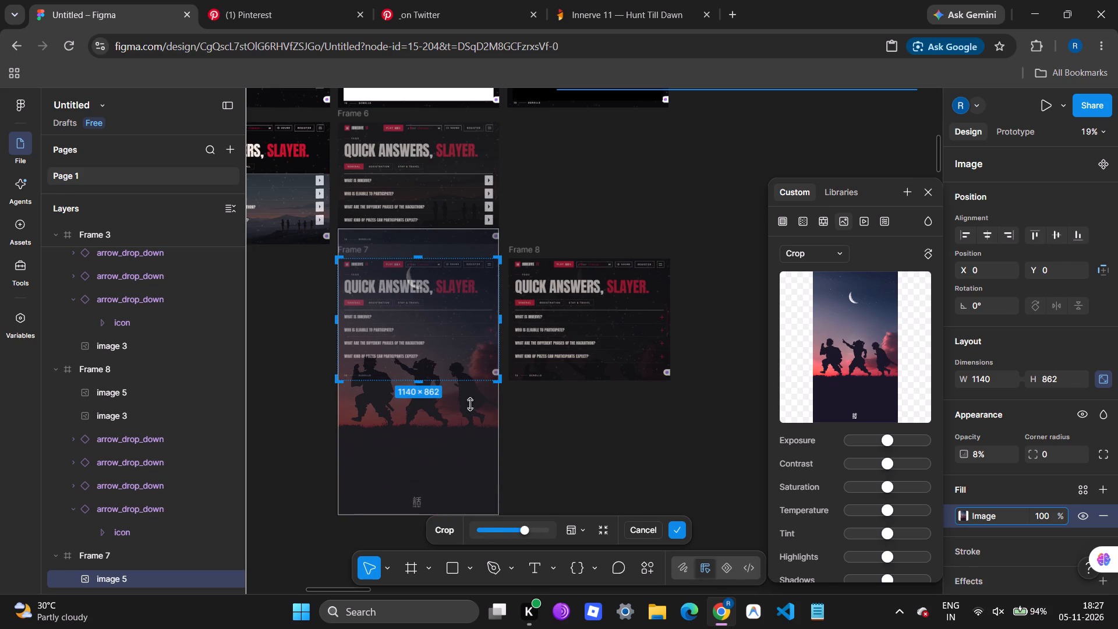
pyautogui.doubleClick(582, 464)
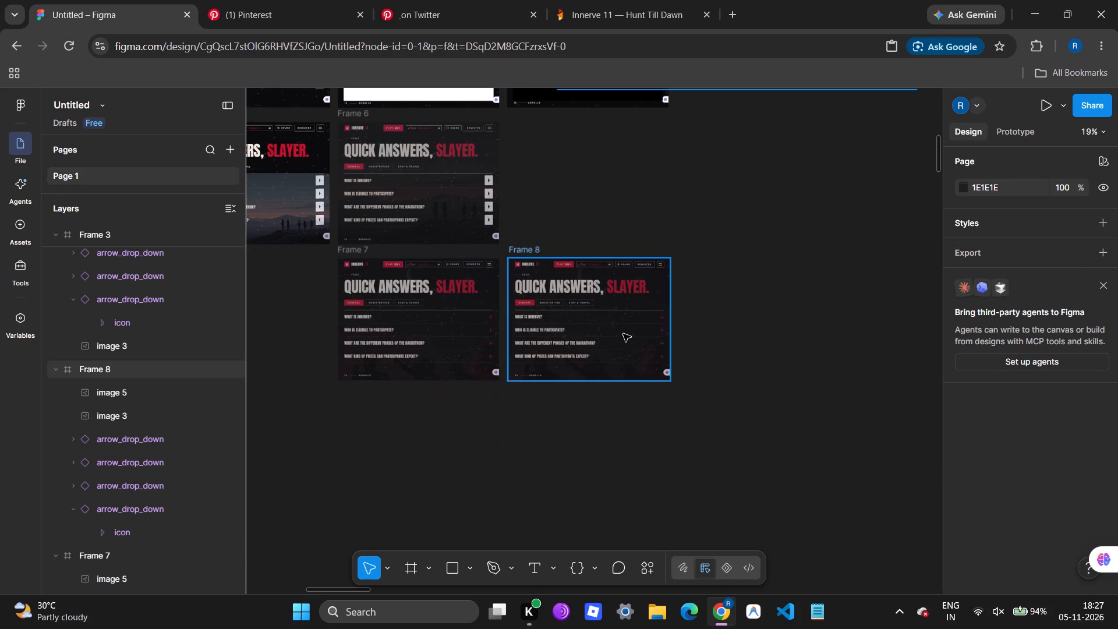
# Delete the twilight image overlay from Frame 8.
pyautogui.click(623, 334)
pyautogui.click(129, 396)
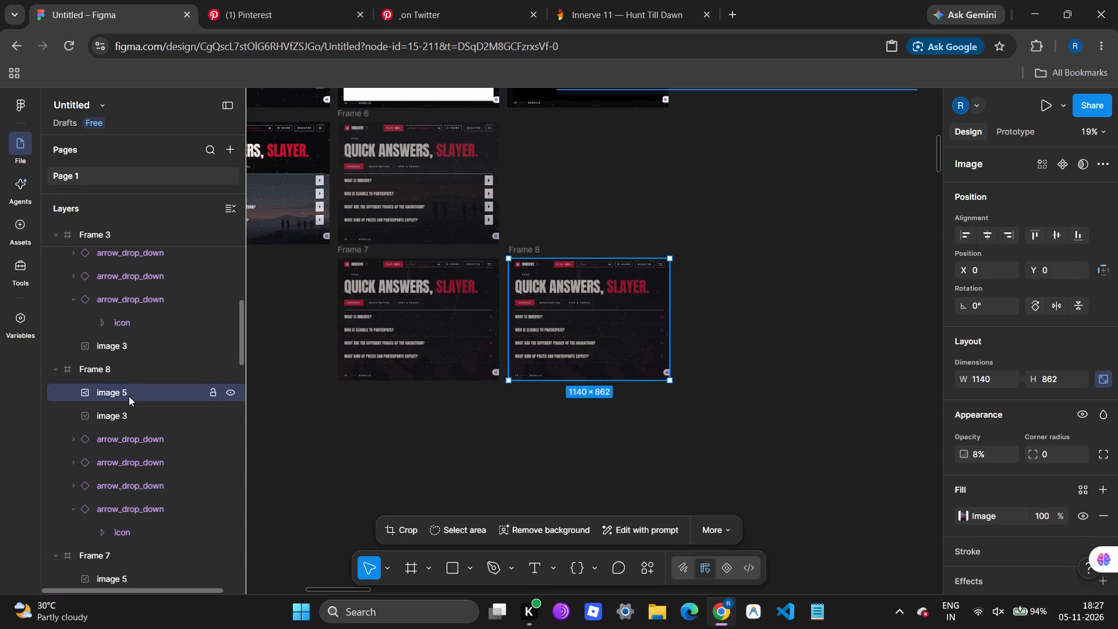
pyautogui.press('BackSpace')
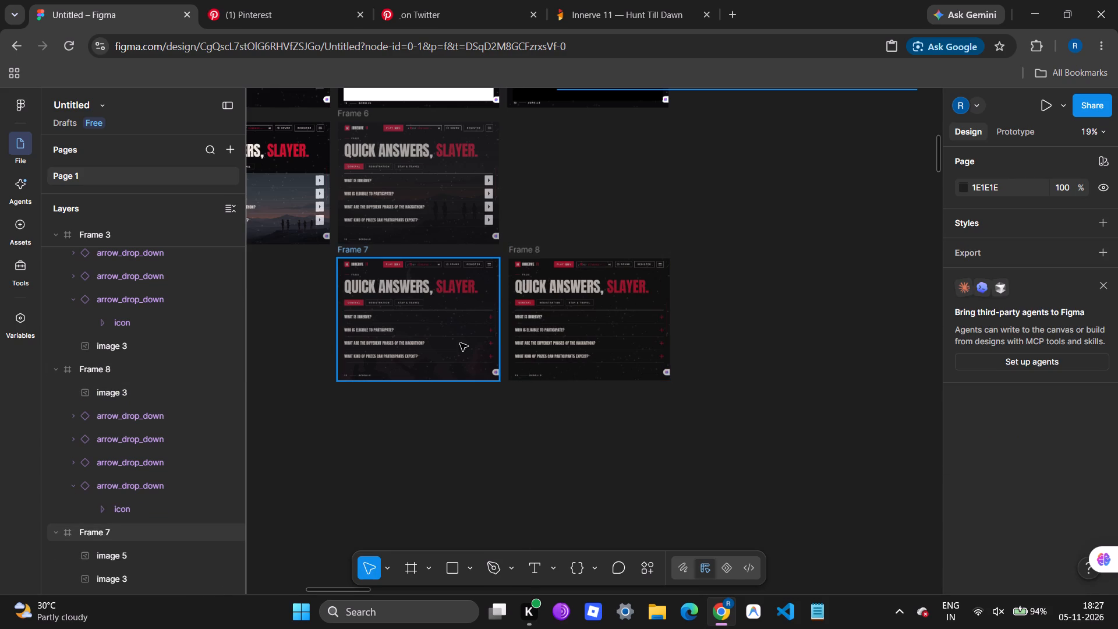
# Switch to the twilight silhouette pin on Pinterest and browse its related pins for another background.
pyautogui.click(430, 0)
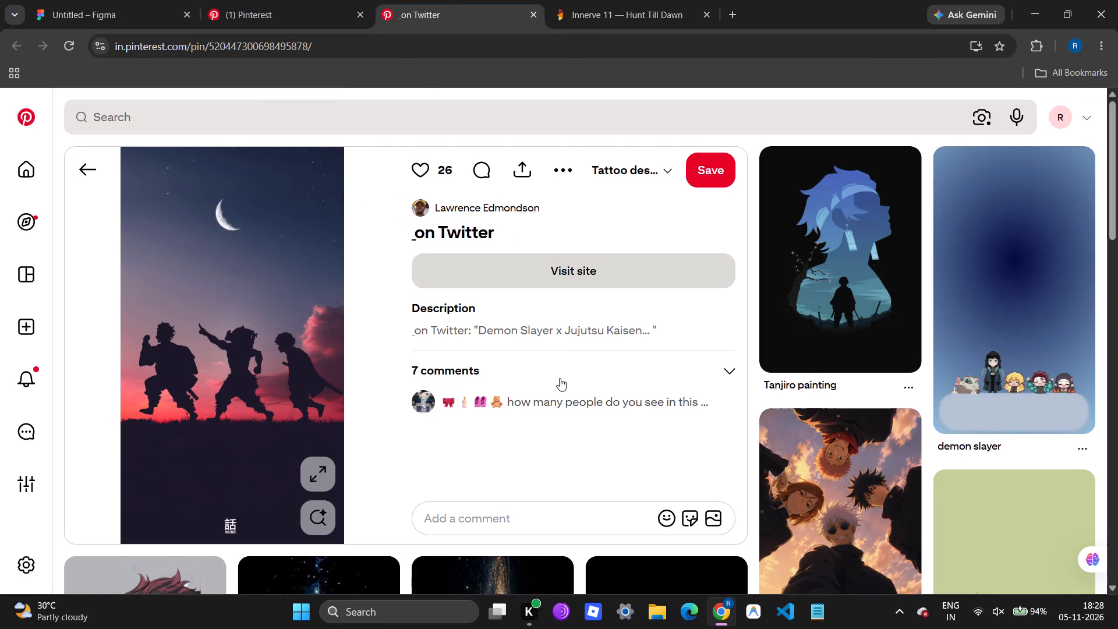
pyautogui.scroll(-3, 560, 378)
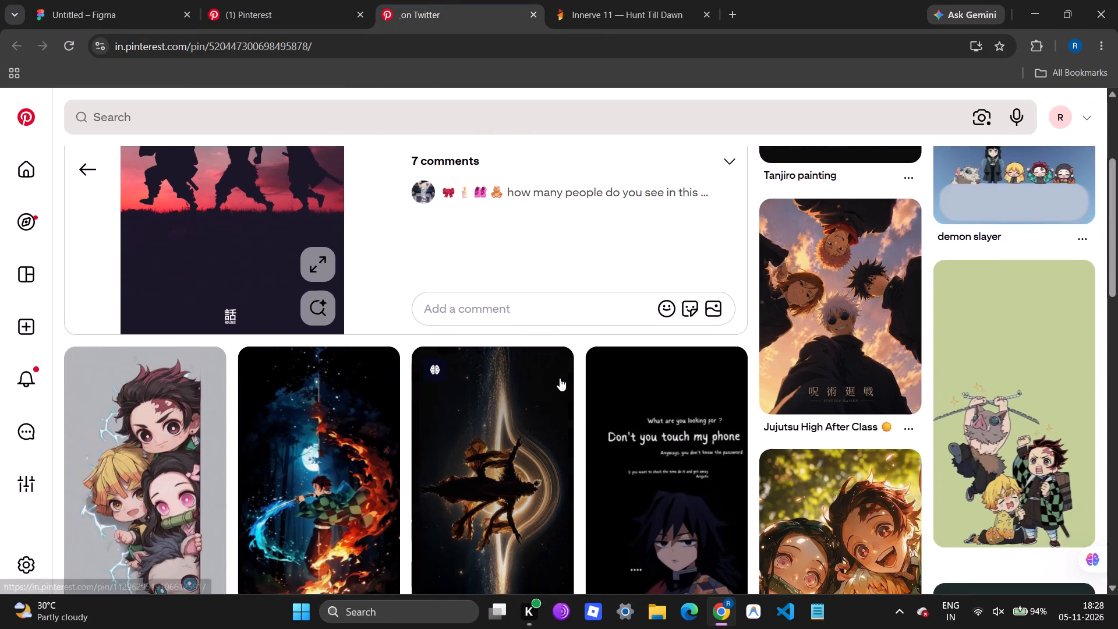
pyautogui.scroll(-4, 560, 378)
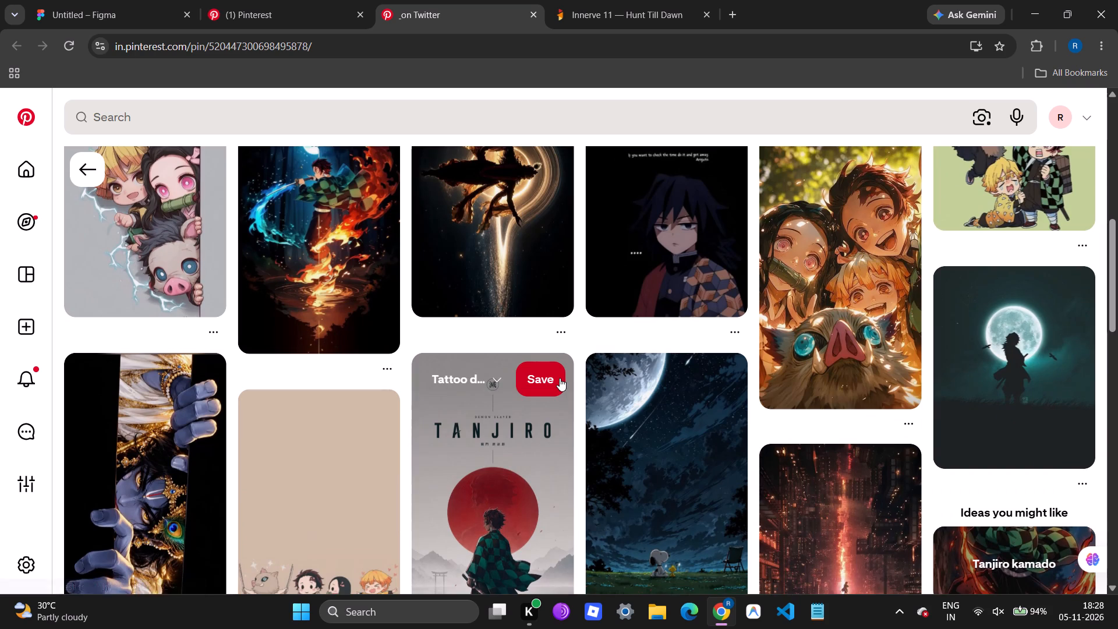
pyautogui.scroll(-4, 560, 378)
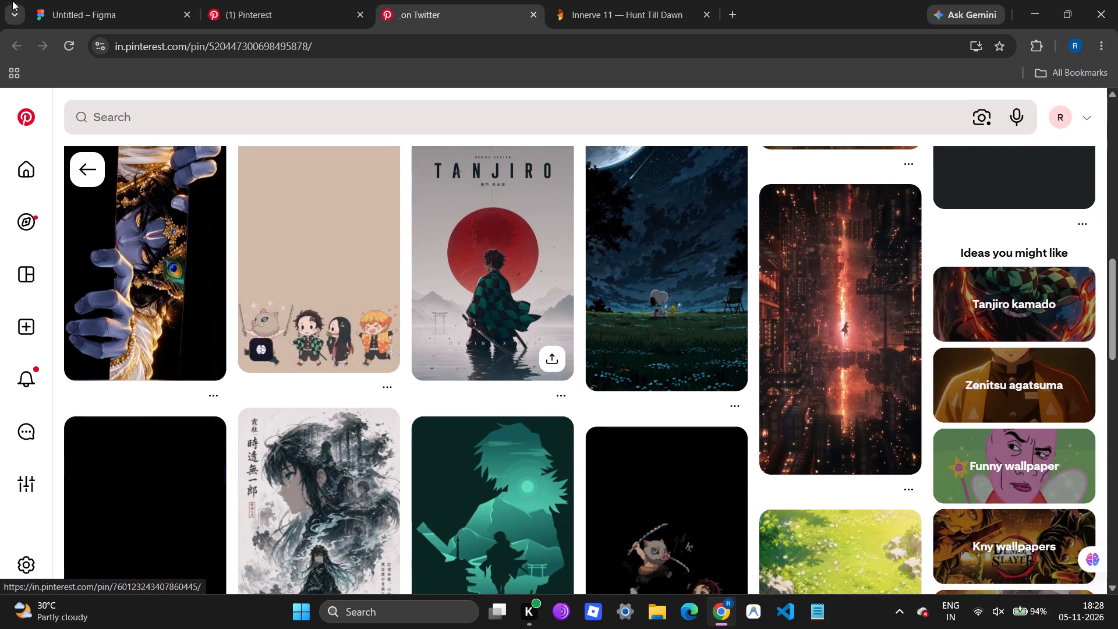
# Return to the Pinterest search results and search for "demon slayer background website".
pyautogui.click(238, 12)
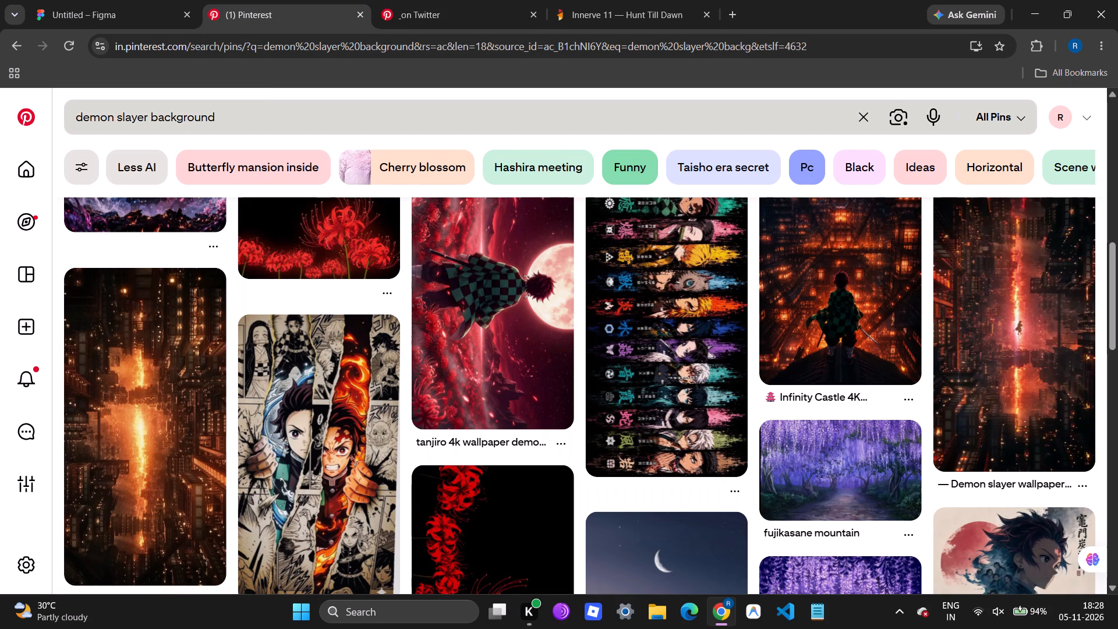
pyautogui.click(271, 114)
pyautogui.press('space')
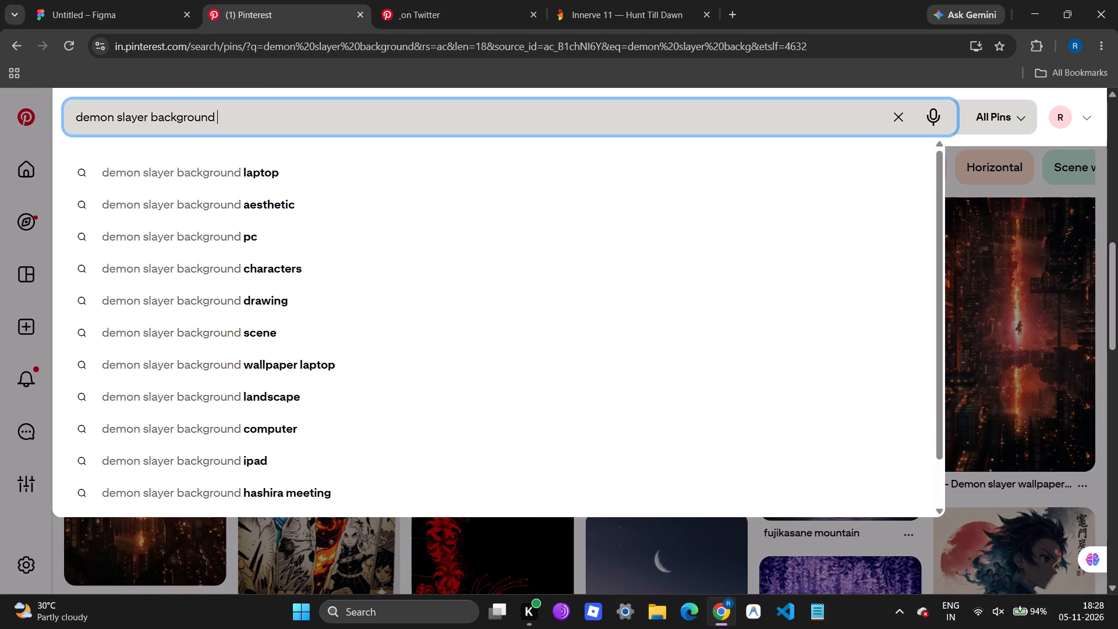
pyautogui.write('wens')
pyautogui.press('BackSpace')
pyautogui.press('BackSpace')
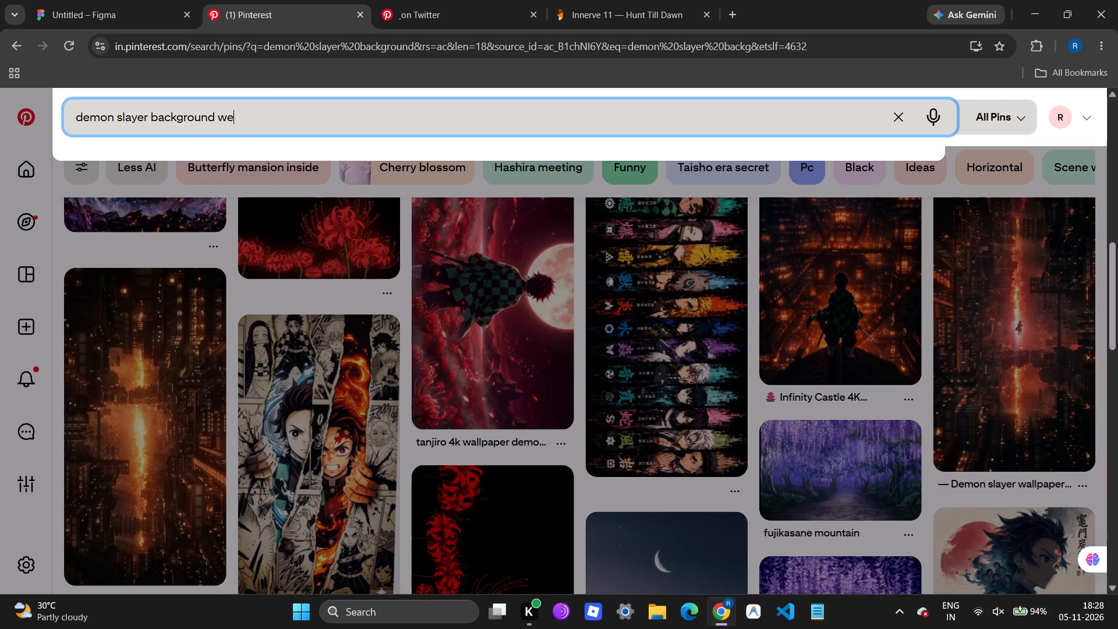
pyautogui.write('bsite')
pyautogui.press('Return')
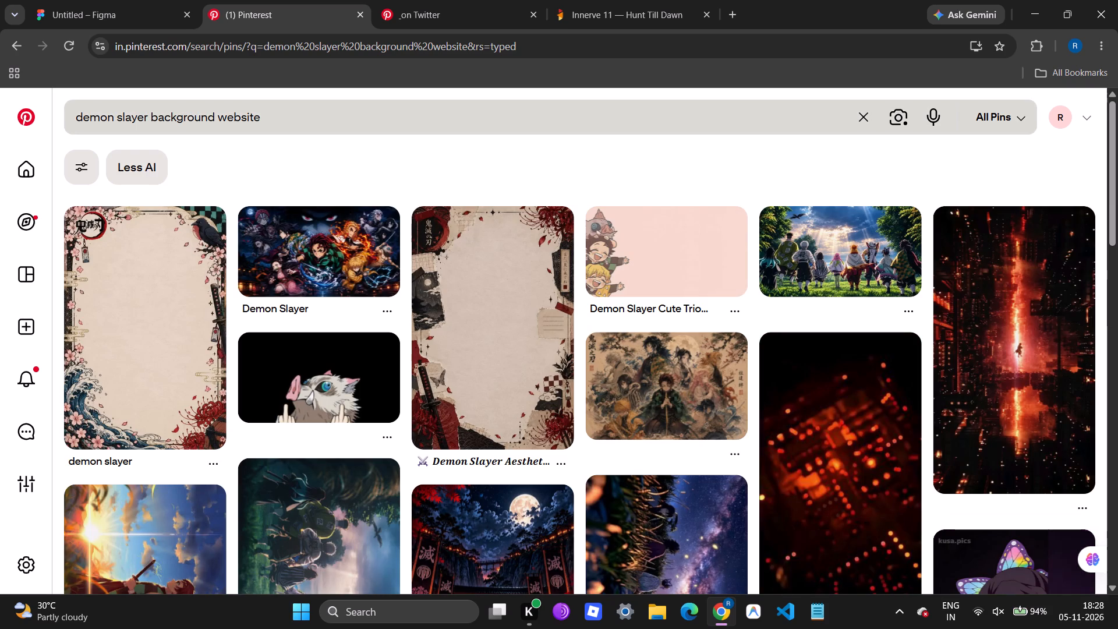
# Browse the website background results and open the pin of the group under a starry Milky Way sky in a new tab.
pyautogui.scroll(-4, 543, 134)
pyautogui.hscroll(-1, 543, 134)
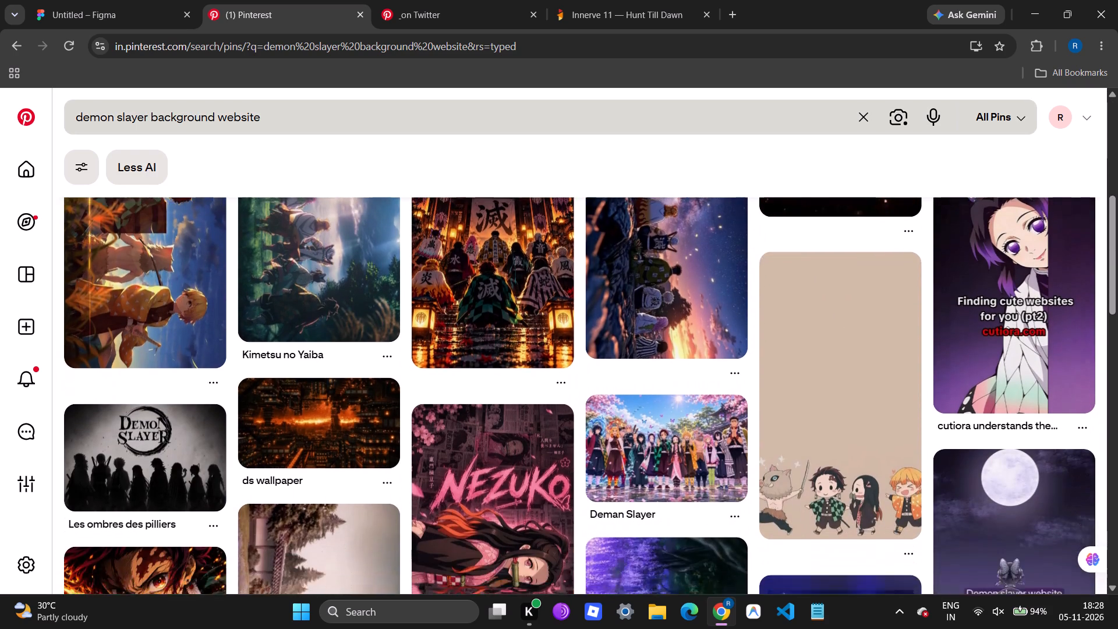
pyautogui.hscroll(-2, 543, 134)
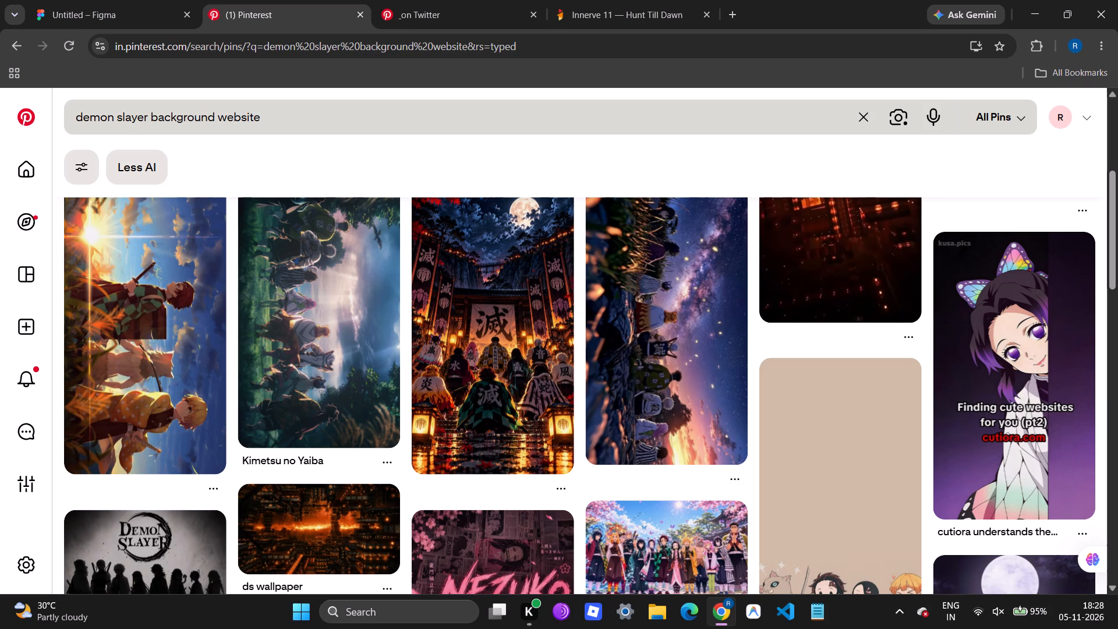
pyautogui.hscroll(-4, 543, 134)
pyautogui.rightClick(696, 285)
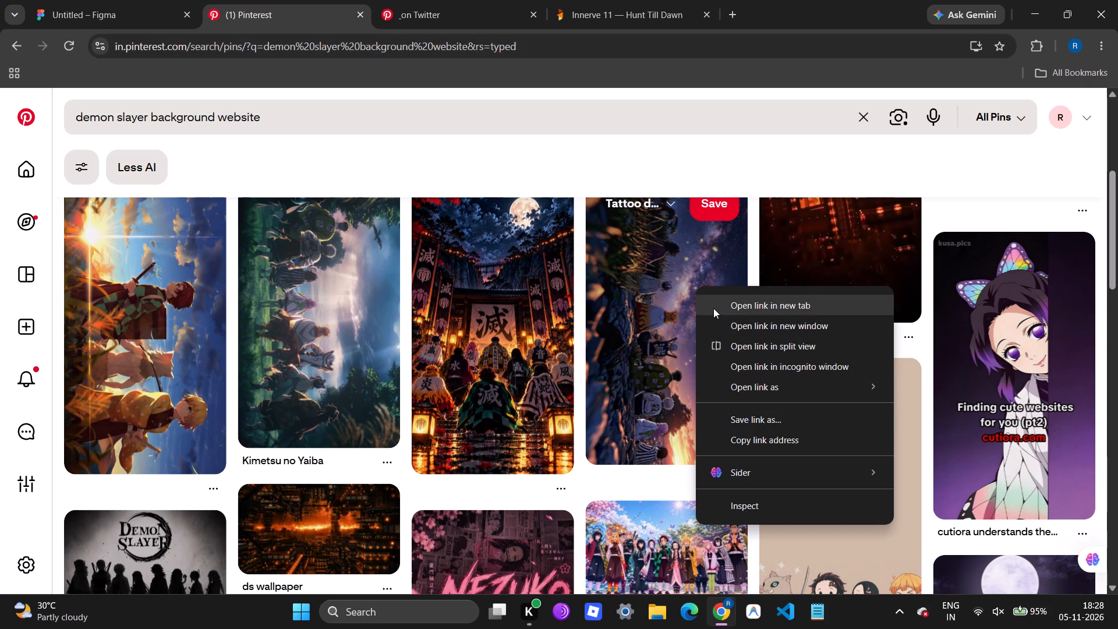
pyautogui.click(713, 308)
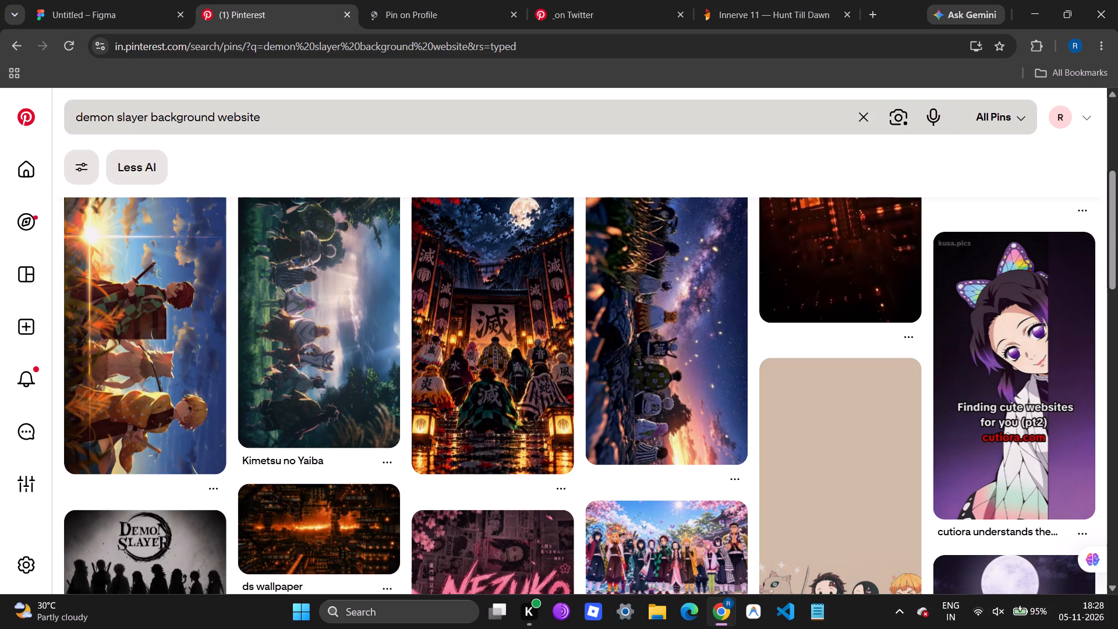
# Refine the Pinterest search to "demon slayer background website dark theme".
pyautogui.click(457, 130)
pyautogui.press('space')
pyautogui.write('dark theme')
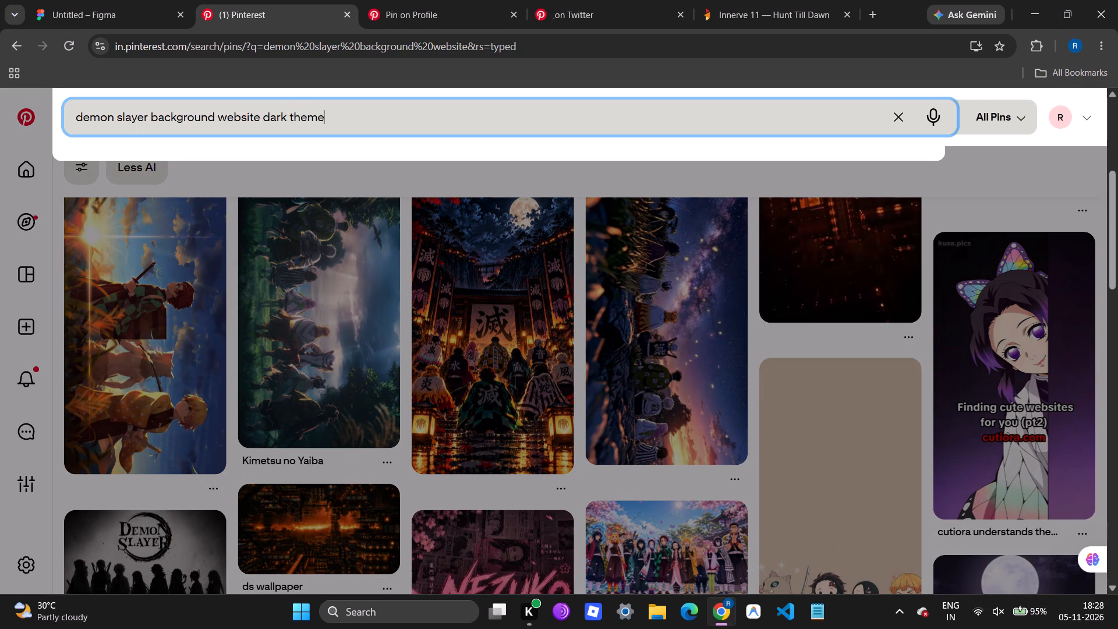
pyautogui.press('Return')
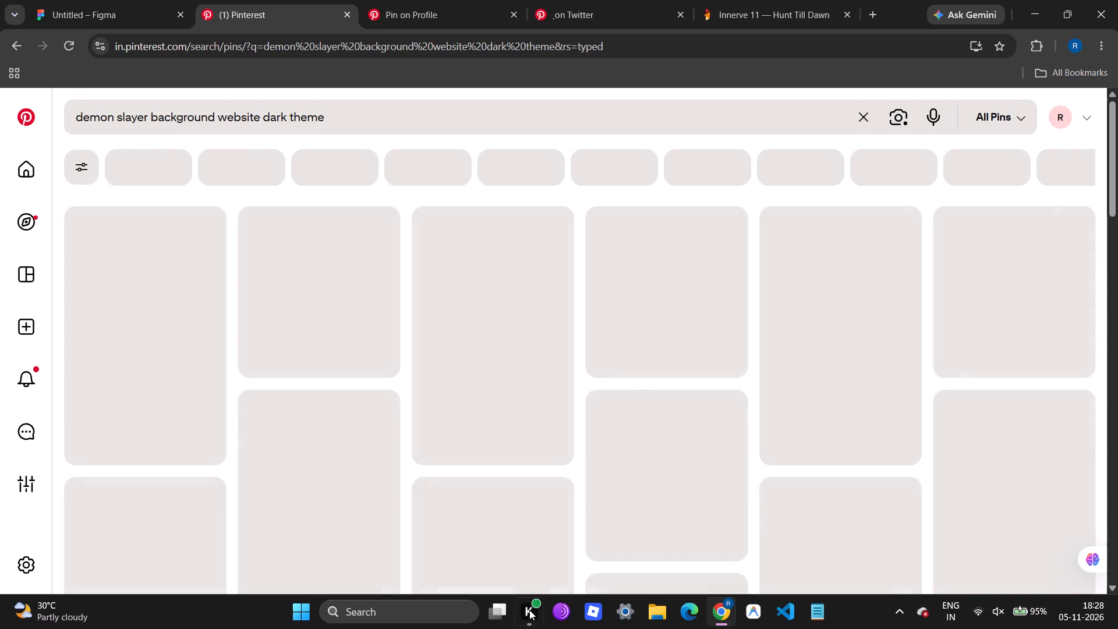
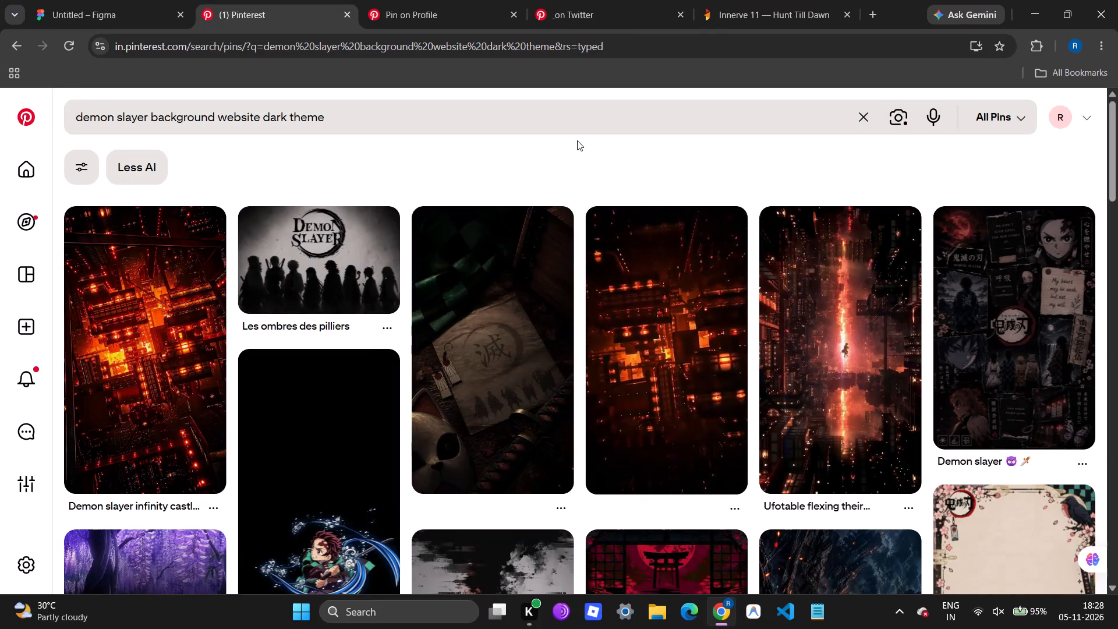
# Find the fiery heart-shaped swirl artwork in the dark theme results, open its pin in a new tab and copy the image.
pyautogui.scroll(-1, 609, 146)
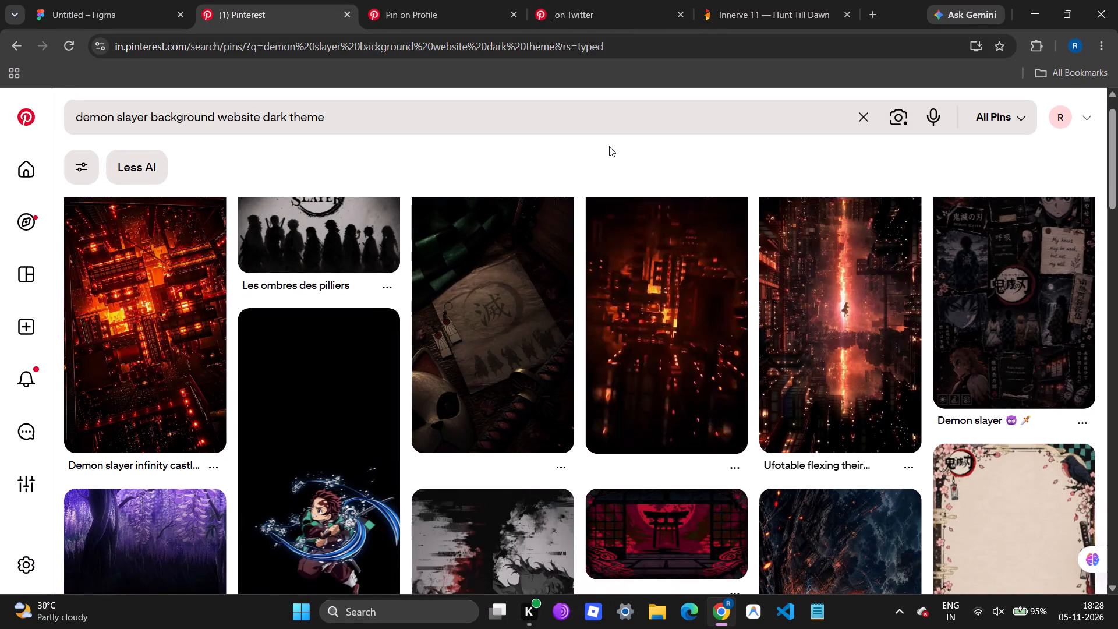
pyautogui.scroll(-2, 609, 146)
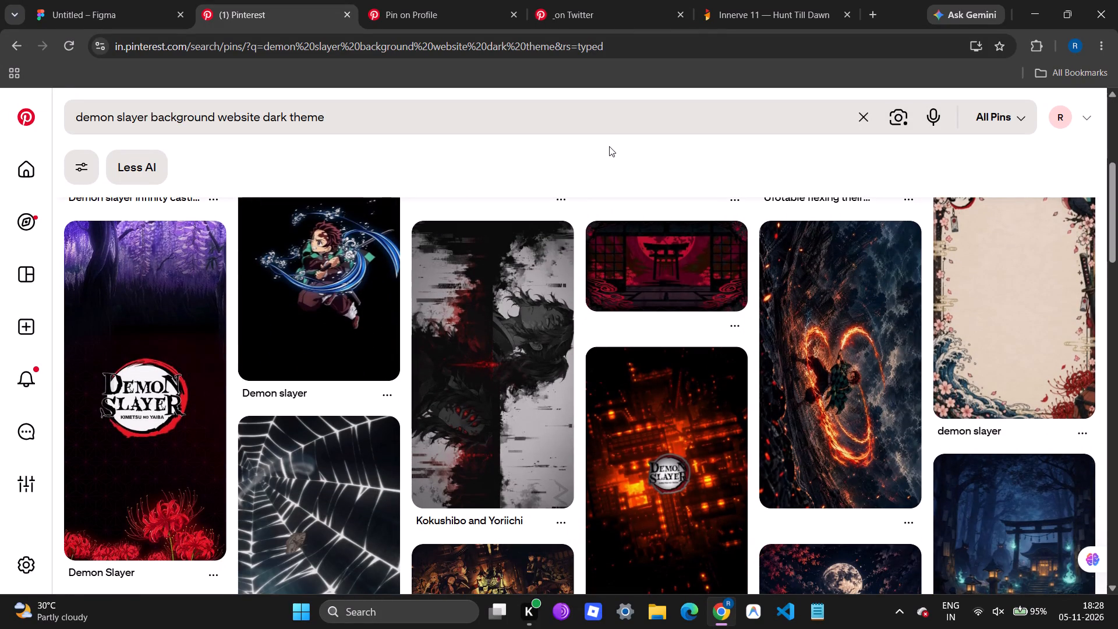
pyautogui.scroll(-1, 609, 146)
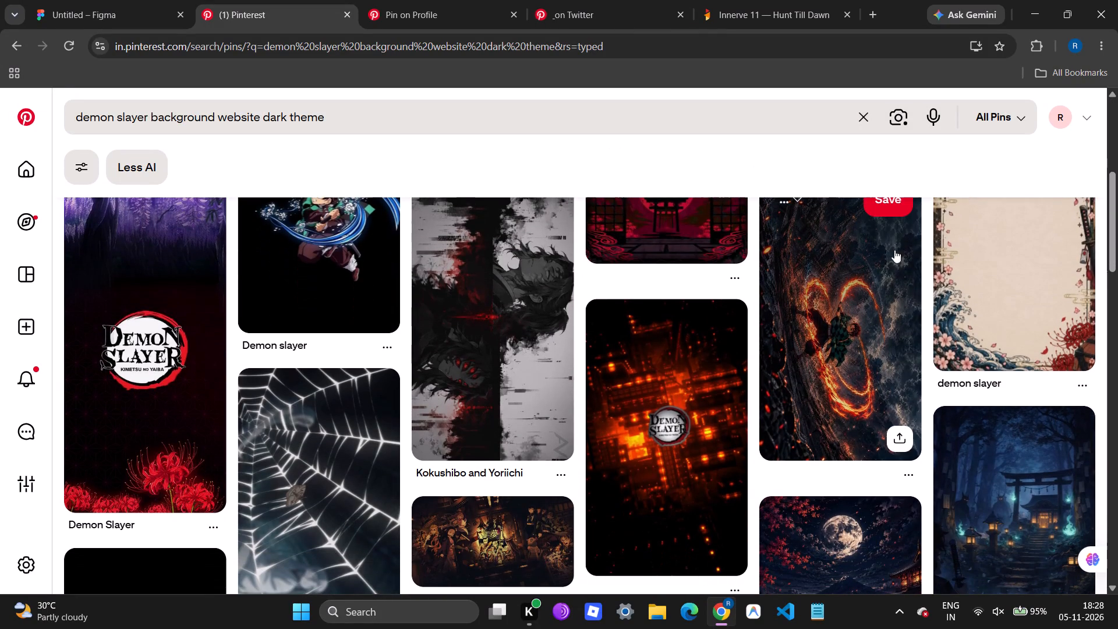
pyautogui.rightClick(886, 259)
pyautogui.click(937, 281)
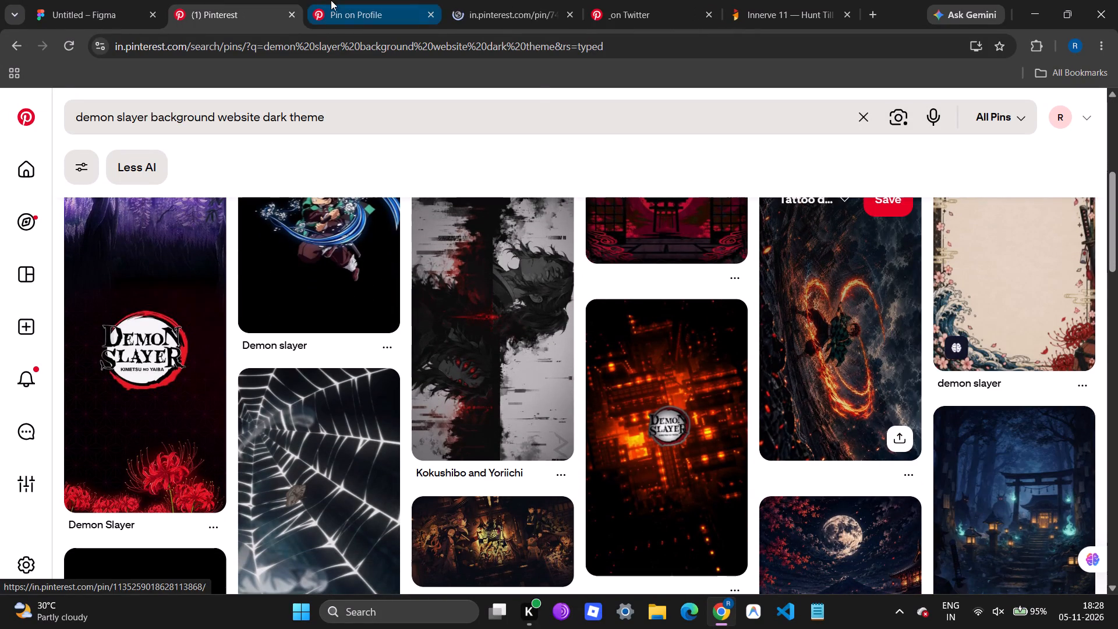
pyautogui.click(475, 0)
pyautogui.rightClick(362, 308)
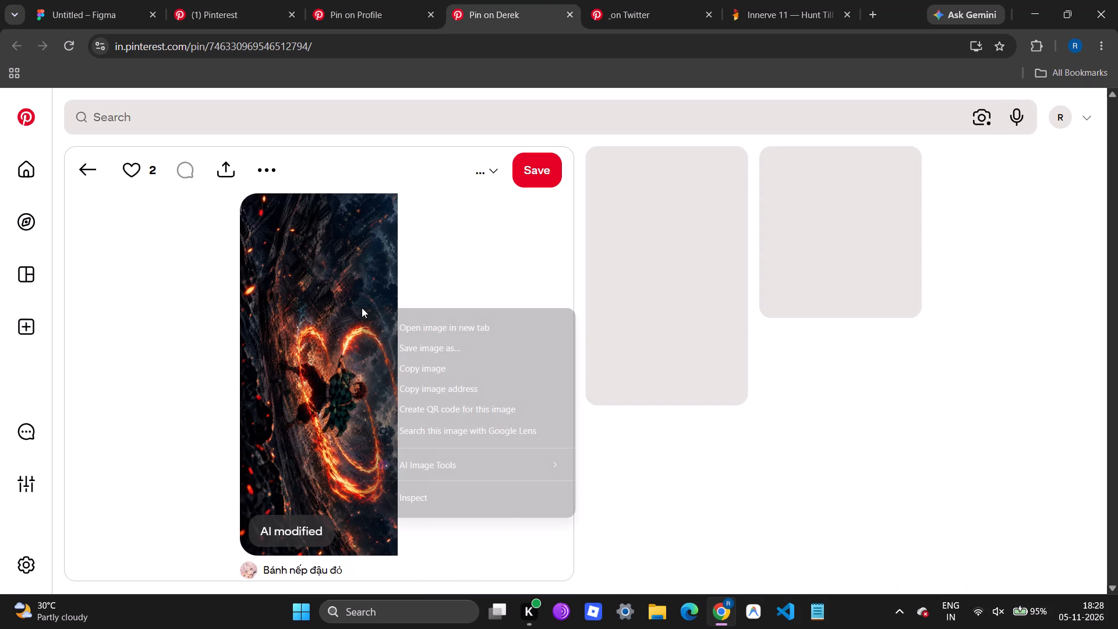
pyautogui.click(401, 358)
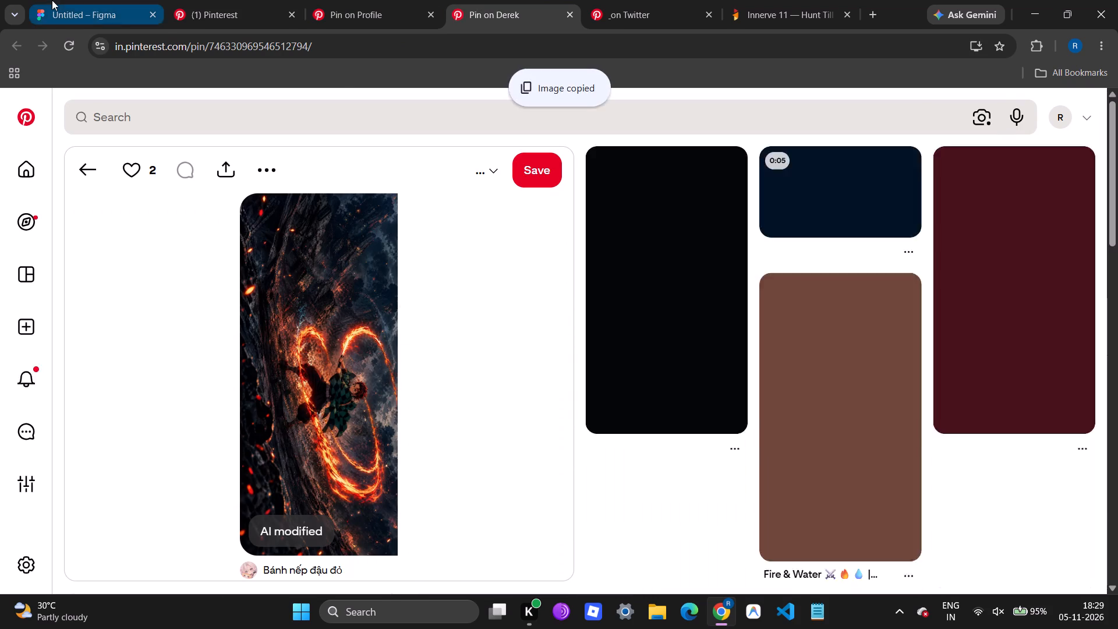
# Switch to the Figma file, paste the copied fire-swirl artwork and place it on the empty canvas beyond Frame 8.
pyautogui.click(52, 0)
pyautogui.click(675, 180)
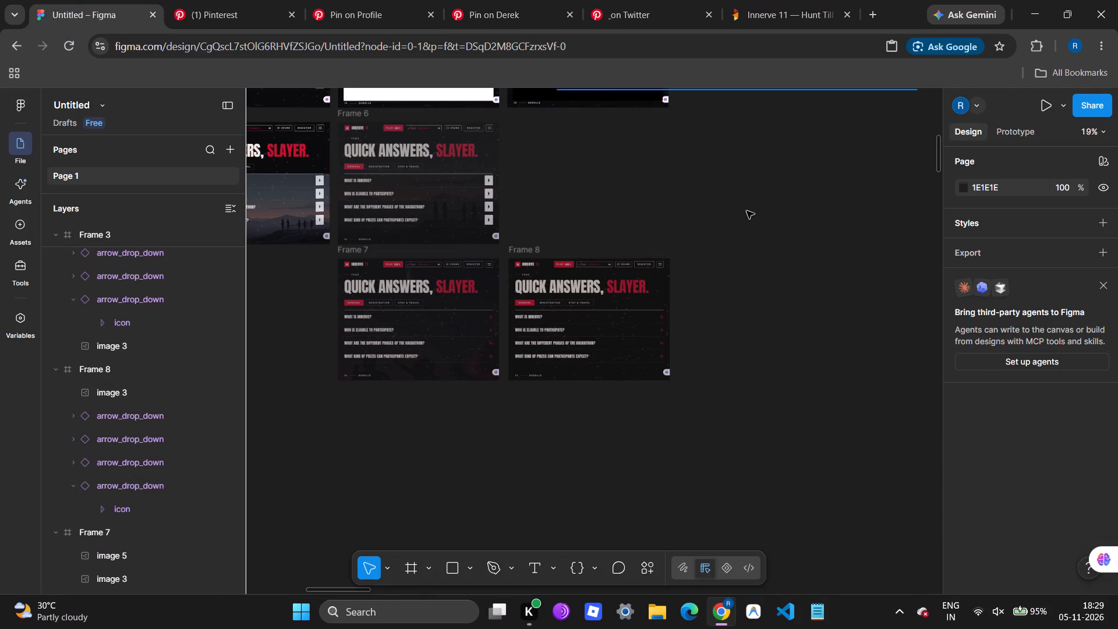
pyautogui.click(746, 211)
pyautogui.hotkey('ctrl', 'v')
pyautogui.moveTo(596, 344); pyautogui.dragTo(771, 190)
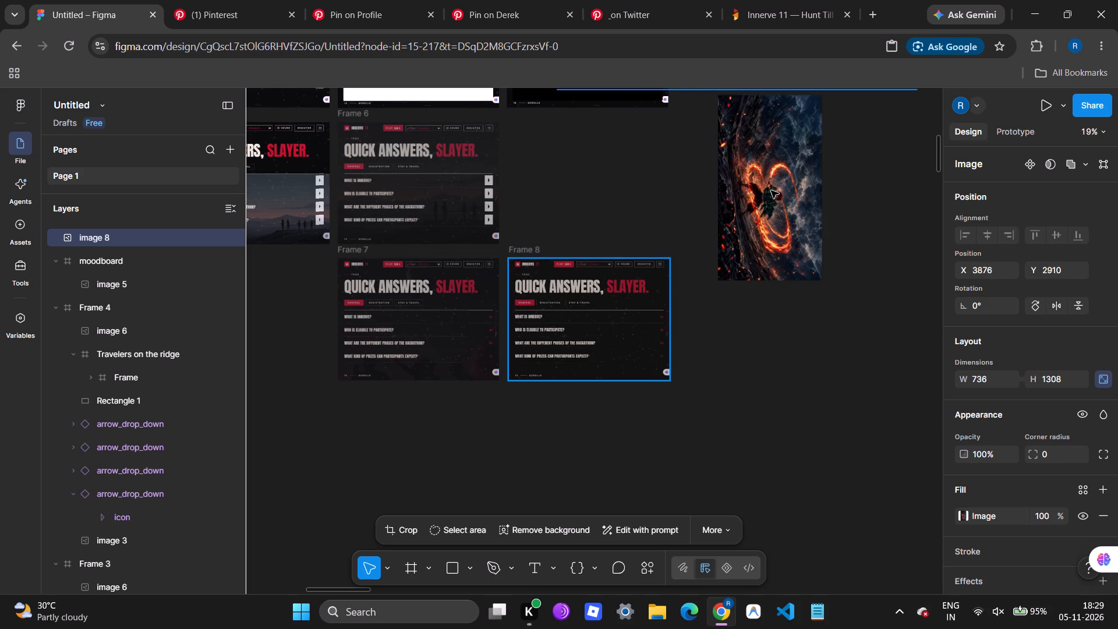
# Scale the fire-swirl image down to about 278 × 494 and set its rotation to 90°.
pyautogui.click(827, 282)
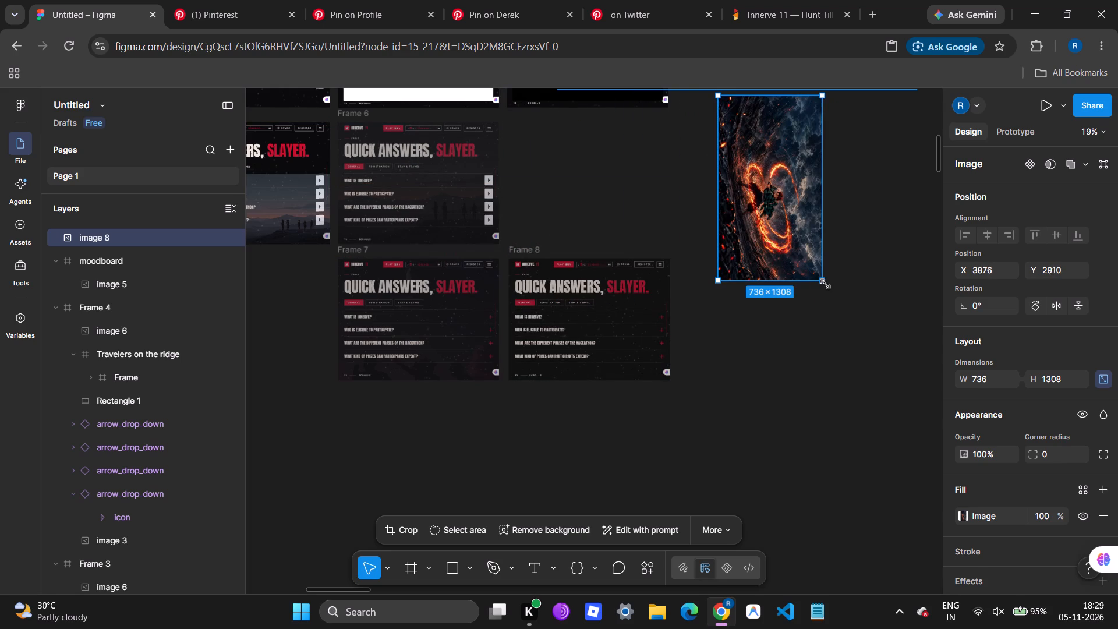
pyautogui.moveTo(825, 284); pyautogui.dragTo(790, 202)
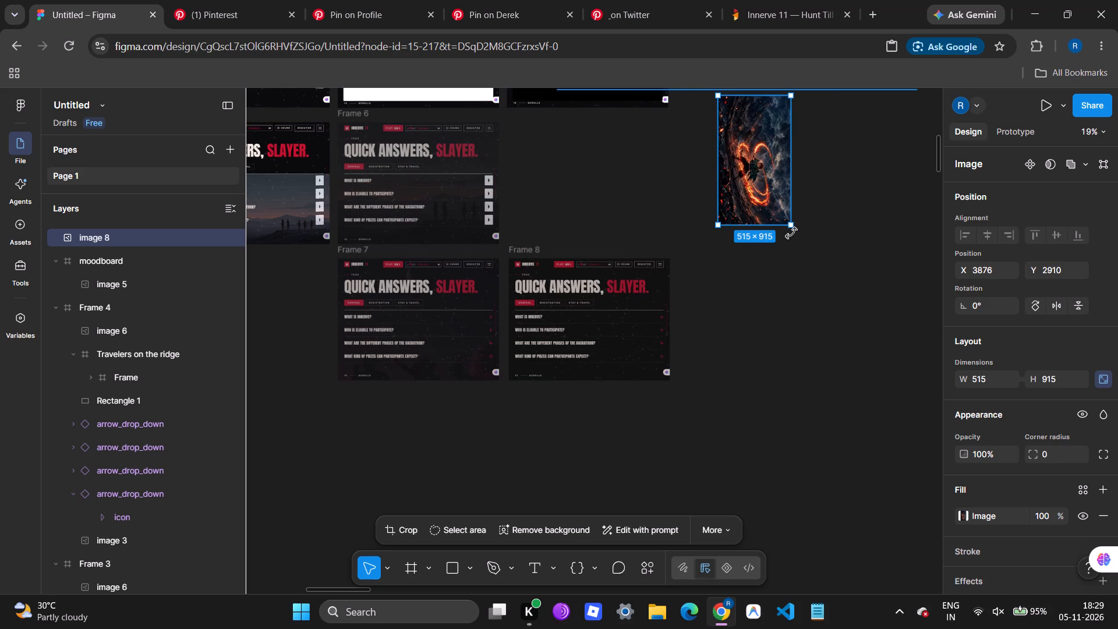
pyautogui.moveTo(791, 233); pyautogui.dragTo(843, 114)
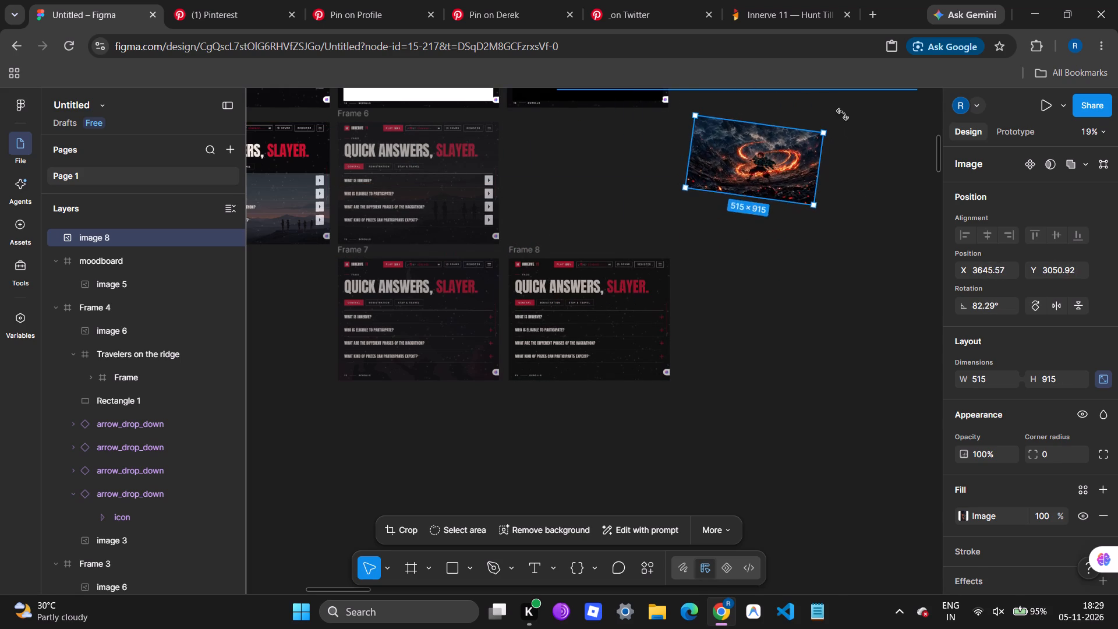
pyautogui.moveTo(843, 114); pyautogui.dragTo(843, 112)
pyautogui.moveTo(819, 145); pyautogui.dragTo(760, 156)
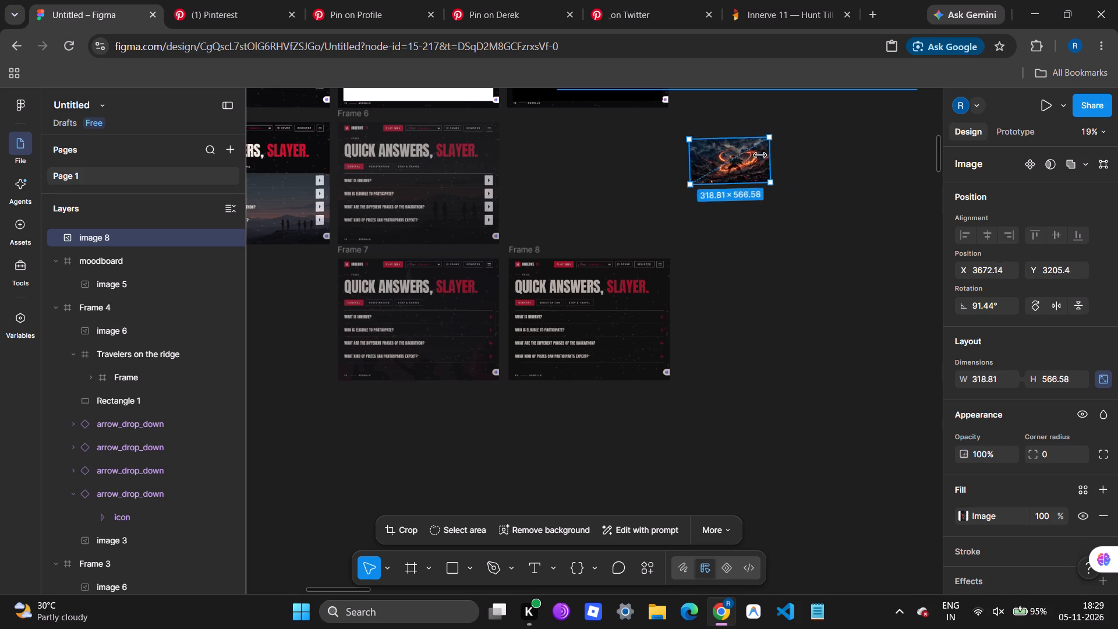
pyautogui.moveTo(760, 156); pyautogui.dragTo(759, 156)
pyautogui.click(982, 308)
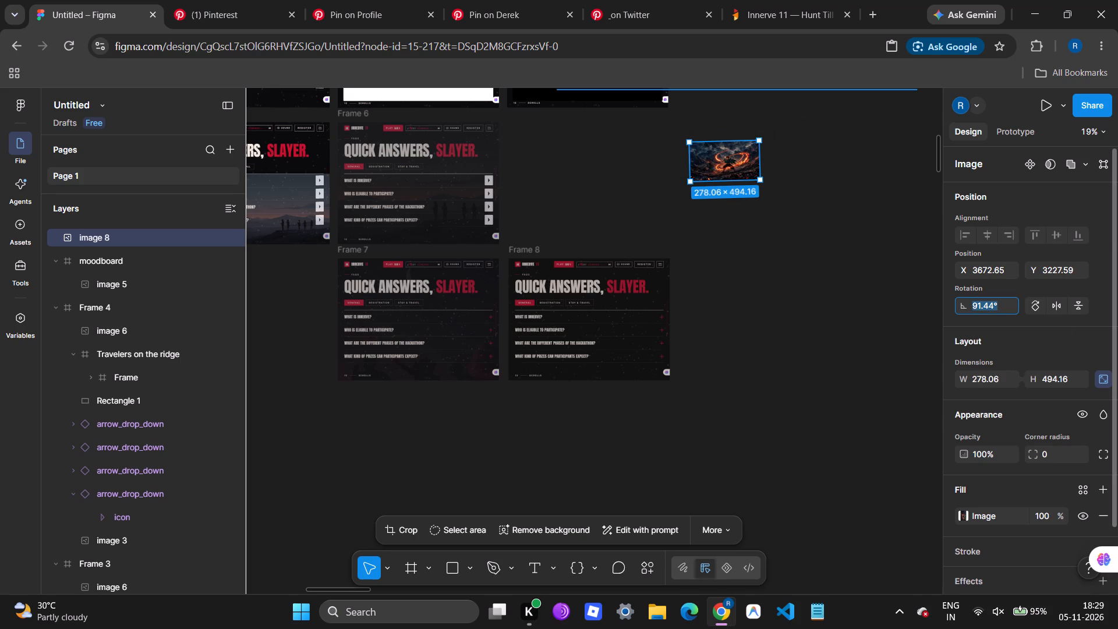
pyautogui.write('90')
pyautogui.press('Return')
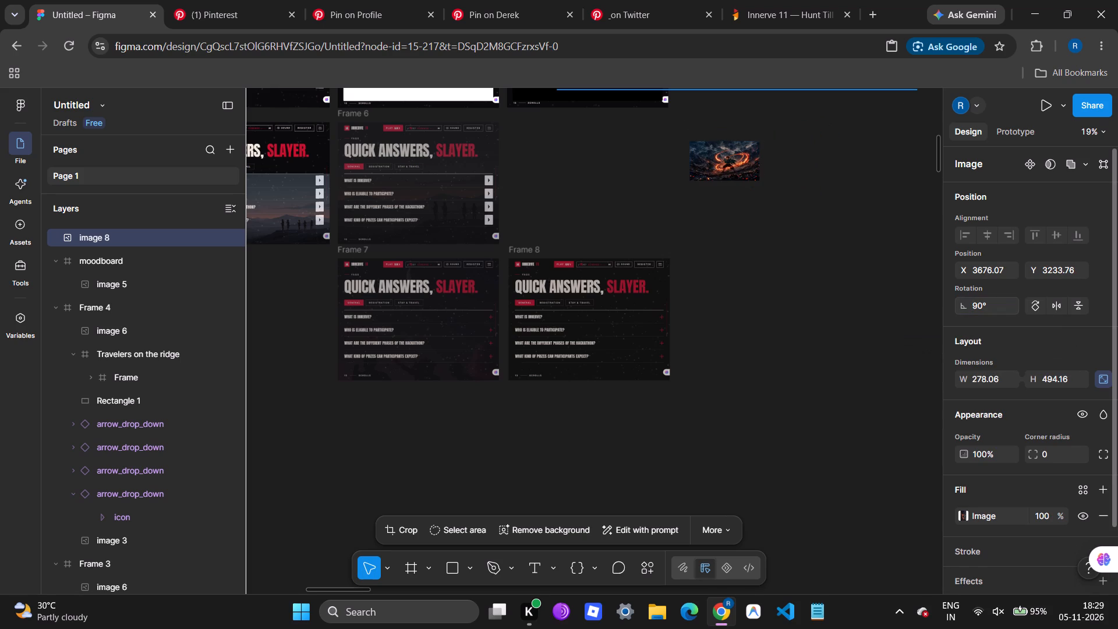
# Move the fire-swirl image into the moodboard frame, scale it to 158 × 281 and place it beside the existing picture at X 110, Y 37.
pyautogui.scroll(2, 931, 281)
pyautogui.moveTo(726, 400); pyautogui.dragTo(481, 158)
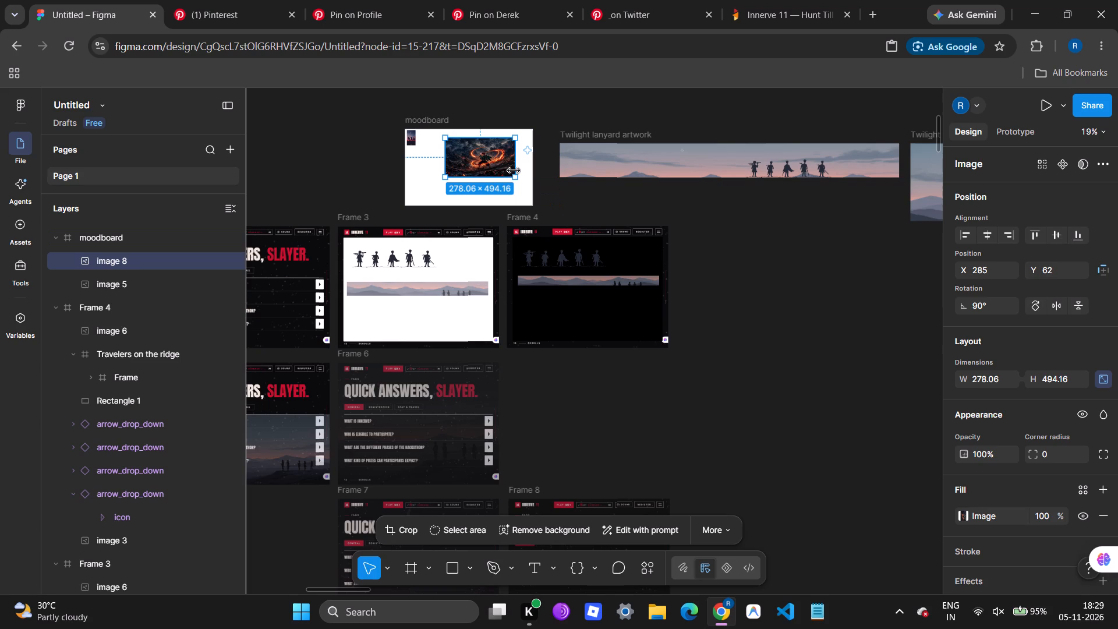
pyautogui.moveTo(515, 178); pyautogui.dragTo(482, 160)
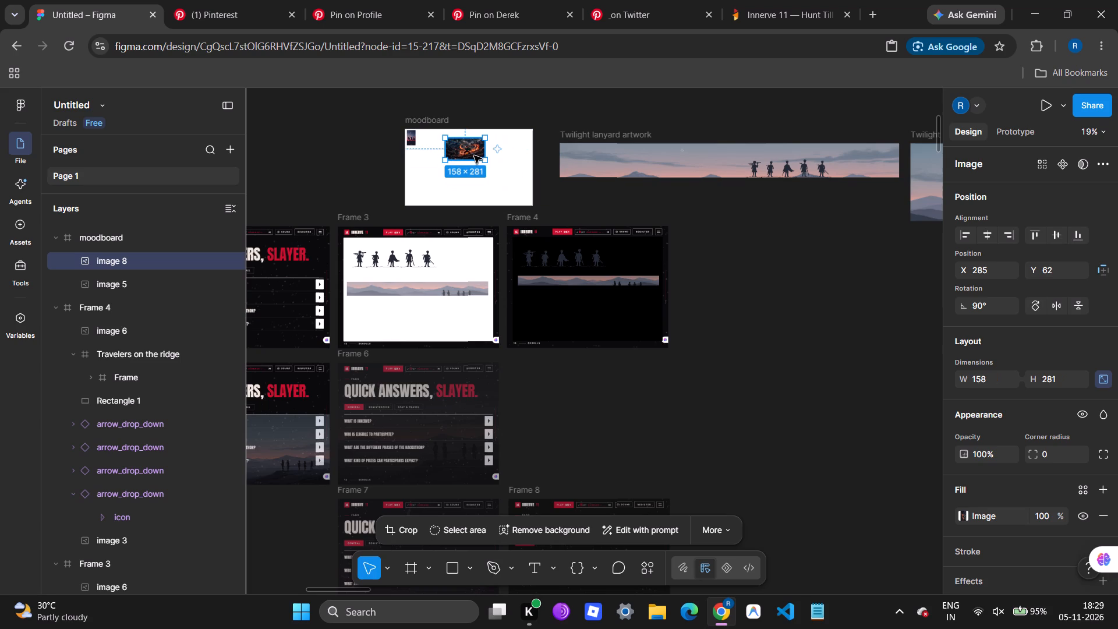
pyautogui.moveTo(474, 155); pyautogui.dragTo(449, 152)
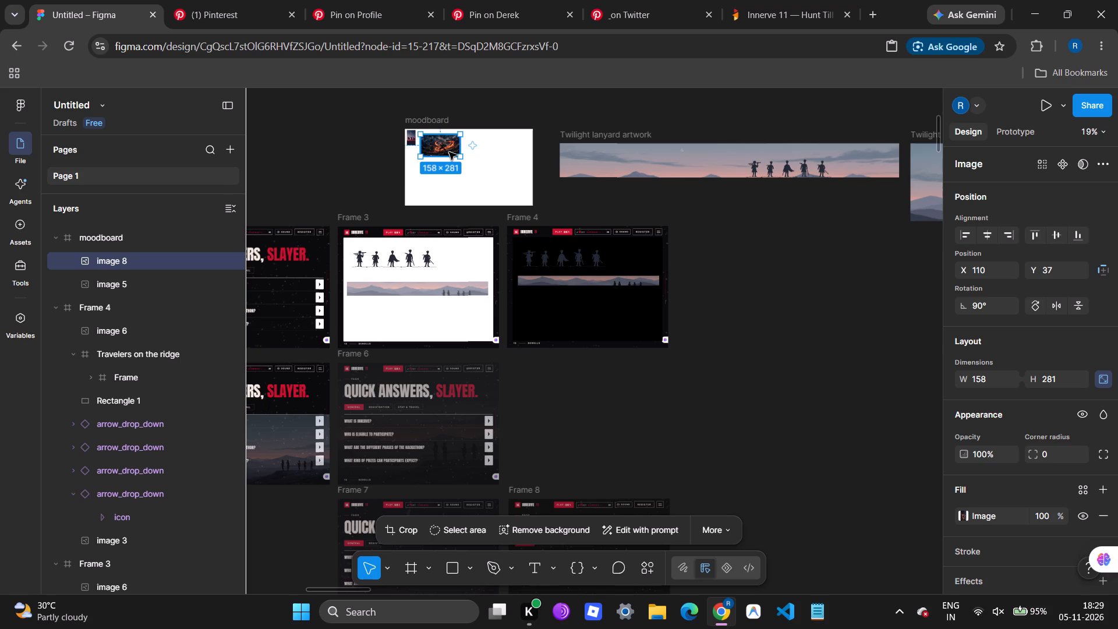
pyautogui.scroll(-2, 449, 152)
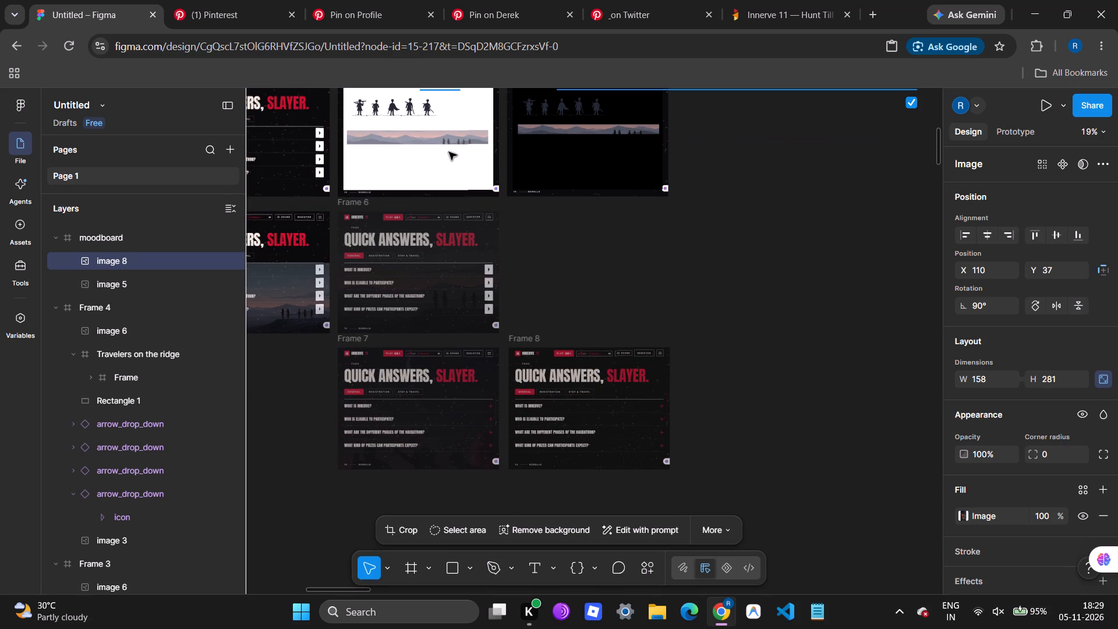
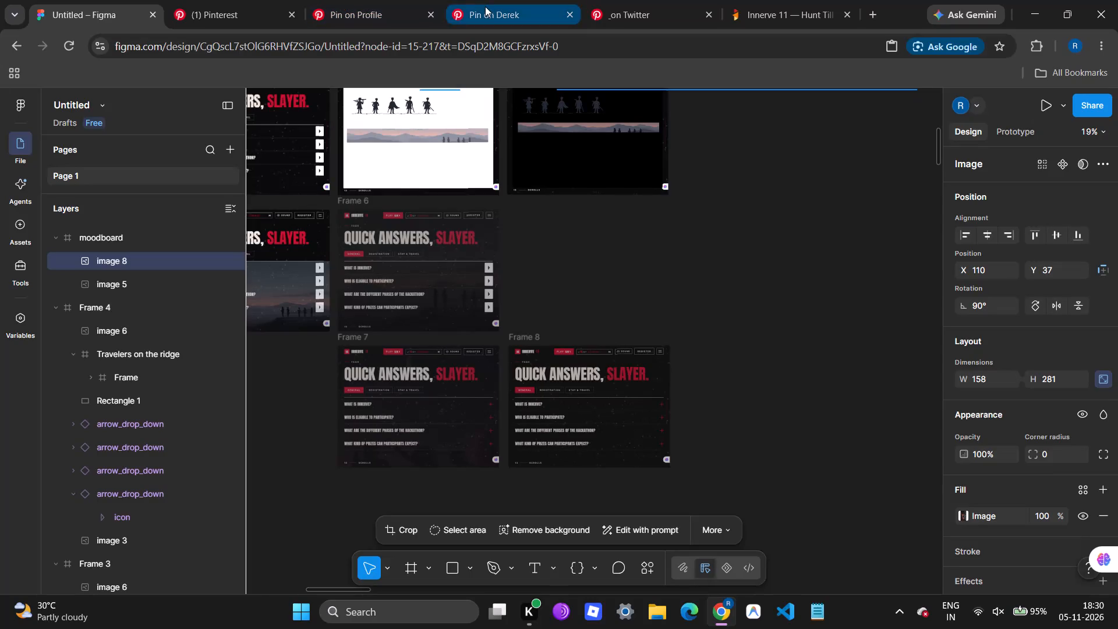
# Duplicate the fire-swirl image from the moodboard and place the copy inside Frame 8 at about X 376, Y 233.
pyautogui.scroll(1, 521, 281)
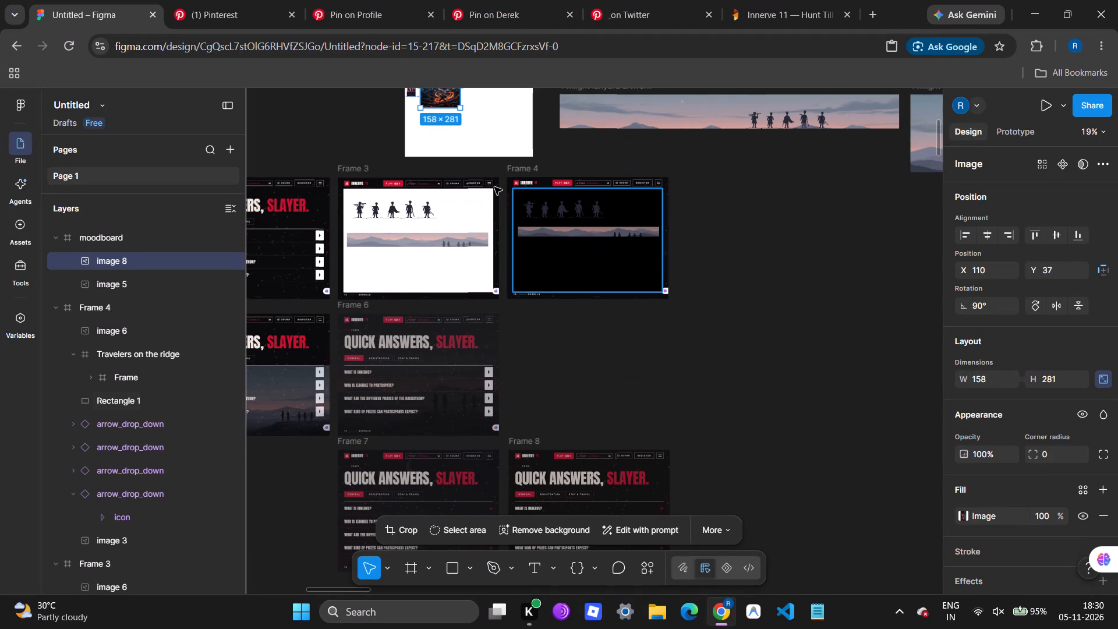
pyautogui.keyDown('alt'); pyautogui.moveTo(448, 98); pyautogui.dragTo(552, 412); pyautogui.keyUp('alt')
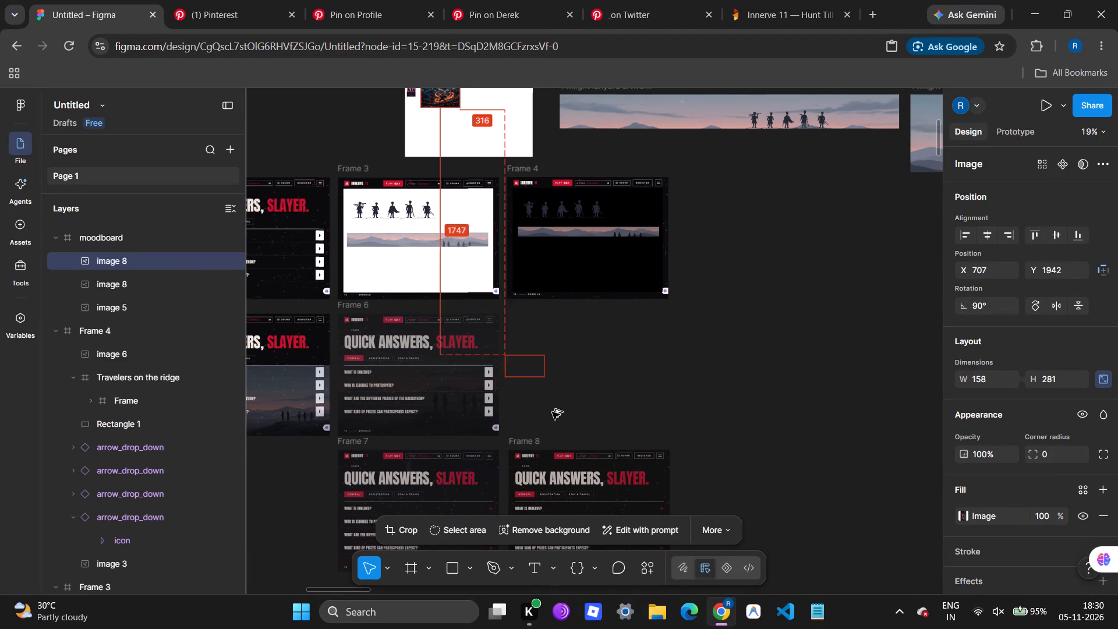
pyautogui.keyDown('alt'); pyautogui.moveTo(552, 412); pyautogui.dragTo(590, 496); pyautogui.keyUp('alt')
pyautogui.scroll(-2, 590, 496)
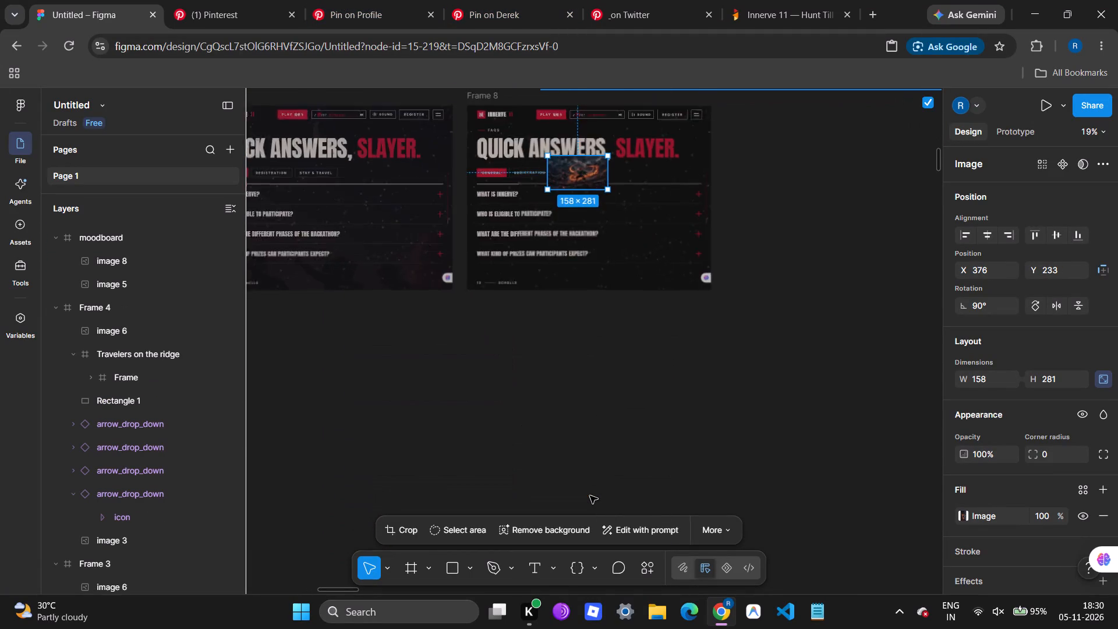
# Scale the fire-swirl copy up to about 871 × 1548 and position it at X -171, Y -5 so it covers Frame 8.
pyautogui.scroll(2, 590, 496)
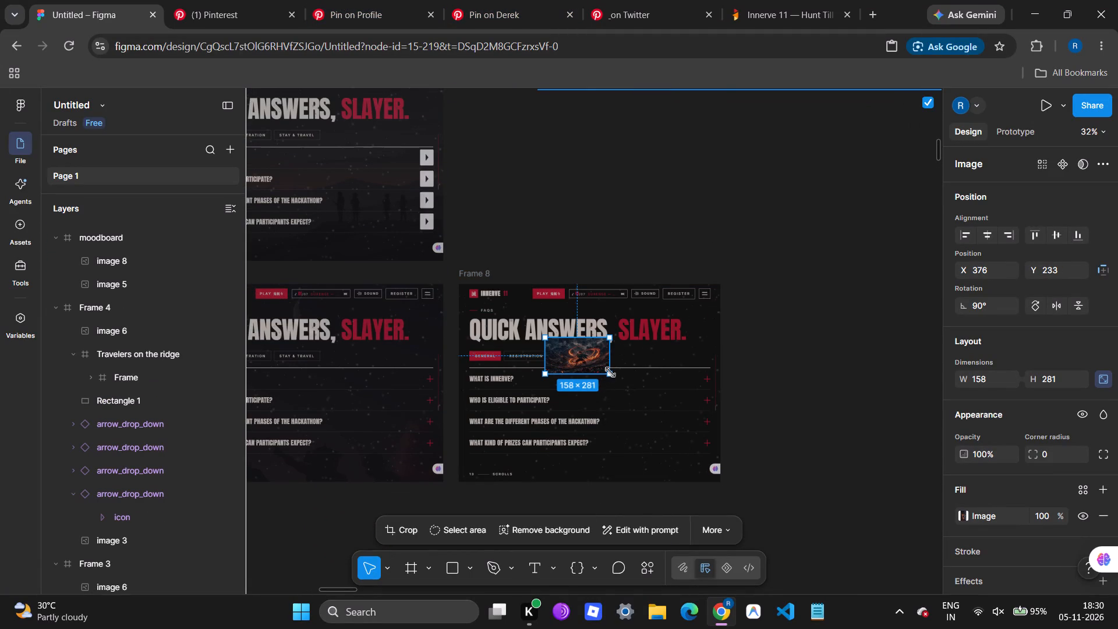
pyautogui.moveTo(609, 372); pyautogui.dragTo(700, 468)
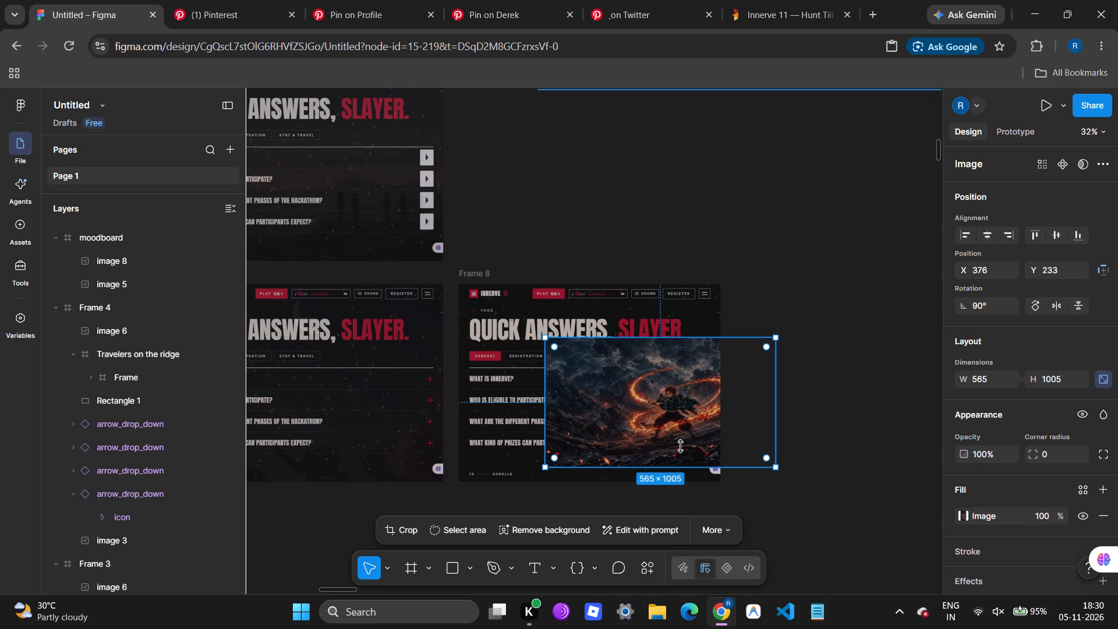
pyautogui.moveTo(669, 434); pyautogui.dragTo(584, 386)
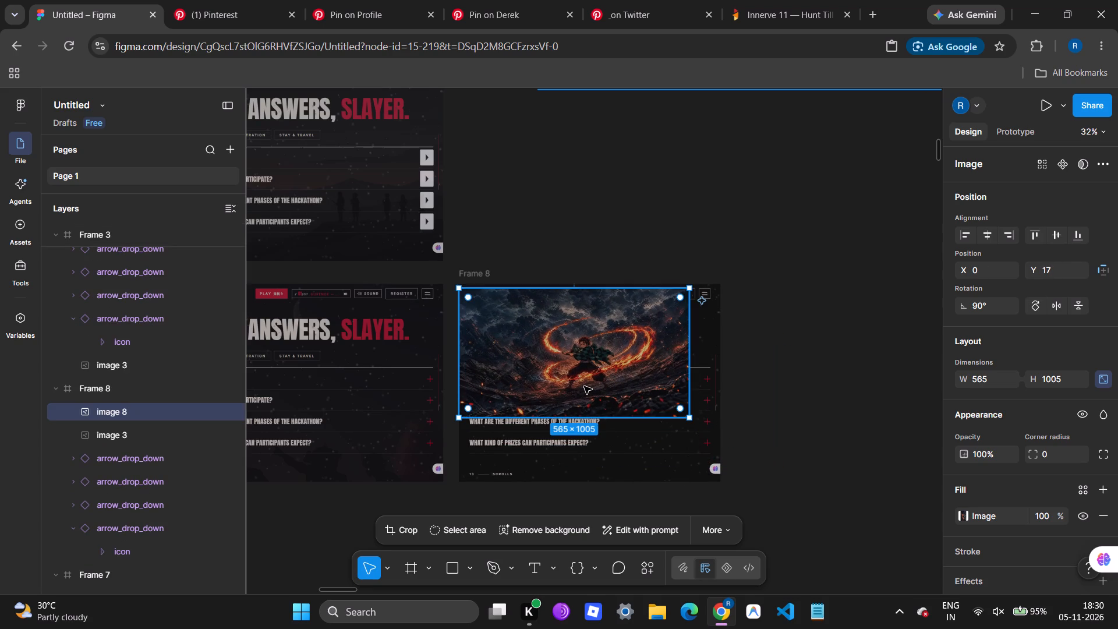
pyautogui.moveTo(691, 416); pyautogui.dragTo(770, 487)
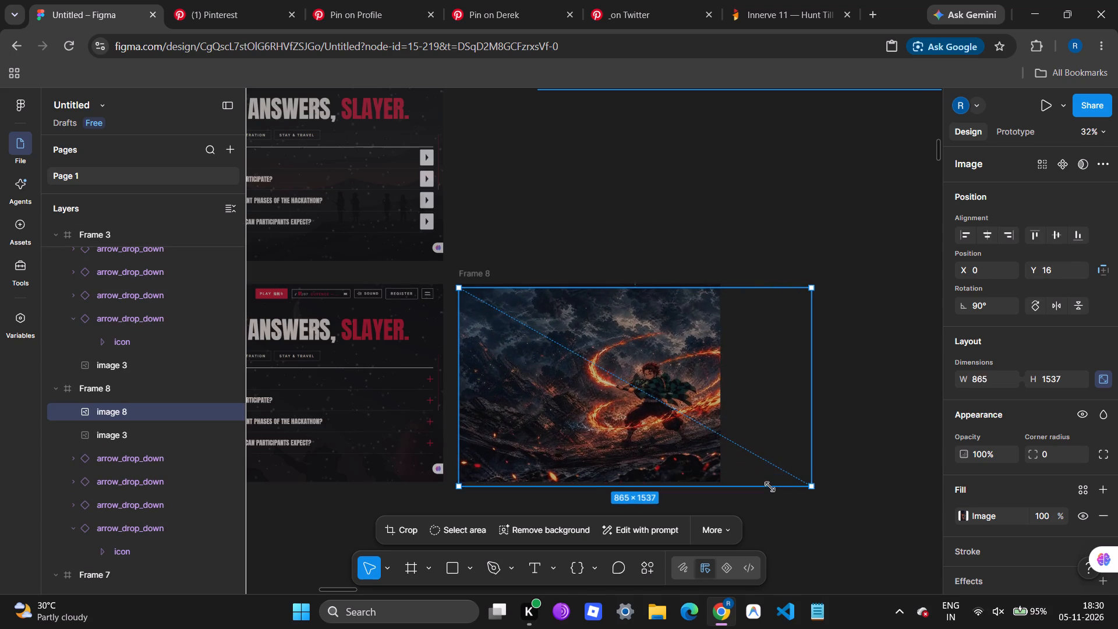
pyautogui.moveTo(770, 487); pyautogui.dragTo(767, 488)
pyautogui.moveTo(664, 438); pyautogui.dragTo(625, 437)
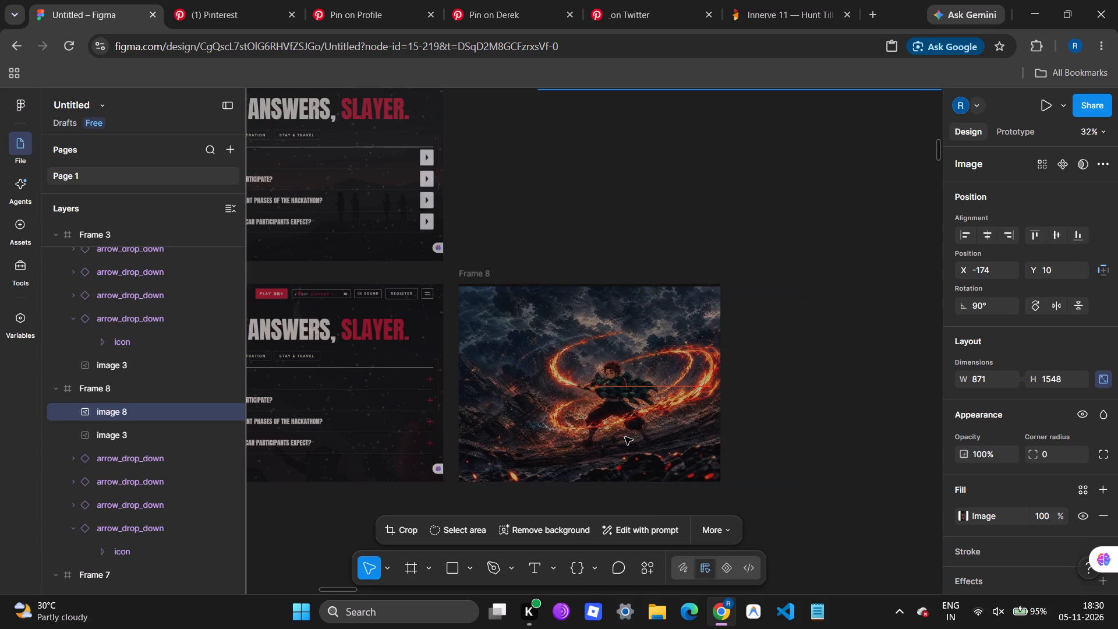
pyautogui.moveTo(625, 437); pyautogui.dragTo(625, 434)
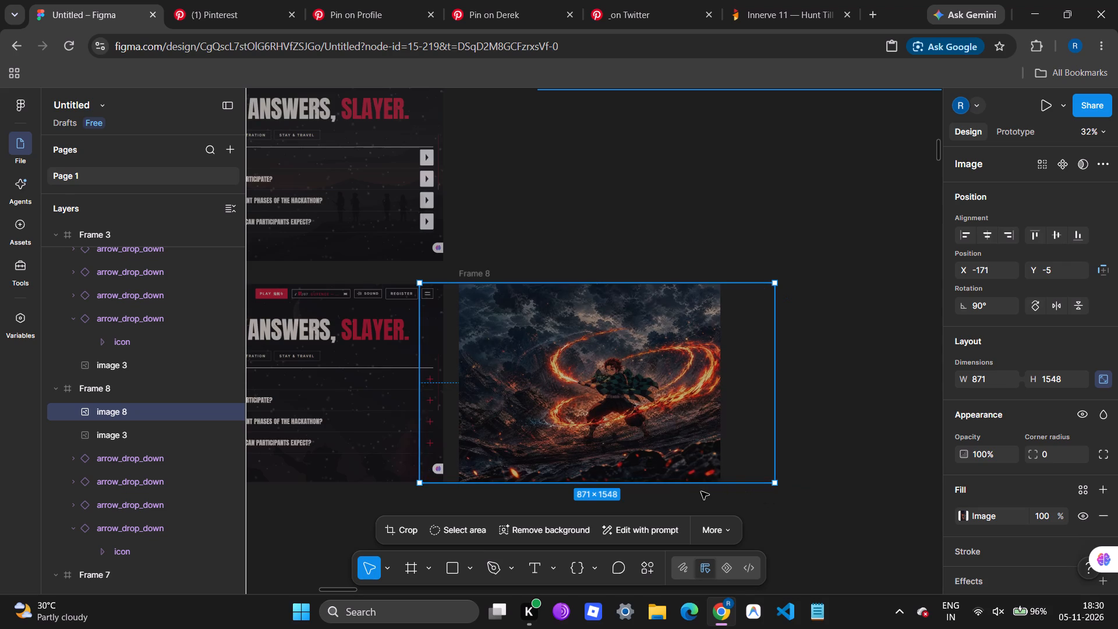
# Set the fire-swirl image's width to 862 to match Frame 8's height, keeping its proportions.
pyautogui.click(480, 269)
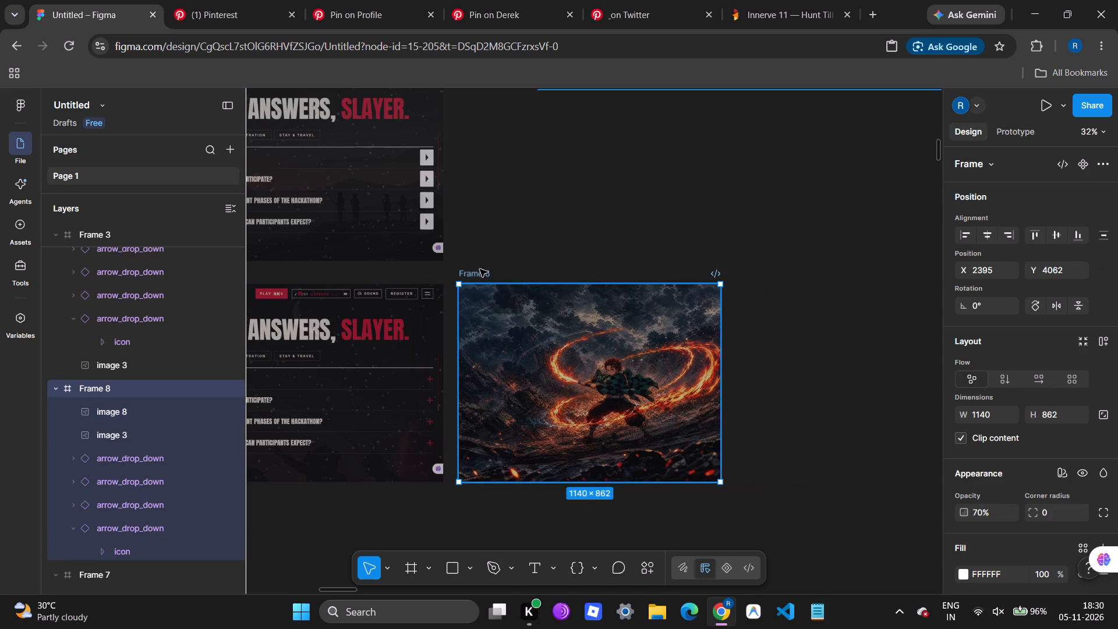
pyautogui.click(487, 309)
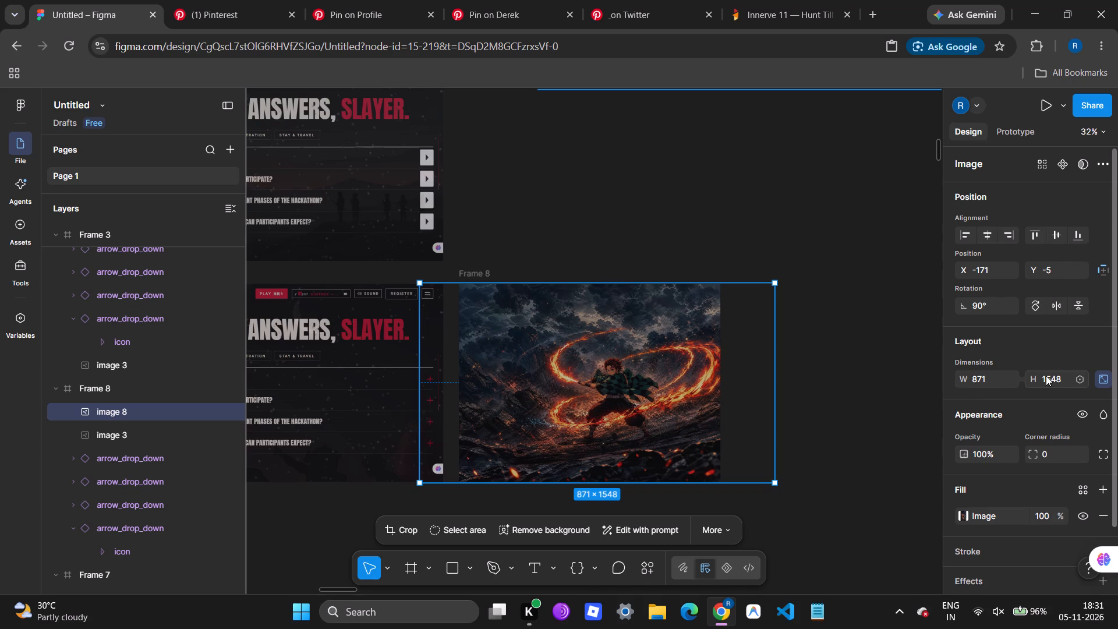
pyautogui.click(986, 377)
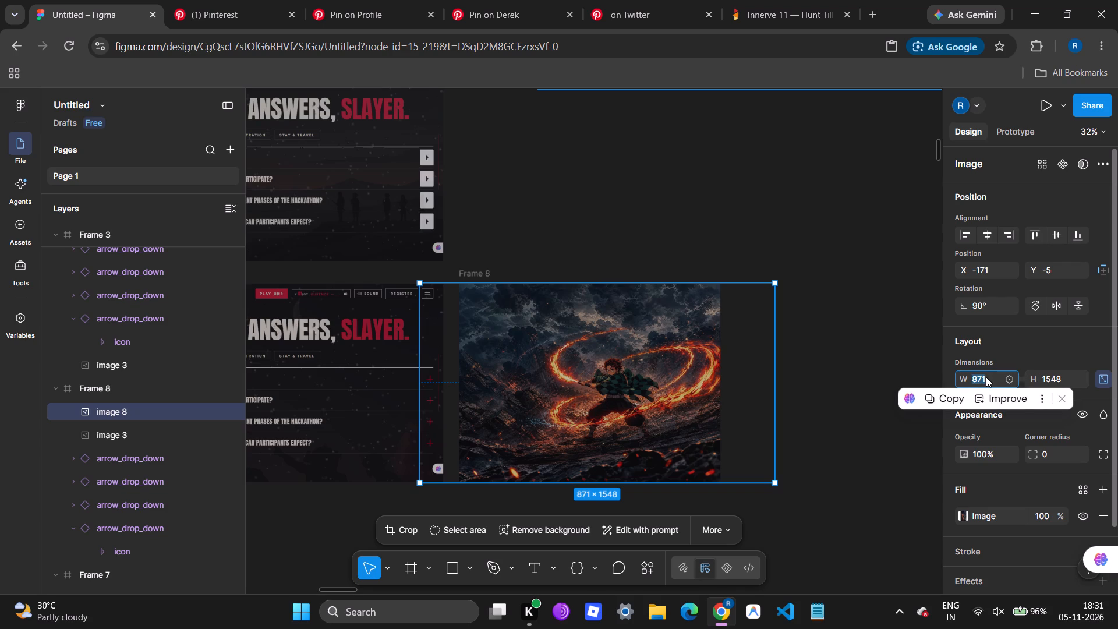
pyautogui.write('862')
pyautogui.press('Return')
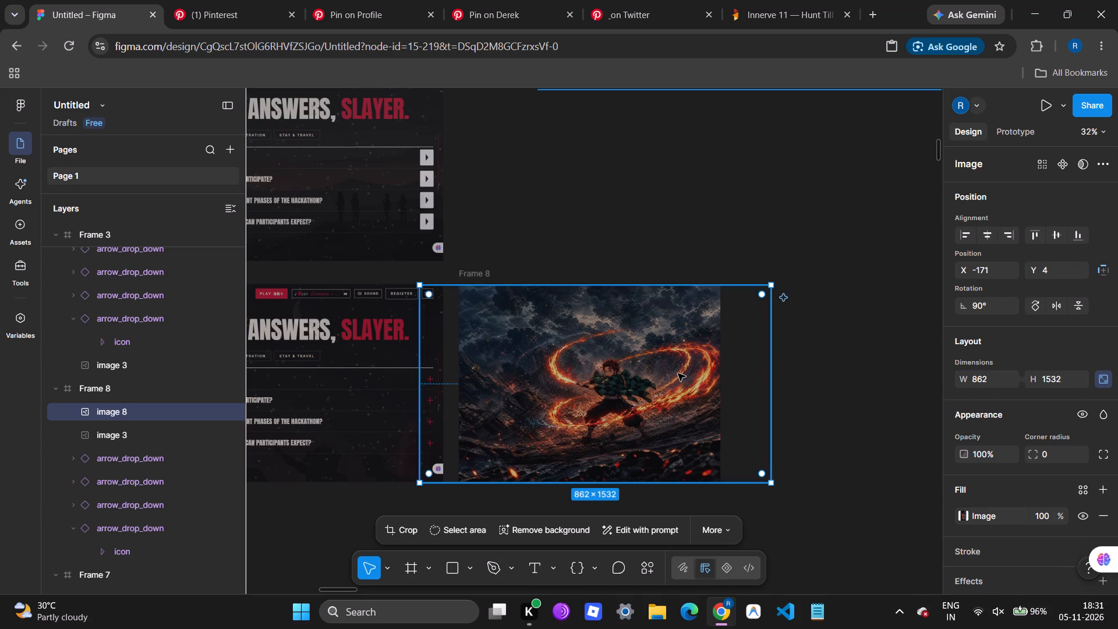
# Lower the opacity of the fire-swirl image in Frame 8 to 15%.
pyautogui.click(861, 364)
pyautogui.click(638, 376)
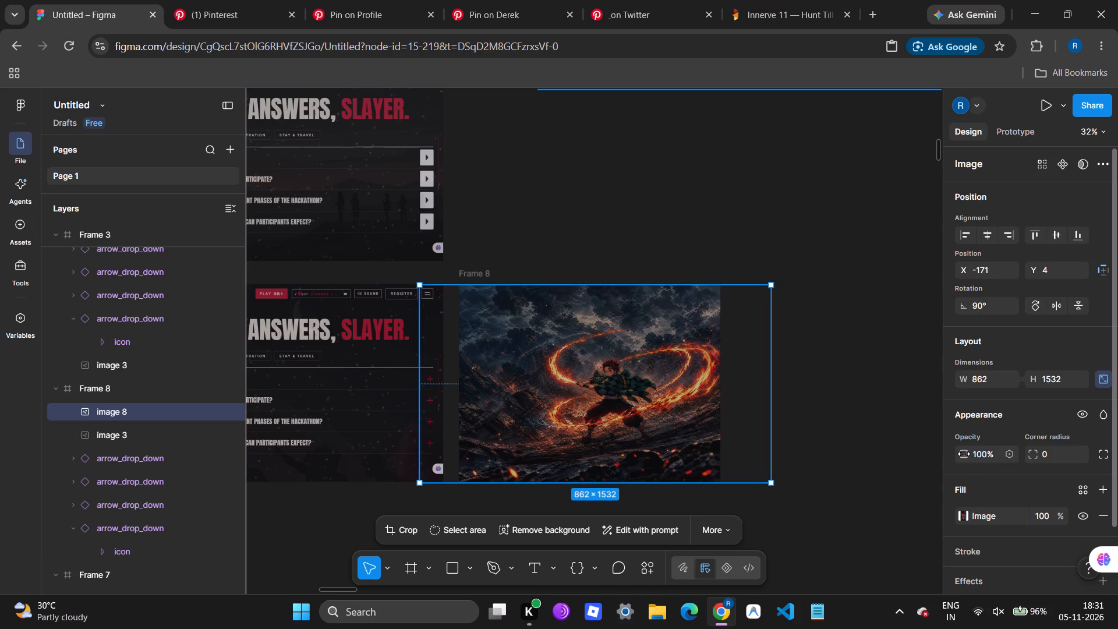
pyautogui.moveTo(964, 453); pyautogui.dragTo(448, 345)
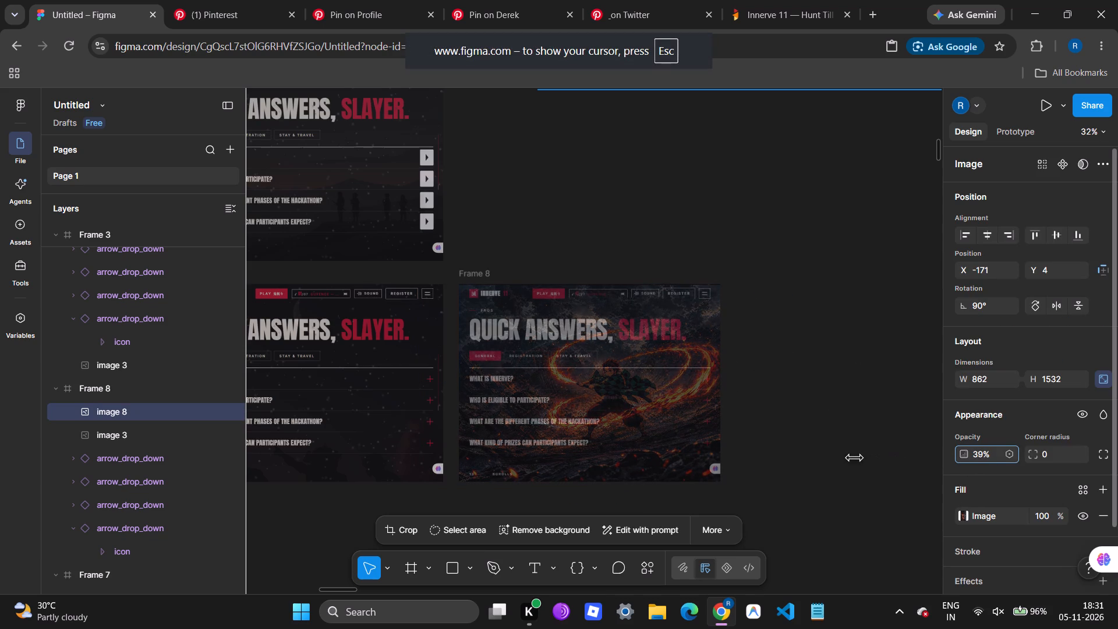
pyautogui.moveTo(448, 345); pyautogui.dragTo(447, 345)
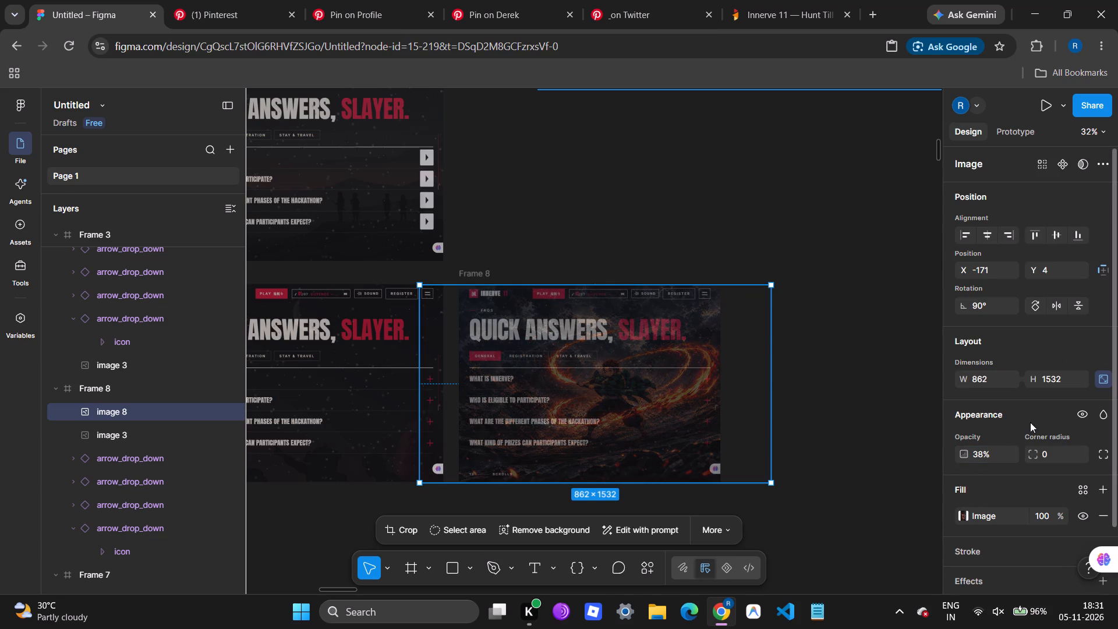
pyautogui.click(953, 458)
pyautogui.moveTo(963, 450); pyautogui.dragTo(517, 343)
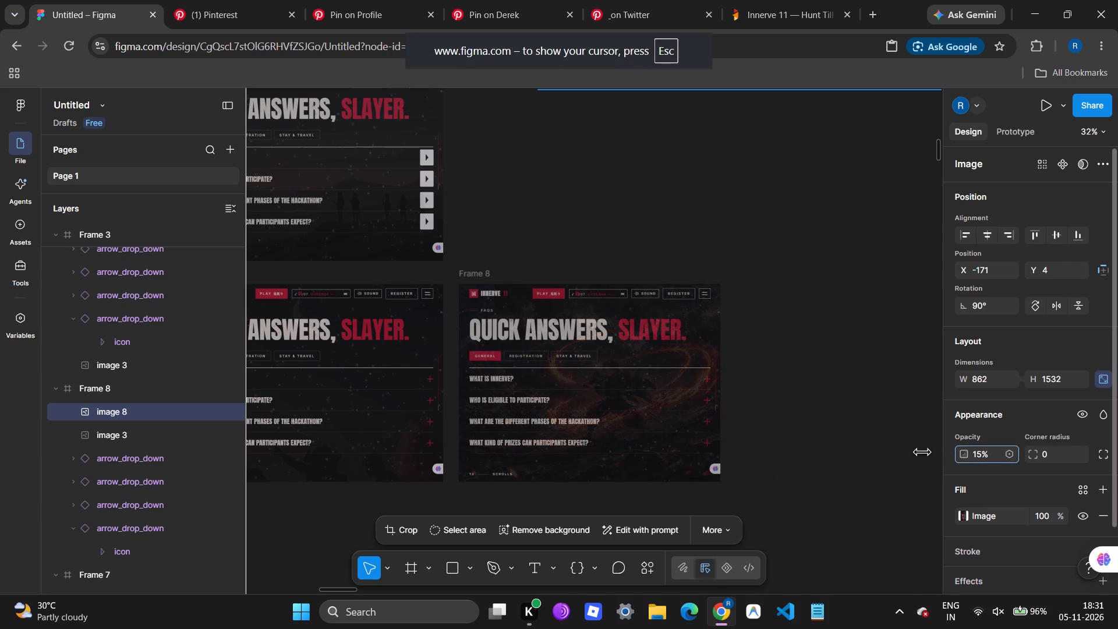
pyautogui.moveTo(517, 343); pyautogui.dragTo(517, 344)
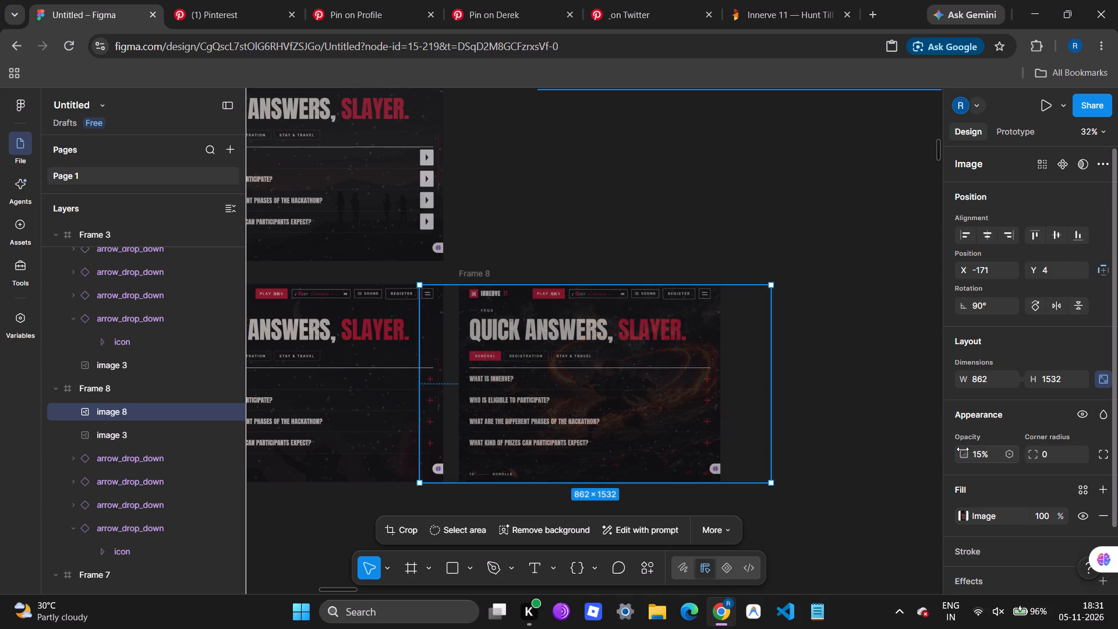
# Reposition the faded fire-swirl image behind the FAQ content in Frame 8, settling it at X -166, Y -5.
pyautogui.click(889, 443)
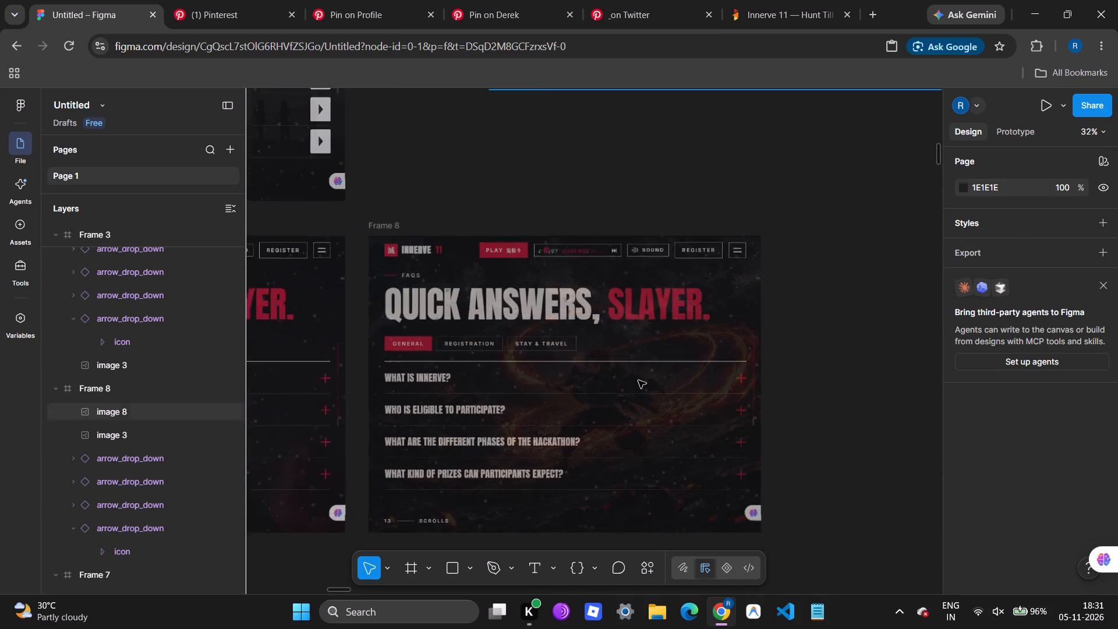
pyautogui.hscroll(1, 638, 380)
pyautogui.click(638, 380)
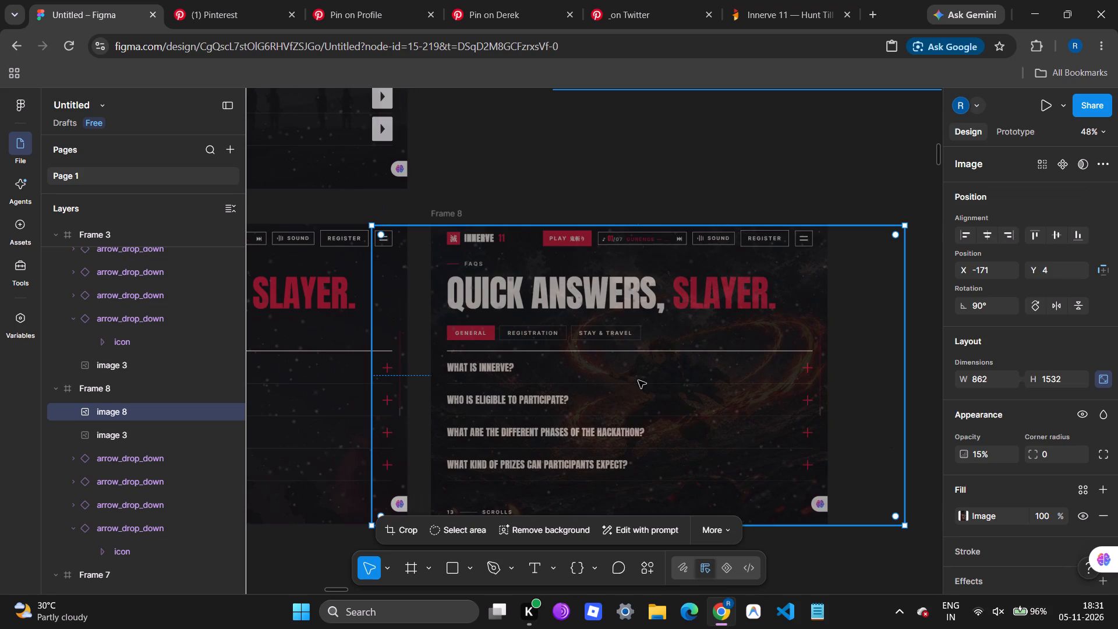
pyautogui.moveTo(632, 388); pyautogui.dragTo(641, 391)
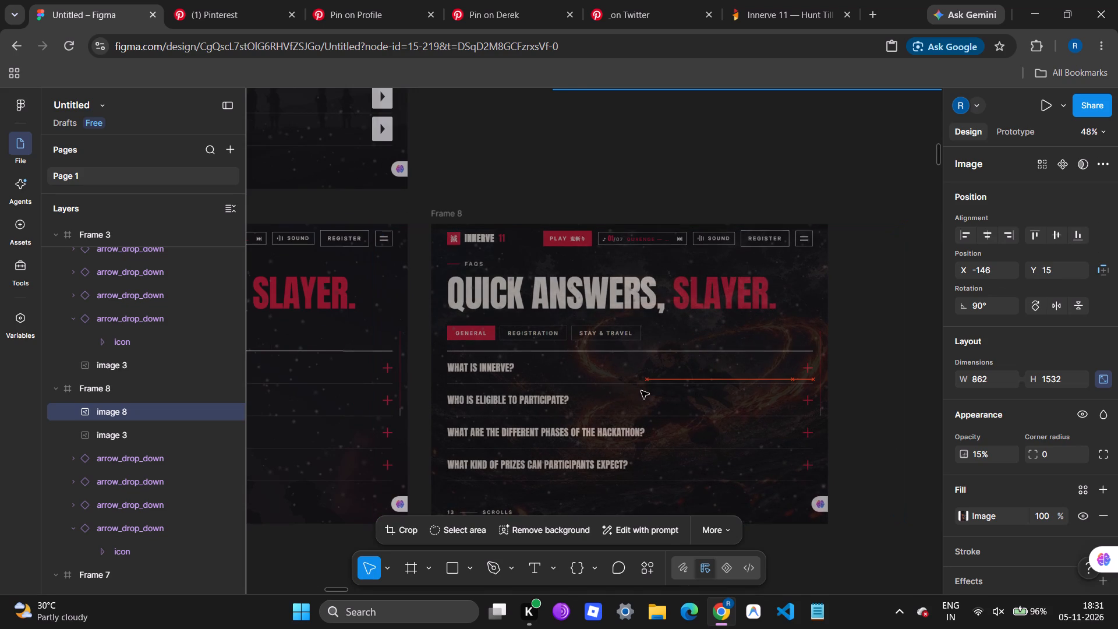
pyautogui.scroll(-1, 674, 411)
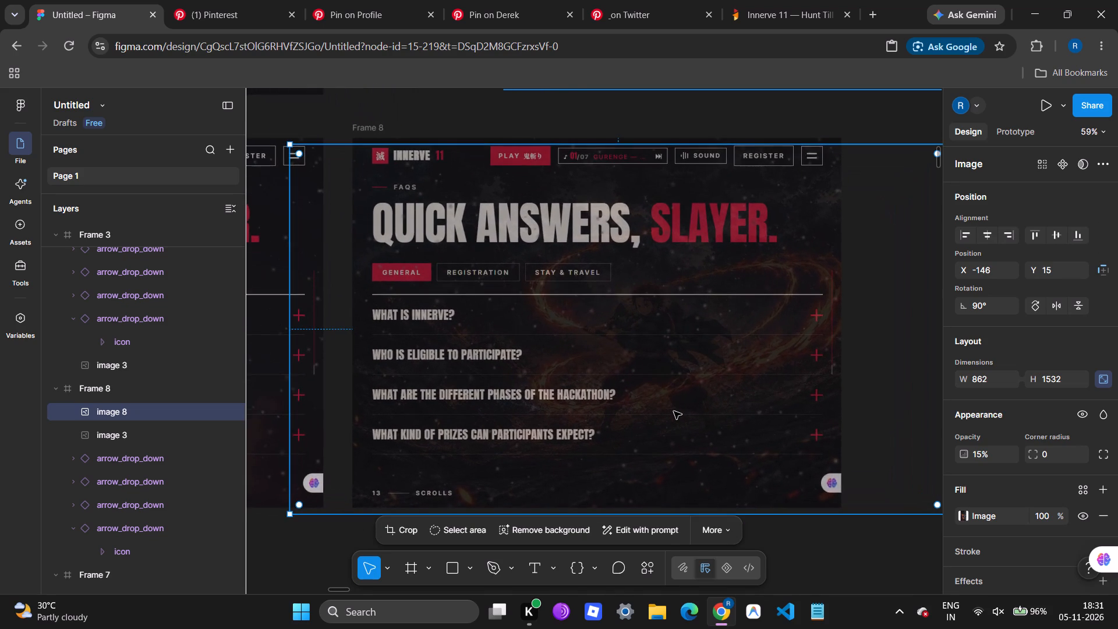
pyautogui.hscroll(-1, 674, 411)
pyautogui.moveTo(674, 411); pyautogui.dragTo(674, 408)
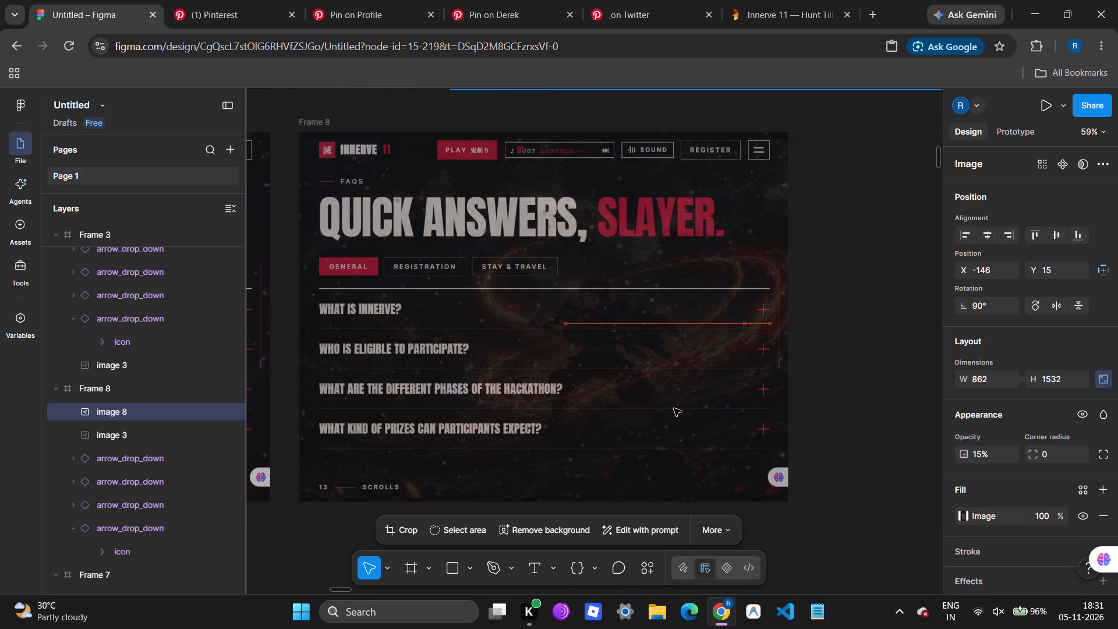
pyautogui.moveTo(674, 408); pyautogui.dragTo(673, 451)
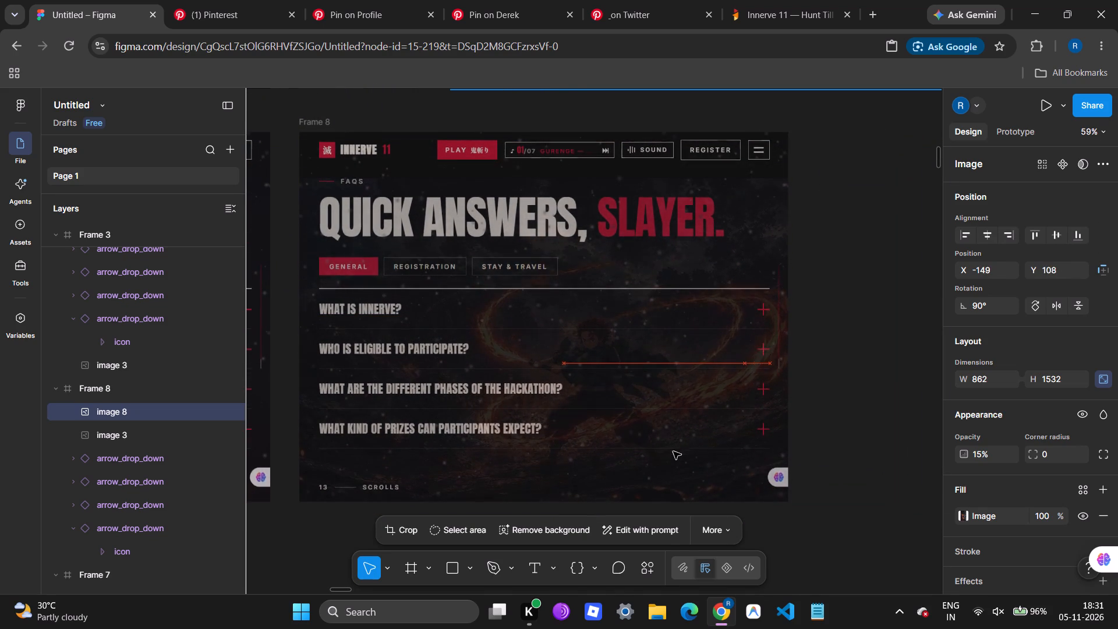
pyautogui.moveTo(673, 451); pyautogui.dragTo(667, 400)
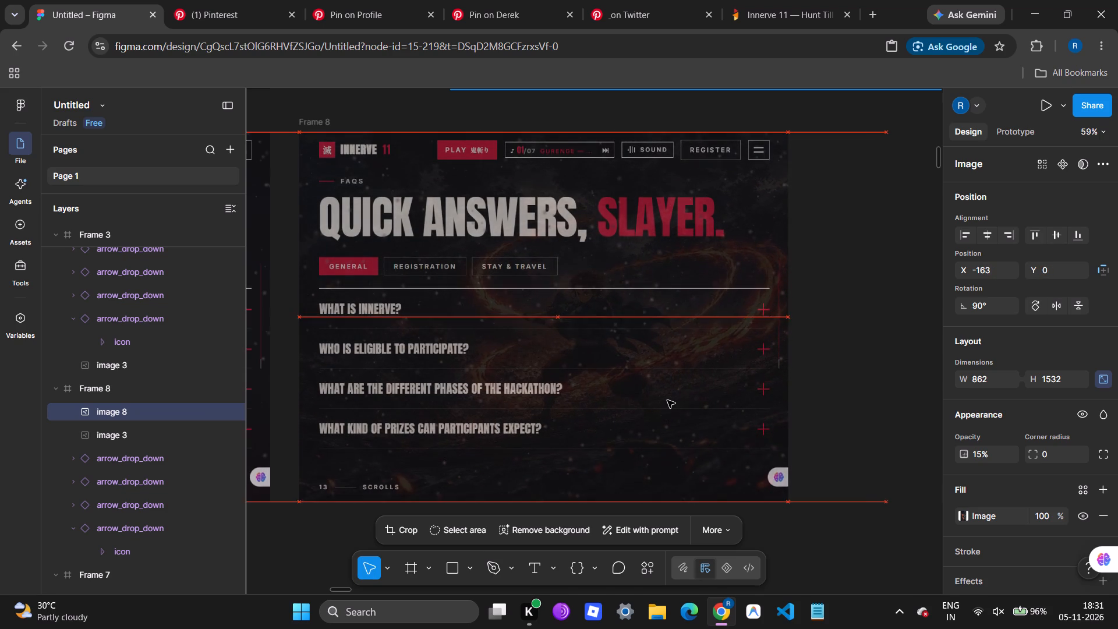
pyautogui.moveTo(667, 400); pyautogui.dragTo(665, 404)
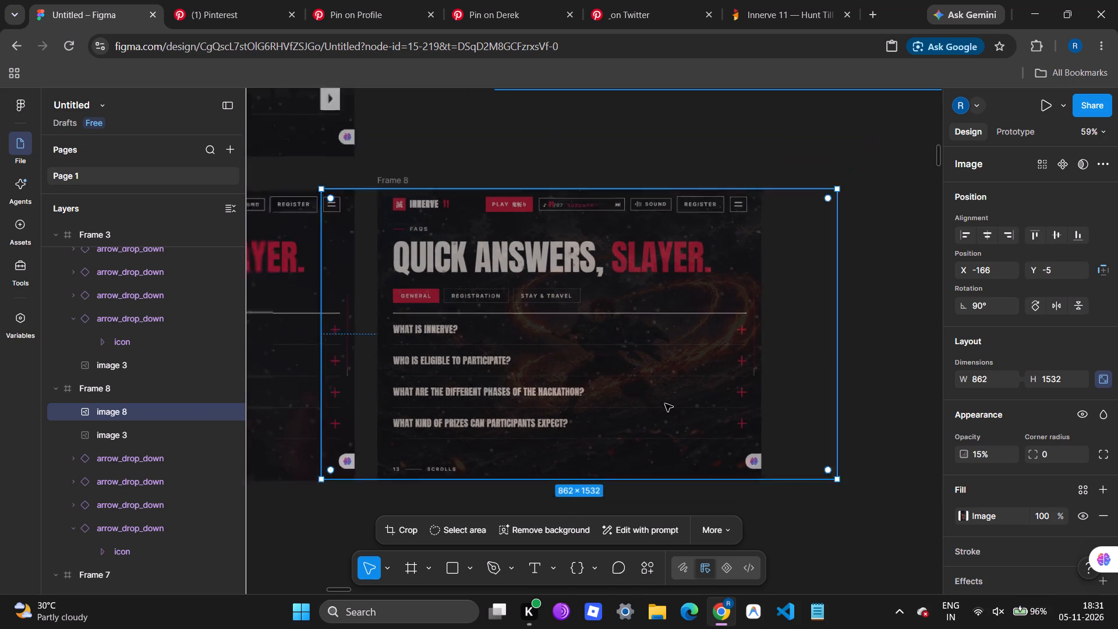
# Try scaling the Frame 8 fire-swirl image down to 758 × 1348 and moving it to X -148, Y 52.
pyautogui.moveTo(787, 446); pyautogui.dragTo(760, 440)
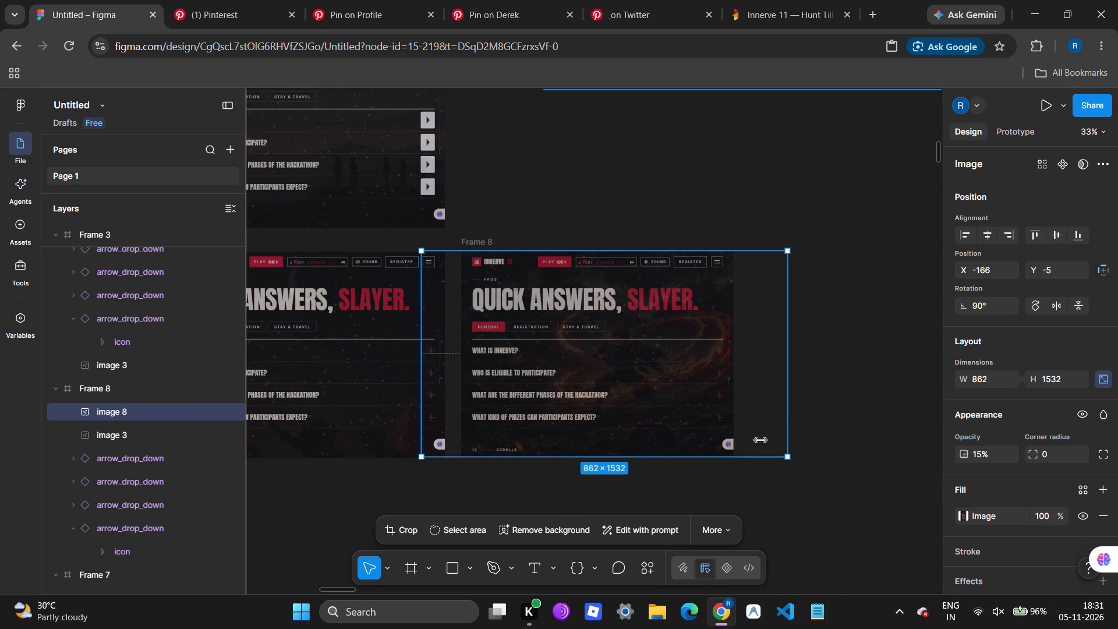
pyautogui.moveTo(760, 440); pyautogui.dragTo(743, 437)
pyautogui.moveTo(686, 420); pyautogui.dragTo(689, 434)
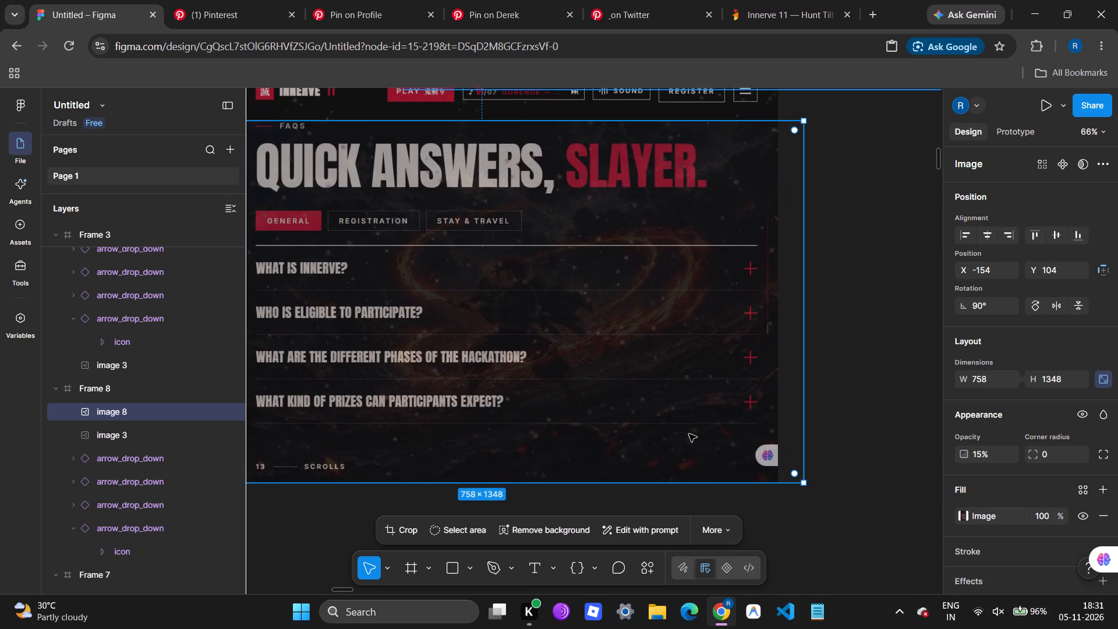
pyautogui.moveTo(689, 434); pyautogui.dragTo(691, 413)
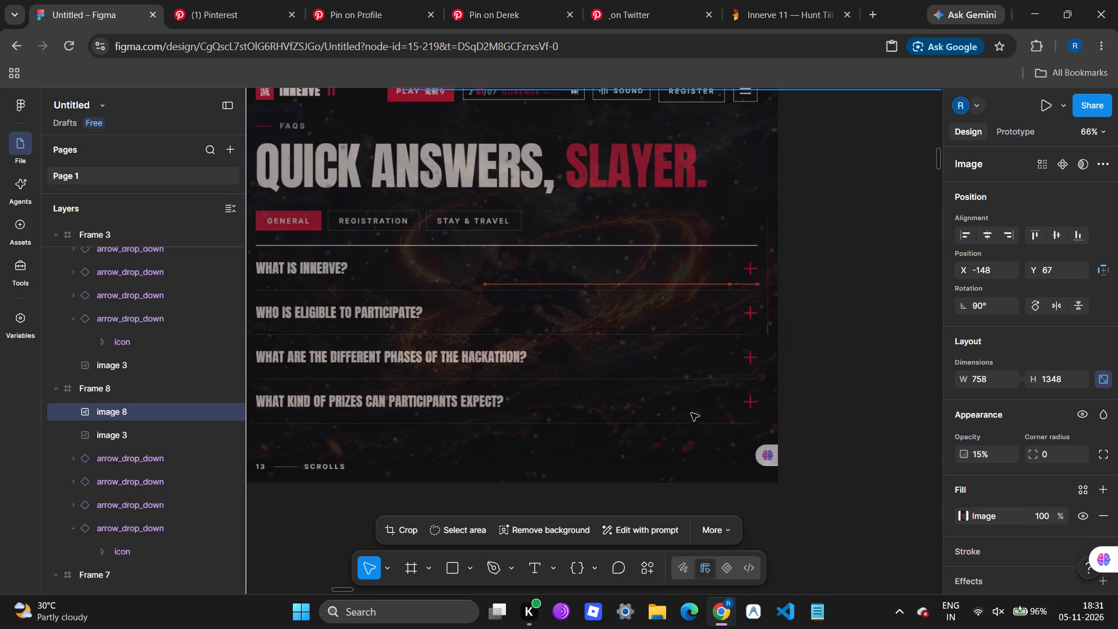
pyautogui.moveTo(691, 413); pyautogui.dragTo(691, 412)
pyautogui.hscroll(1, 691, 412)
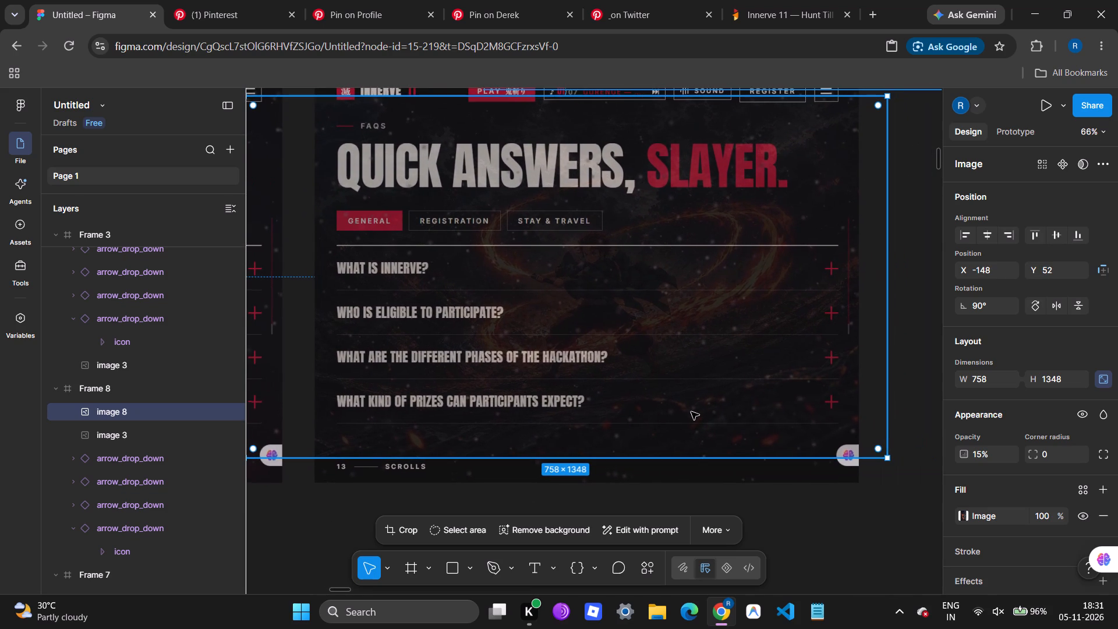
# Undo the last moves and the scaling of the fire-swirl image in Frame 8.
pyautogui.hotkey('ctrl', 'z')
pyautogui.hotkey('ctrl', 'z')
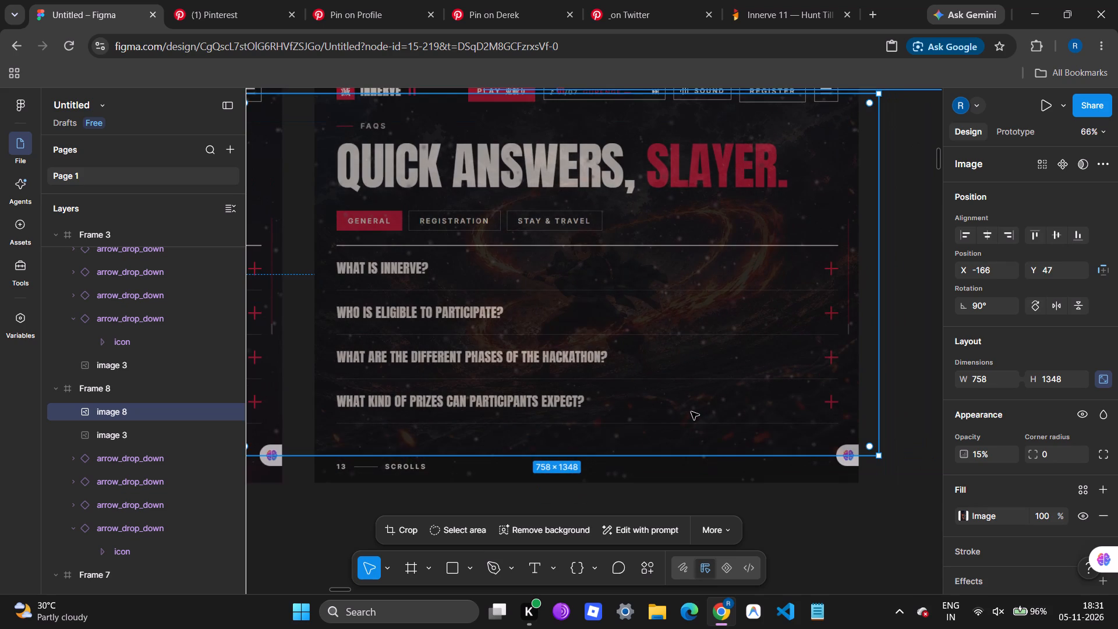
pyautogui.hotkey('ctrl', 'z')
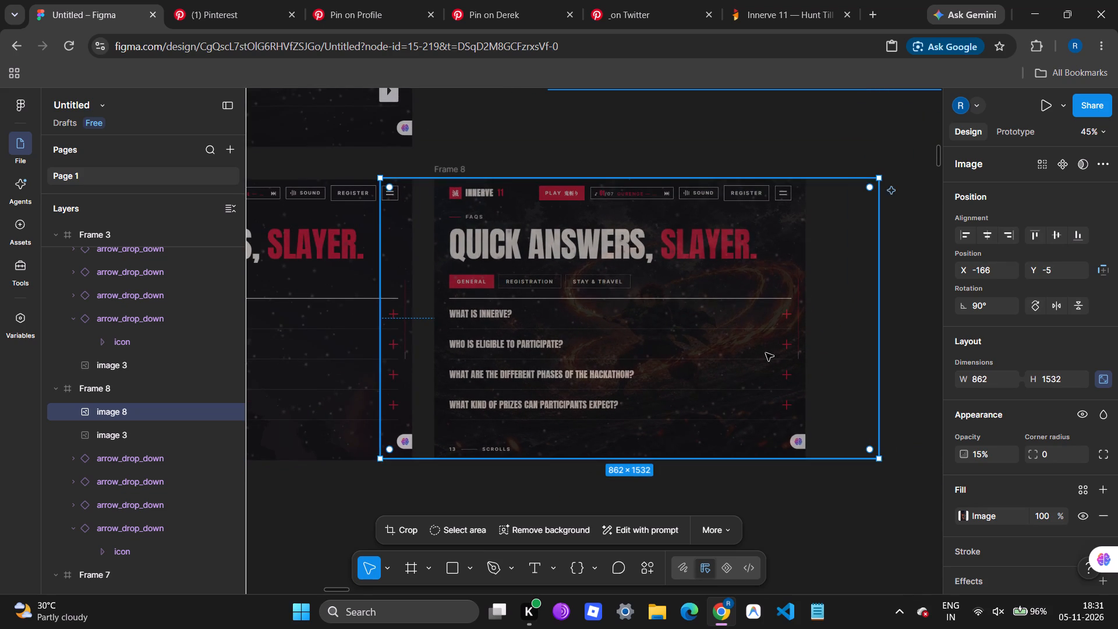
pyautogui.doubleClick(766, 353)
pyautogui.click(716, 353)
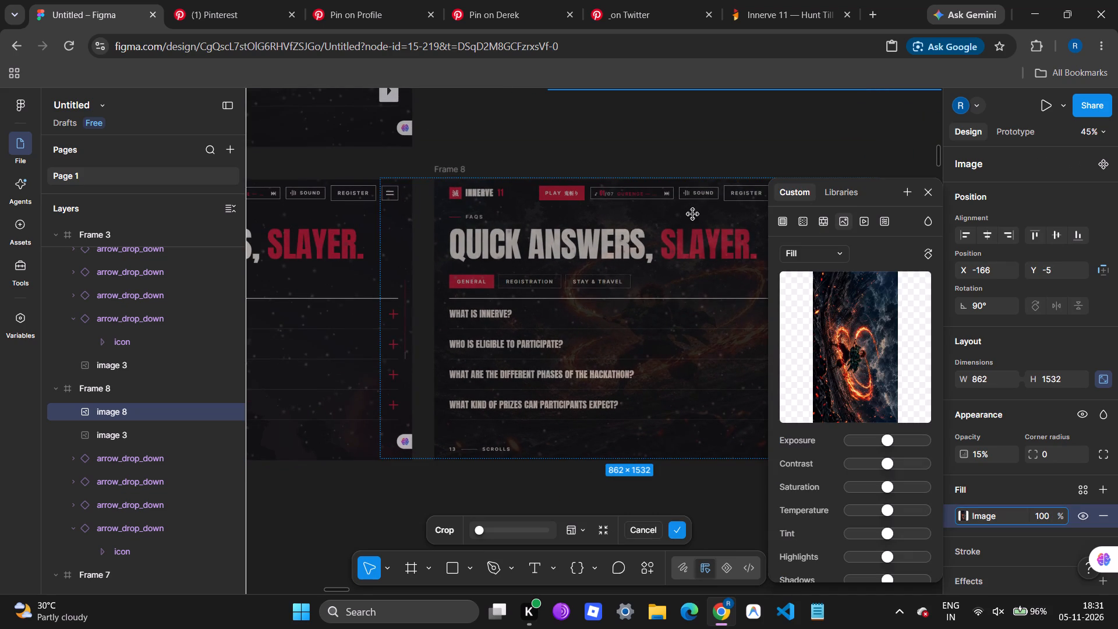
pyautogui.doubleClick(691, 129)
# Crop the fire-swirl image to Frame 8's width, making it 862 × 1140 at X 0, Y -5.
pyautogui.click(677, 279)
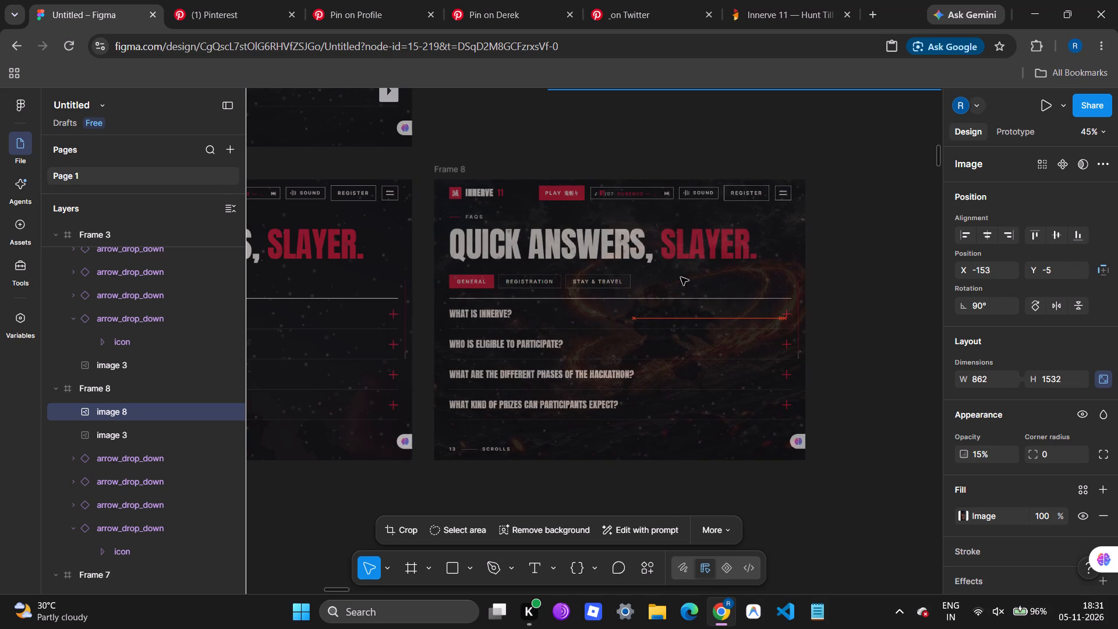
pyautogui.doubleClick(678, 277)
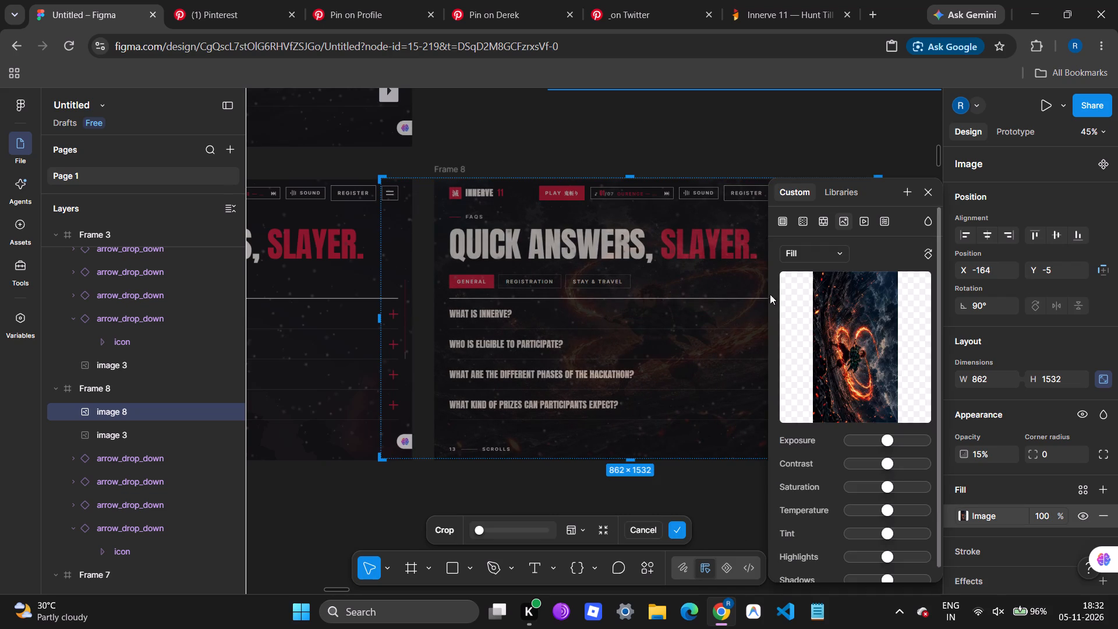
pyautogui.moveTo(383, 315); pyautogui.dragTo(416, 318)
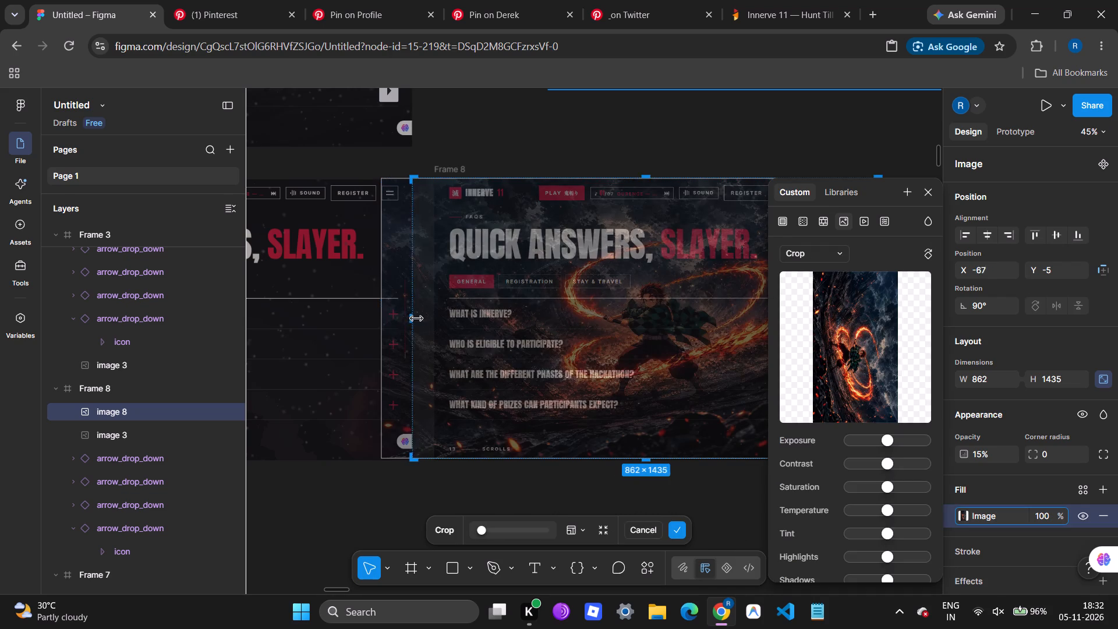
pyautogui.moveTo(416, 318); pyautogui.dragTo(428, 318)
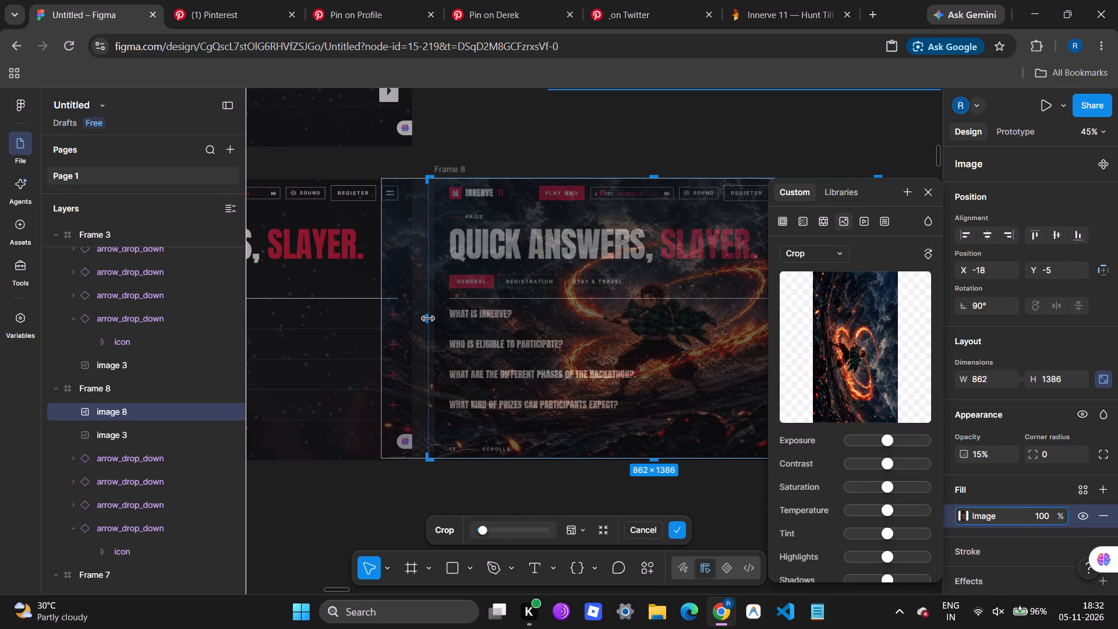
pyautogui.moveTo(428, 318); pyautogui.dragTo(432, 318)
pyautogui.hscroll(-1, 432, 318)
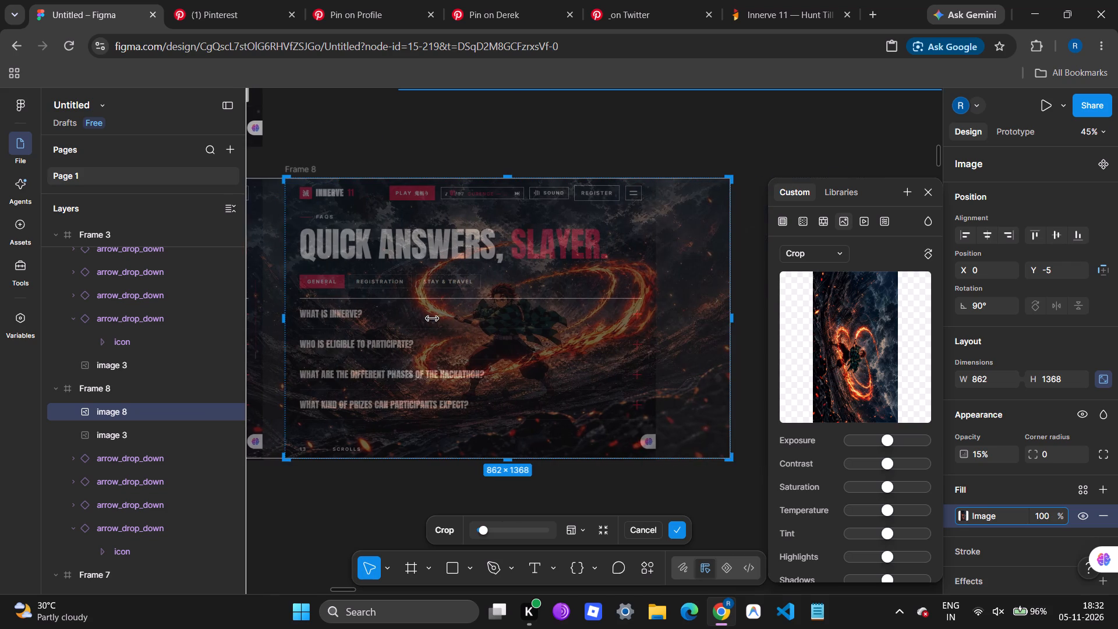
pyautogui.hscroll(-1, 432, 318)
pyautogui.moveTo(648, 316); pyautogui.dragTo(572, 310)
pyautogui.click(676, 285)
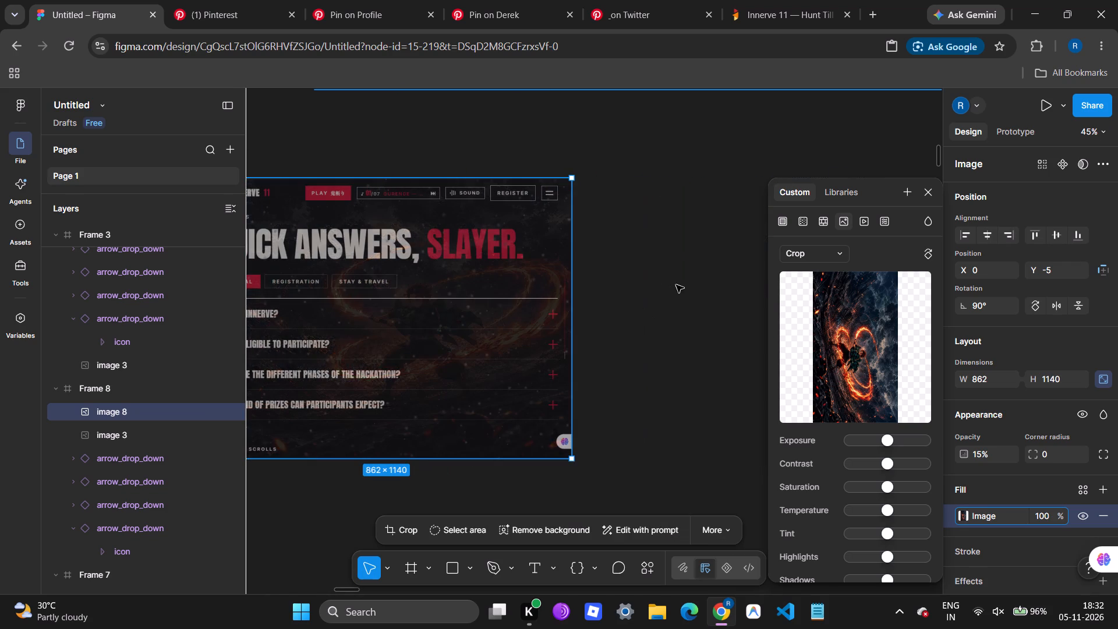
pyautogui.click(657, 308)
pyautogui.click(472, 301)
# Lower the opacity of the cropped fire-swirl image in Frame 8 to 10%.
pyautogui.hscroll(1, 472, 301)
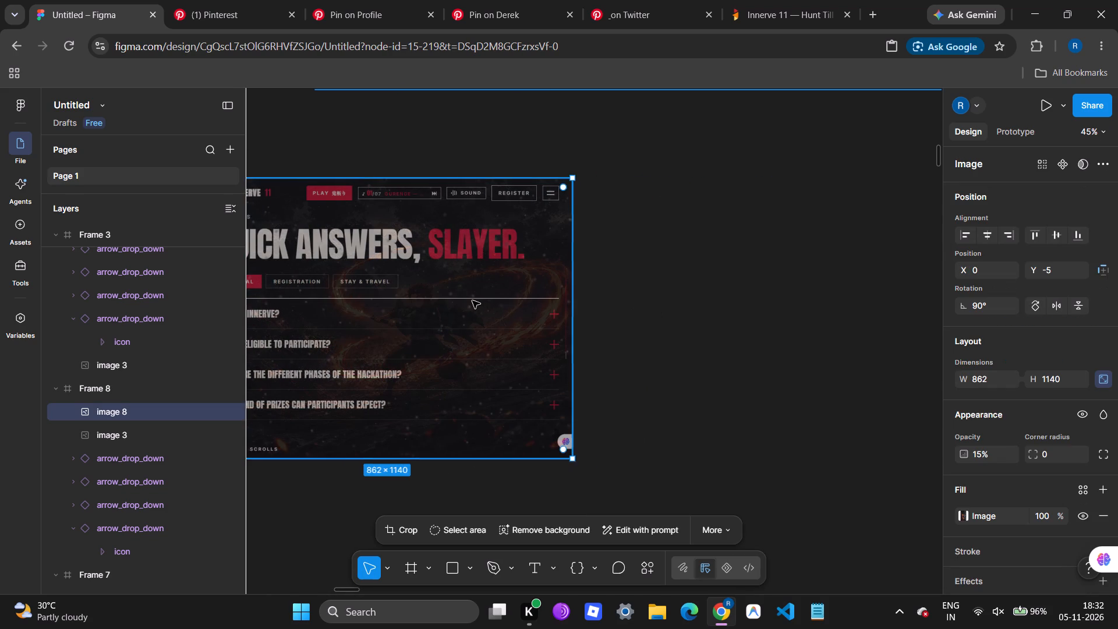
pyautogui.hscroll(1, 472, 301)
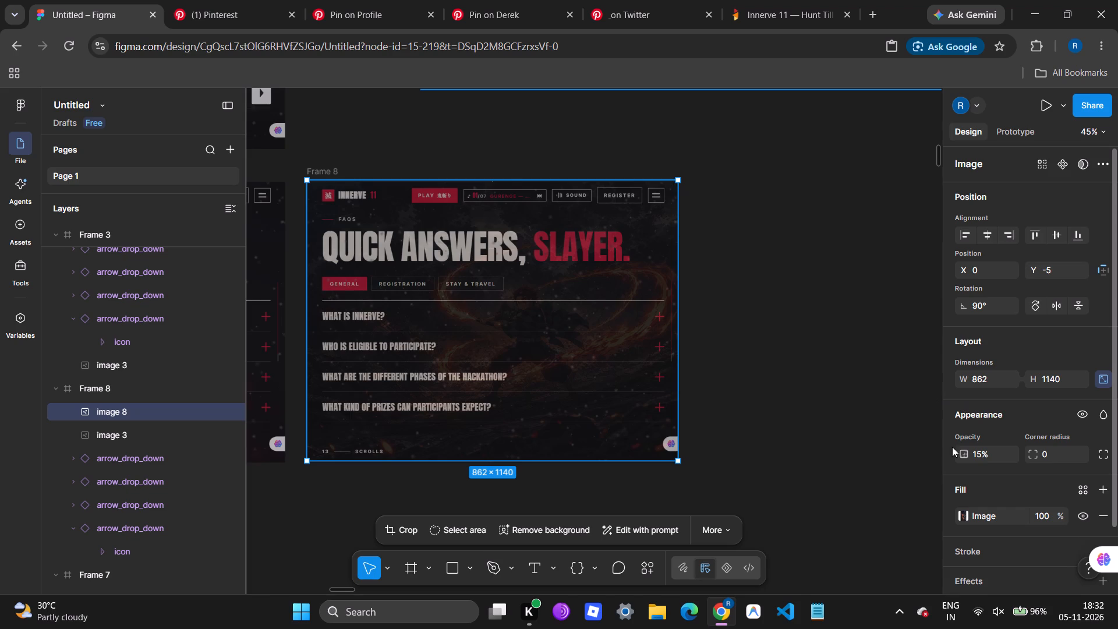
pyautogui.moveTo(963, 449); pyautogui.dragTo(553, 342)
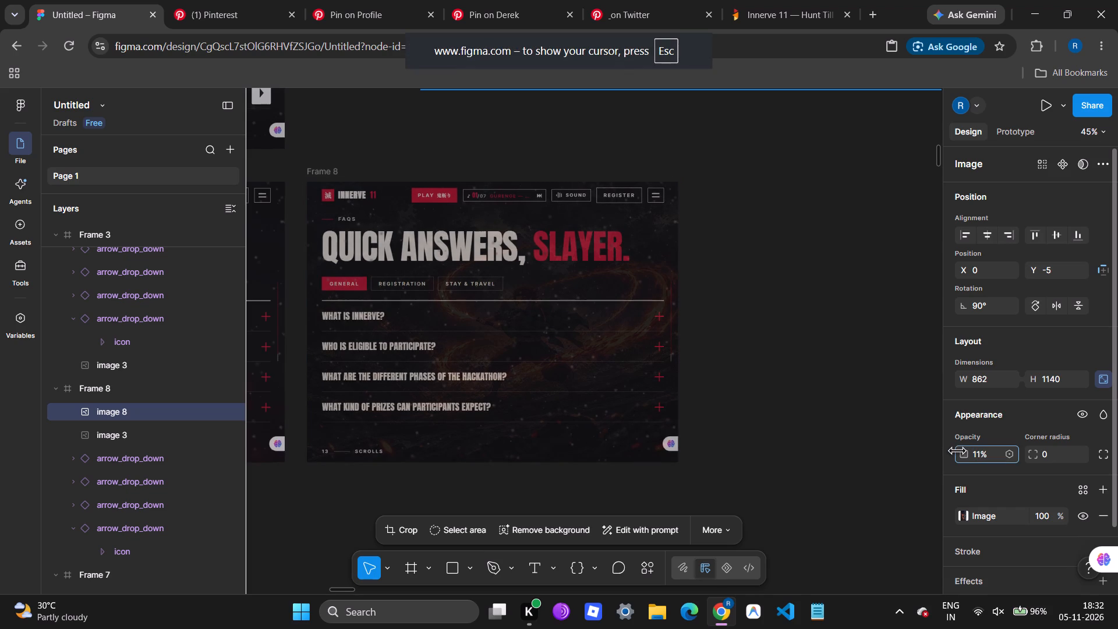
pyautogui.moveTo(553, 342); pyautogui.dragTo(550, 343)
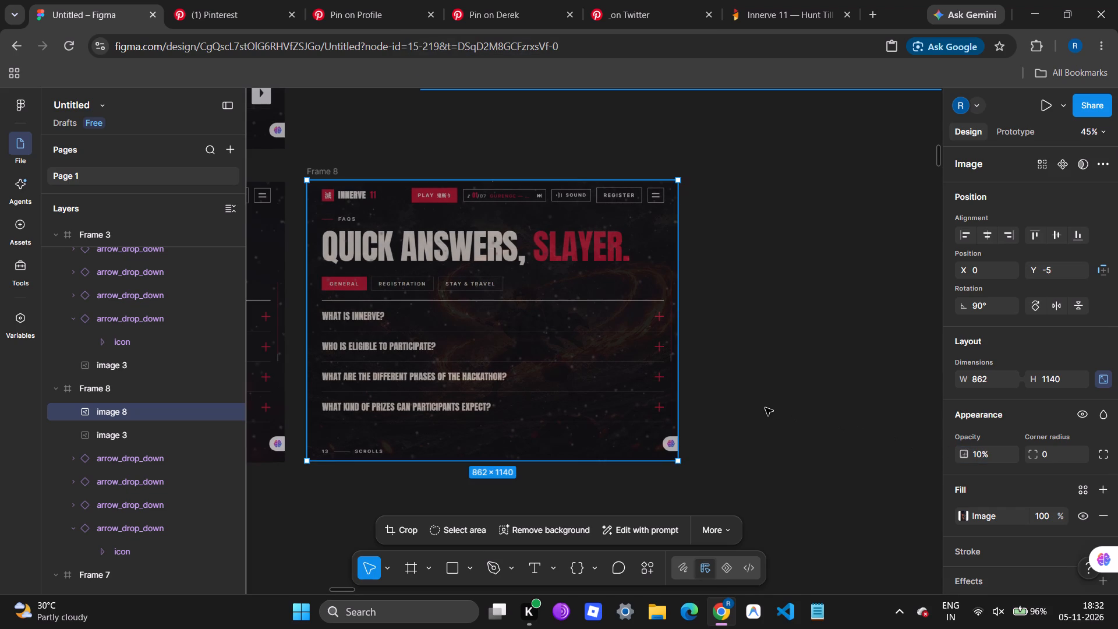
pyautogui.click(765, 408)
# Delete all four arrow_drop_down layers from Frame 8 and collapse the frame's layer group.
pyautogui.hscroll(2, 765, 408)
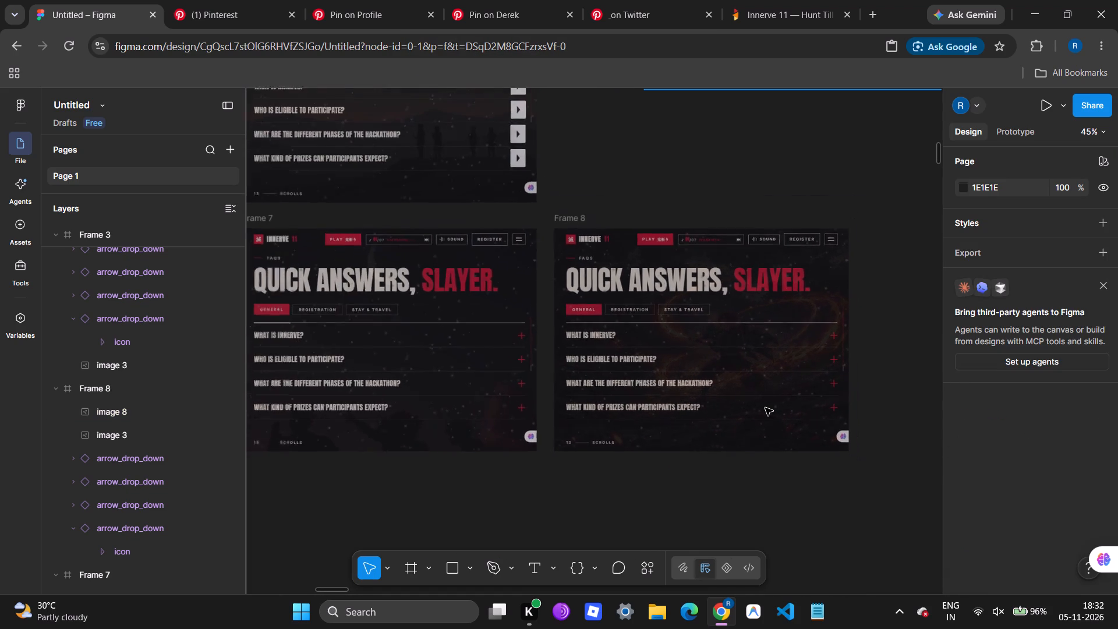
pyautogui.hscroll(1, 765, 408)
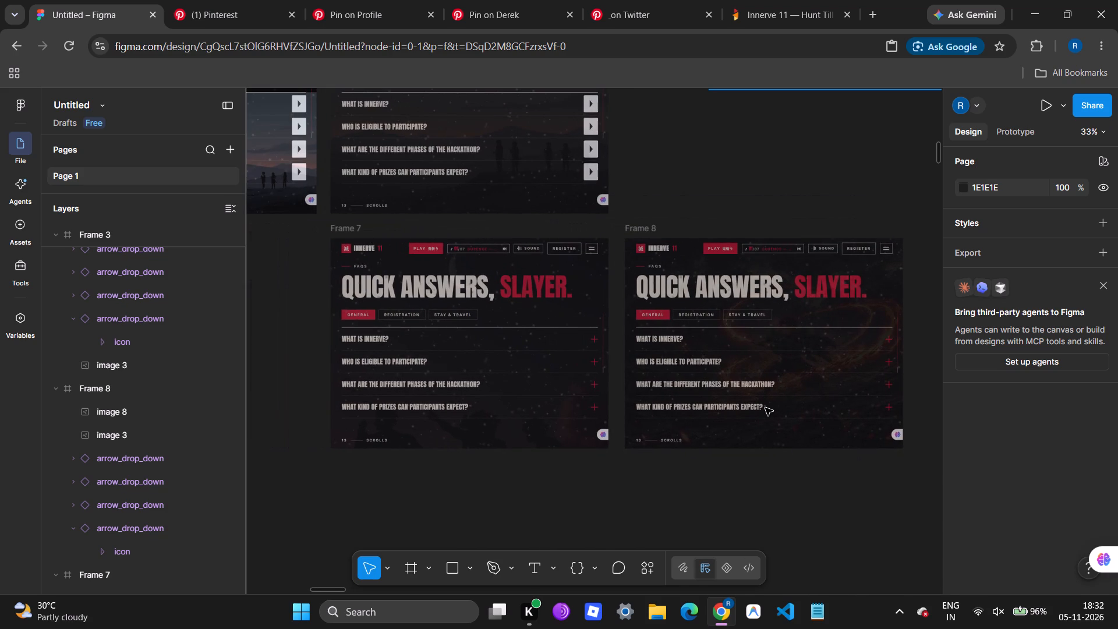
pyautogui.scroll(1, 765, 408)
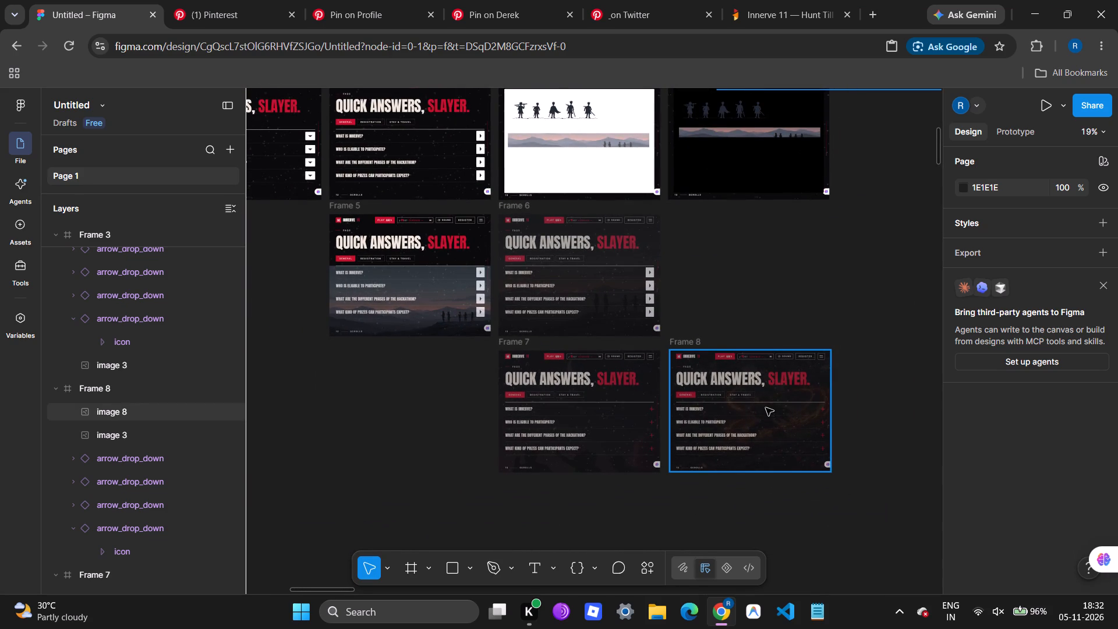
pyautogui.hscroll(-2, 766, 408)
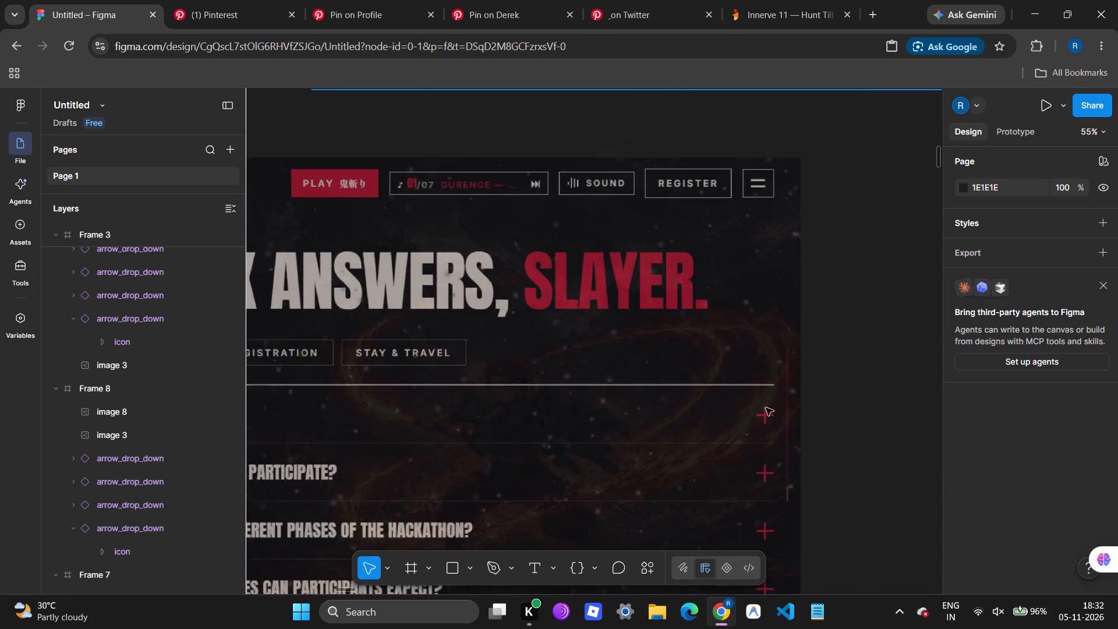
pyautogui.hscroll(2, 766, 408)
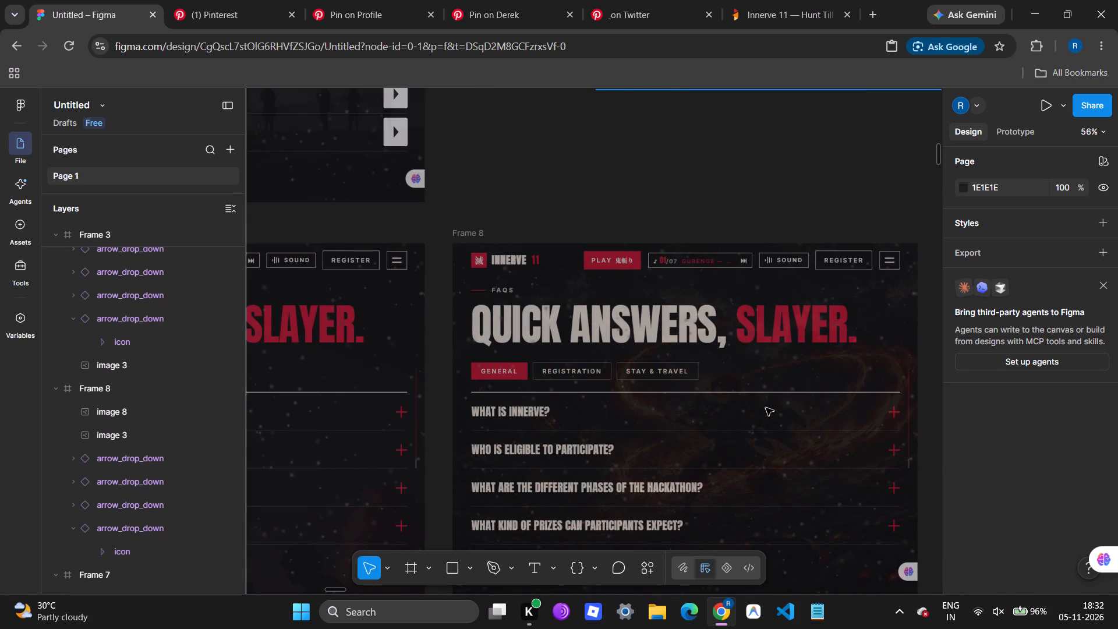
pyautogui.hscroll(-1, 763, 410)
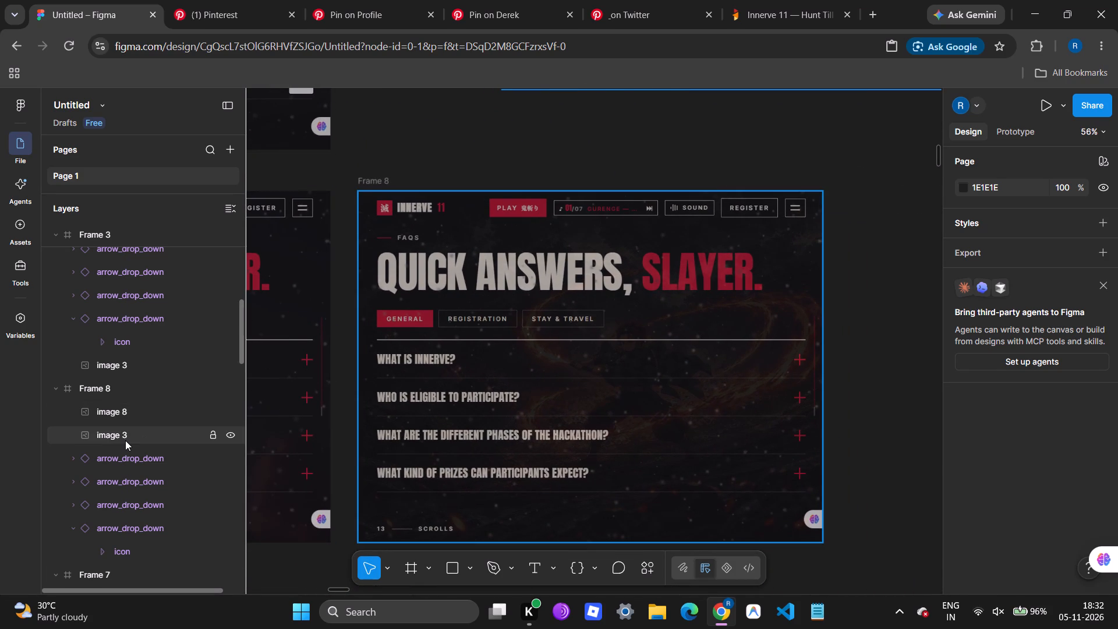
pyautogui.click(144, 467)
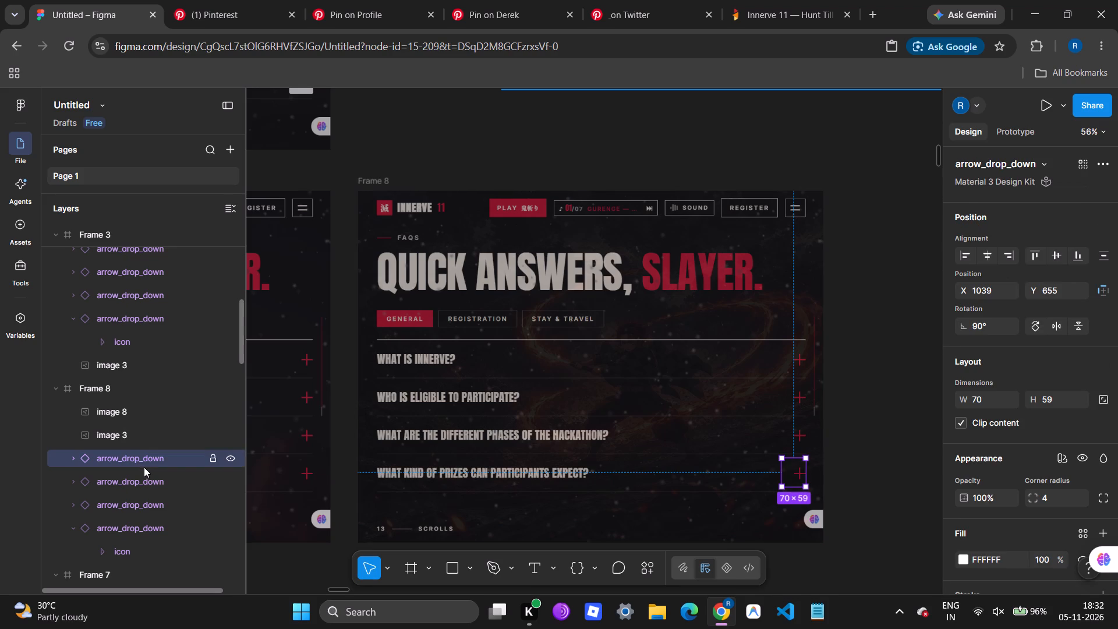
pyautogui.press('BackSpace')
pyautogui.click(144, 467)
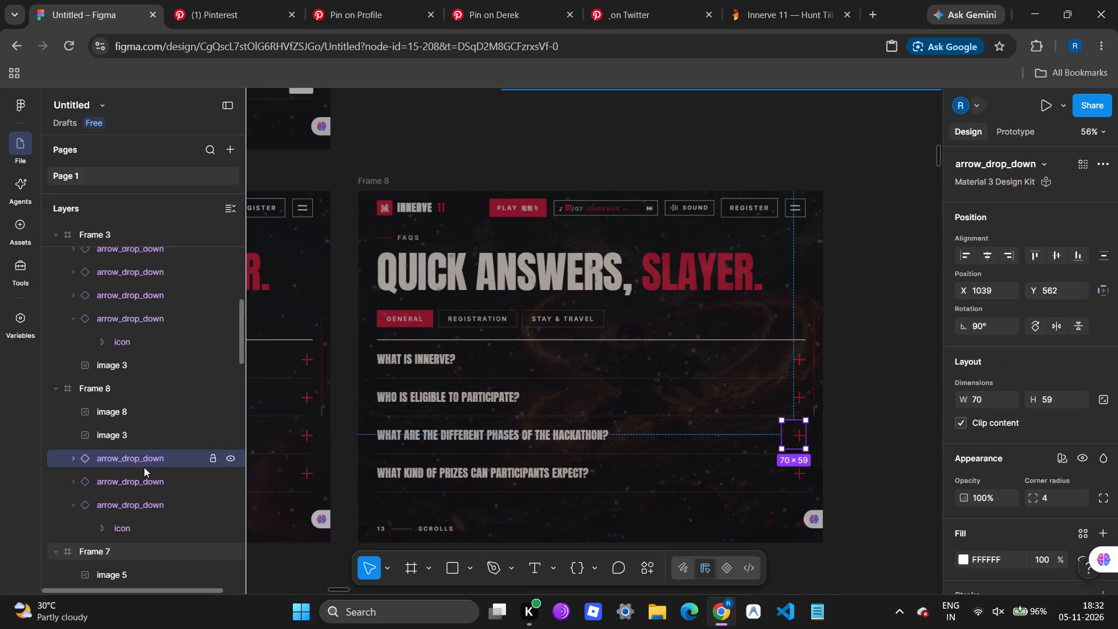
pyautogui.press('BackSpace')
pyautogui.click(144, 473)
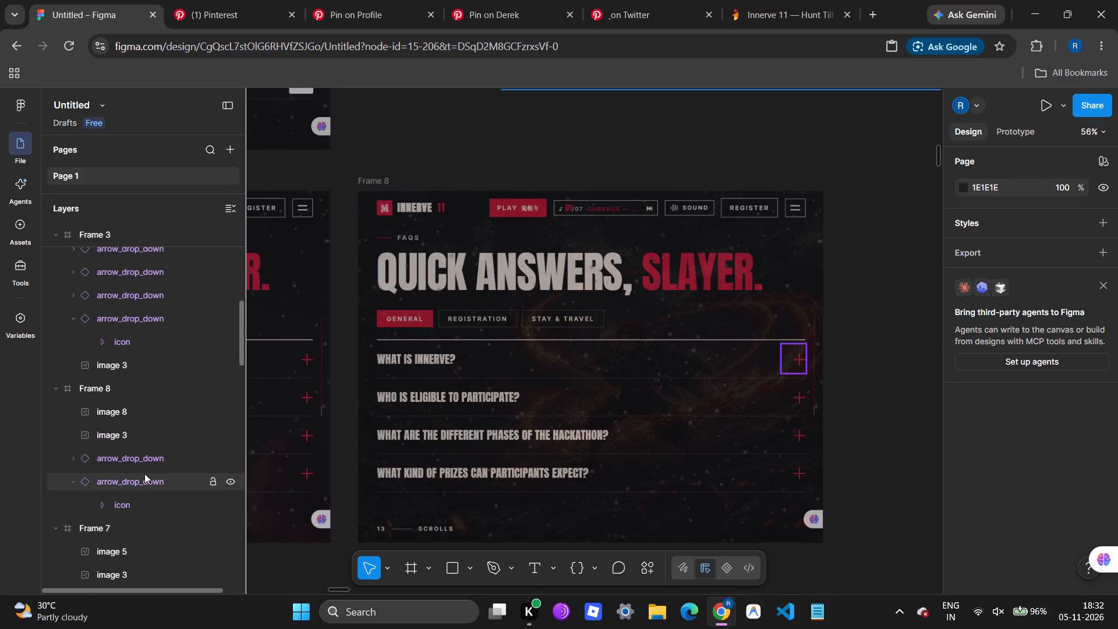
pyautogui.press('BackSpace')
pyautogui.click(151, 461)
pyautogui.press('BackSpace')
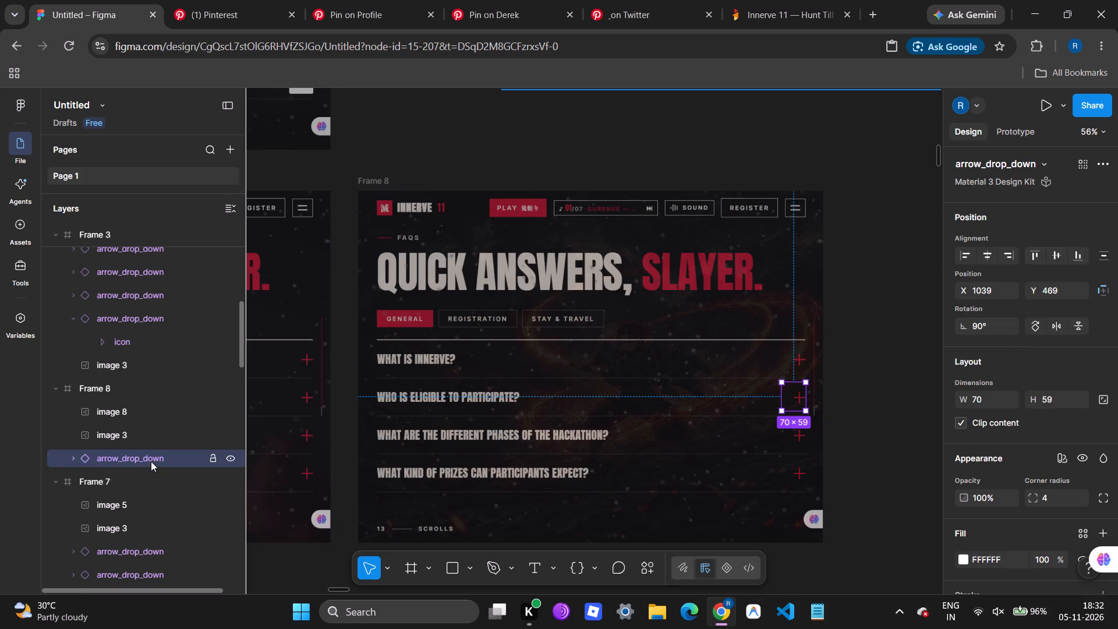
pyautogui.hscroll(2, 151, 461)
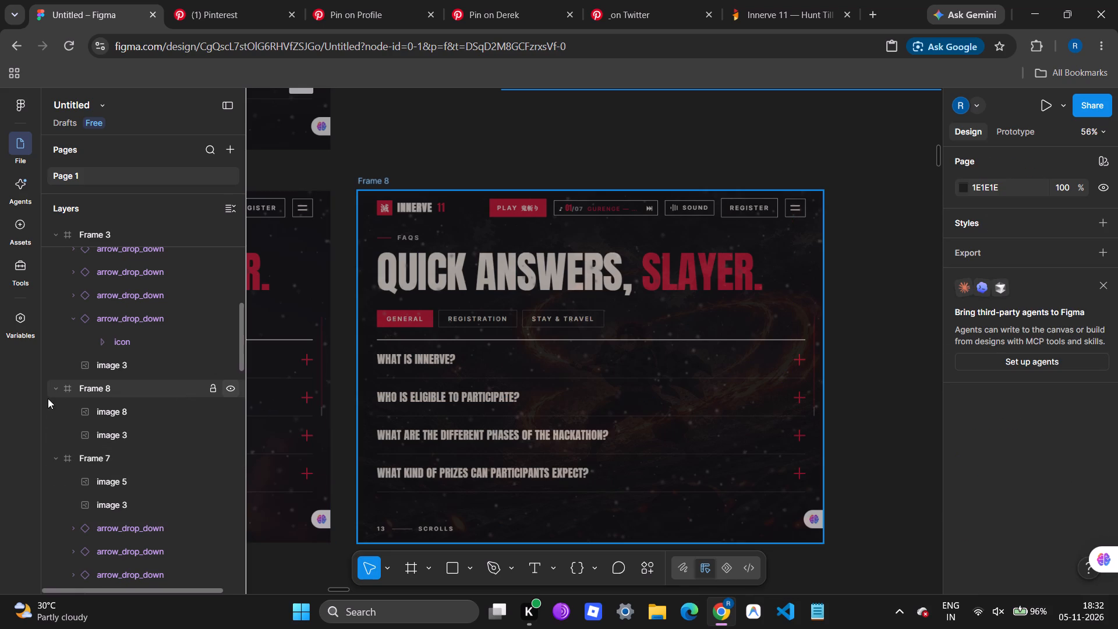
pyautogui.click(52, 384)
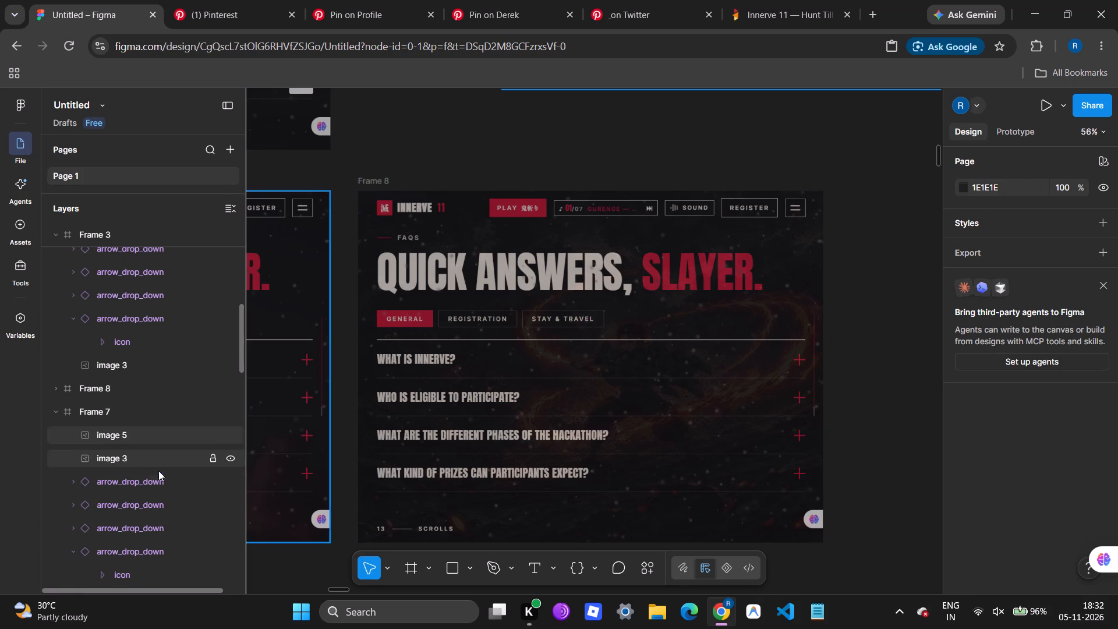
# Delete all four arrow_drop_down layers from Frame 7 and collapse the frame's layer group.
pyautogui.click(158, 480)
pyautogui.press('BackSpace')
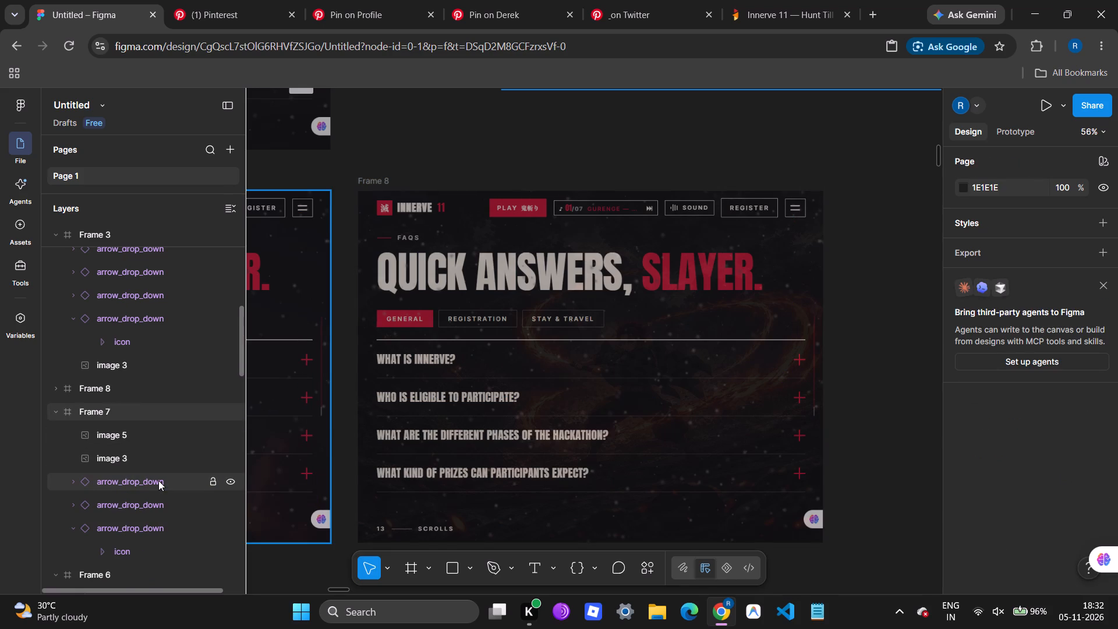
pyautogui.click(158, 480)
pyautogui.press('BackSpace')
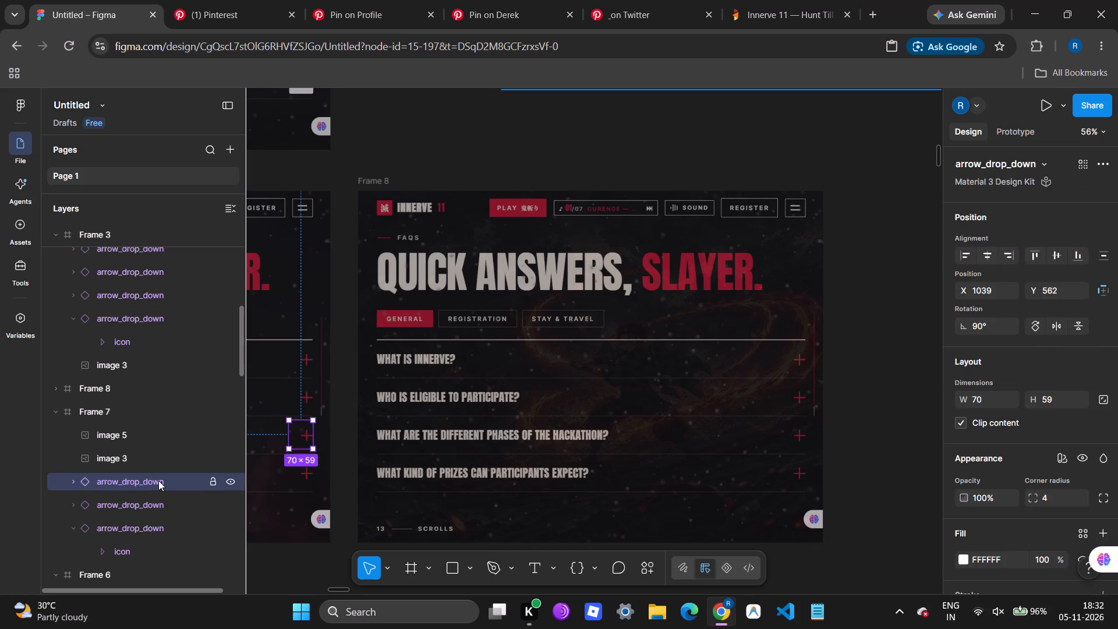
pyautogui.click(158, 480)
pyautogui.press('BackSpace')
pyautogui.click(158, 480)
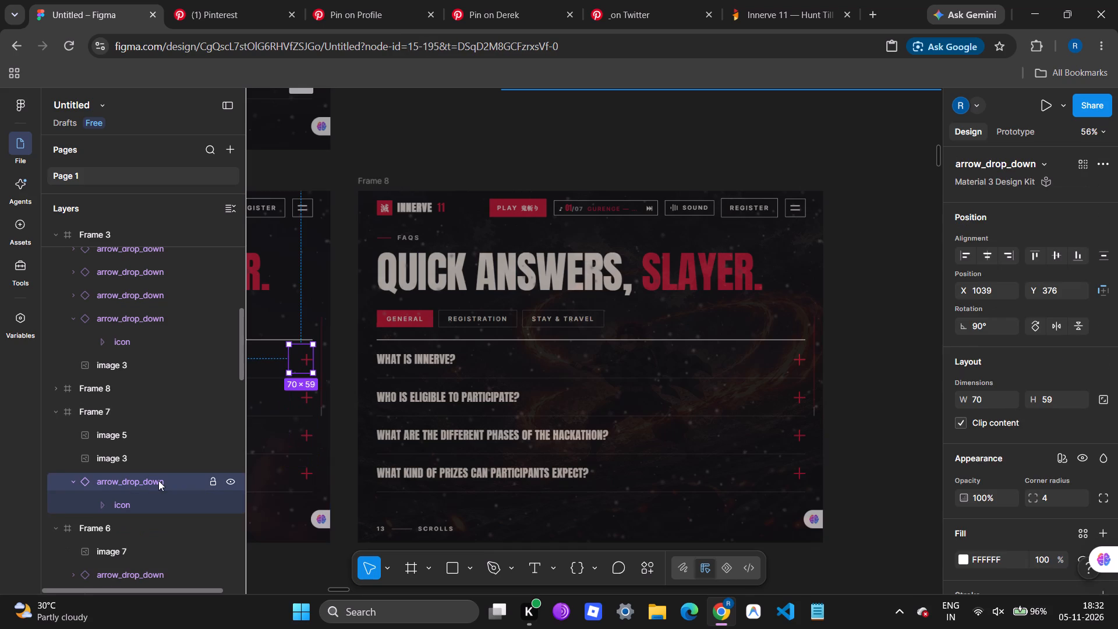
pyautogui.press('BackSpace')
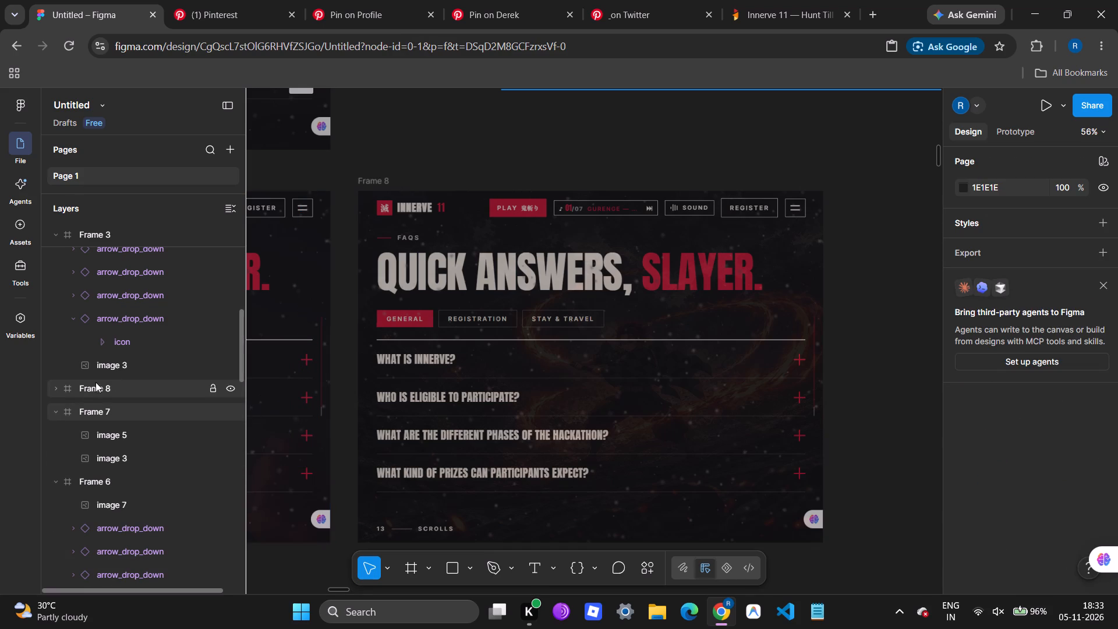
pyautogui.click(57, 411)
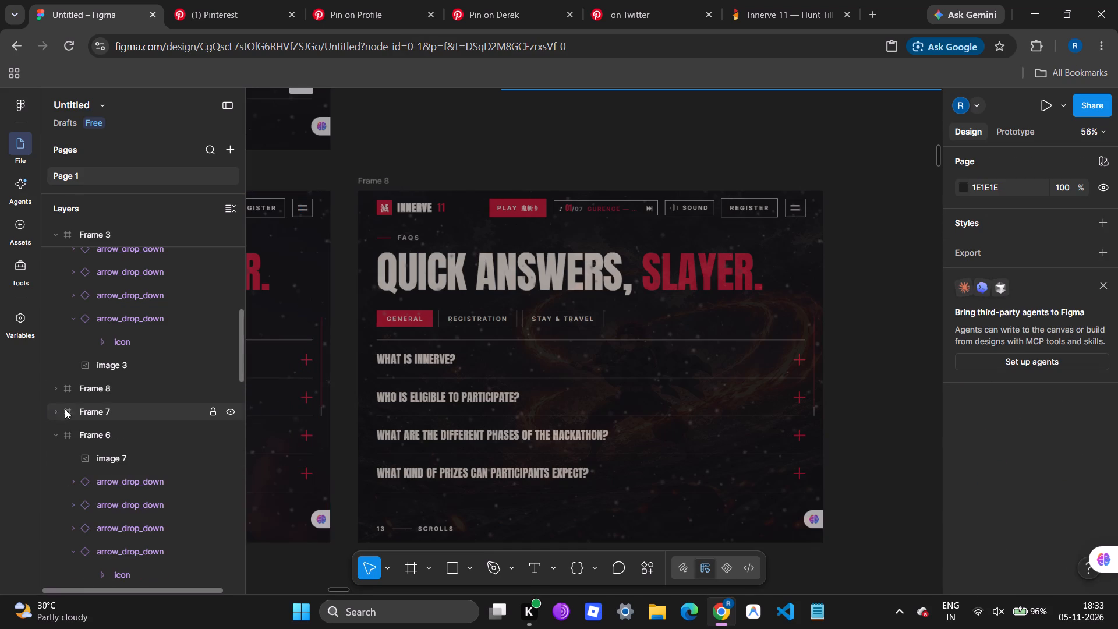
# Copy the bottom arrow_drop_down from Frame 6 into Frame 7's first question row, over the red plus, at X 1040, Y 379.
pyautogui.hscroll(4, 267, 337)
pyautogui.scroll(3, 267, 337)
pyautogui.hscroll(1, 267, 337)
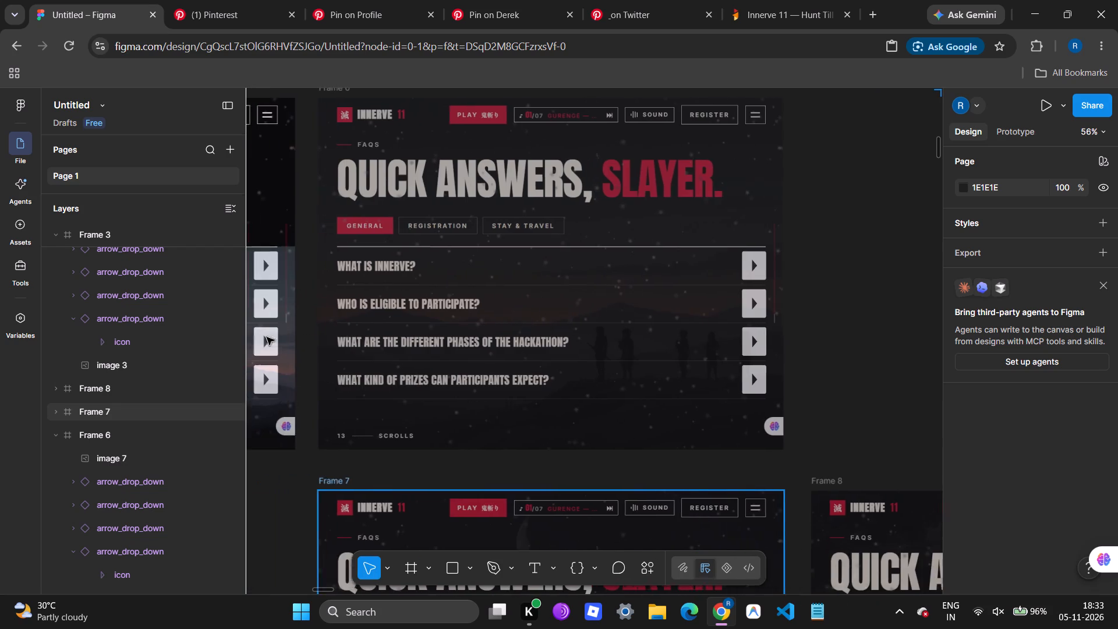
pyautogui.hscroll(1, 267, 337)
pyautogui.scroll(-1, 267, 337)
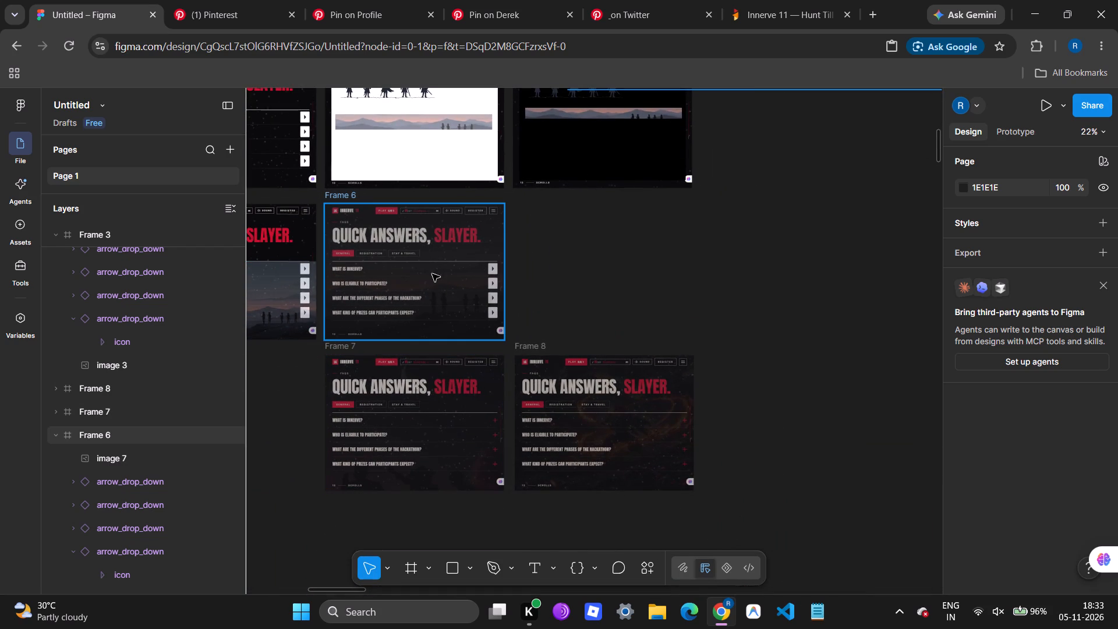
pyautogui.click(87, 480)
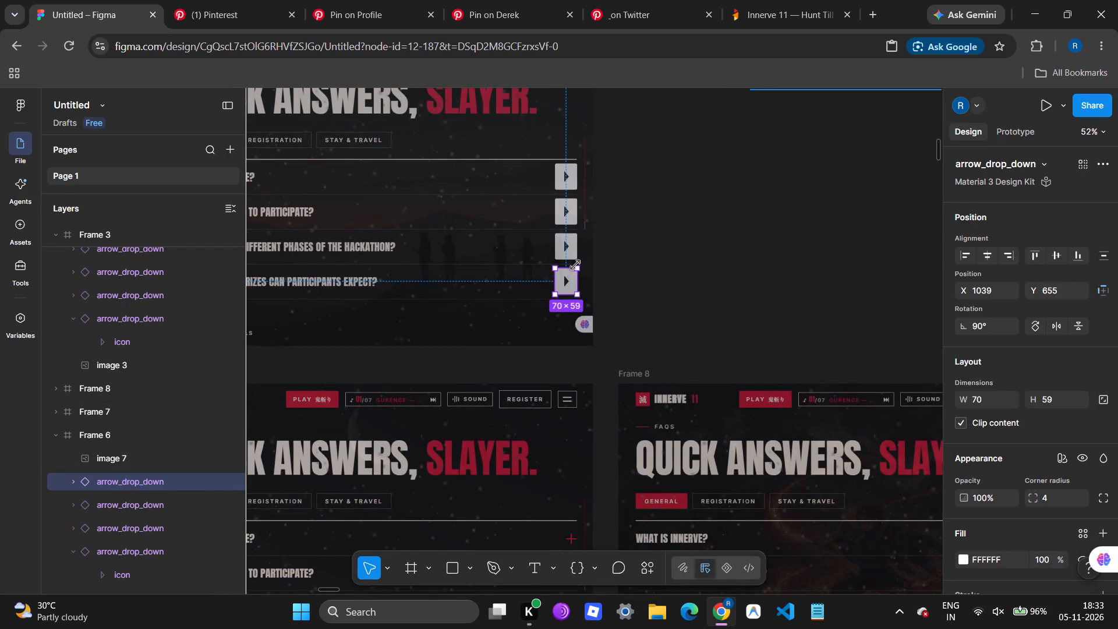
pyautogui.keyDown('alt'); pyautogui.moveTo(573, 279); pyautogui.dragTo(567, 528); pyautogui.keyUp('alt')
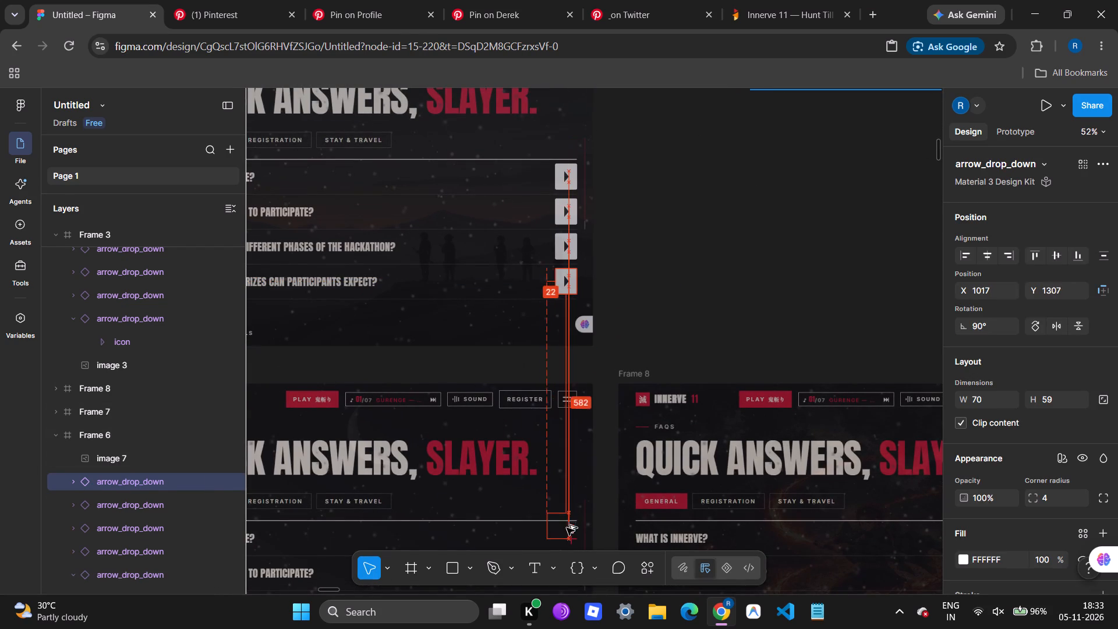
pyautogui.keyDown('alt'); pyautogui.moveTo(567, 528); pyautogui.dragTo(567, 537); pyautogui.keyUp('alt')
pyautogui.scroll(-3, 567, 537)
pyautogui.scroll(2, 567, 537)
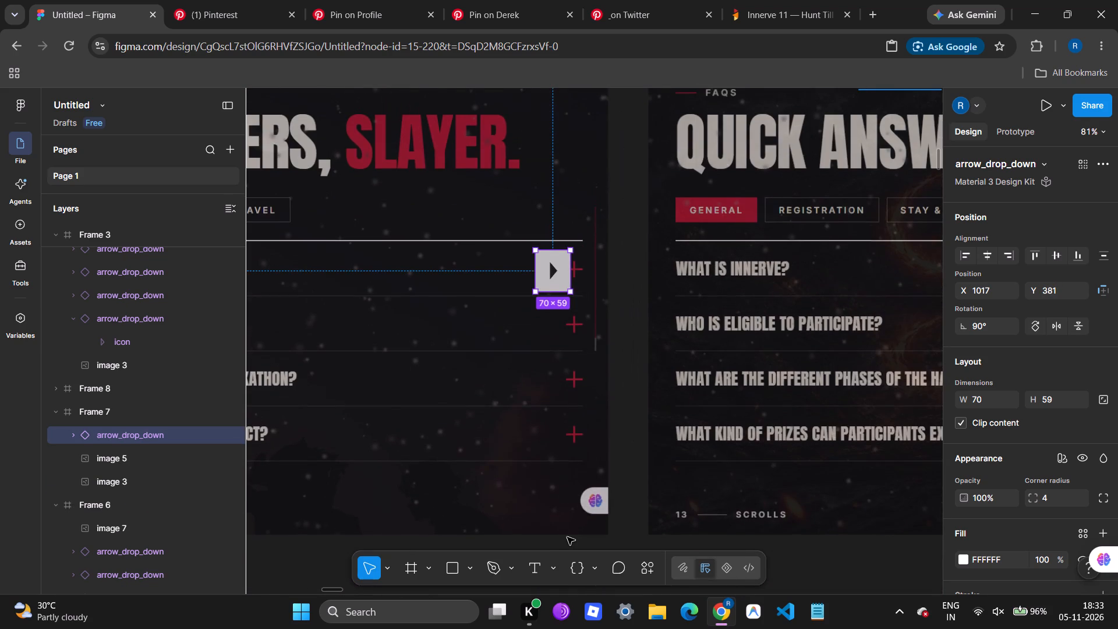
pyautogui.moveTo(546, 279); pyautogui.dragTo(562, 275)
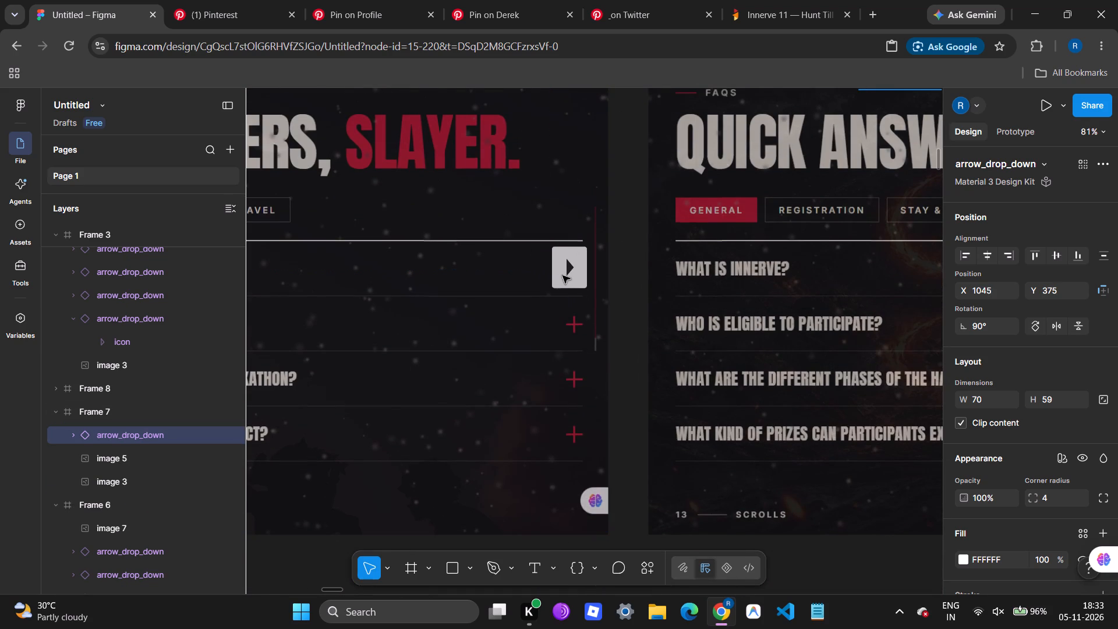
pyautogui.moveTo(562, 275); pyautogui.dragTo(560, 277)
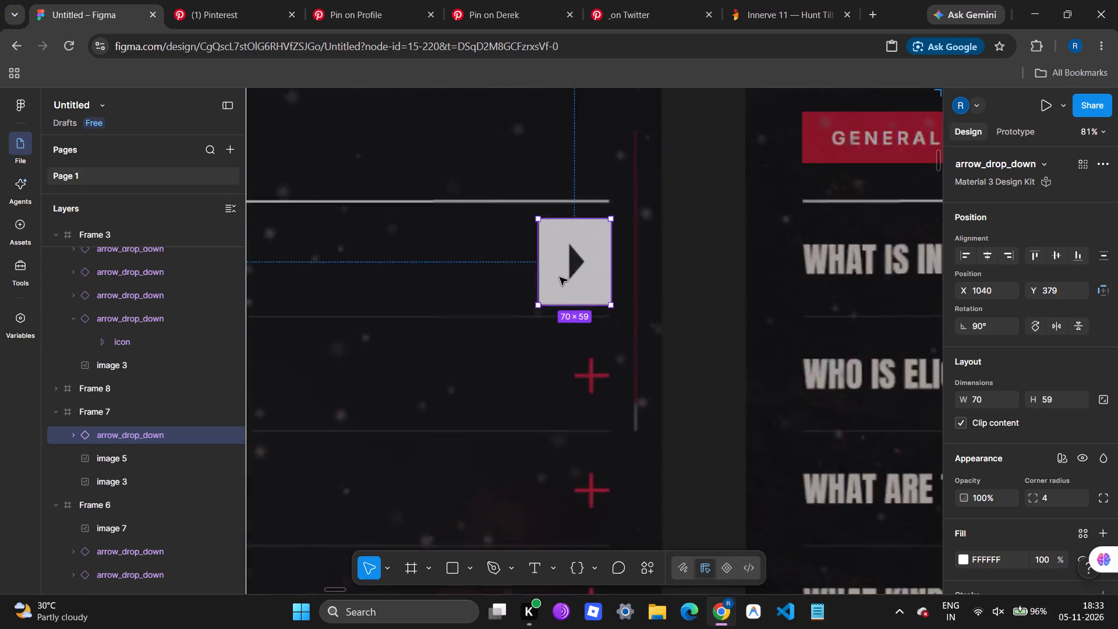
pyautogui.scroll(1, 560, 277)
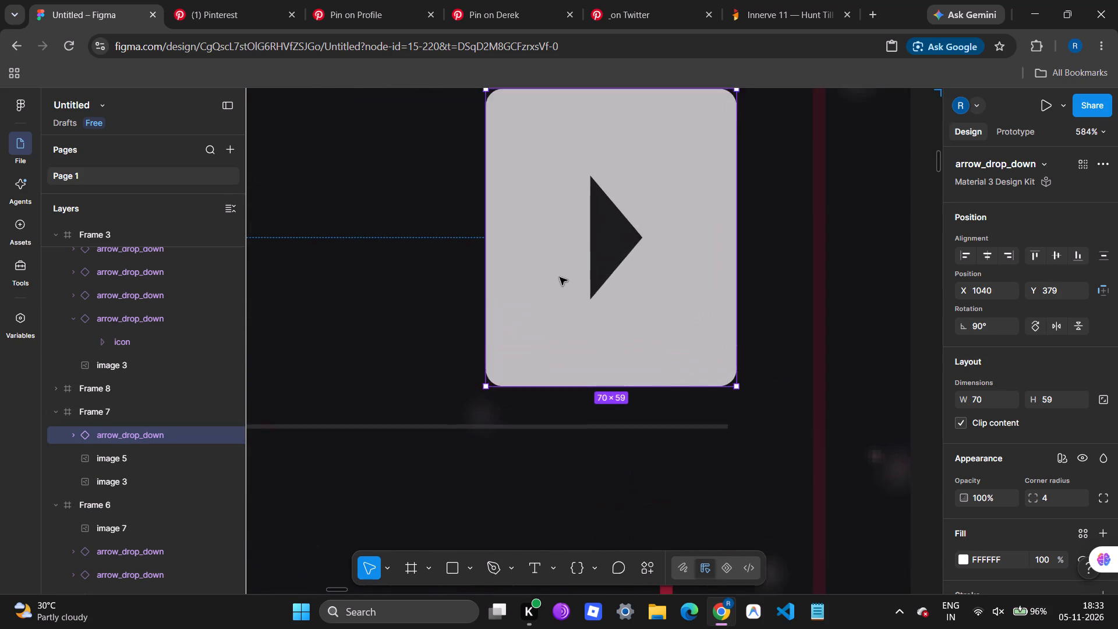
# Move the arrow_drop_down in Frame 7's first question row to X 1039, Y 377.
pyautogui.scroll(1, 560, 277)
pyautogui.moveTo(585, 312); pyautogui.dragTo(581, 297)
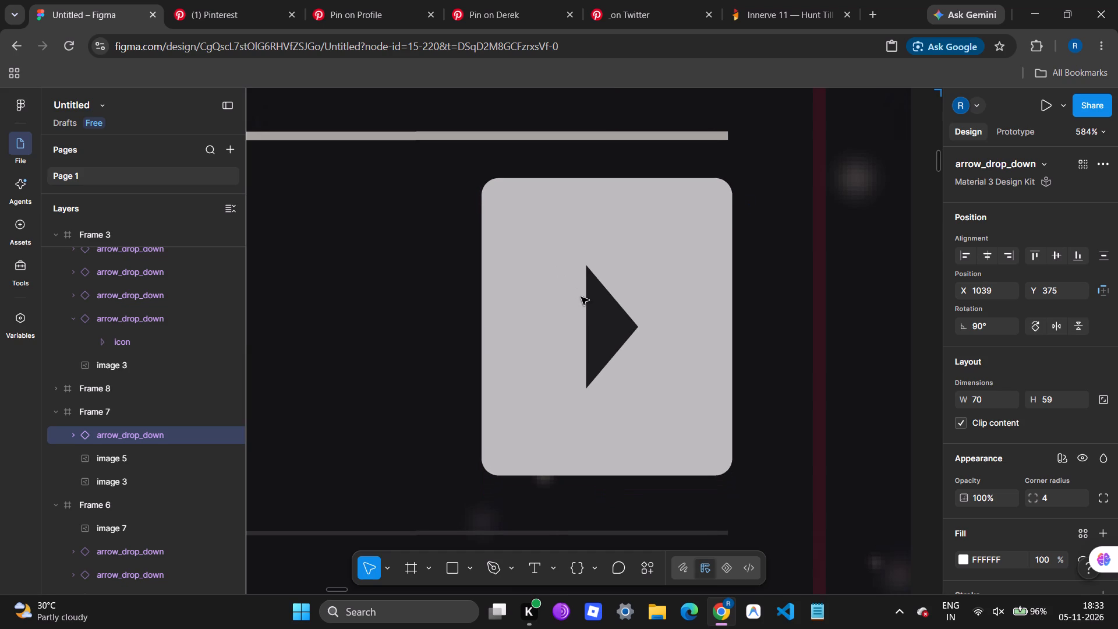
pyautogui.moveTo(581, 297); pyautogui.dragTo(581, 305)
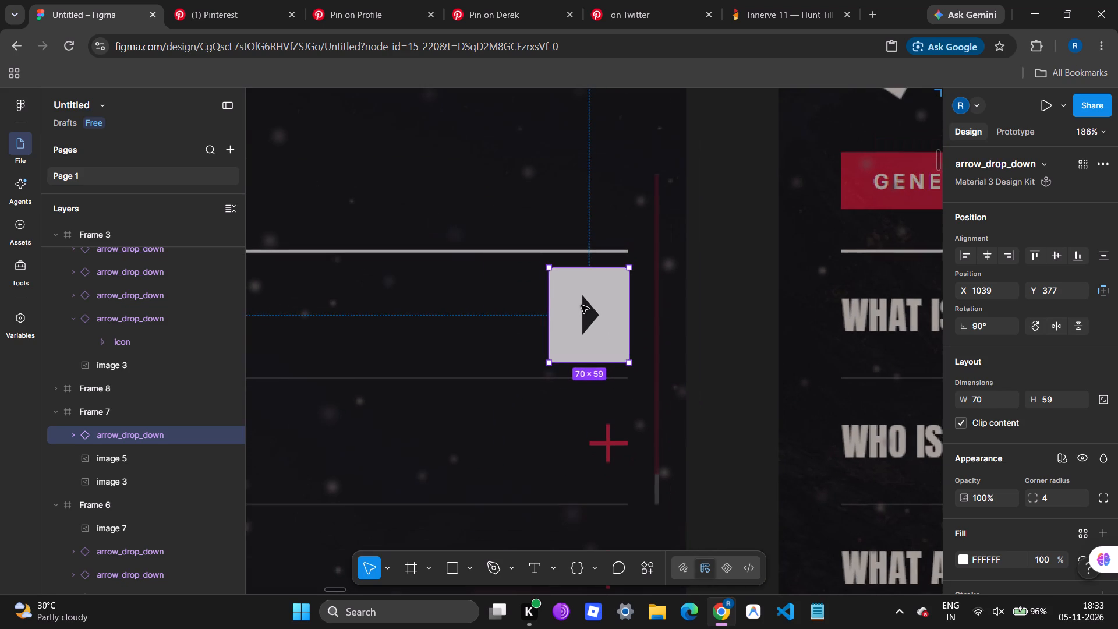
# Duplicate Frame 7's first-row arrow_drop_down into the second question row, over the red plus, at X 1039, Y 470.
pyautogui.keyDown('alt'); pyautogui.moveTo(581, 305); pyautogui.dragTo(581, 422); pyautogui.keyUp('alt')
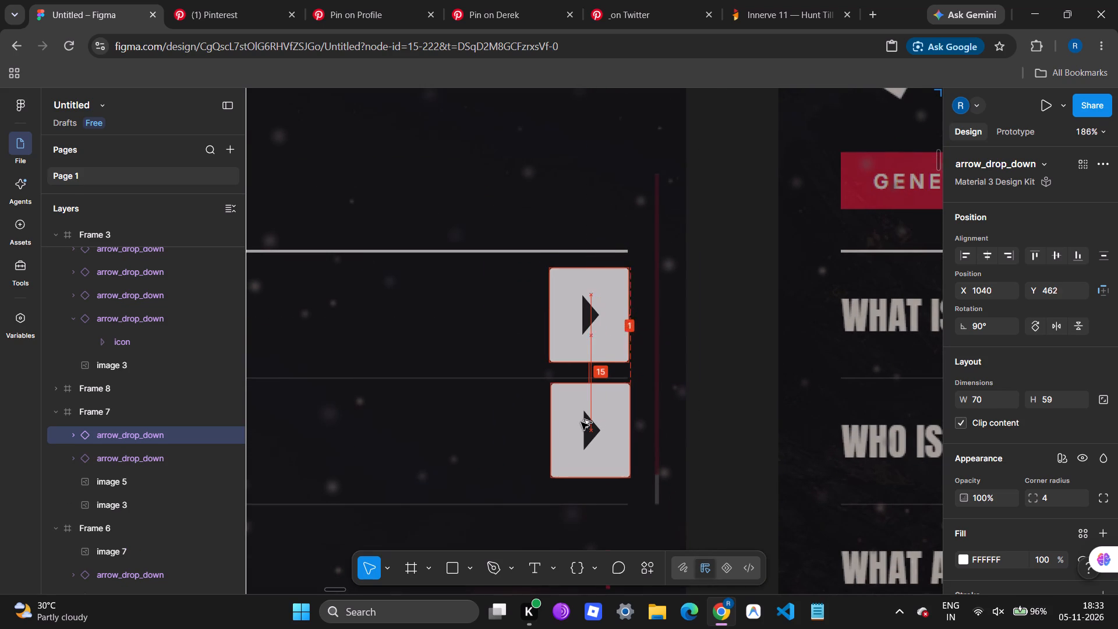
pyautogui.keyDown('alt'); pyautogui.moveTo(581, 422); pyautogui.dragTo(581, 423); pyautogui.keyUp('alt')
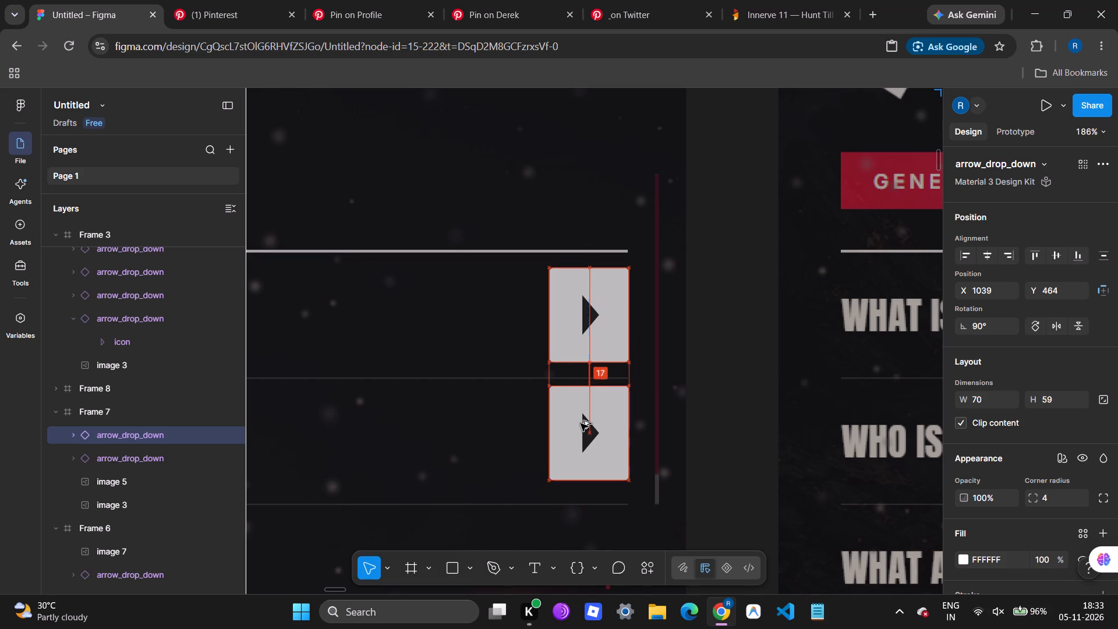
pyautogui.keyDown('alt'); pyautogui.moveTo(581, 423); pyautogui.dragTo(580, 430); pyautogui.keyUp('alt')
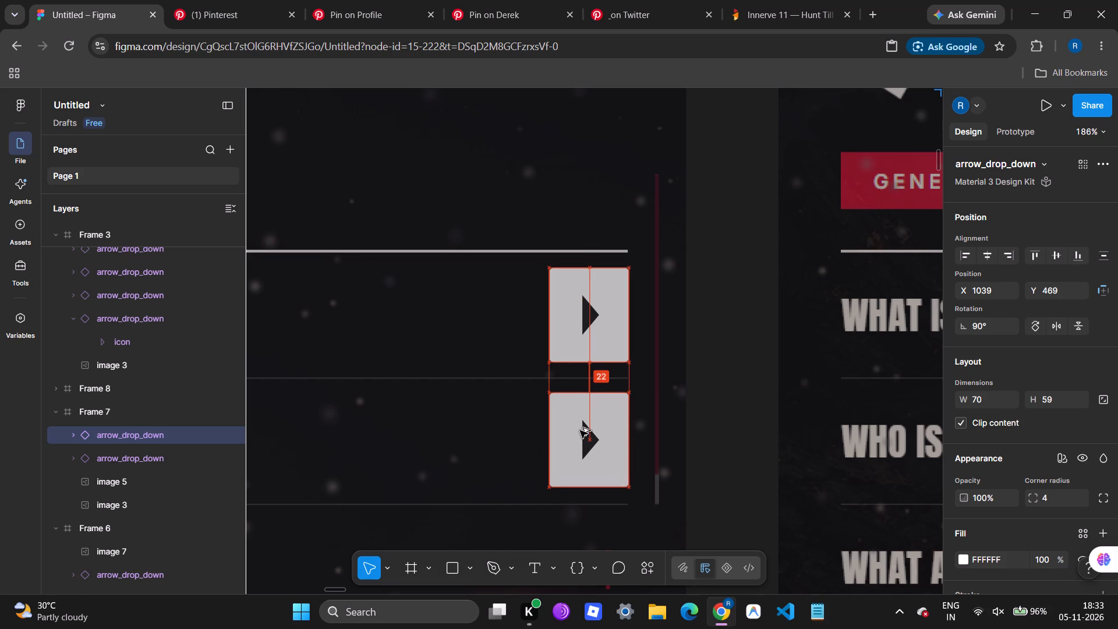
pyautogui.keyDown('alt'); pyautogui.moveTo(580, 430); pyautogui.dragTo(581, 432); pyautogui.keyUp('alt')
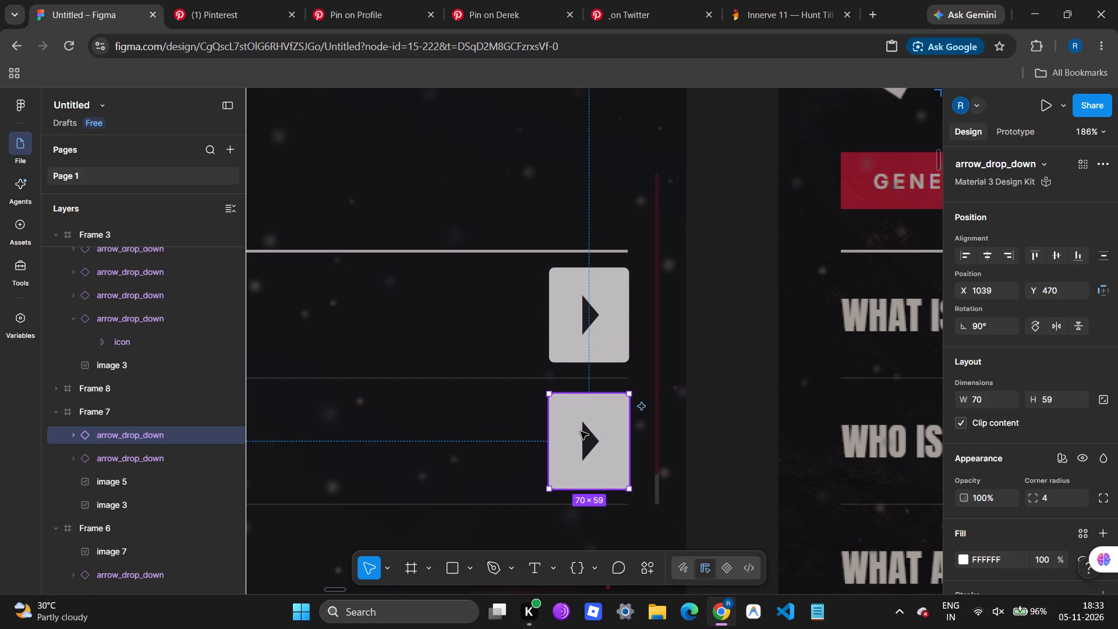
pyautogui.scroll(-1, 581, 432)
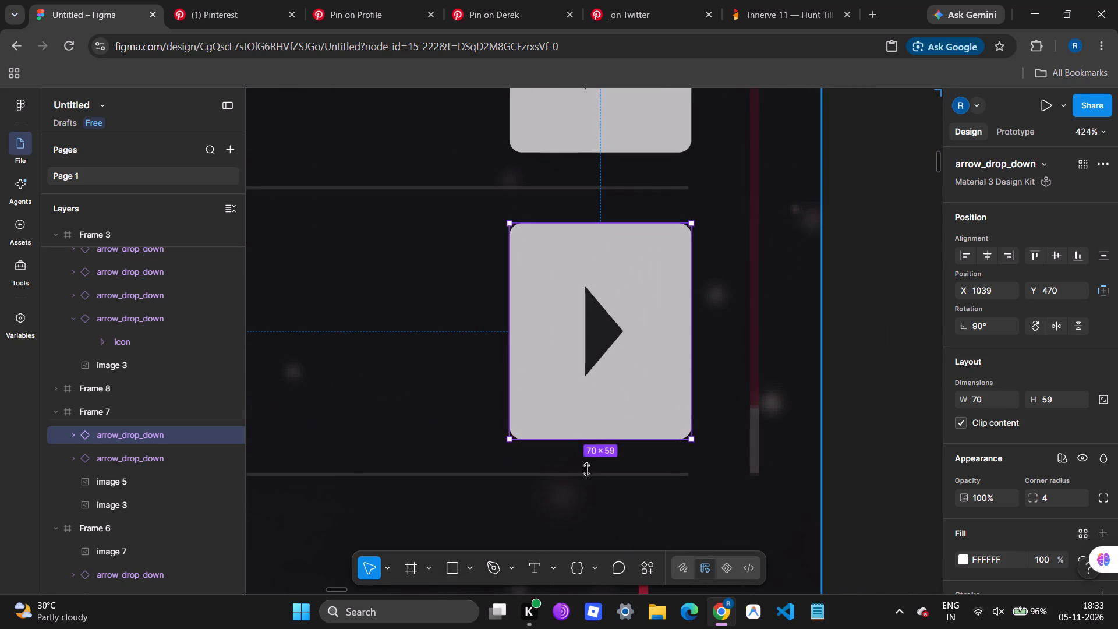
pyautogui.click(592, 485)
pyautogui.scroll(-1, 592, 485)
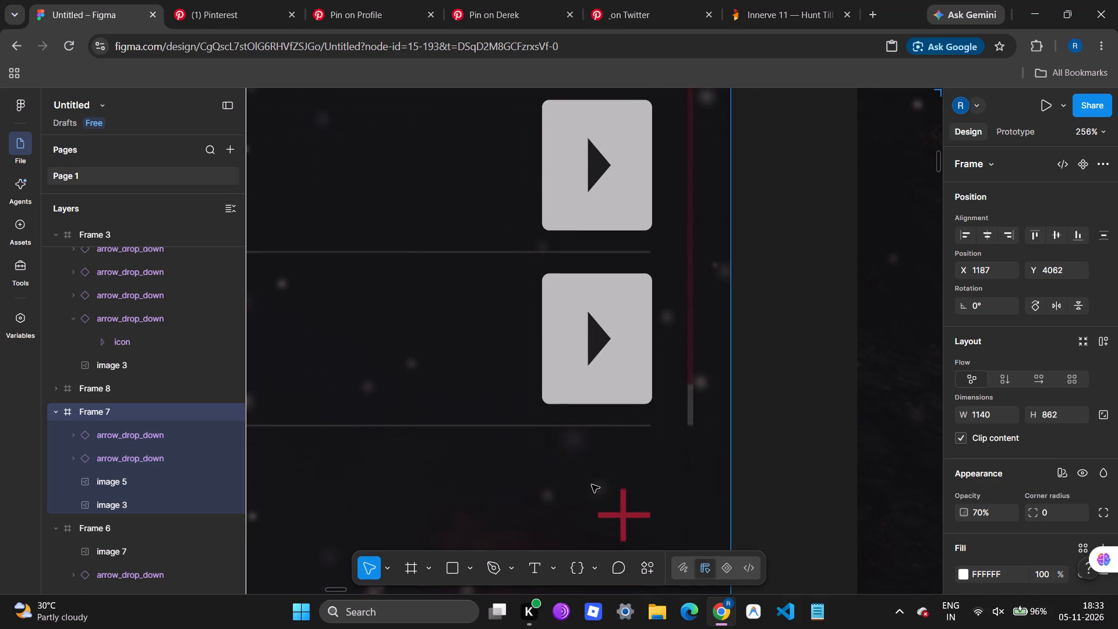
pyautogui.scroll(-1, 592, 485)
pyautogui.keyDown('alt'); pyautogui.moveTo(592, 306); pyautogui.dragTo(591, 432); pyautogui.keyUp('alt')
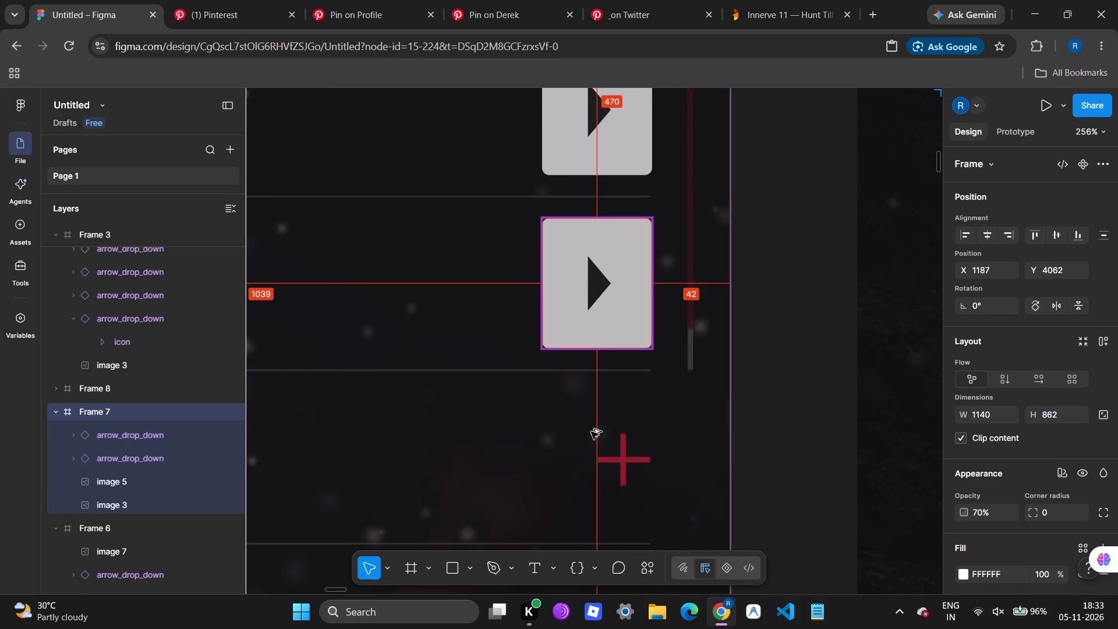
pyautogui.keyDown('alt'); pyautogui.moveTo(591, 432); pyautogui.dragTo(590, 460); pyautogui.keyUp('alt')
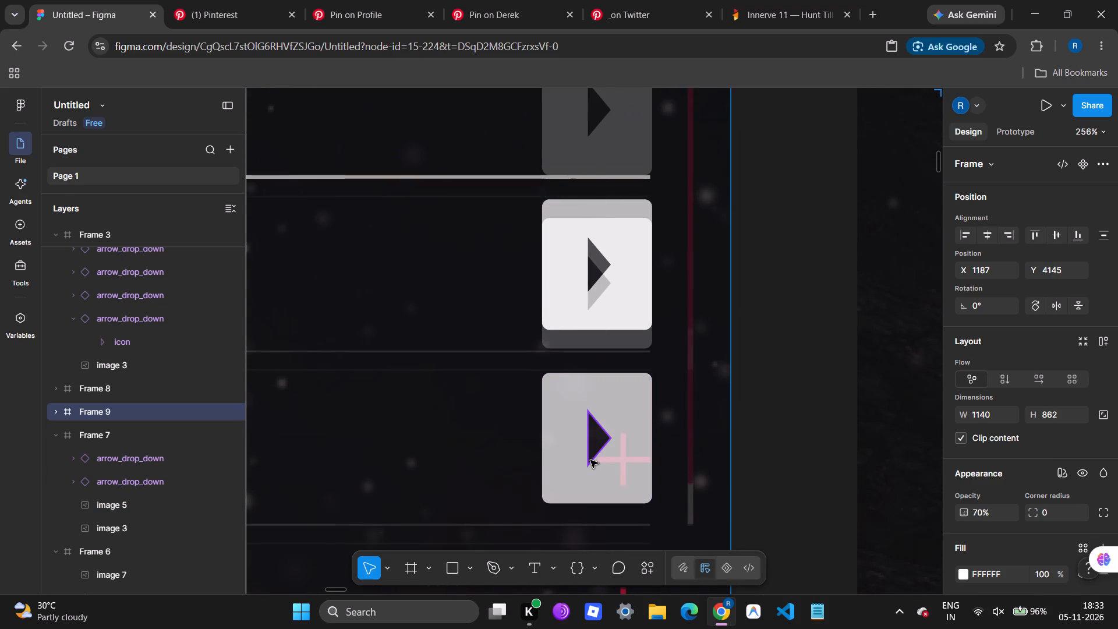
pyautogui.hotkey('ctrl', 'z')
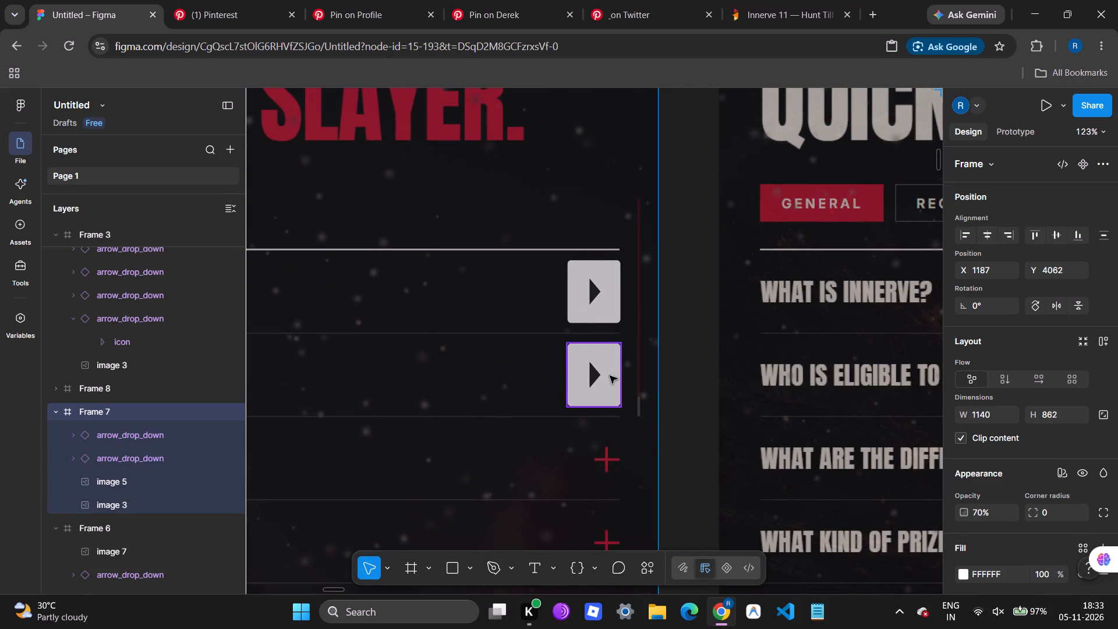
# Duplicate Frame 7's second-row arrow_drop_down into the third question row, over the red plus, at X 1039, Y 563.
pyautogui.click(610, 376)
pyautogui.keyDown('alt'); pyautogui.moveTo(610, 376); pyautogui.dragTo(607, 449); pyautogui.keyUp('alt')
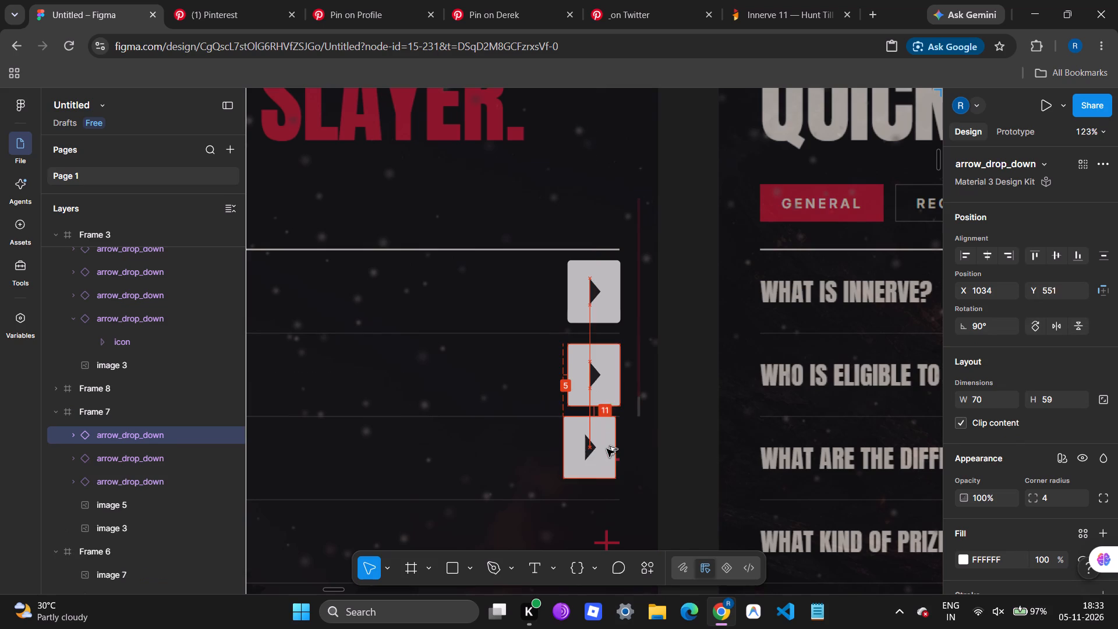
pyautogui.keyDown('alt'); pyautogui.moveTo(607, 449); pyautogui.dragTo(613, 463); pyautogui.keyUp('alt')
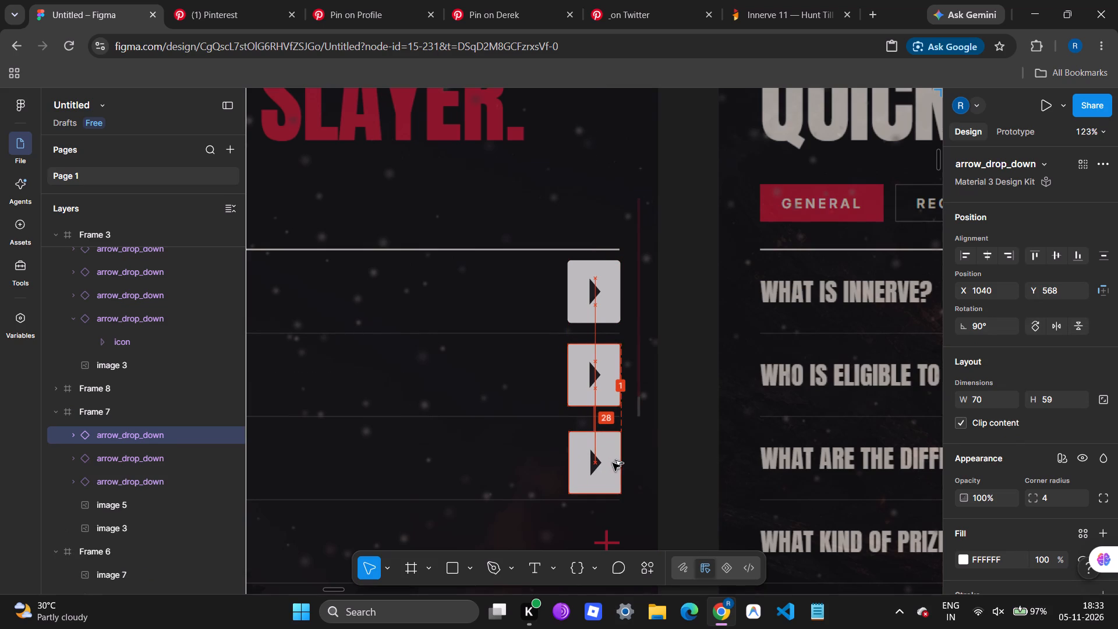
pyautogui.keyDown('alt'); pyautogui.moveTo(613, 463); pyautogui.dragTo(611, 455); pyautogui.keyUp('alt')
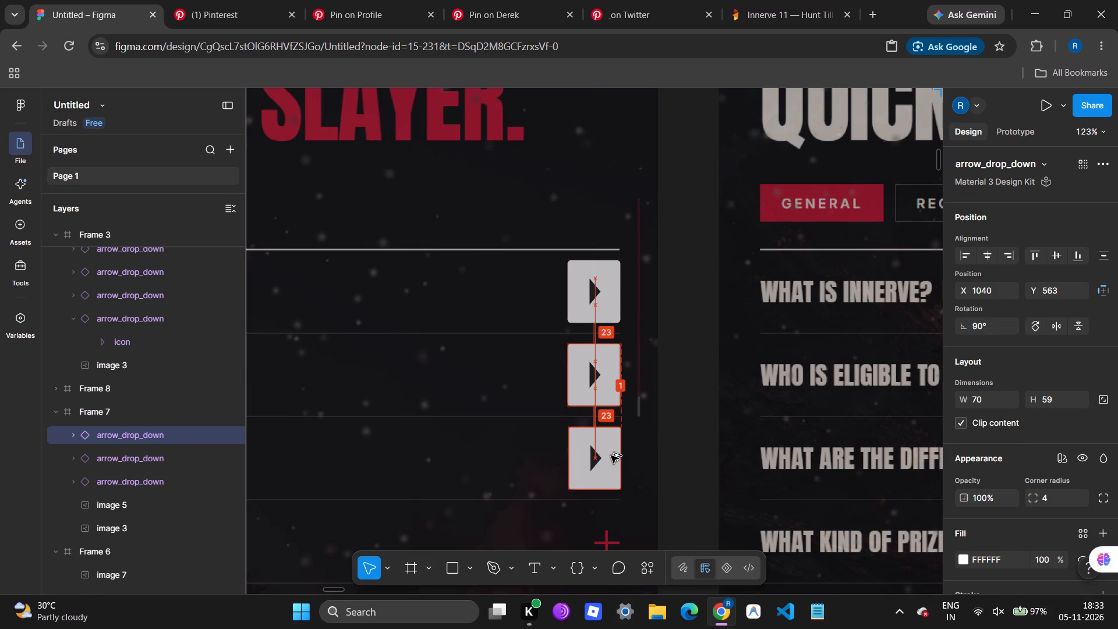
pyautogui.keyDown('alt'); pyautogui.moveTo(611, 455); pyautogui.dragTo(610, 456); pyautogui.keyUp('alt')
# Duplicate Frame 7's third-row arrow_drop_down into the fourth question row at X 1039, Y 656, and clear the selection.
pyautogui.scroll(-1, 610, 456)
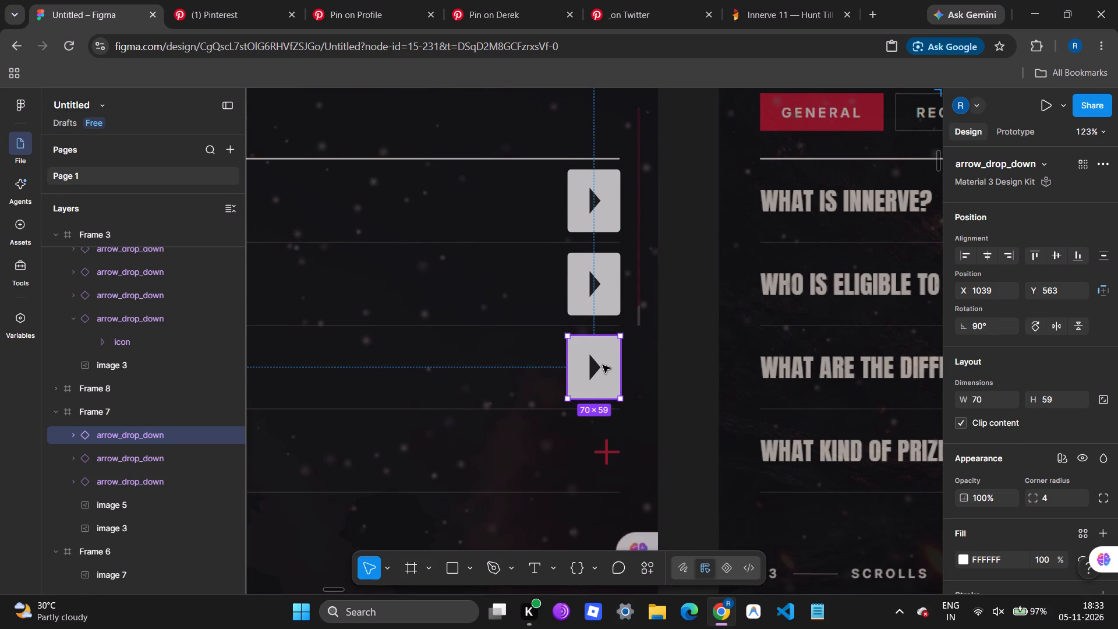
pyautogui.keyDown('alt'); pyautogui.moveTo(603, 365); pyautogui.dragTo(593, 439); pyautogui.keyUp('alt')
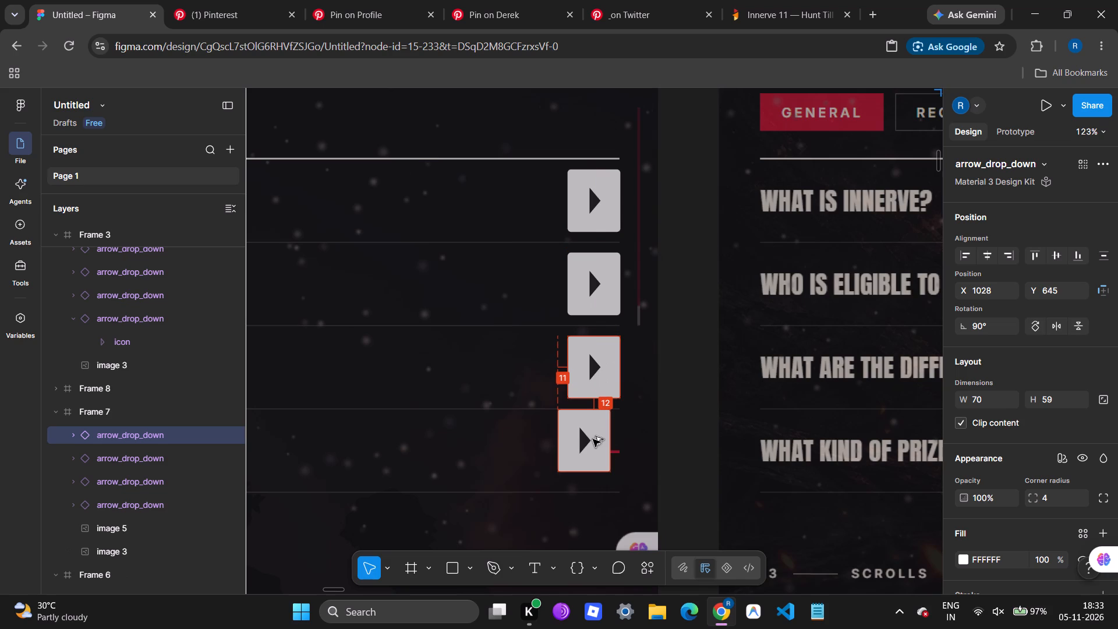
pyautogui.keyDown('alt'); pyautogui.moveTo(593, 439); pyautogui.dragTo(600, 451); pyautogui.keyUp('alt')
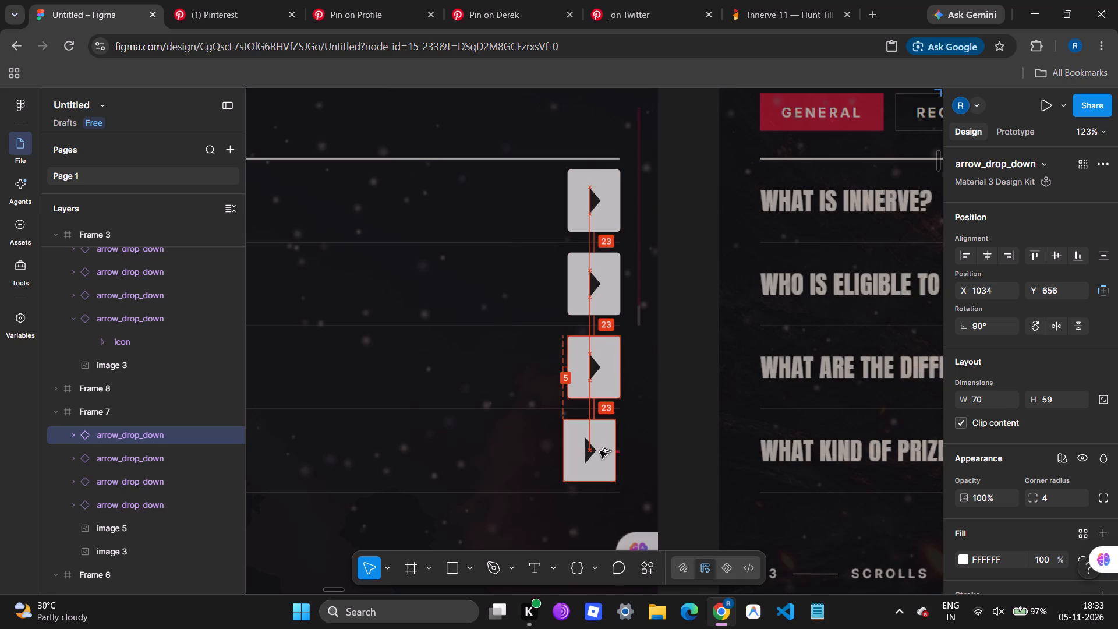
pyautogui.keyDown('alt'); pyautogui.moveTo(600, 451); pyautogui.dragTo(603, 451); pyautogui.keyUp('alt')
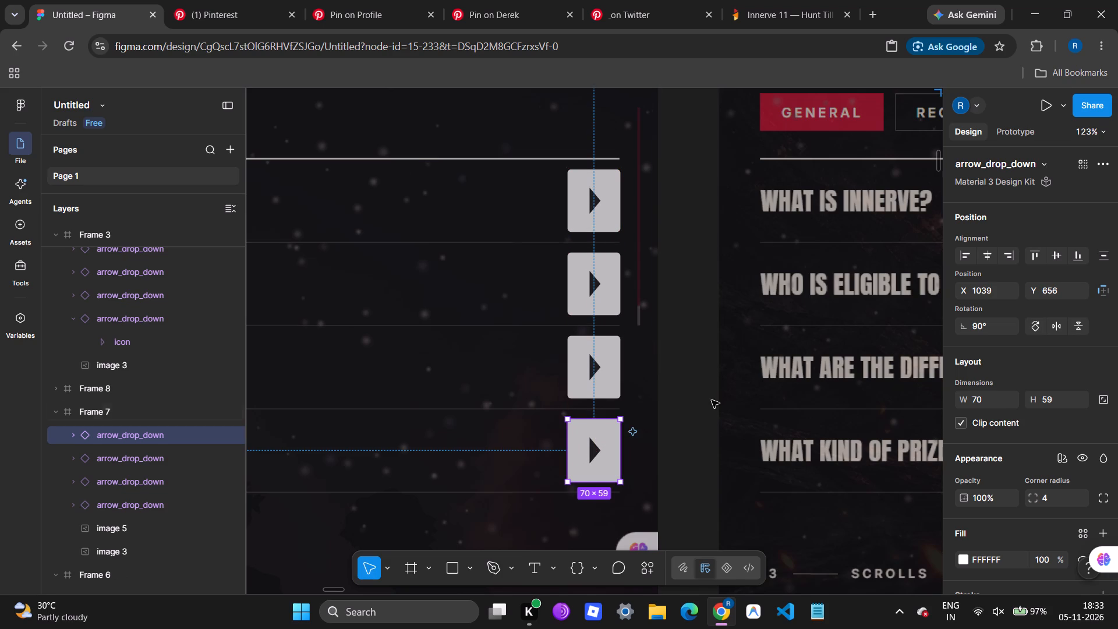
pyautogui.click(689, 406)
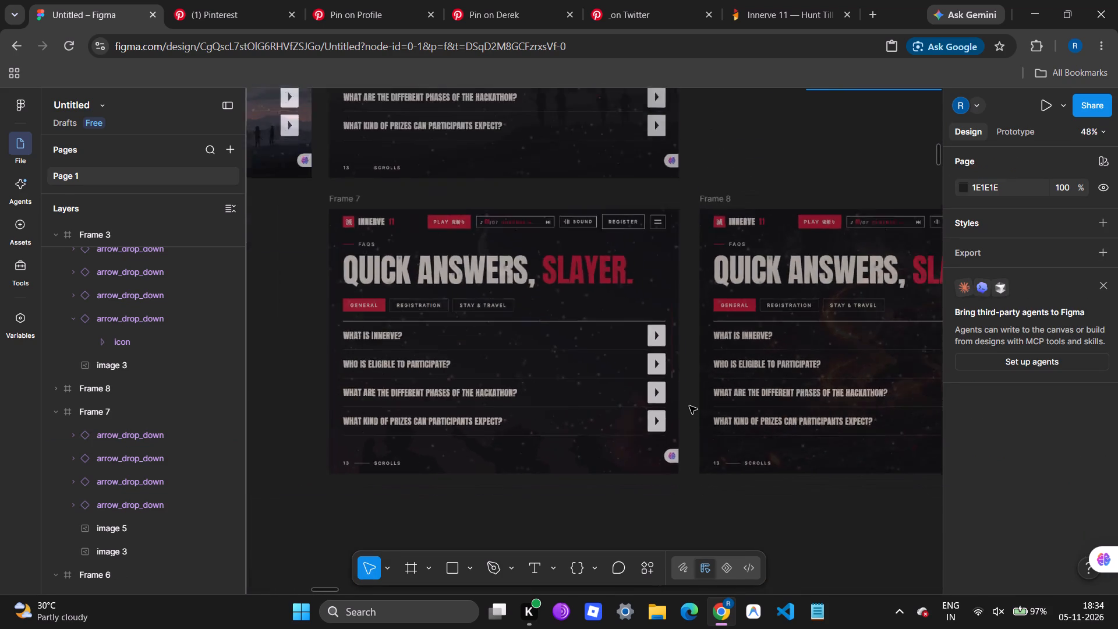
# Search the asset libraries for "plus" and "plus red", and browse the plus icons for one suited to Frame 8.
pyautogui.hscroll(-1, 689, 406)
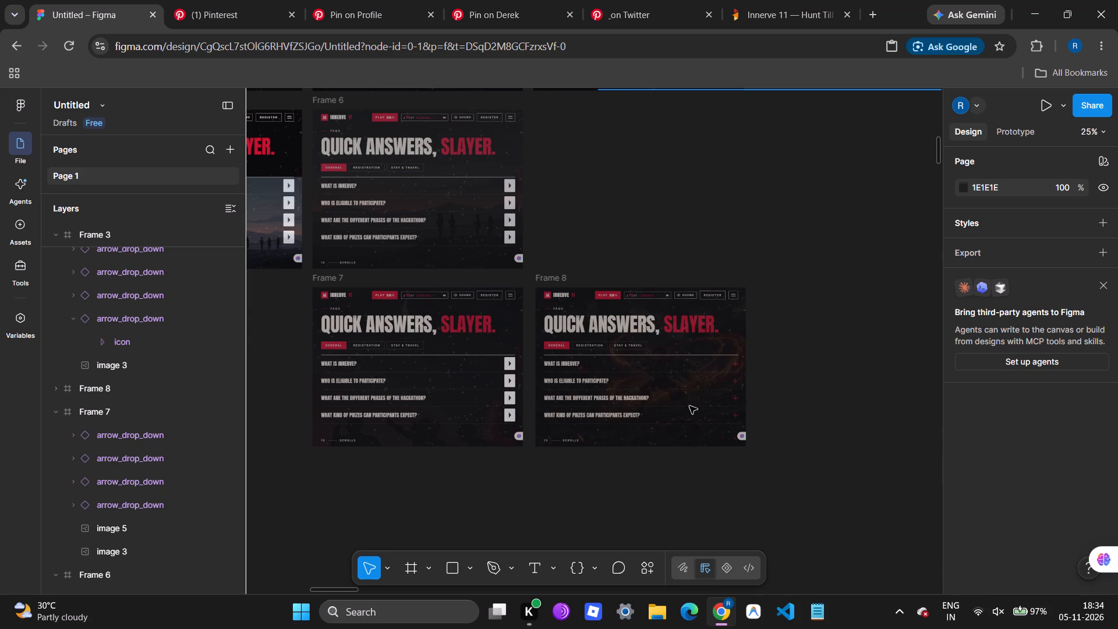
pyautogui.hscroll(3, 689, 406)
pyautogui.click(11, 223)
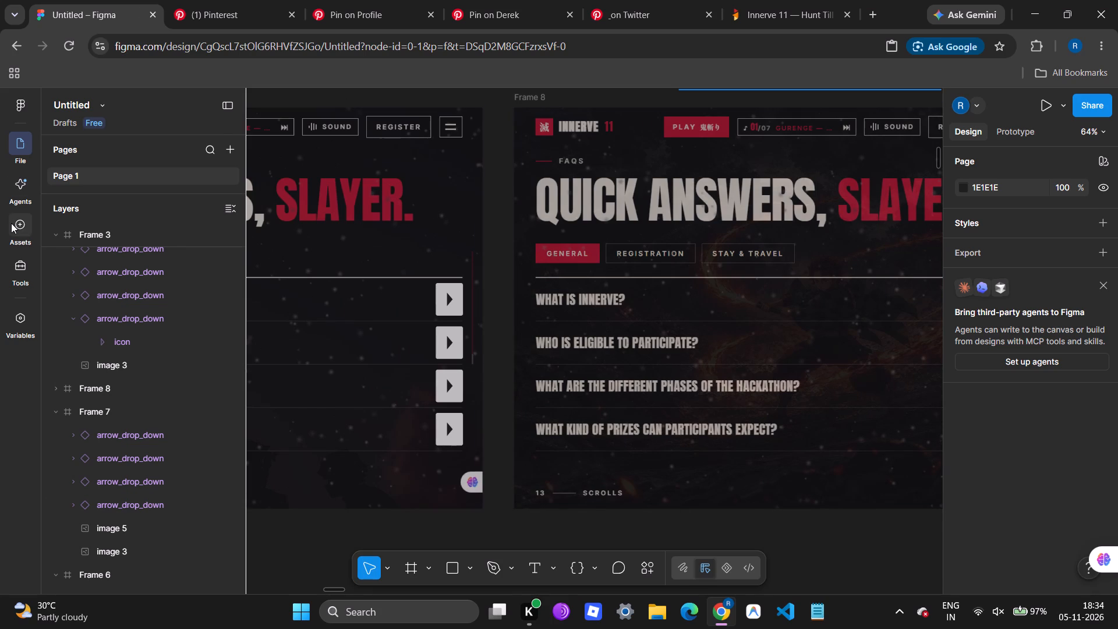
pyautogui.click(210, 139)
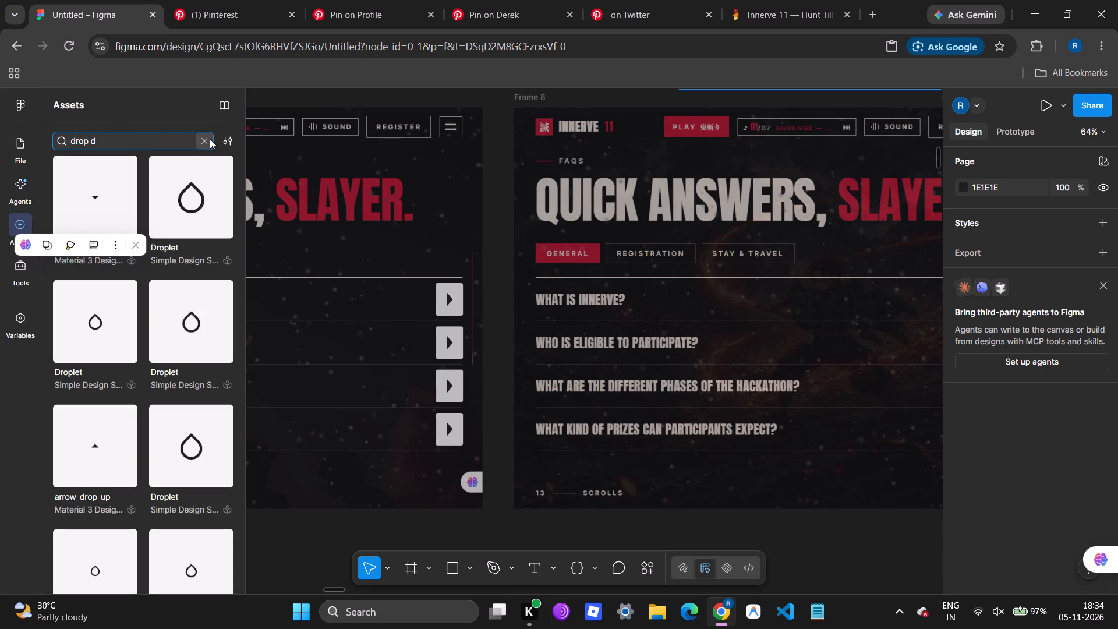
pyautogui.write('plus')
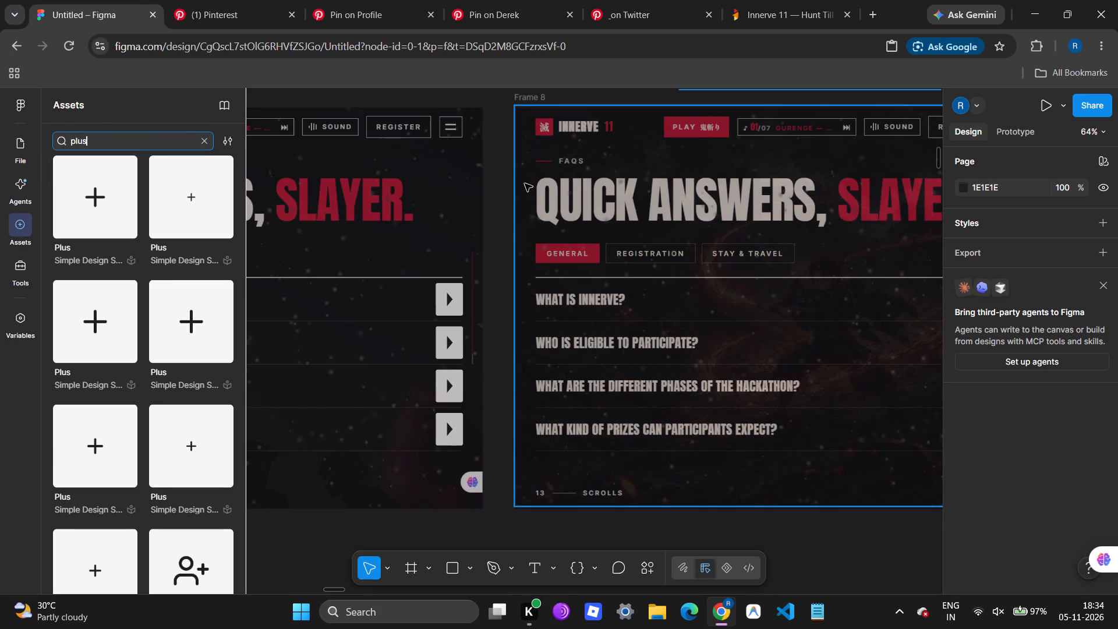
pyautogui.press('space')
pyautogui.write('red')
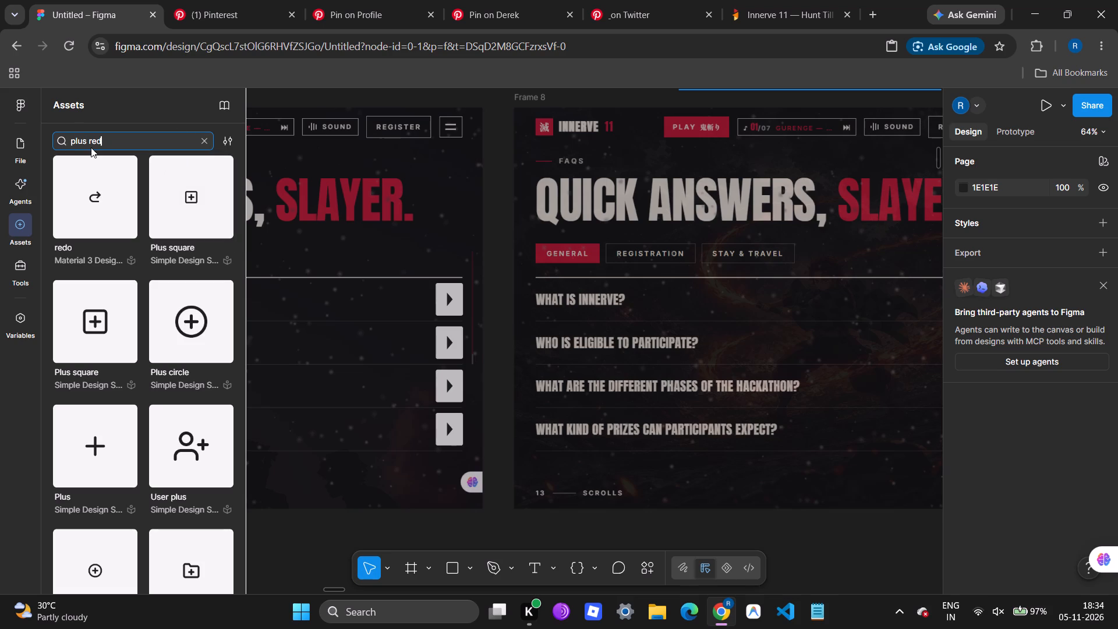
pyautogui.press('BackSpace')
pyautogui.press('BackSpace')
pyautogui.press('BackSpace')
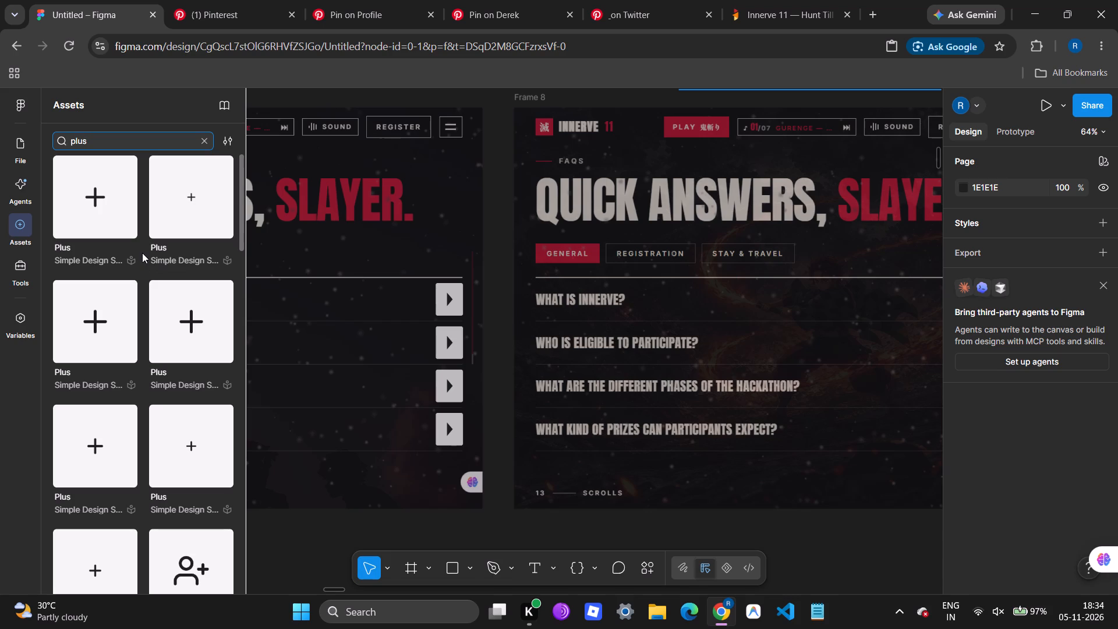
pyautogui.scroll(-6, 142, 253)
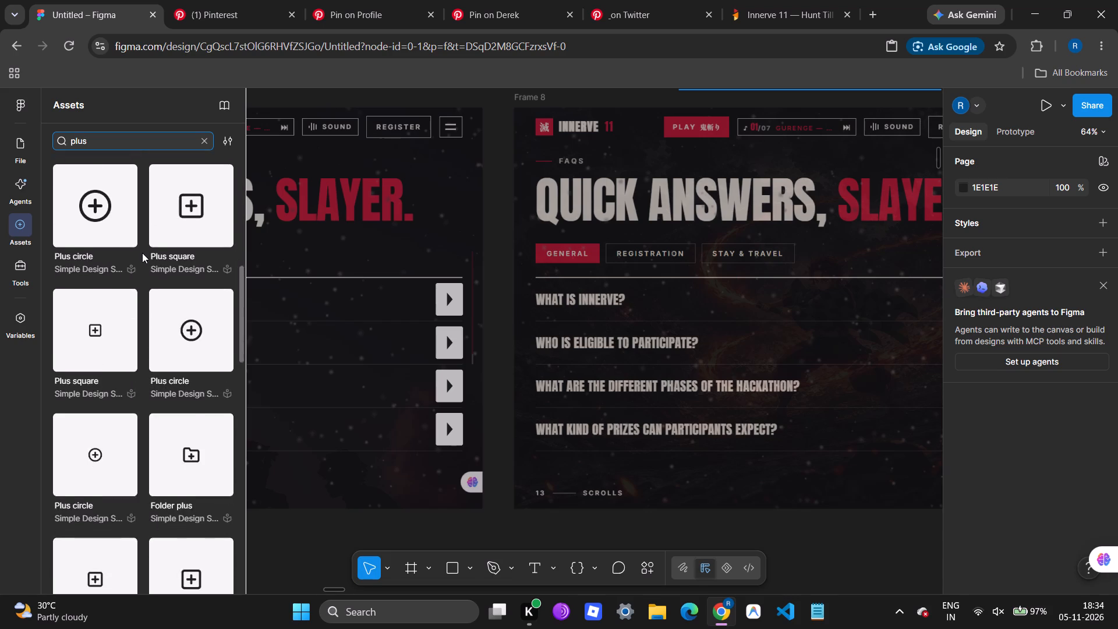
pyautogui.scroll(-9, 142, 253)
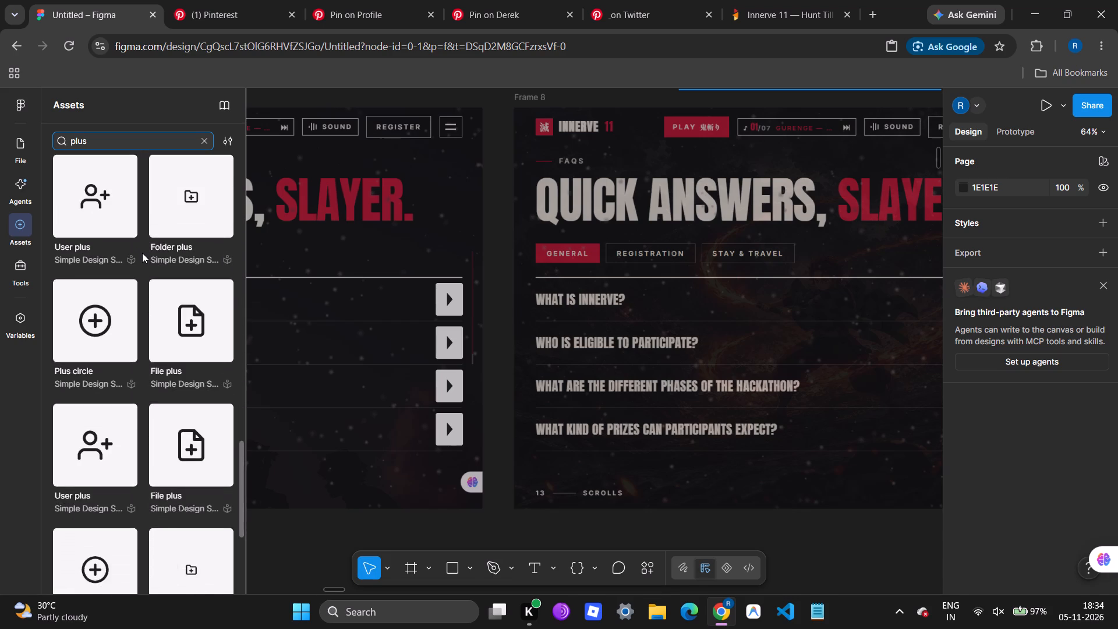
pyautogui.scroll(-6, 142, 253)
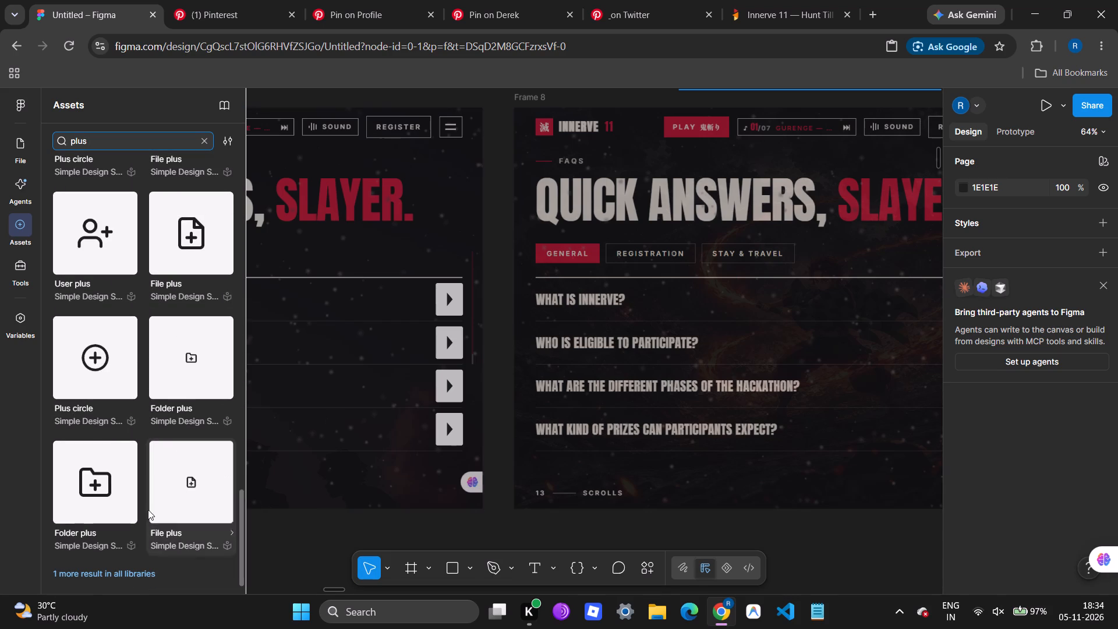
pyautogui.scroll(5, 167, 354)
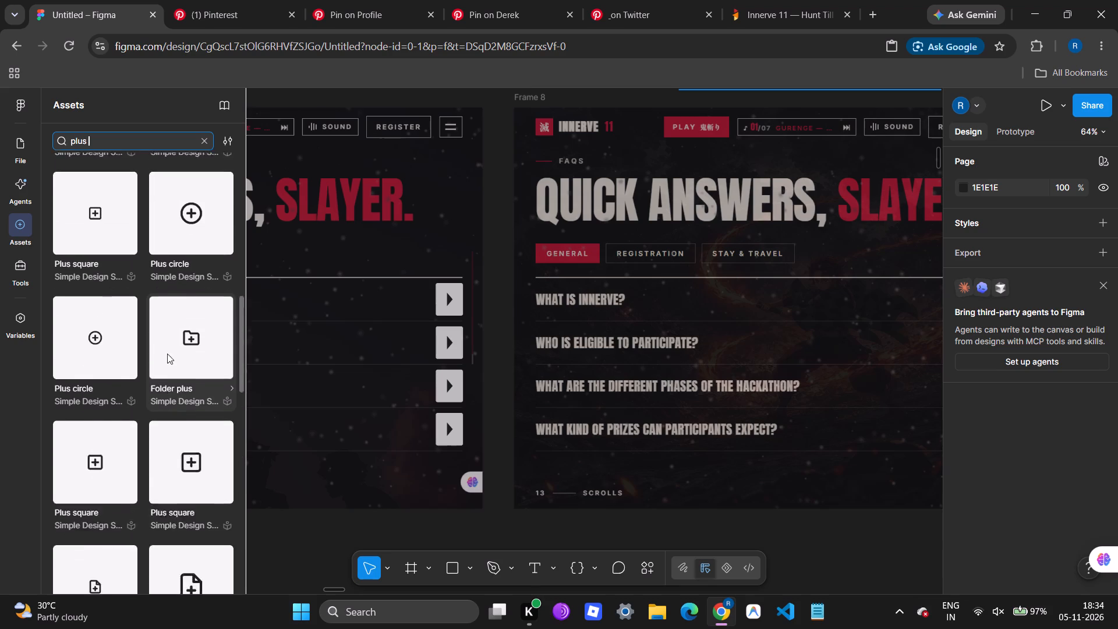
# Move Frame 7 up beside Frame 6, directly above Frame 8, to X 2384, Y 3099.
pyautogui.click(430, 312)
pyautogui.hscroll(1, 430, 312)
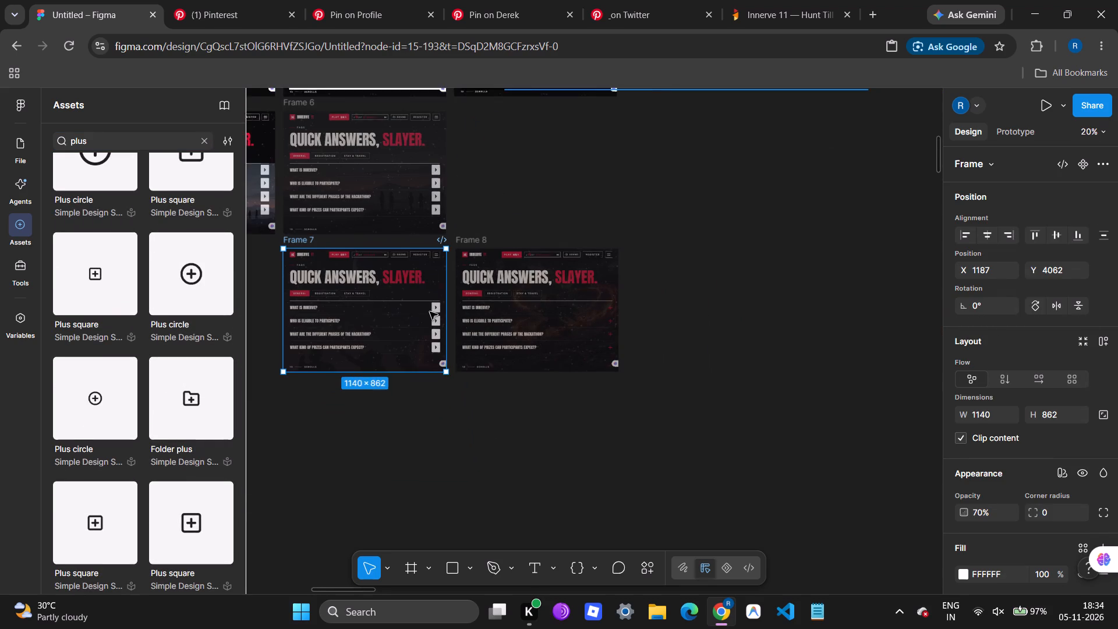
pyautogui.hscroll(1, 430, 312)
pyautogui.click(569, 157)
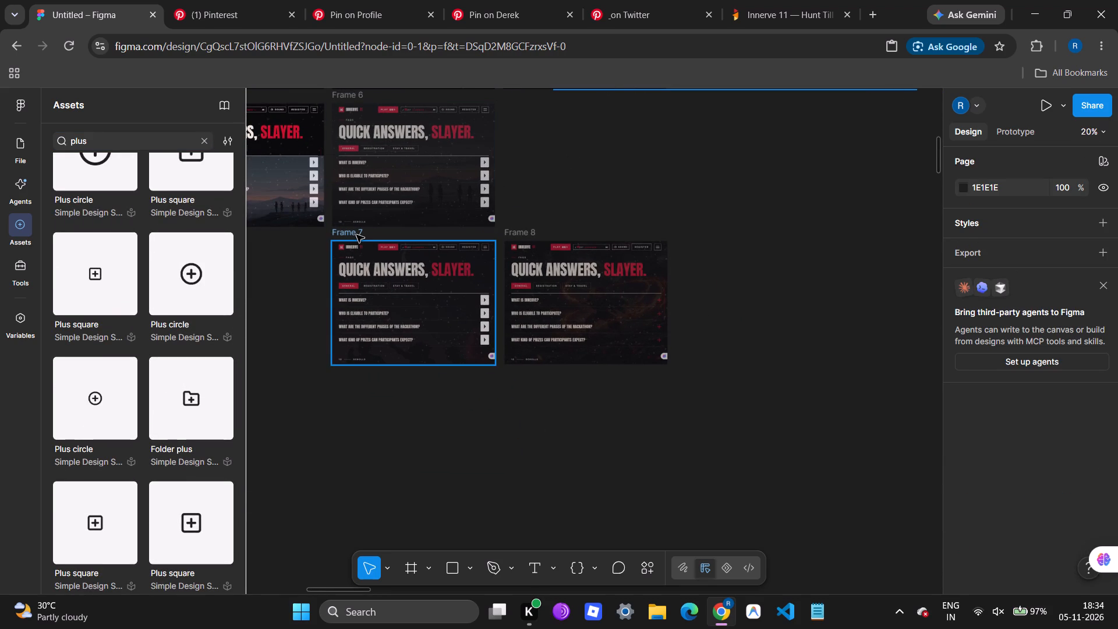
pyautogui.moveTo(356, 235); pyautogui.dragTo(534, 98)
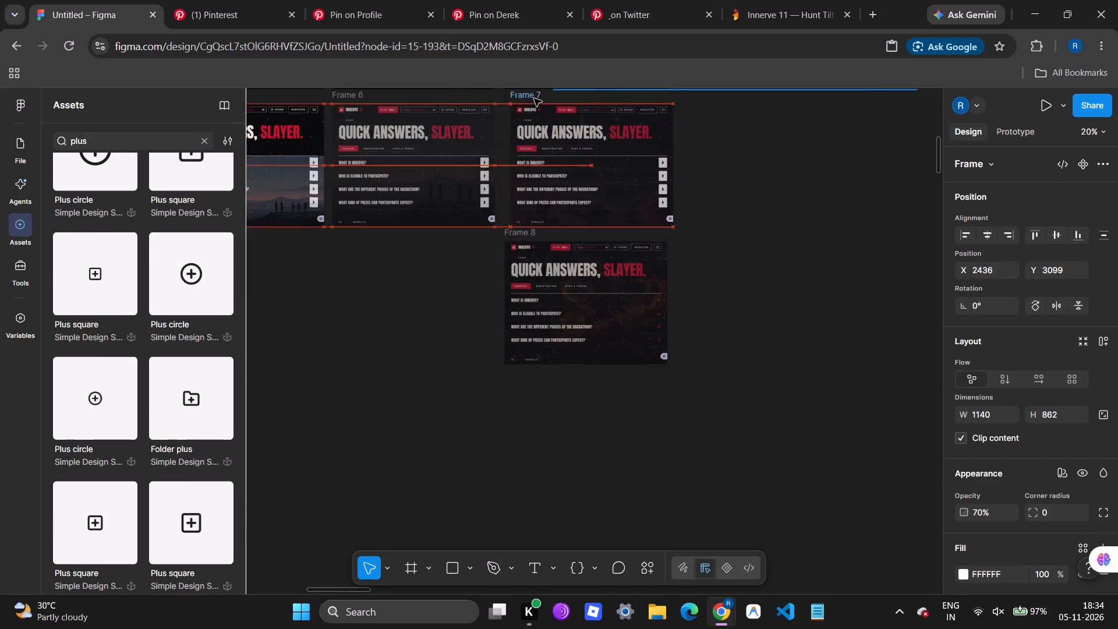
pyautogui.moveTo(534, 98); pyautogui.dragTo(530, 176)
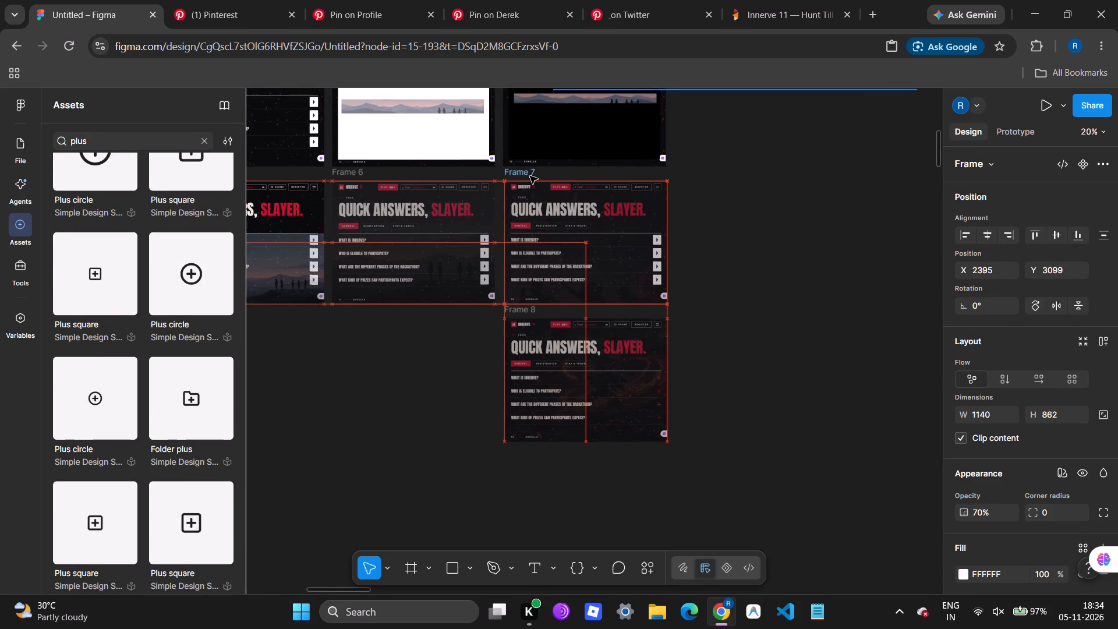
pyautogui.moveTo(530, 176); pyautogui.dragTo(529, 175)
pyautogui.moveTo(529, 175); pyautogui.dragTo(525, 175)
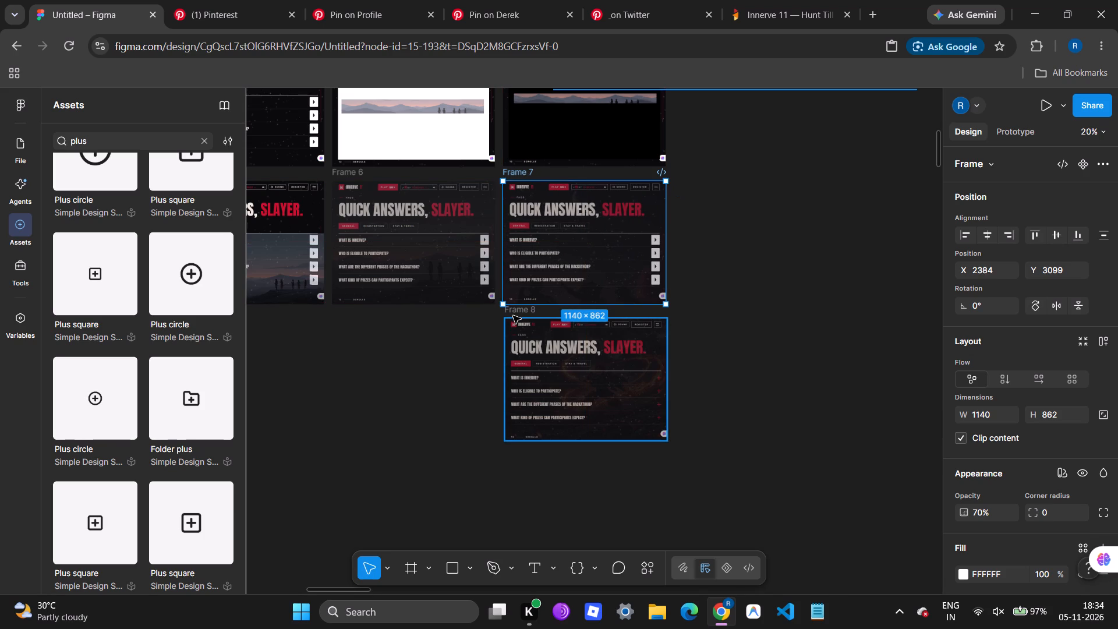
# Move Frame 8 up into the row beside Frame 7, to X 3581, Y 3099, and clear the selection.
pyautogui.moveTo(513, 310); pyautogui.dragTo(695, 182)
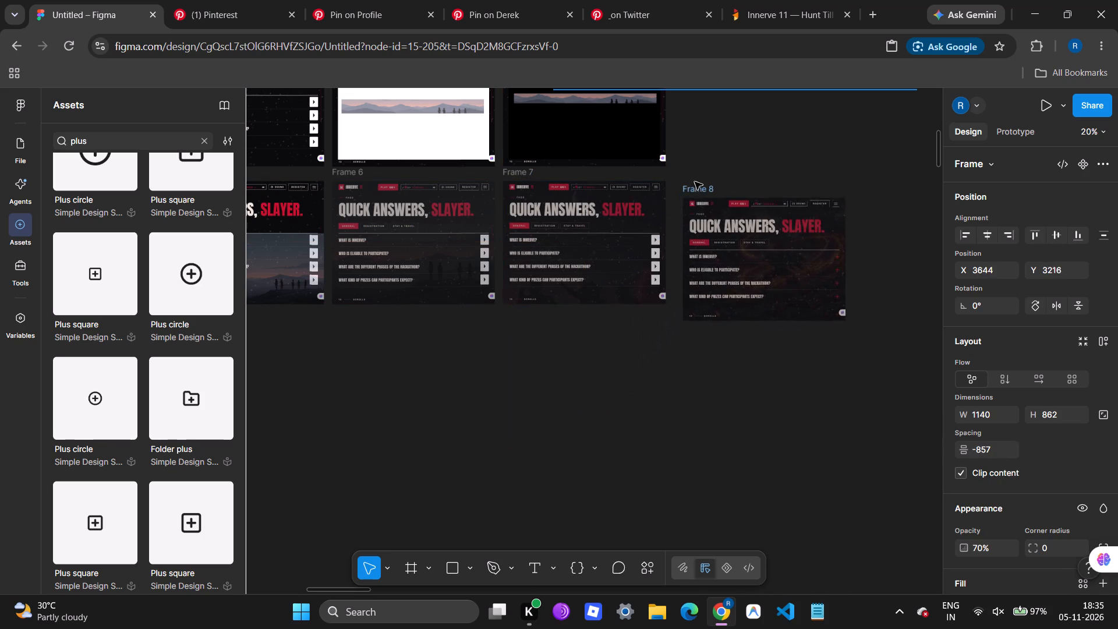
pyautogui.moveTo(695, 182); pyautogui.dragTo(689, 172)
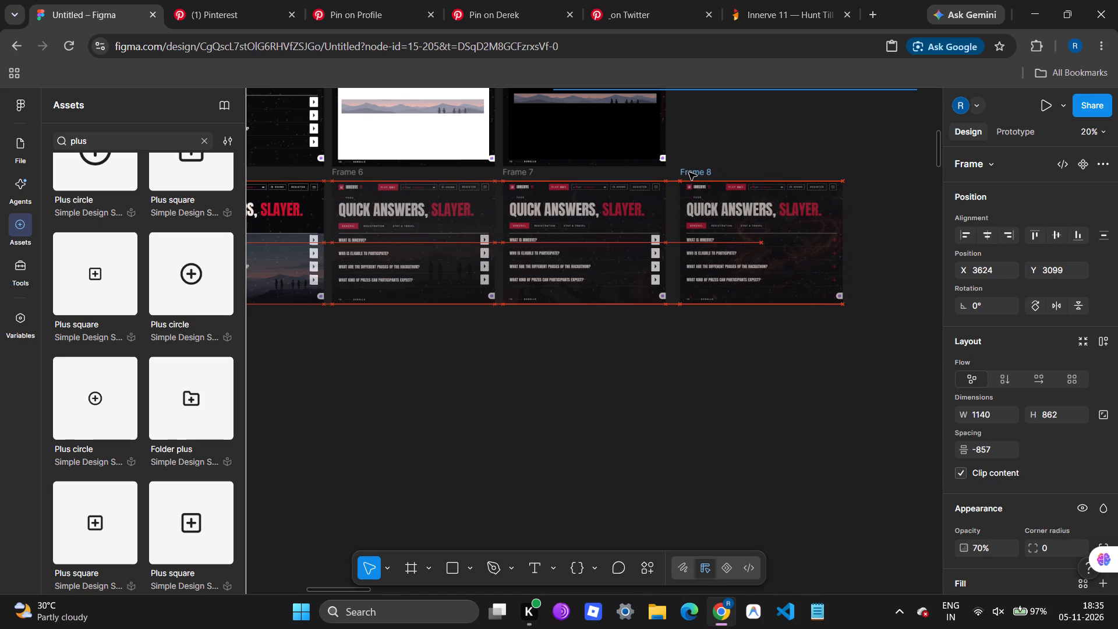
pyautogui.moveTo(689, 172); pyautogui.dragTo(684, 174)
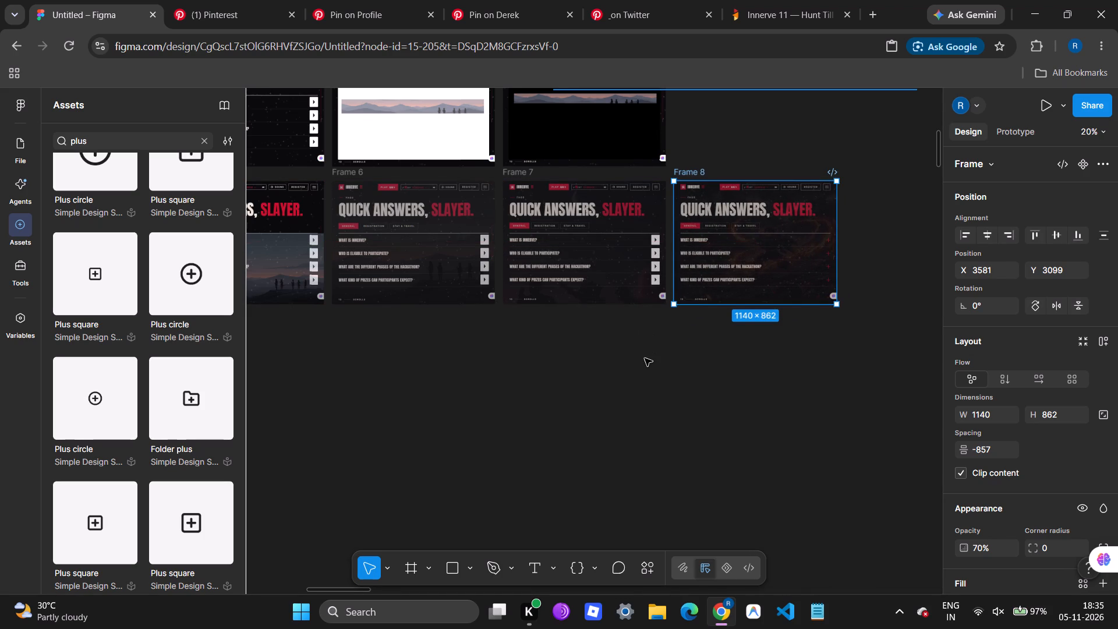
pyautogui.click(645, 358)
# Delete Frame 5, the twilight background variant below Frame 2.
pyautogui.hscroll(2, 645, 358)
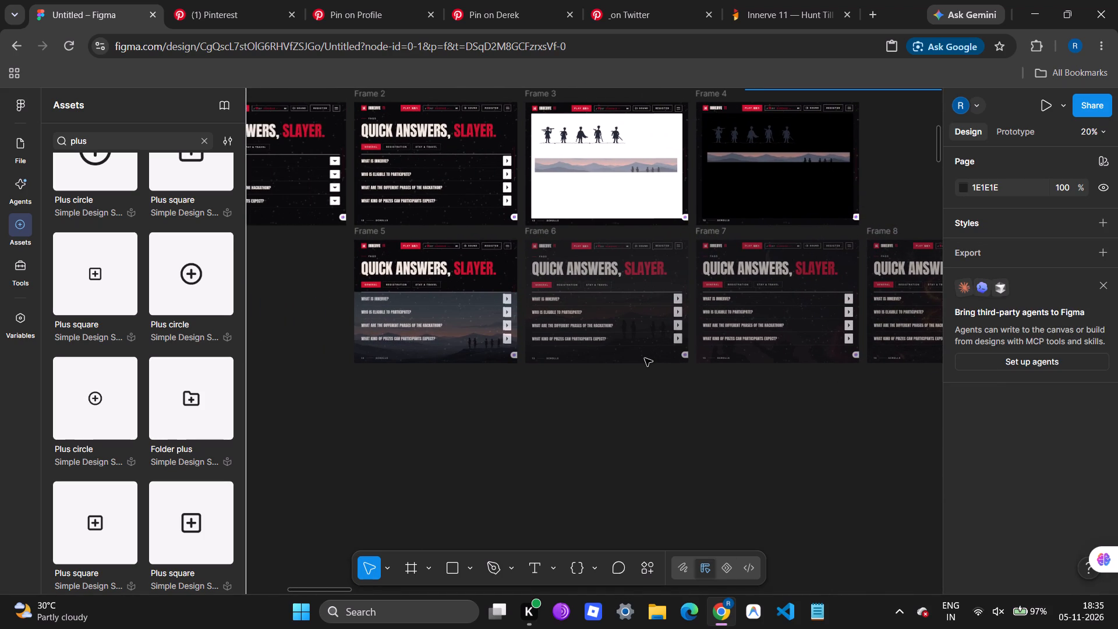
pyautogui.click(372, 233)
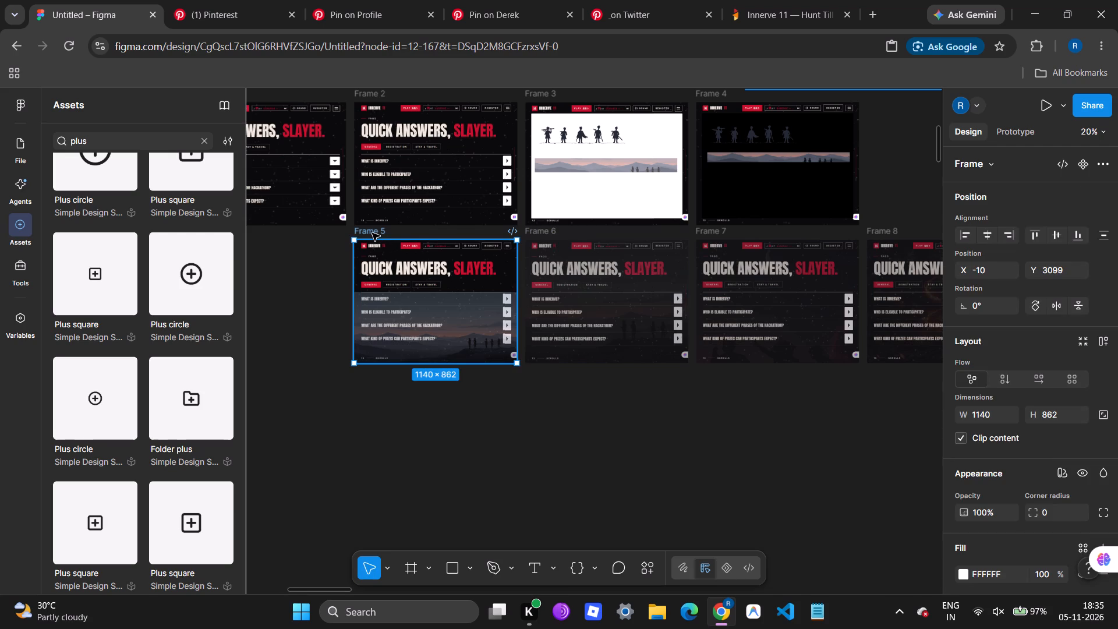
pyautogui.press('BackSpace')
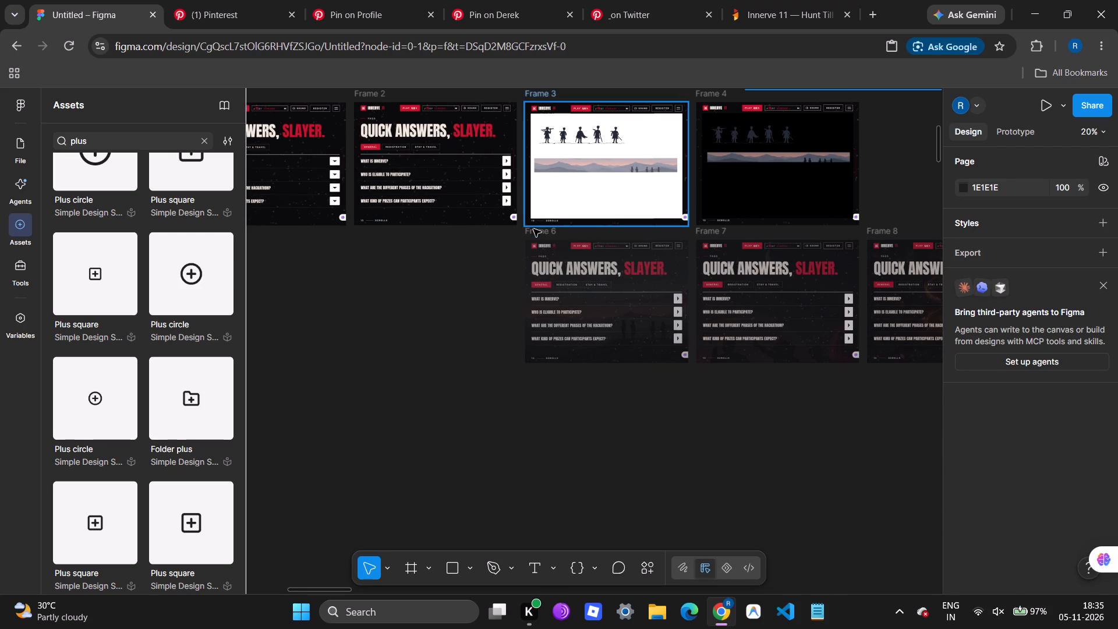
# Shift Frames 6, 7 and 8 one column back below Frames 2, 3 and 4, to X -10, 1187 and 2384, all at Y 3145.
pyautogui.moveTo(533, 232); pyautogui.dragTo(363, 238)
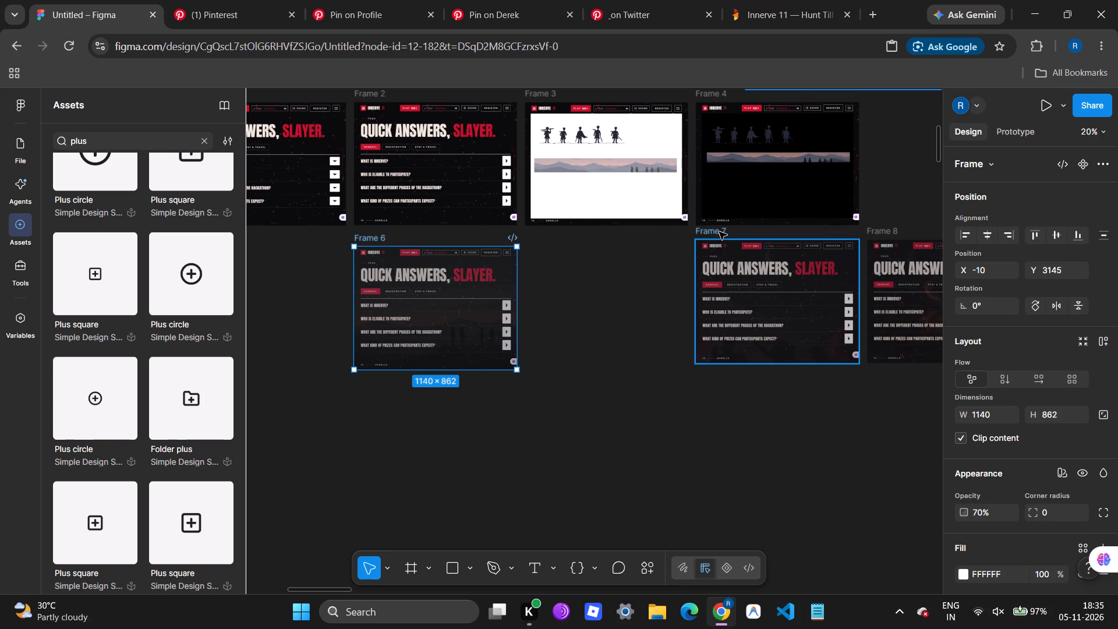
pyautogui.moveTo(719, 232); pyautogui.dragTo(560, 244)
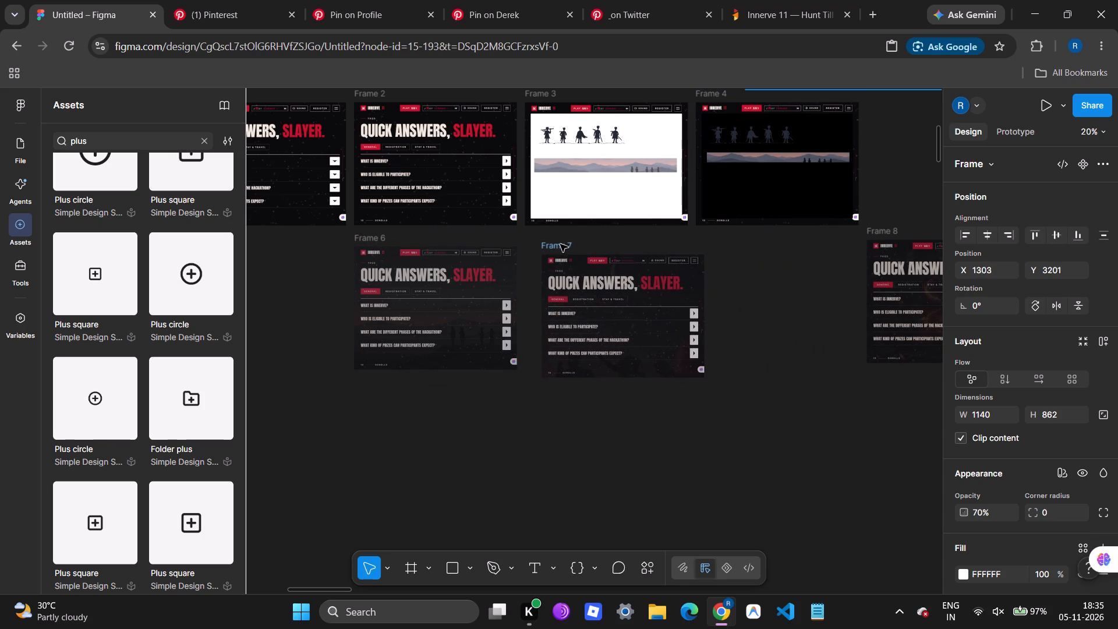
pyautogui.moveTo(560, 244); pyautogui.dragTo(551, 240)
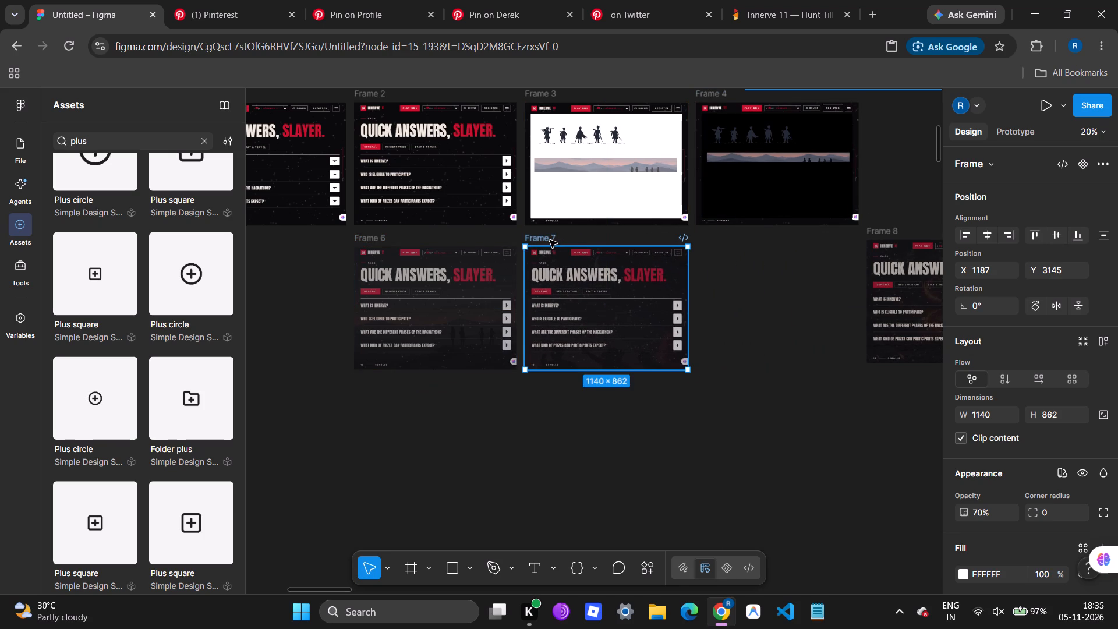
pyautogui.click(550, 240)
pyautogui.click(377, 238)
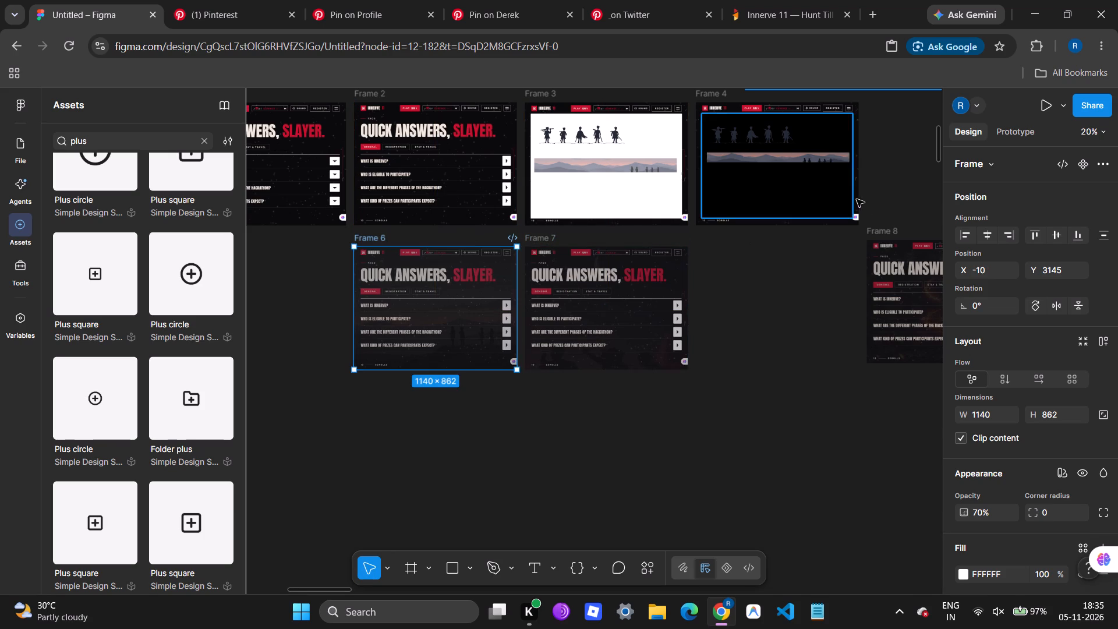
pyautogui.moveTo(886, 229); pyautogui.dragTo(702, 252)
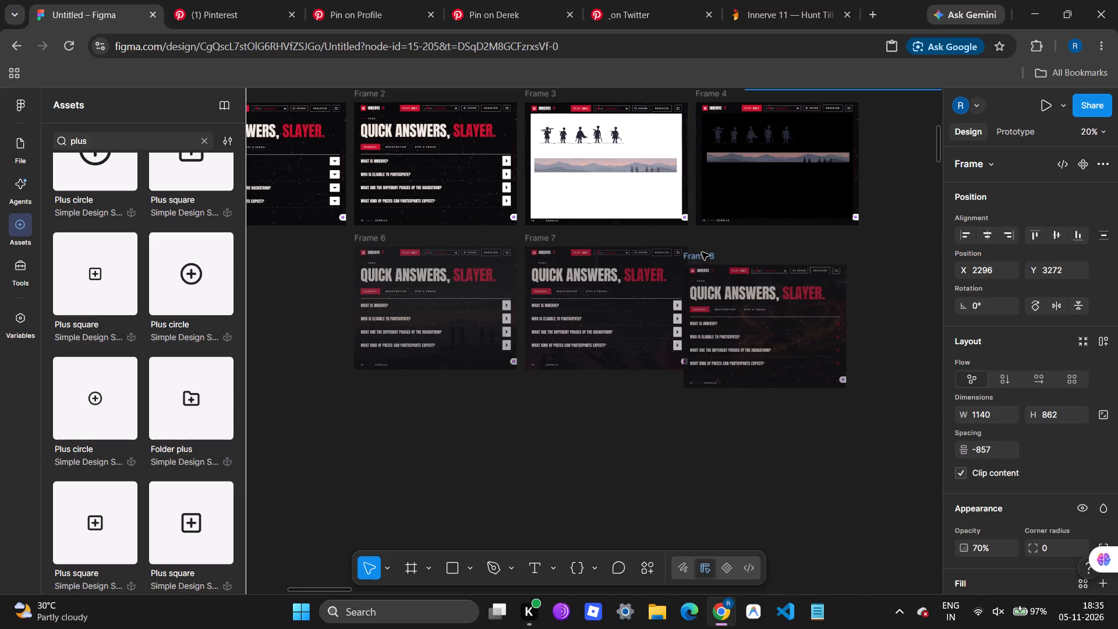
pyautogui.moveTo(702, 252); pyautogui.dragTo(715, 242)
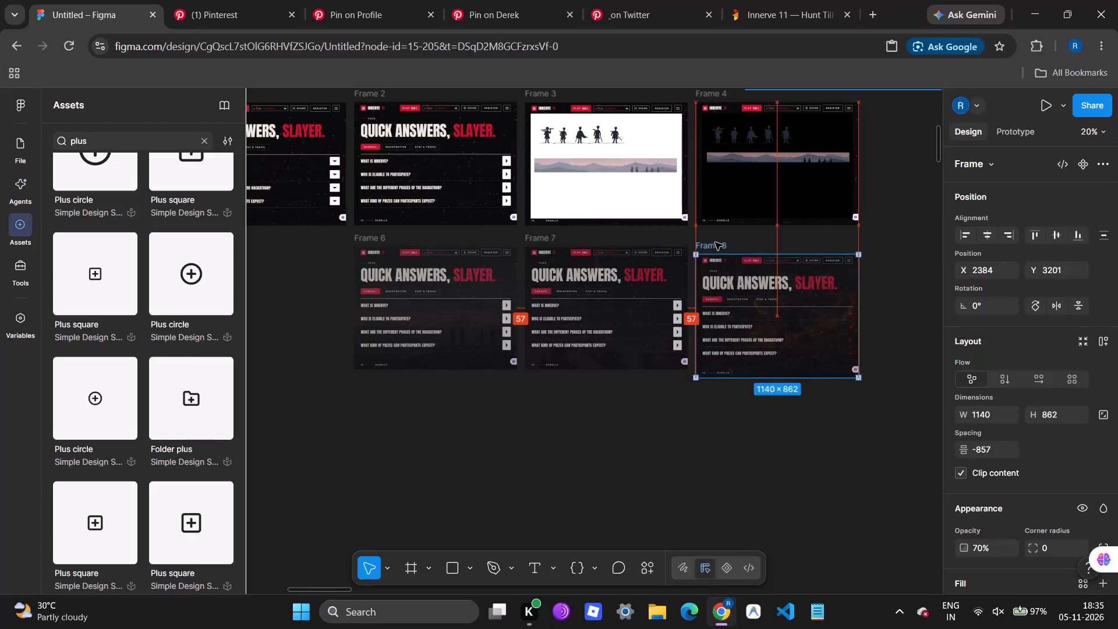
pyautogui.moveTo(715, 242); pyautogui.dragTo(714, 241)
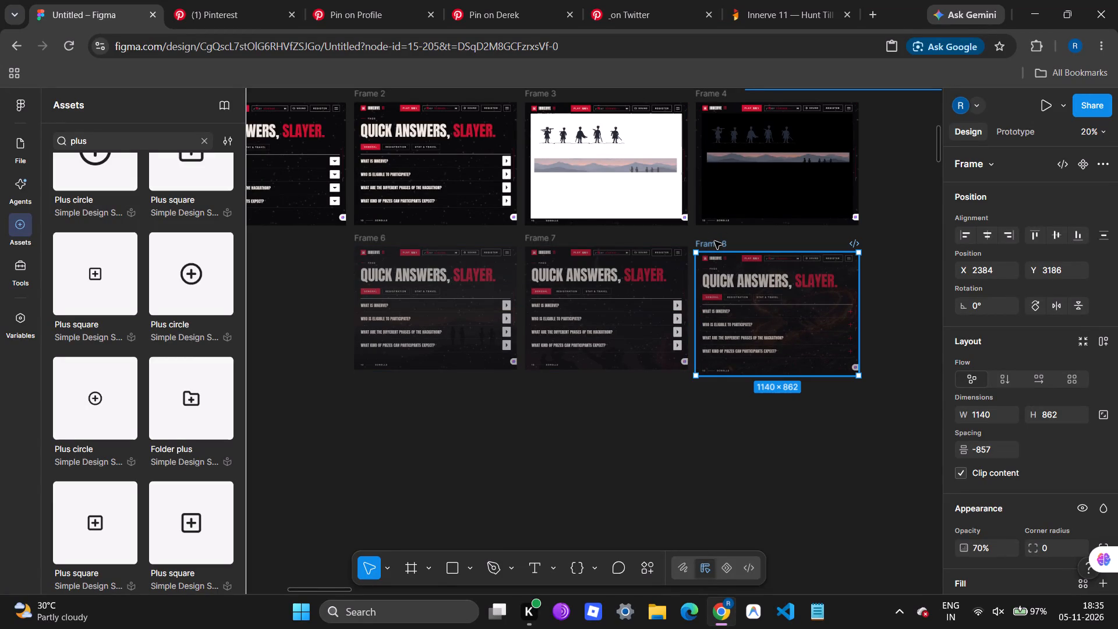
pyautogui.click(714, 241)
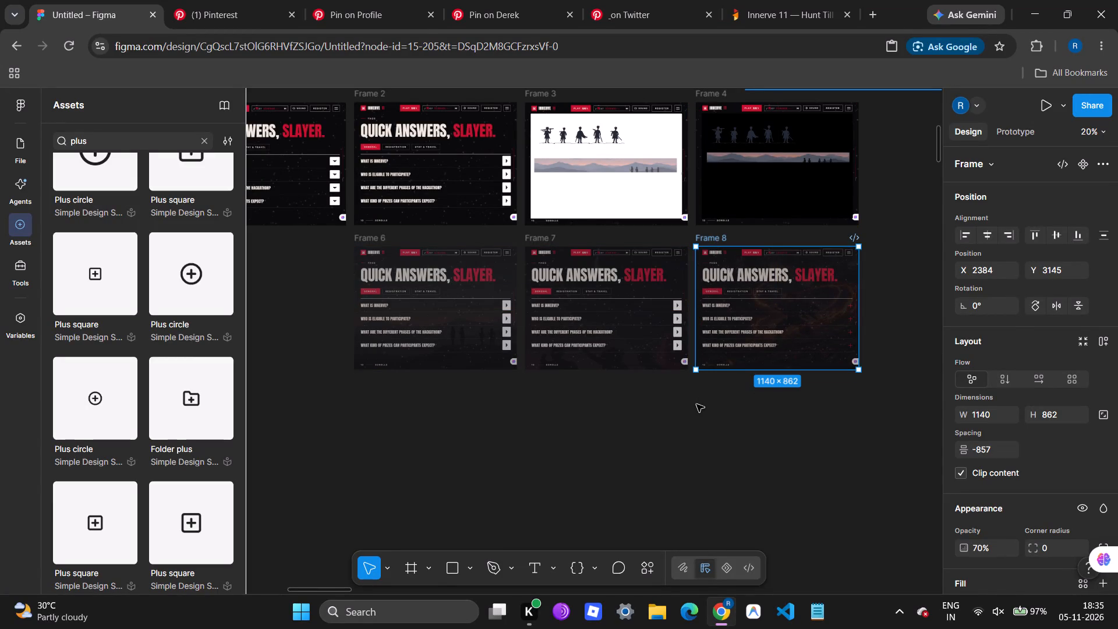
pyautogui.click(696, 404)
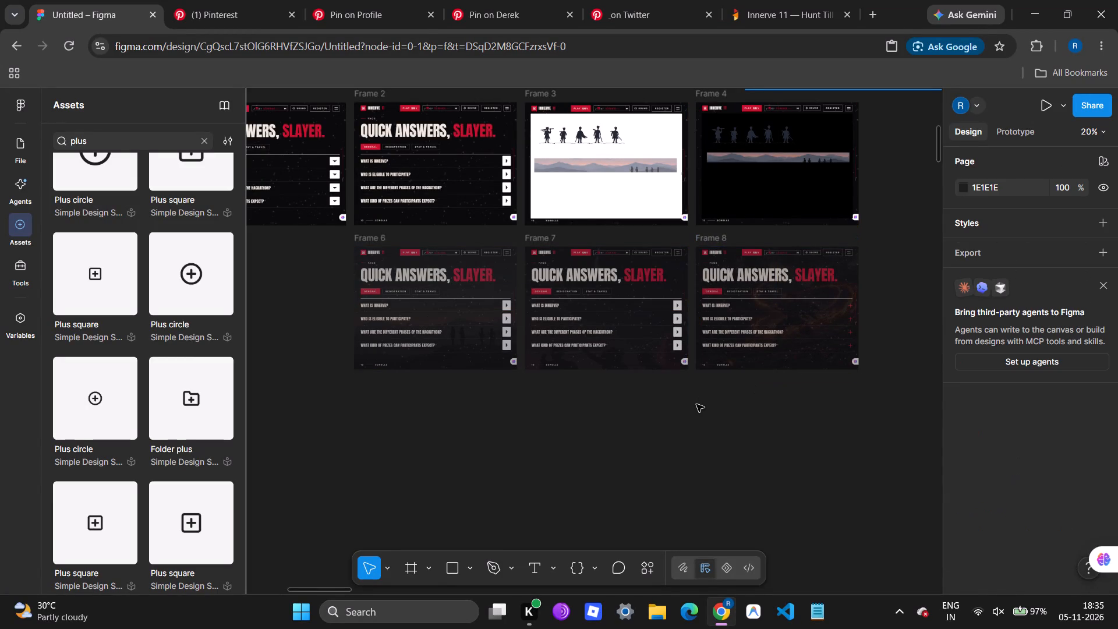
# Delete Frame 3, the white variant with the silhouettes and twilight strip.
pyautogui.scroll(1, 696, 404)
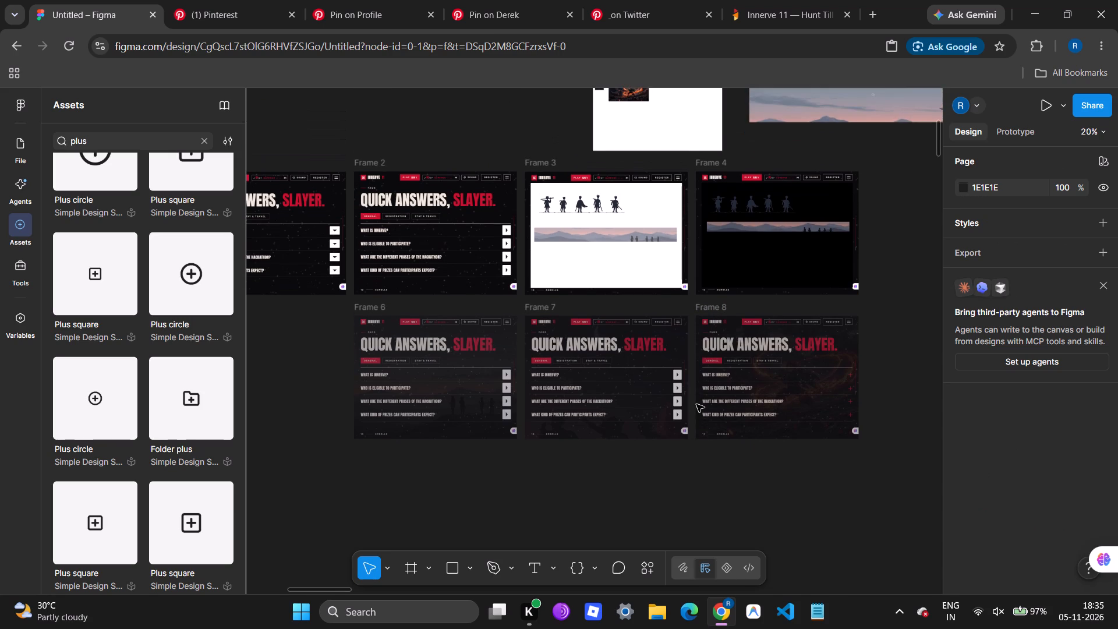
pyautogui.hscroll(1, 696, 404)
pyautogui.click(666, 161)
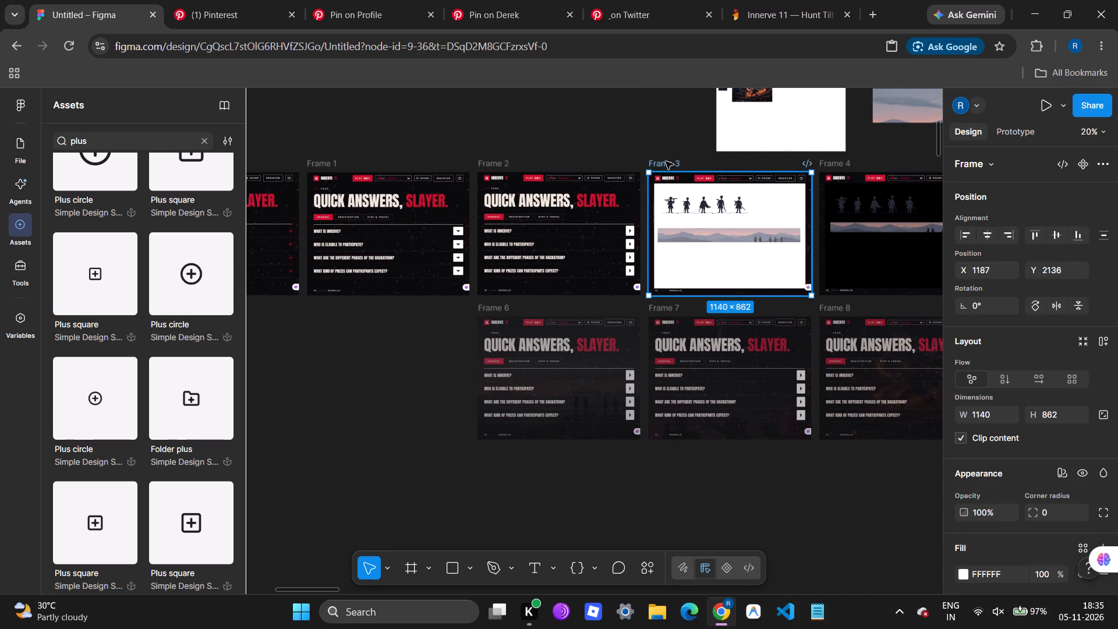
pyautogui.press('BackSpace')
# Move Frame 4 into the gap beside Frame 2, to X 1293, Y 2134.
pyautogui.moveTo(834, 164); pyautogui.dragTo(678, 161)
# Shift Frames 6, 7 and 8 another column back, starting below Frame 1, to X -1207, -10 and 1187, all at Y 3145.
pyautogui.hscroll(2, 415, 254)
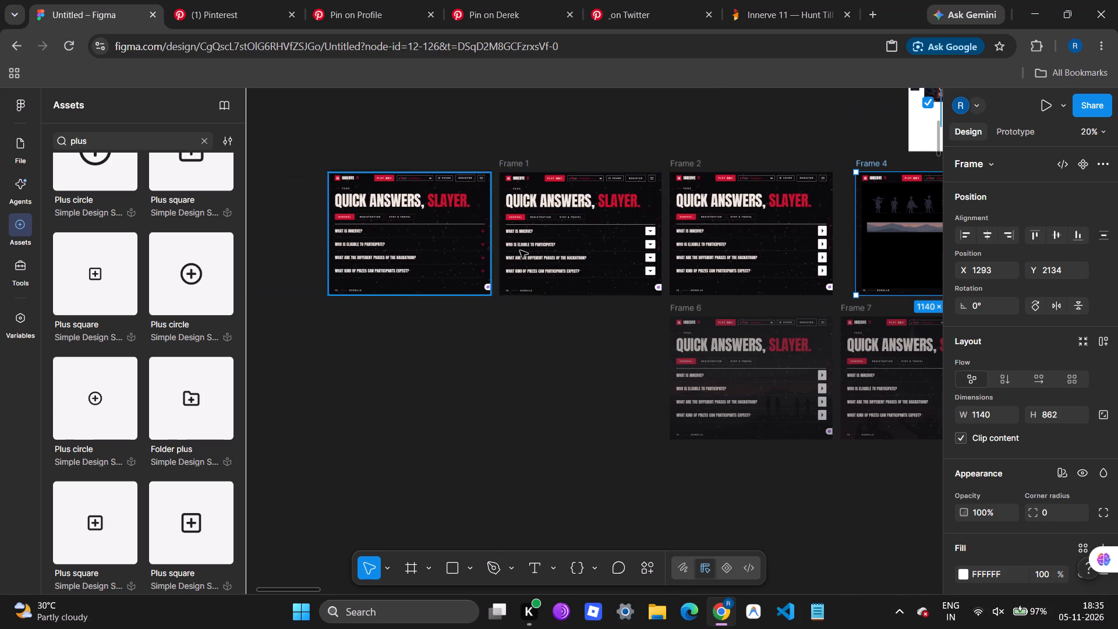
pyautogui.moveTo(691, 309); pyautogui.dragTo(663, 309)
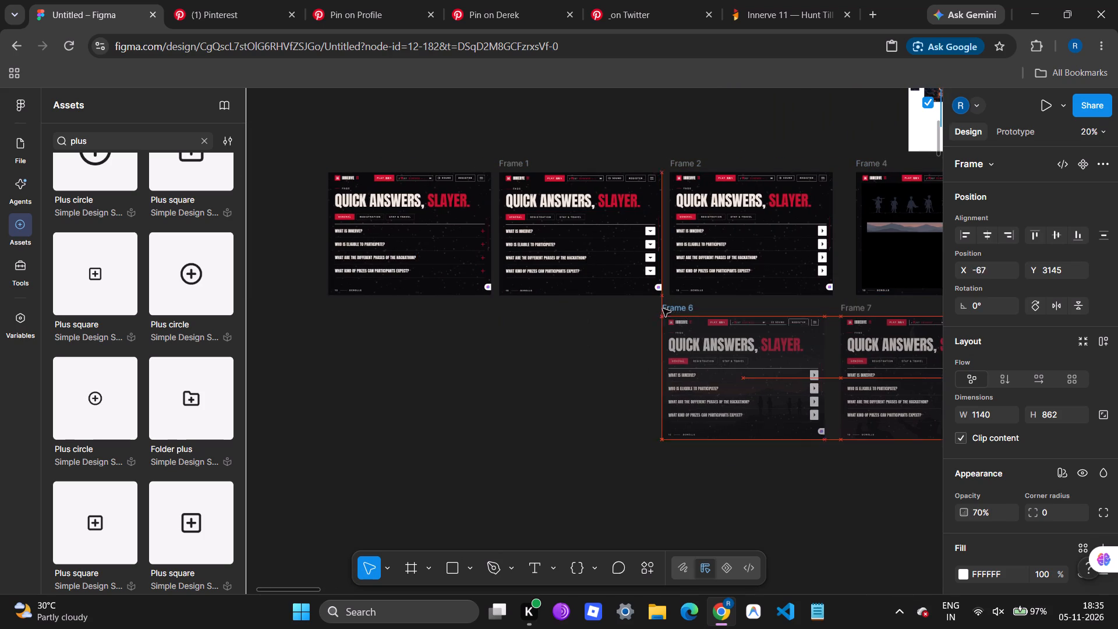
pyautogui.moveTo(663, 309); pyautogui.dragTo(519, 308)
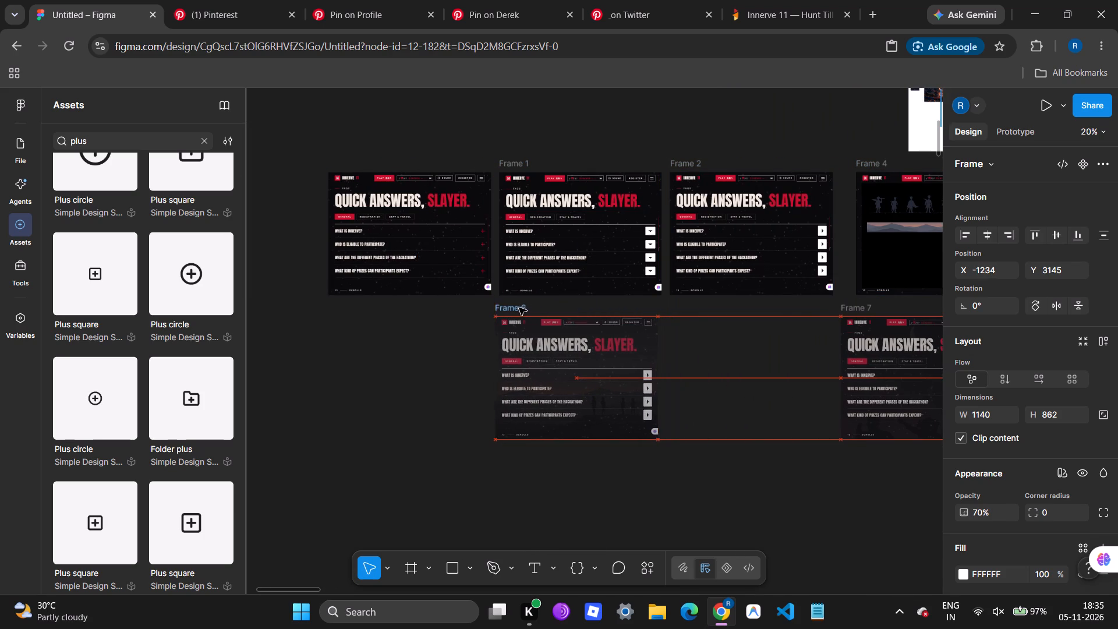
pyautogui.moveTo(519, 308); pyautogui.dragTo(521, 307)
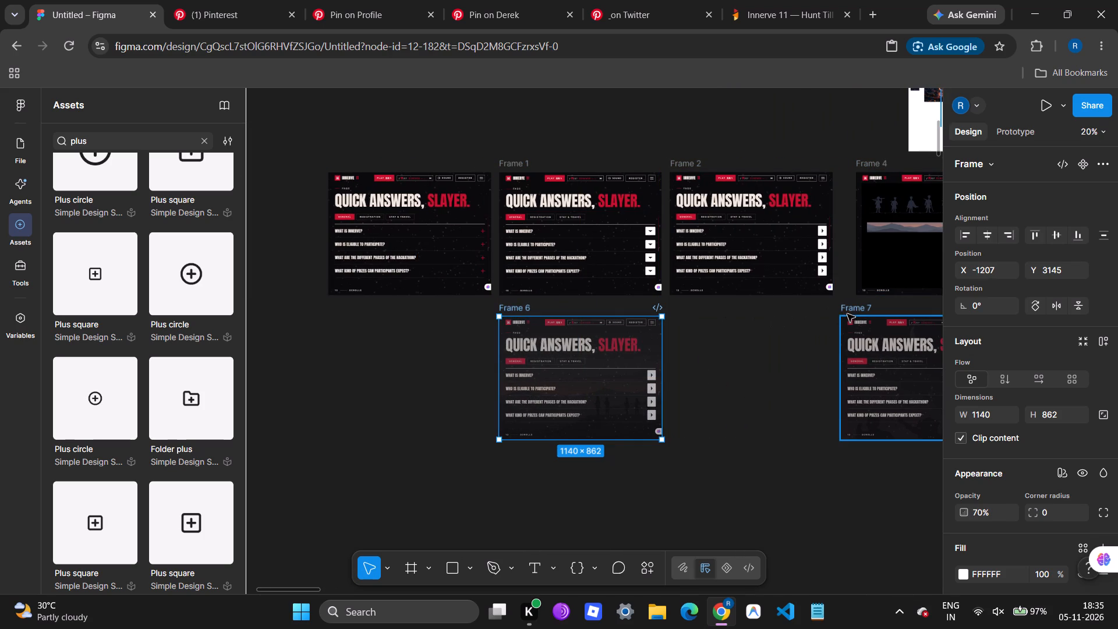
pyautogui.moveTo(861, 308); pyautogui.dragTo(688, 311)
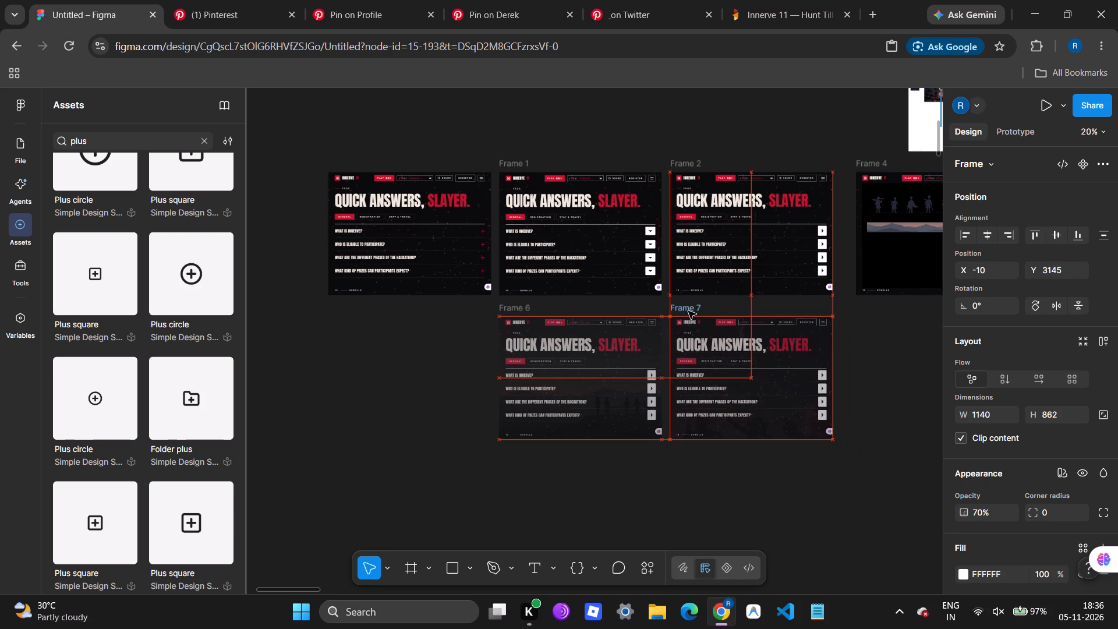
pyautogui.moveTo(688, 311); pyautogui.dragTo(688, 309)
pyautogui.hscroll(-1, 688, 309)
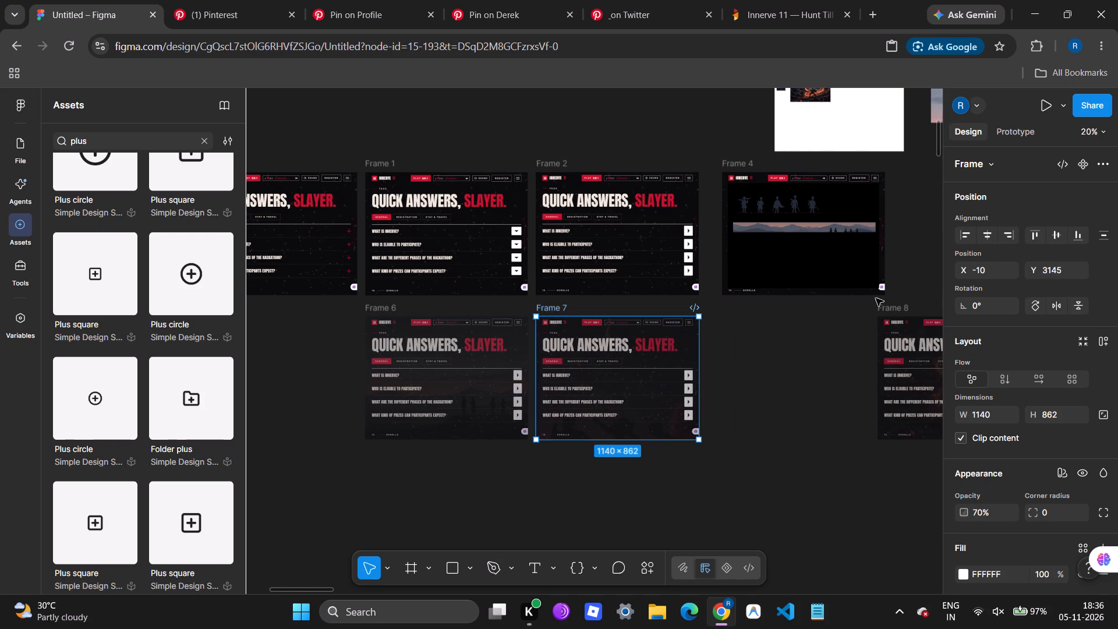
pyautogui.moveTo(908, 306); pyautogui.dragTo(748, 307)
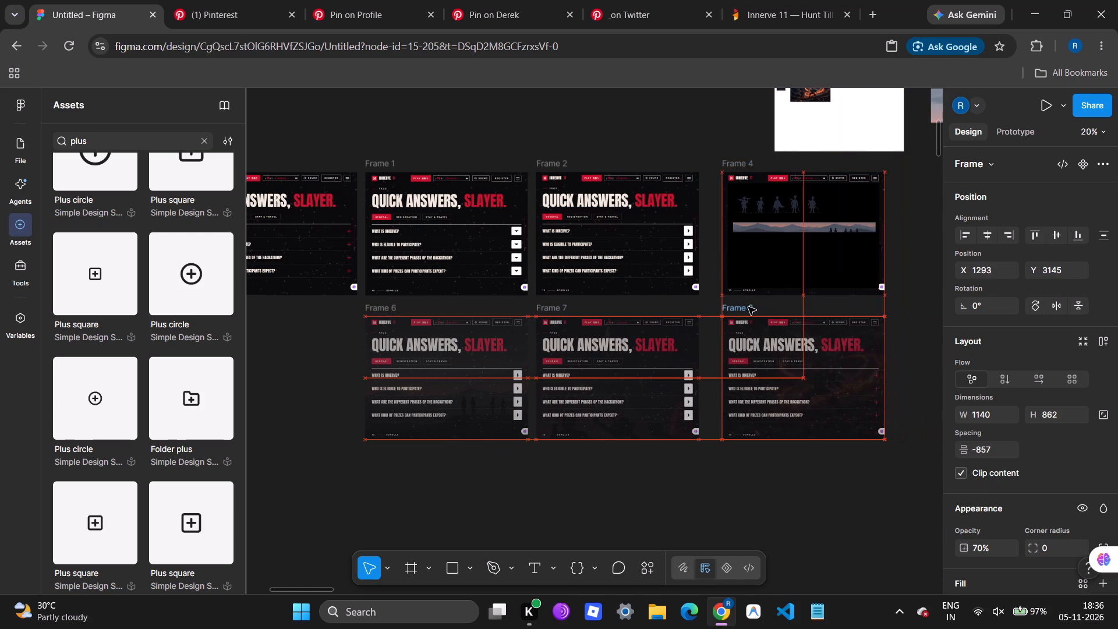
pyautogui.moveTo(748, 307); pyautogui.dragTo(738, 304)
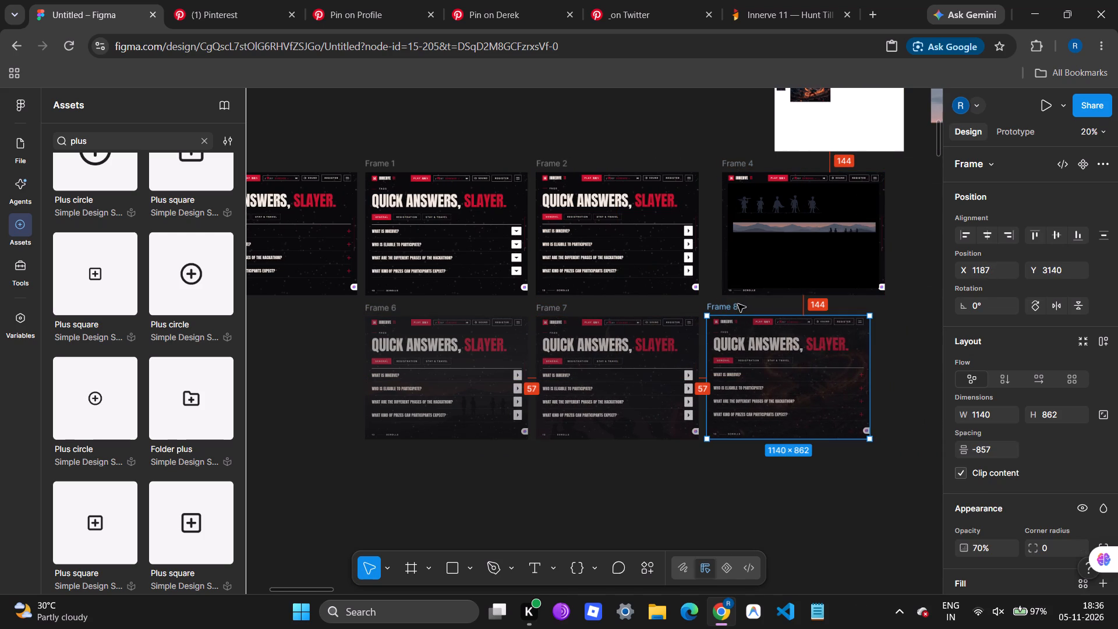
pyautogui.moveTo(738, 304); pyautogui.dragTo(738, 307)
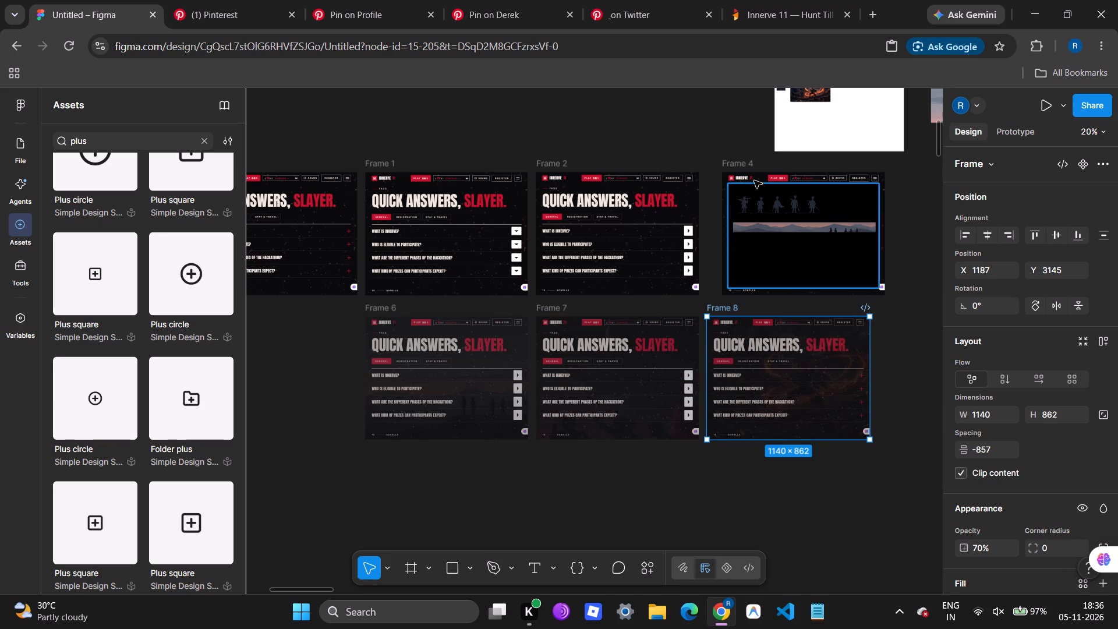
pyautogui.click(745, 164)
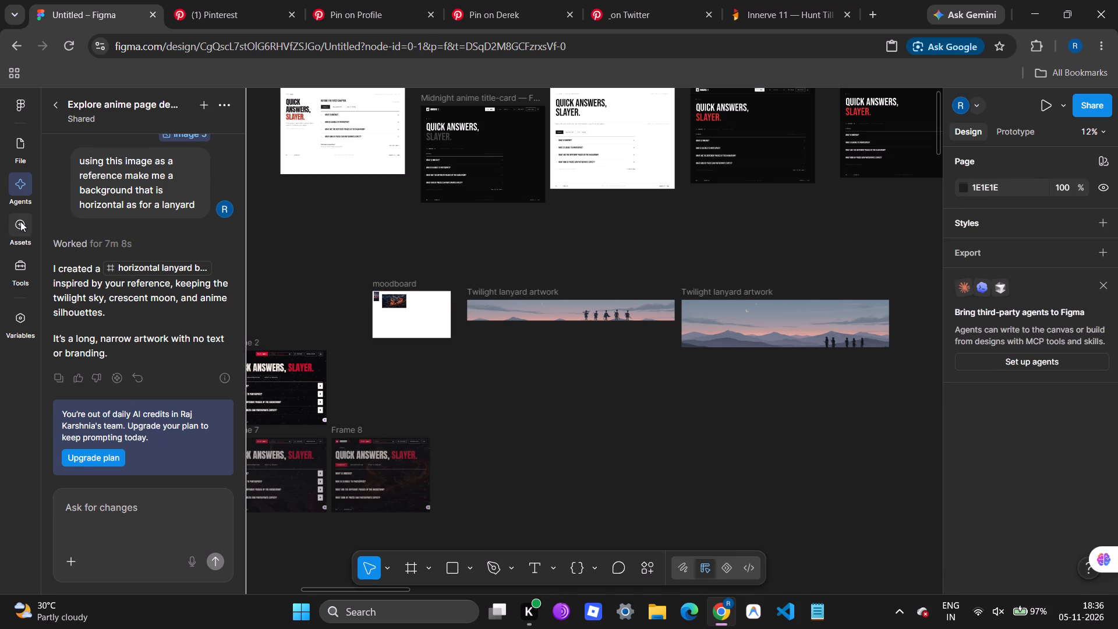
pyautogui.click(22, 147)
# Collapse every expanded layer in the file, from moodboard and Frames 7, 6, 2 and 1 to the FAQ designs and Twilight lanyard artwork.
pyautogui.click(57, 239)
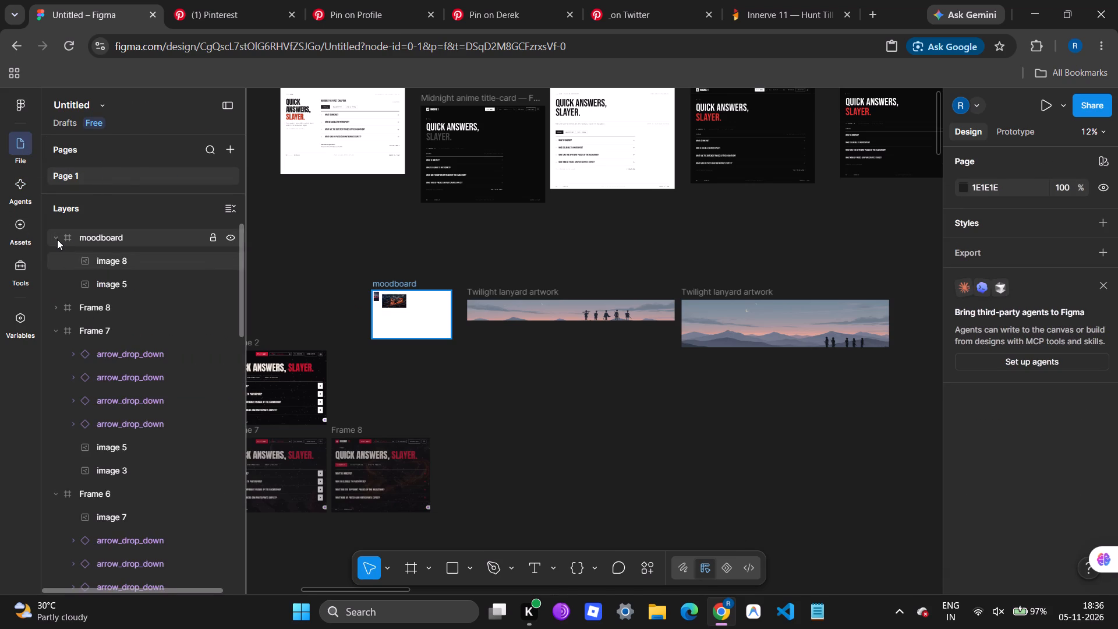
pyautogui.click(52, 280)
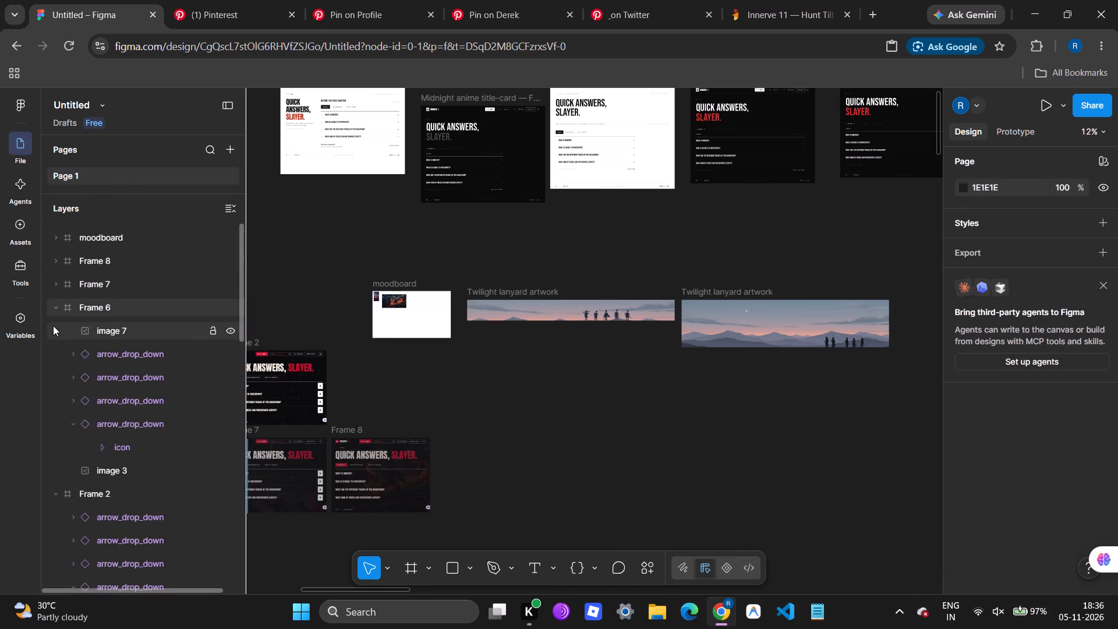
pyautogui.click(54, 303)
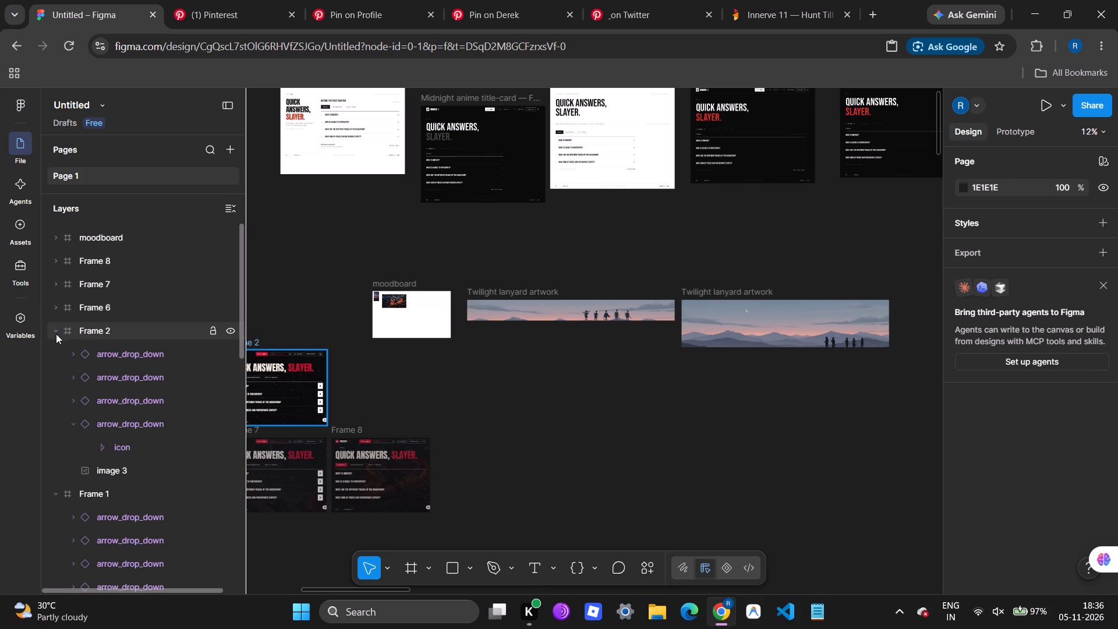
pyautogui.click(56, 334)
pyautogui.click(57, 346)
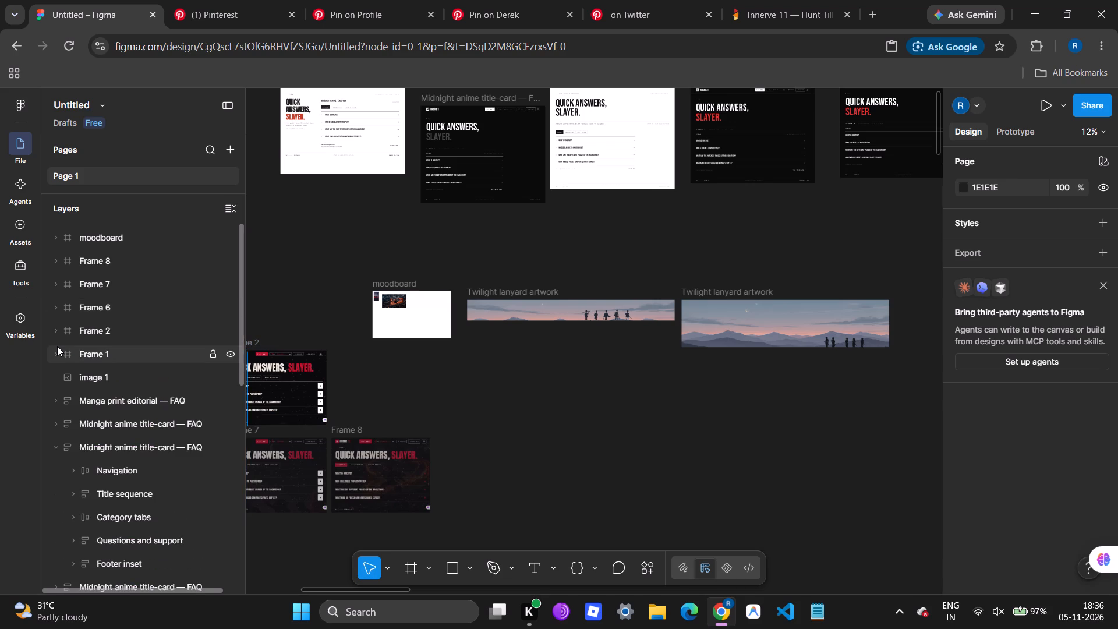
pyautogui.scroll(-2, 61, 383)
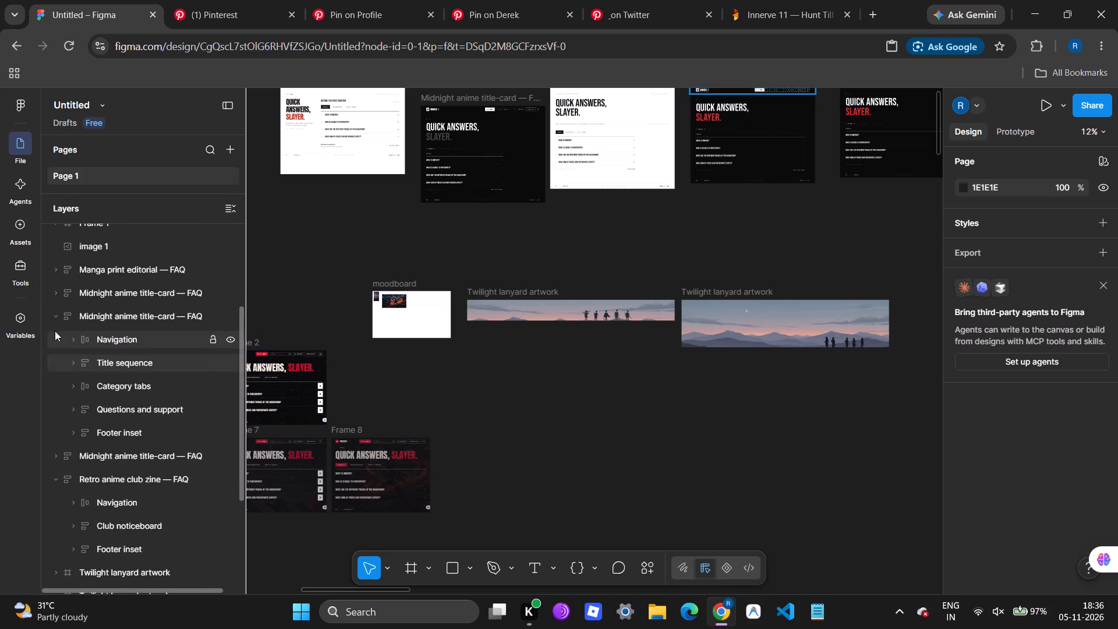
pyautogui.click(56, 321)
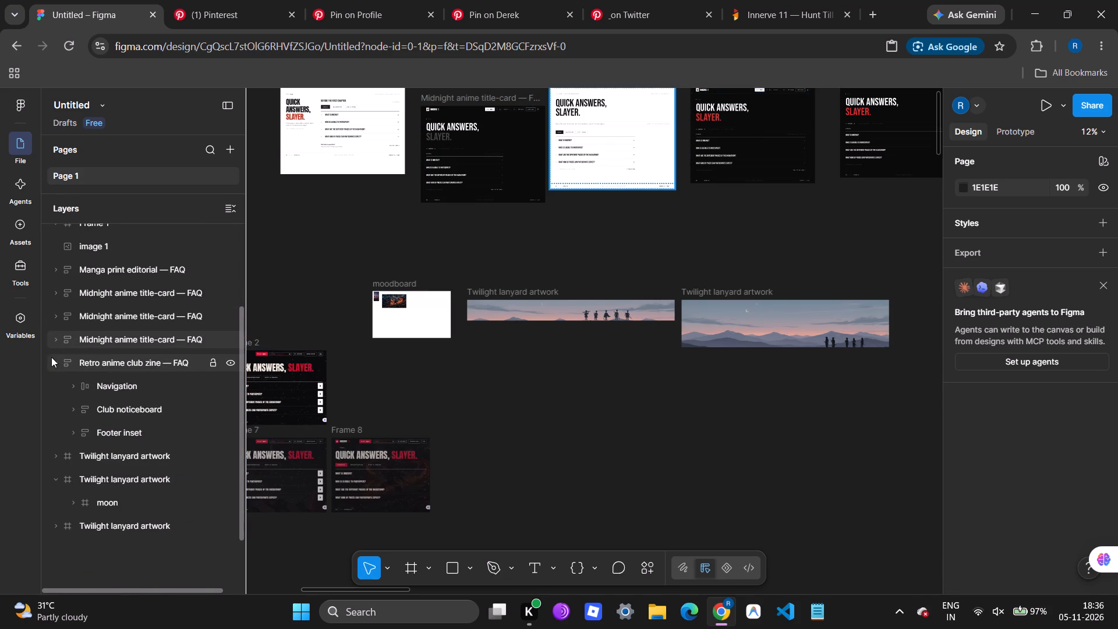
pyautogui.click(51, 357)
pyautogui.click(51, 411)
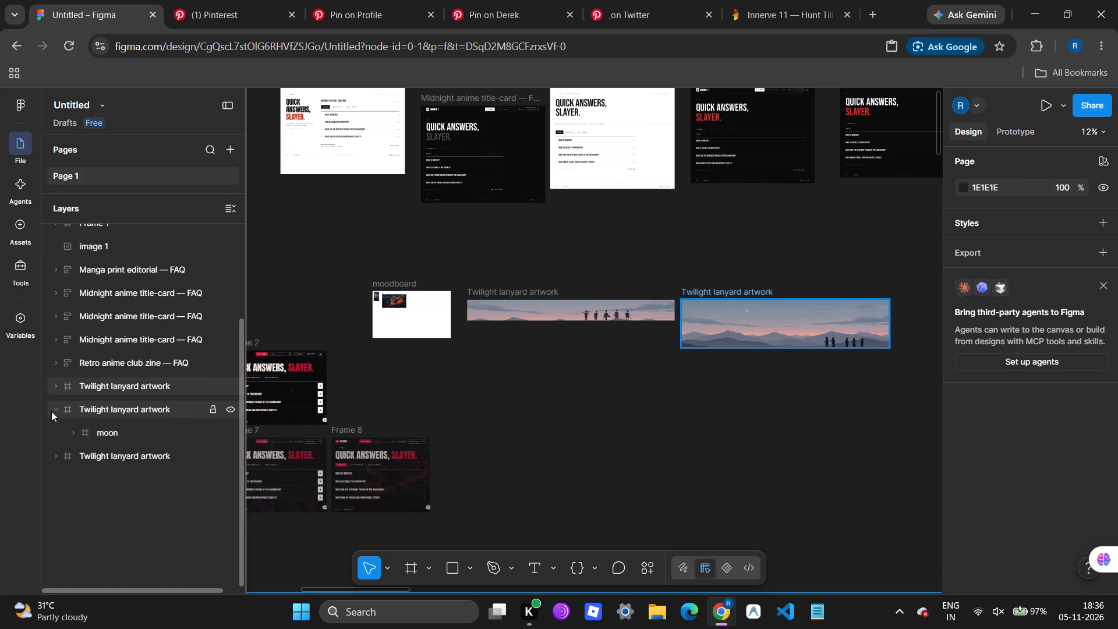
# Examine the arranged FAQ variants up close and as a group, comparing Frames 1 and 2 with Frames 6, 7 and 8.
pyautogui.hscroll(1, 479, 396)
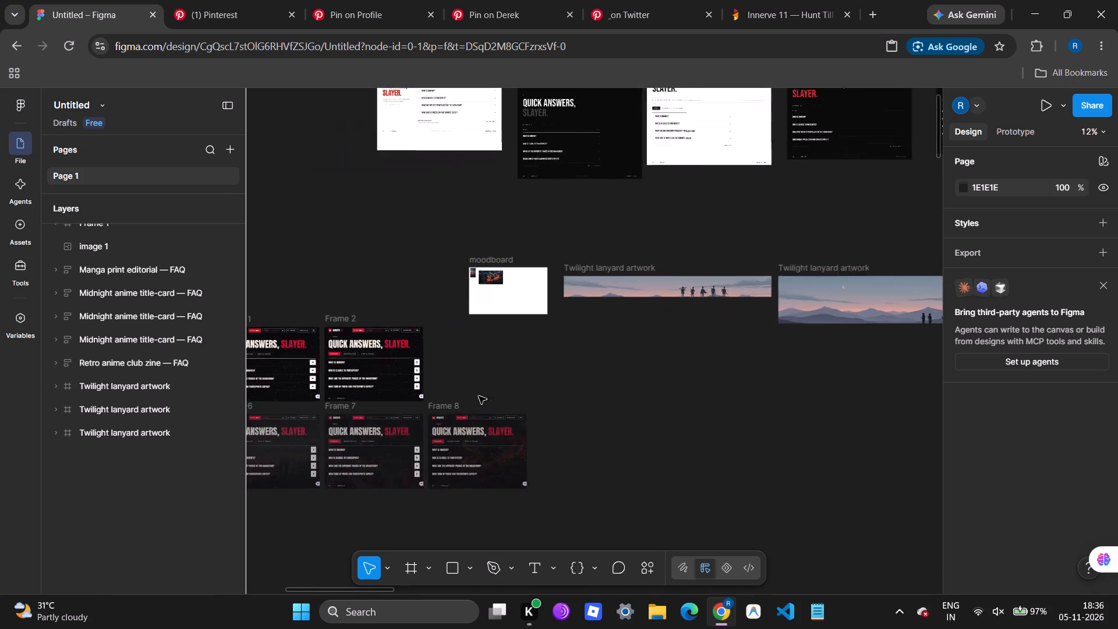
pyautogui.hscroll(1, 479, 396)
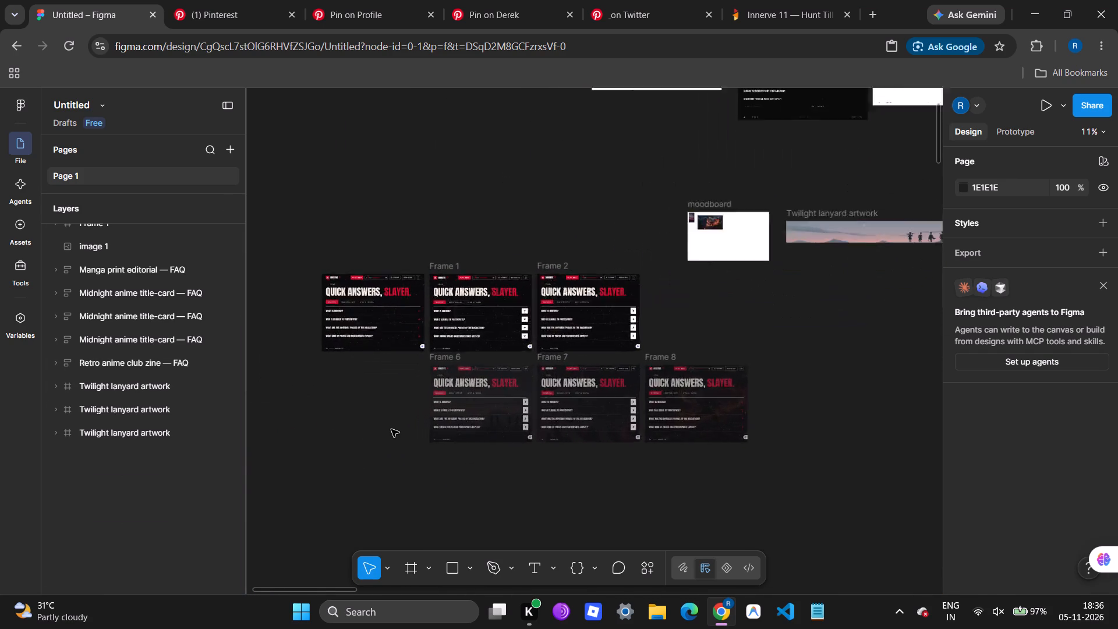
pyautogui.hscroll(-1, 391, 429)
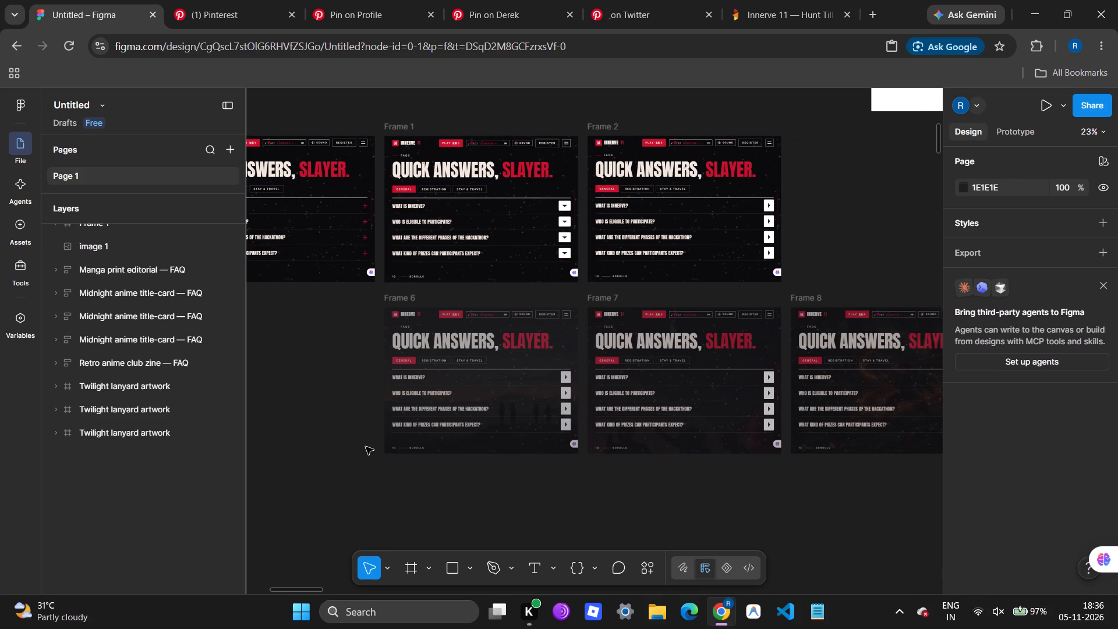
pyautogui.hscroll(-2, 575, 472)
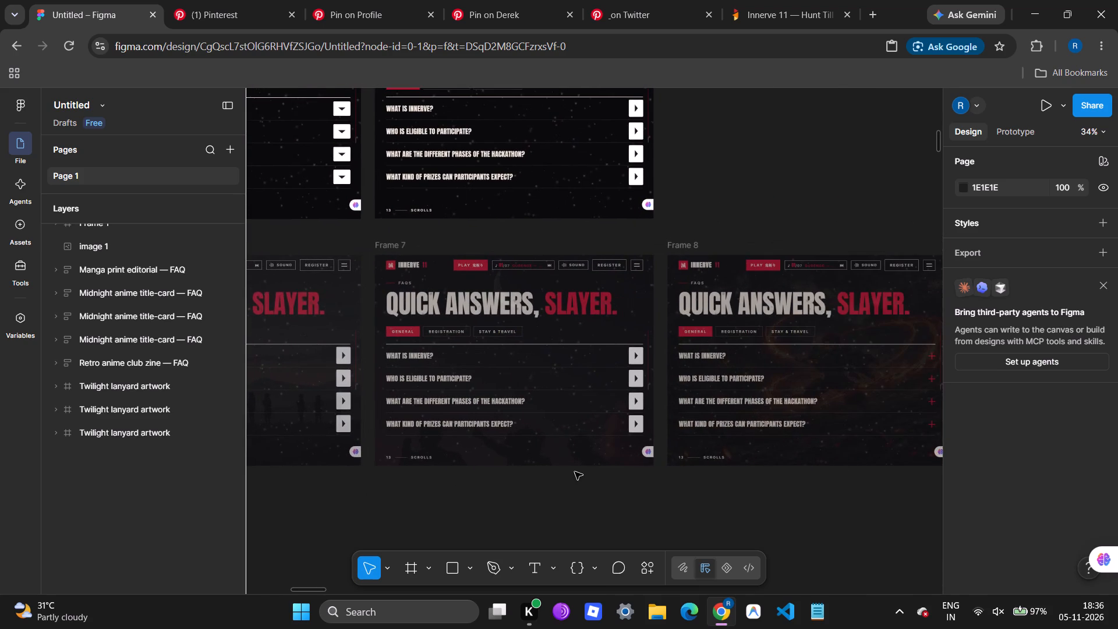
pyautogui.hscroll(-1, 575, 472)
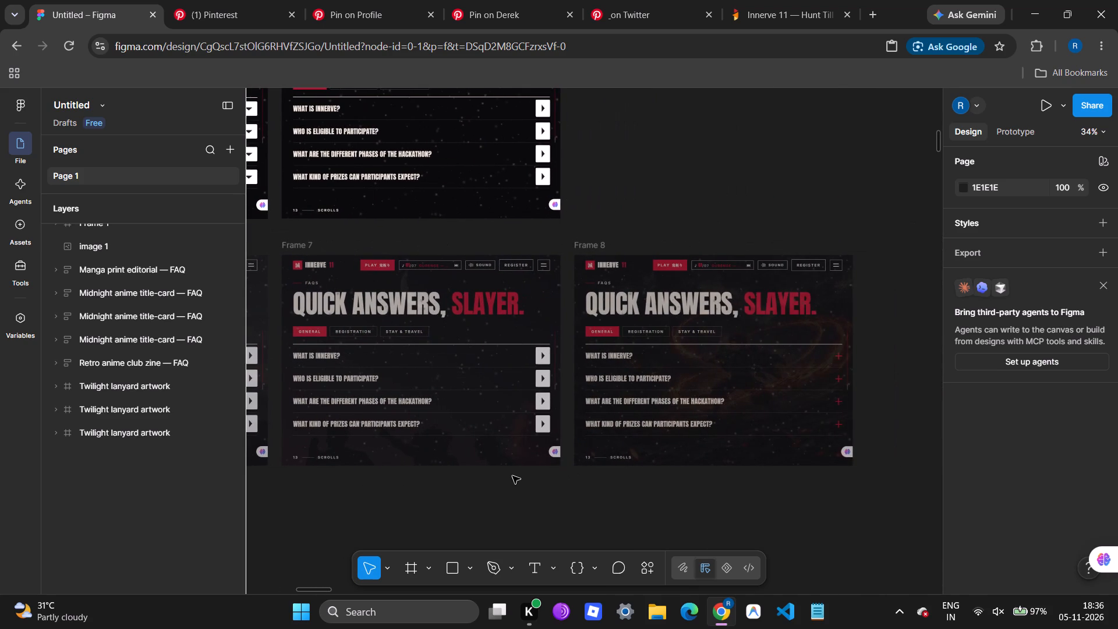
pyautogui.hscroll(-2, 512, 476)
pyautogui.scroll(1, 512, 476)
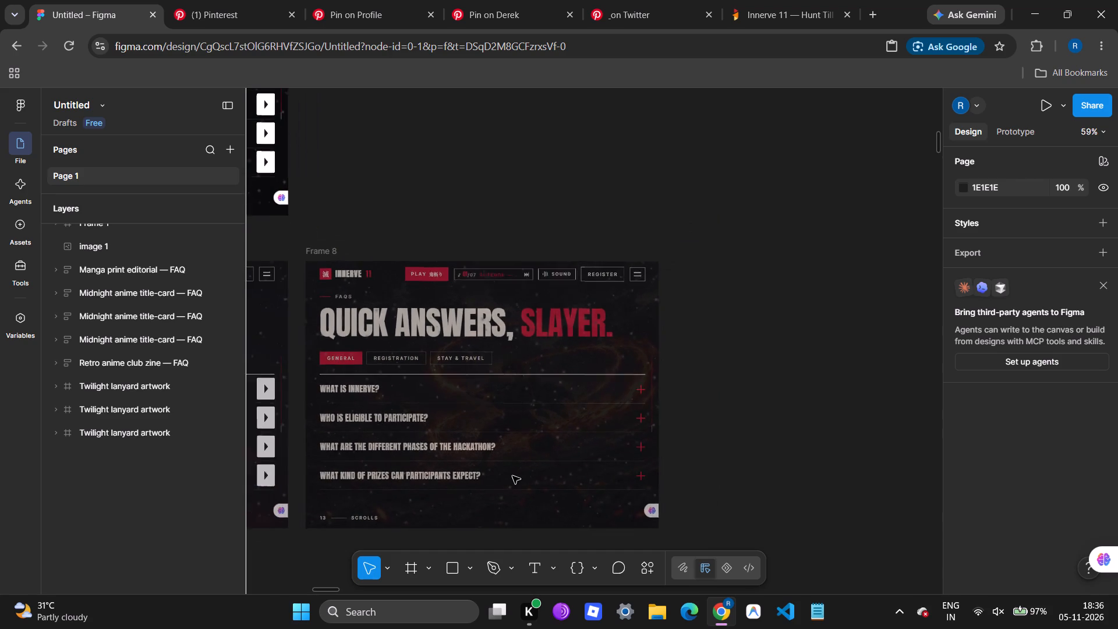
pyautogui.hscroll(1, 512, 476)
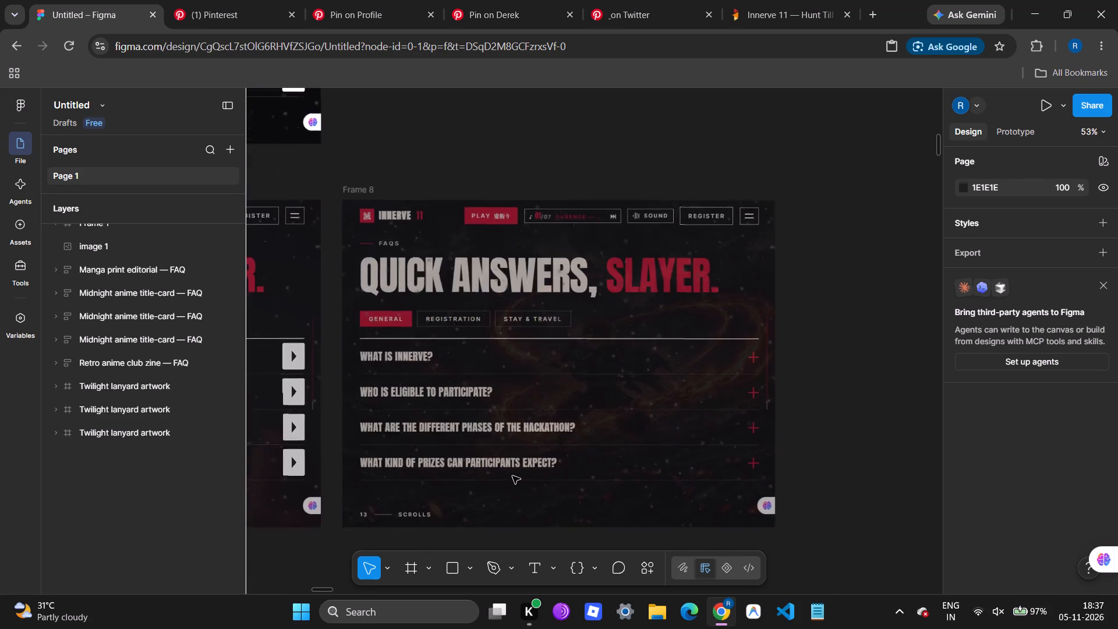
pyautogui.hscroll(2, 512, 476)
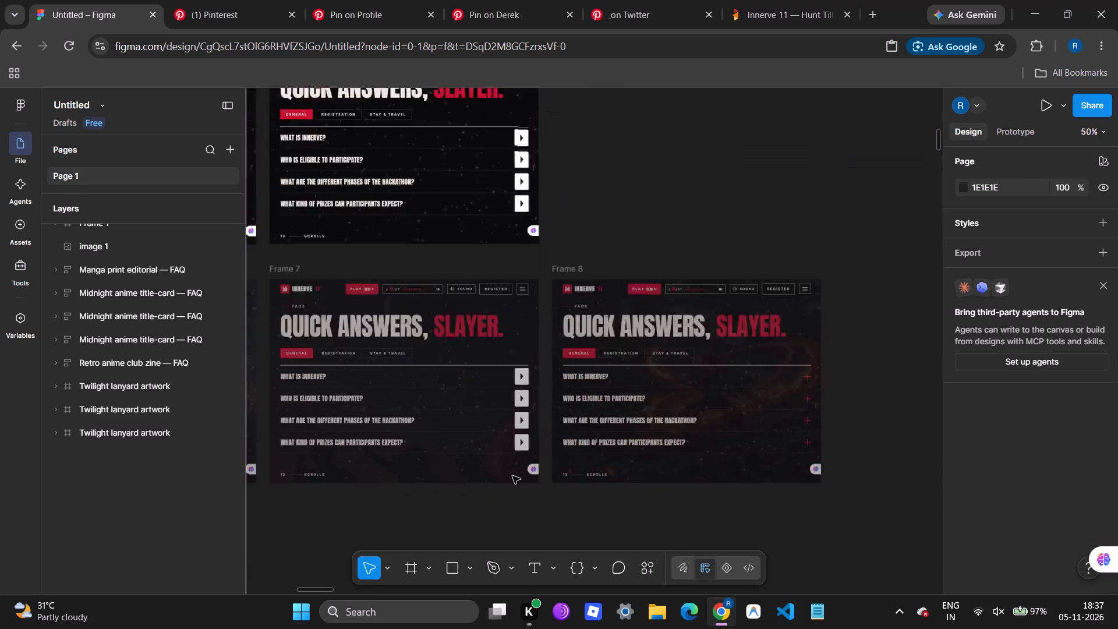
pyautogui.hscroll(2, 512, 476)
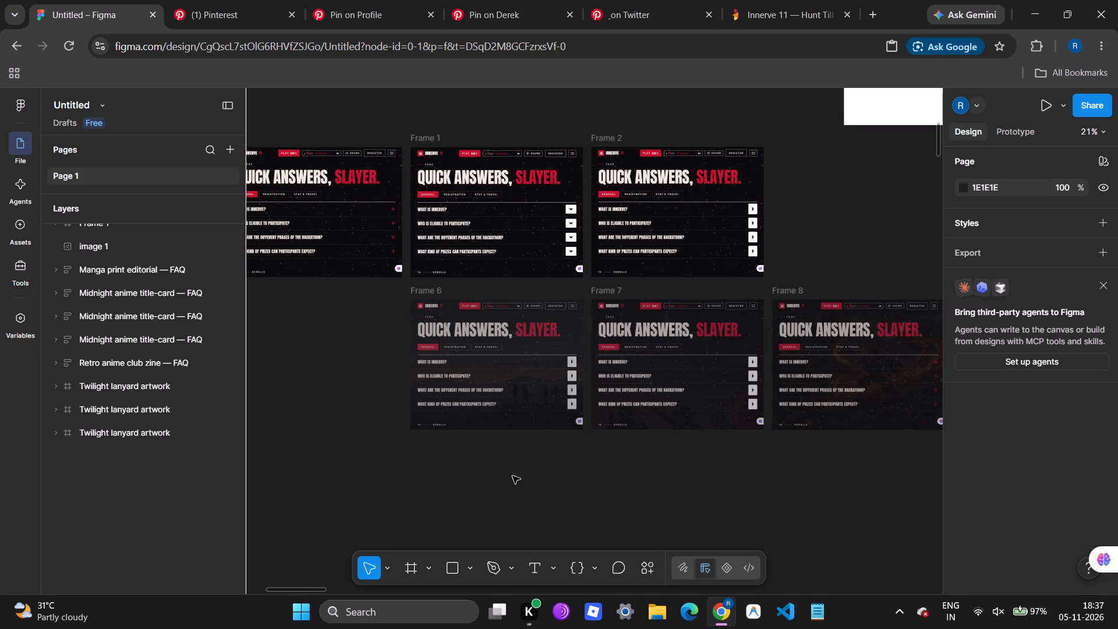
pyautogui.hscroll(1, 512, 476)
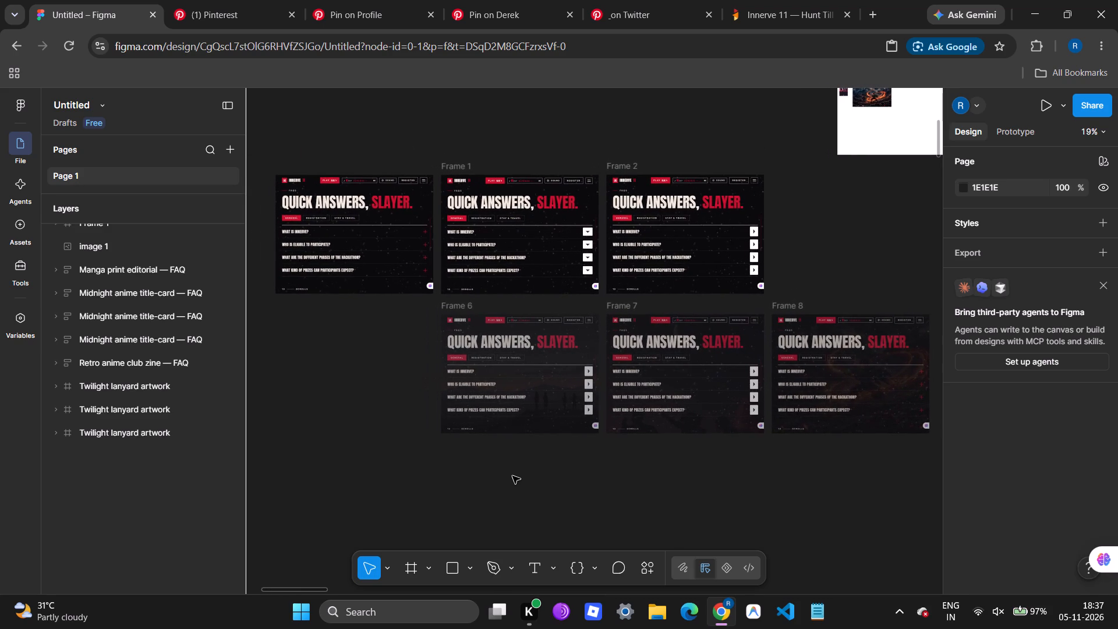
pyautogui.hscroll(-1, 512, 476)
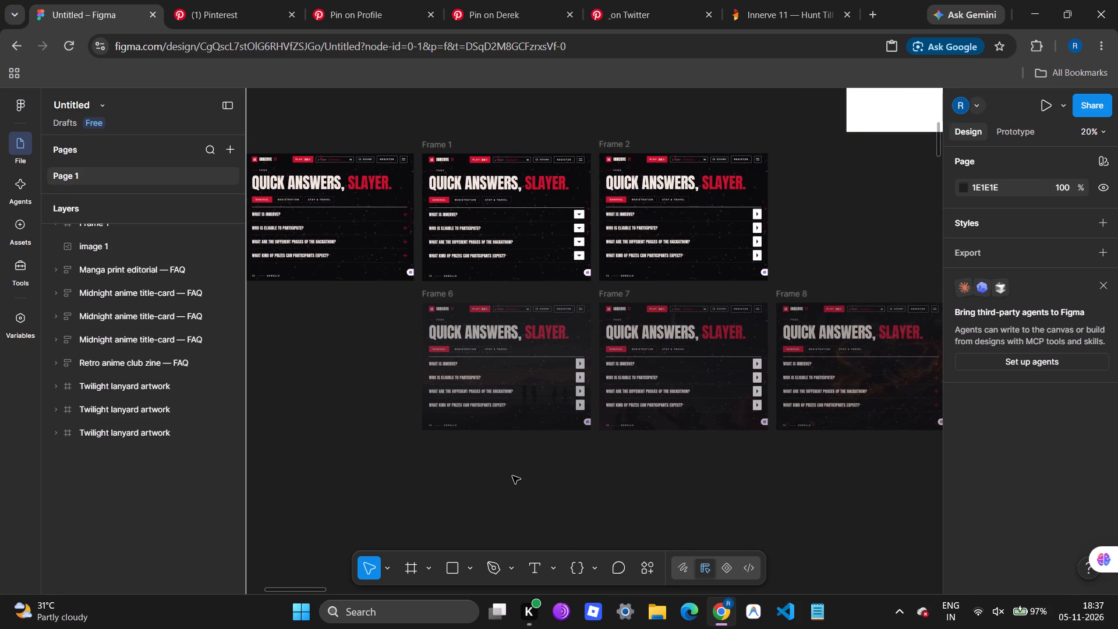
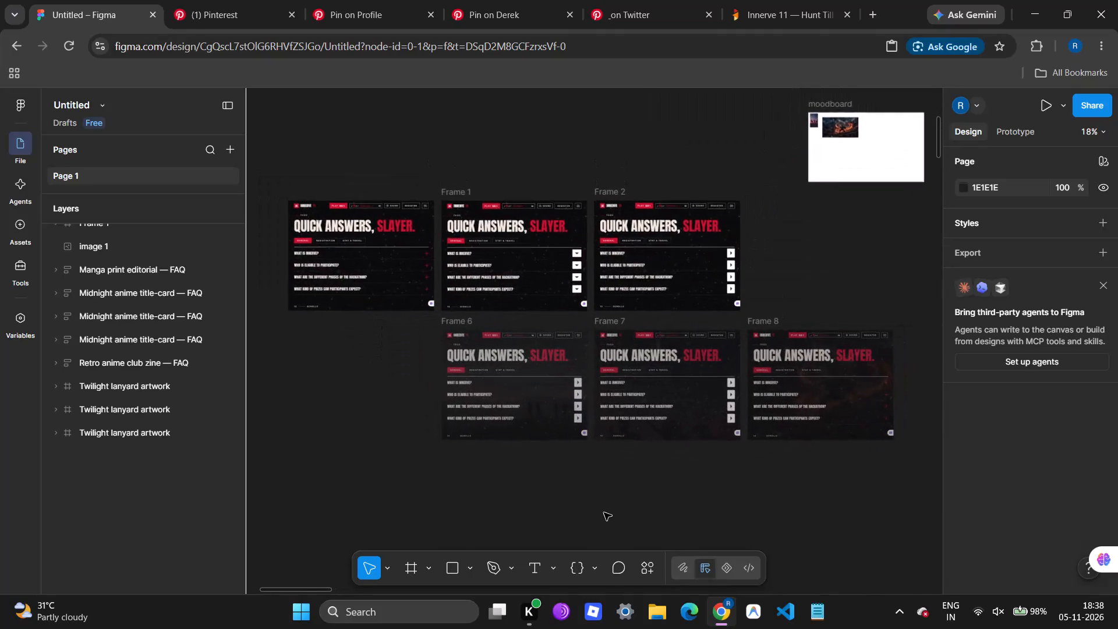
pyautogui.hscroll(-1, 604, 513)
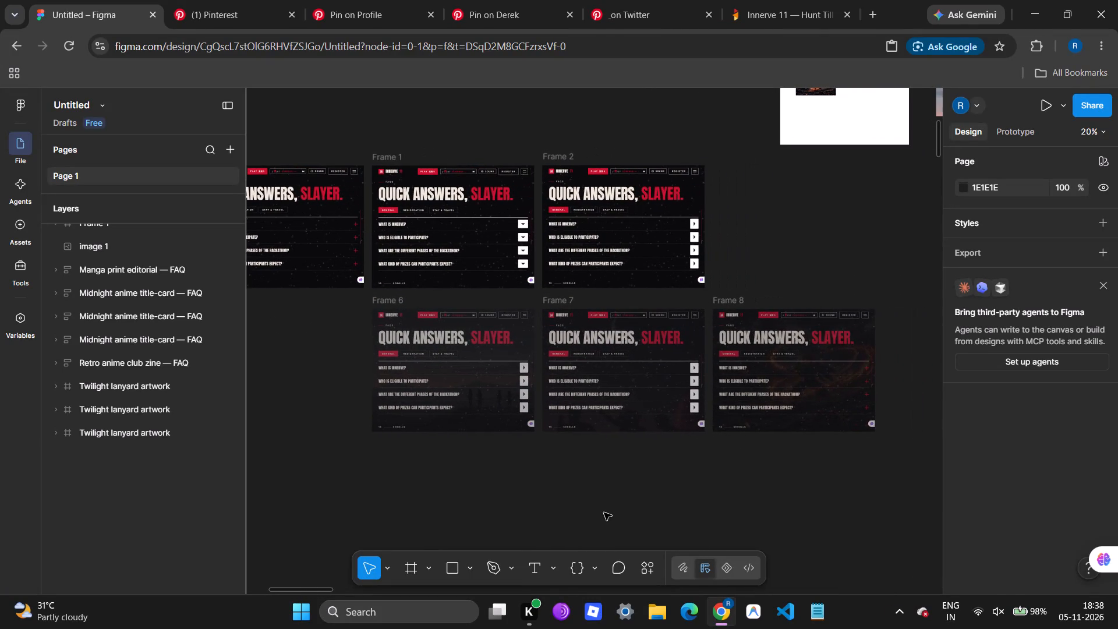
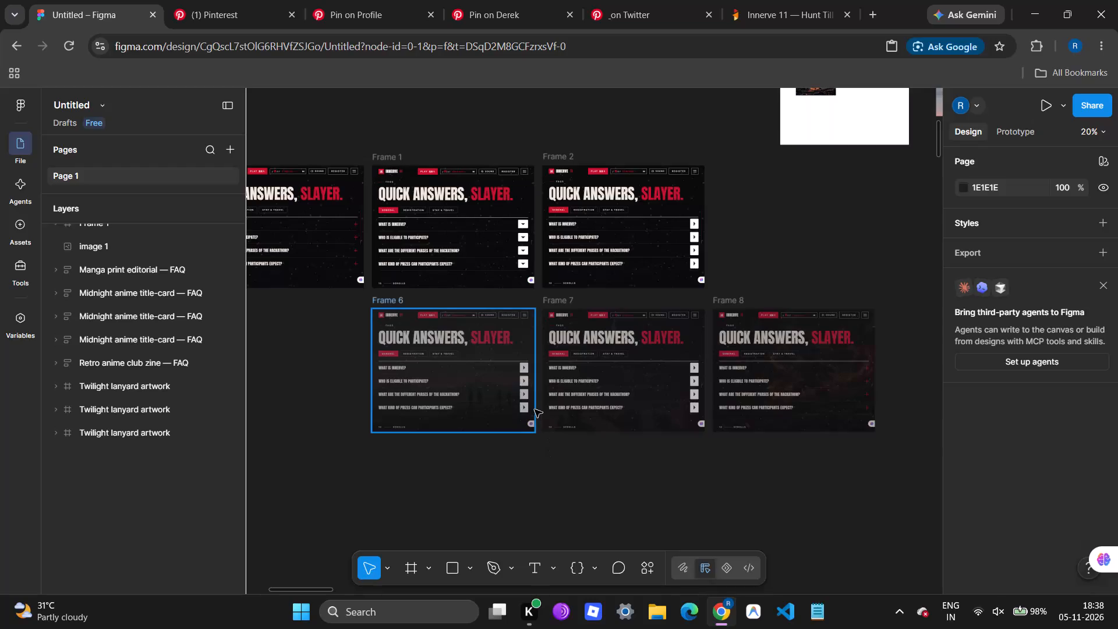
# Crop the right side of the landscape background image in Frame 6 to the frame's edge, making it about 1877 wide.
pyautogui.scroll(1, 535, 409)
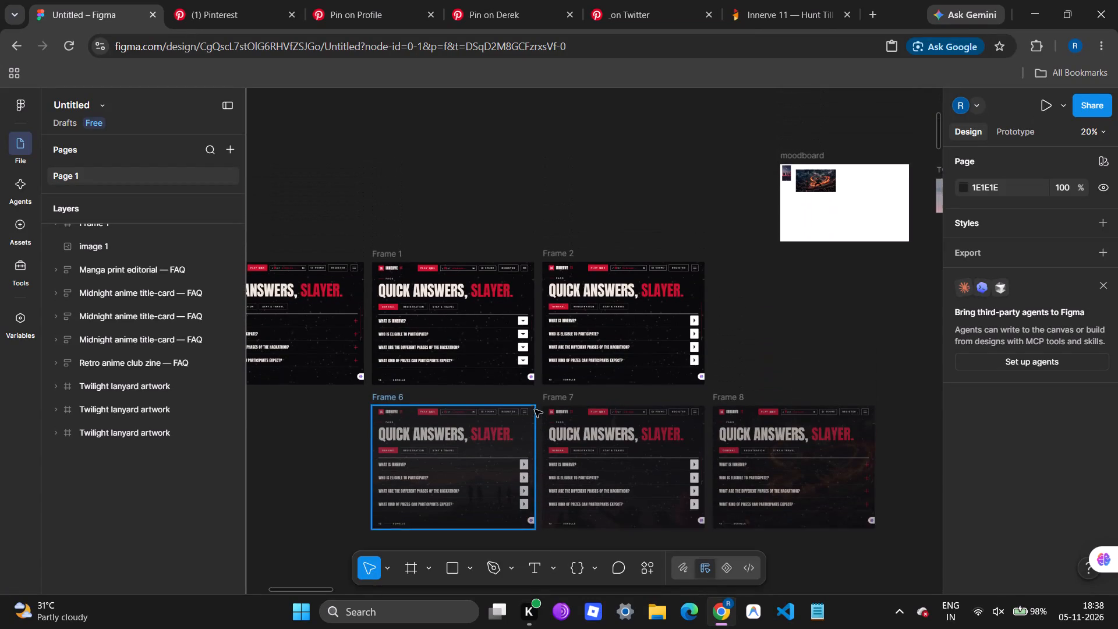
pyautogui.scroll(1, 535, 409)
pyautogui.scroll(-2, 535, 409)
pyautogui.click(556, 423)
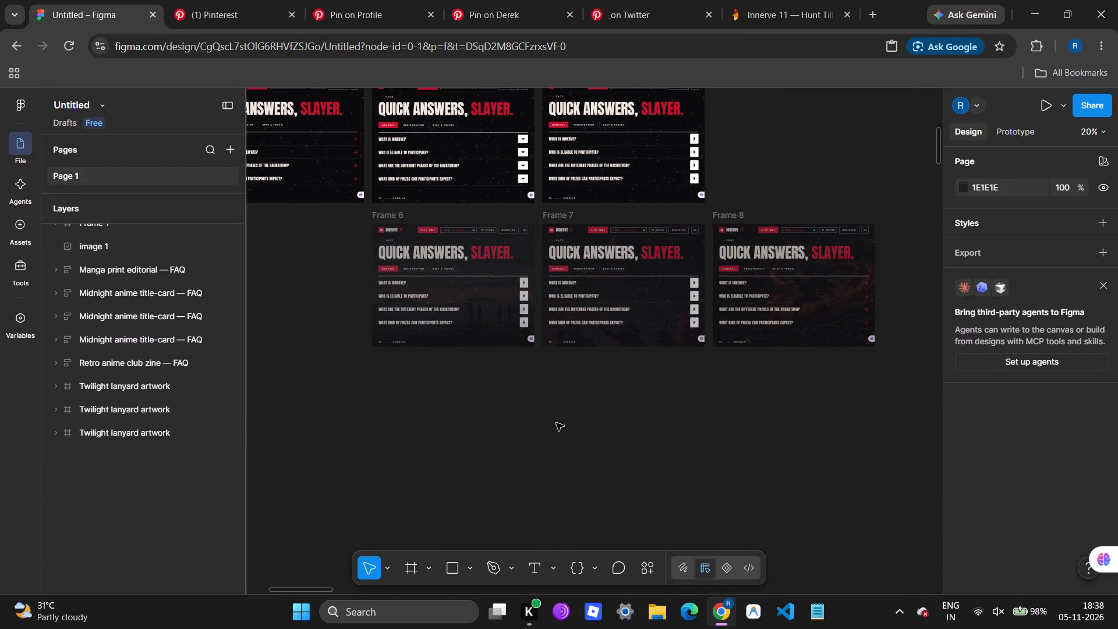
pyautogui.scroll(1, 556, 423)
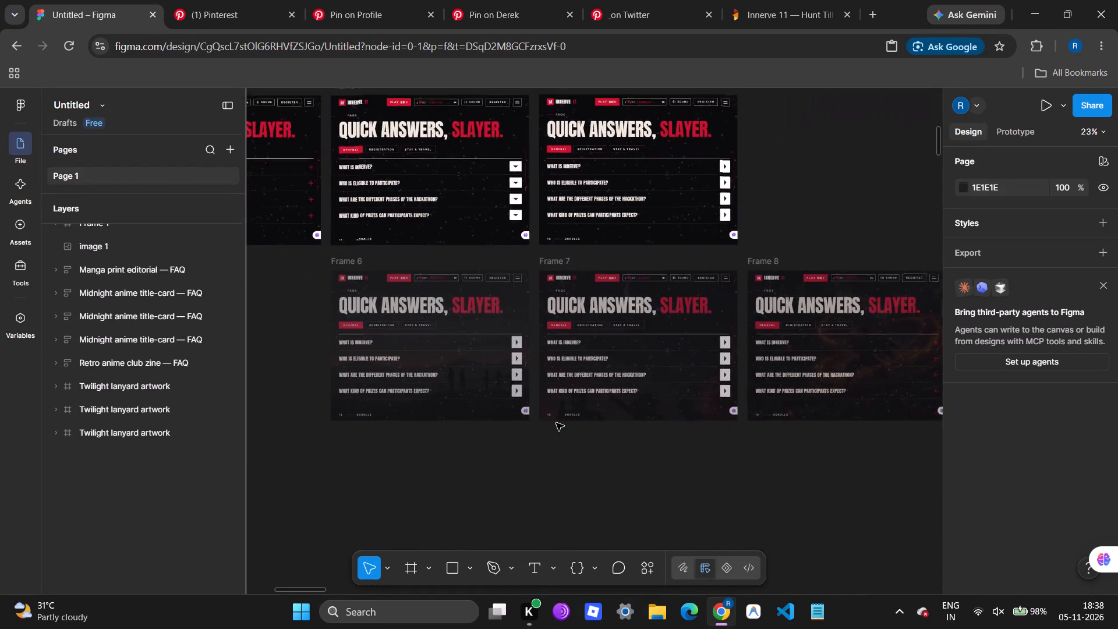
pyautogui.hscroll(-1, 556, 423)
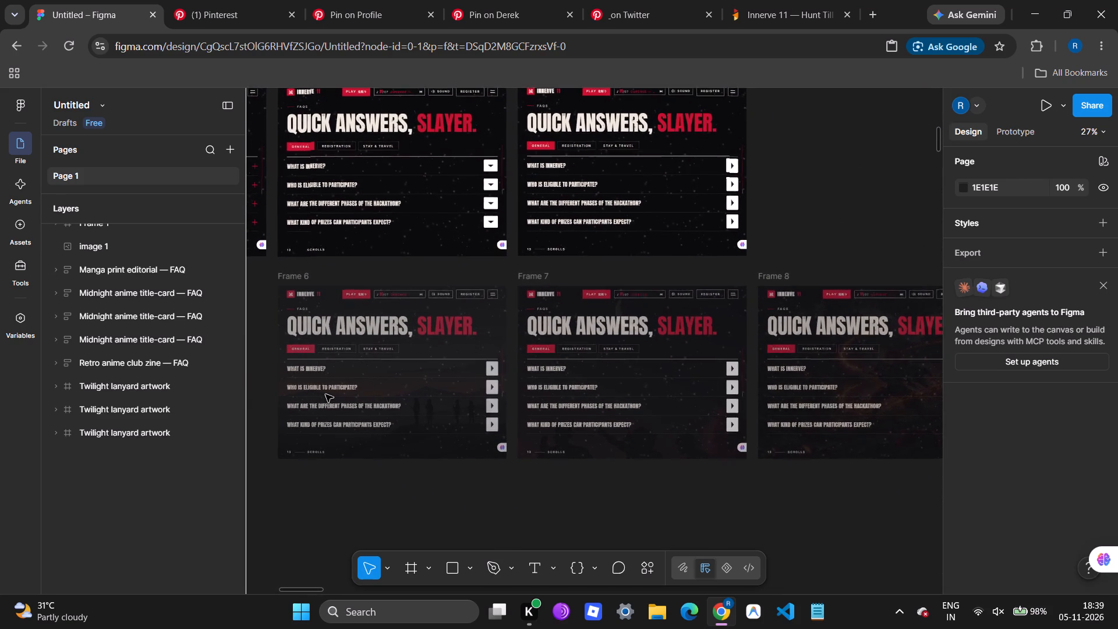
pyautogui.scroll(1, 326, 394)
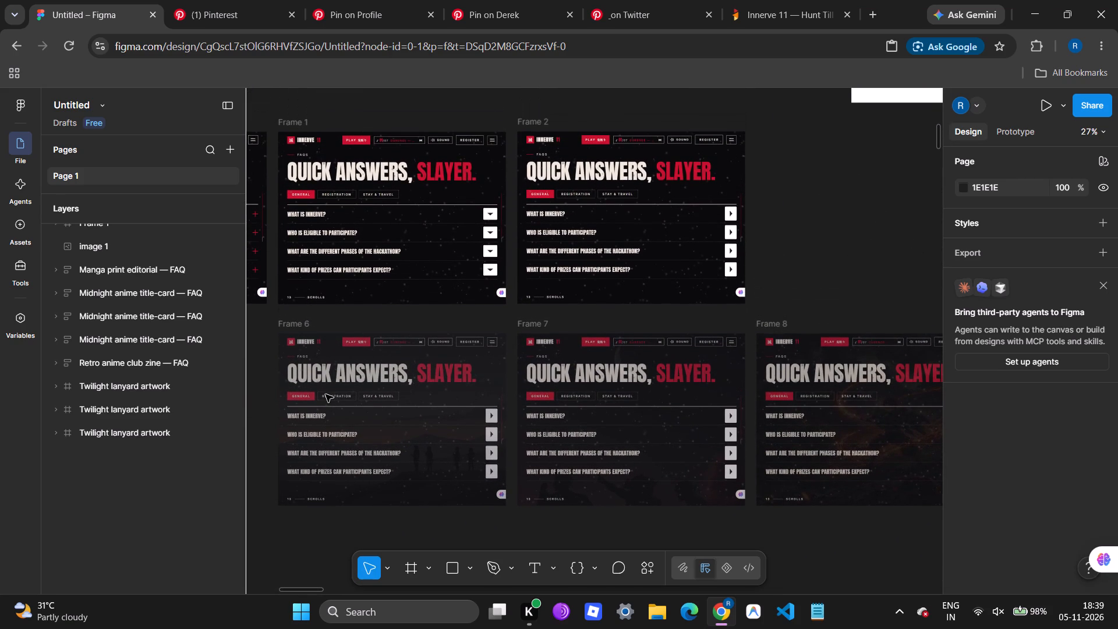
pyautogui.click(456, 430)
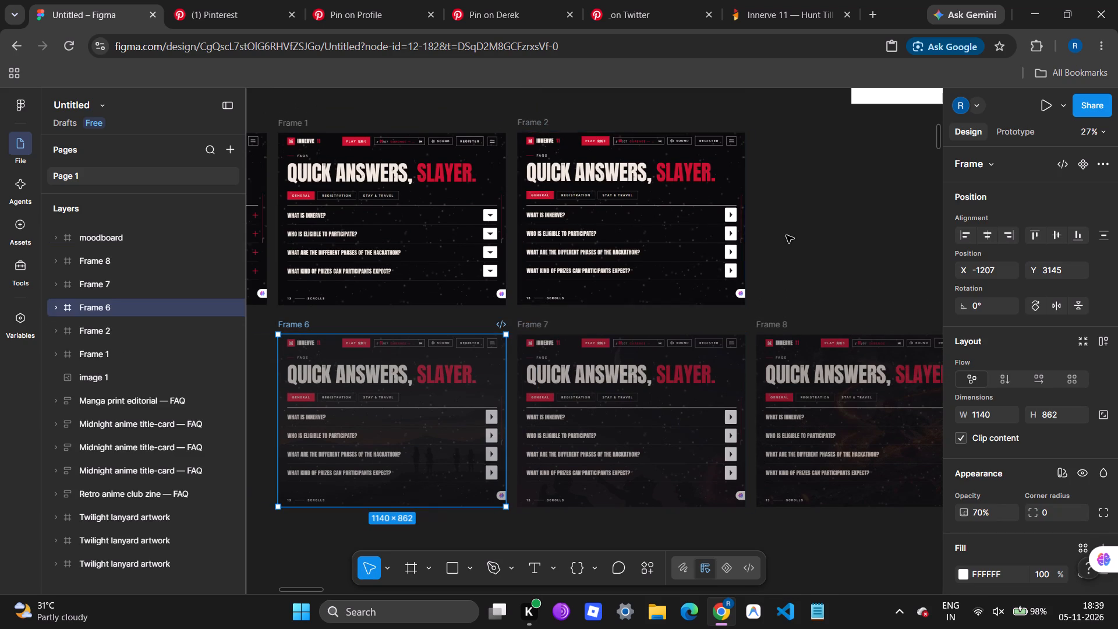
pyautogui.doubleClick(458, 386)
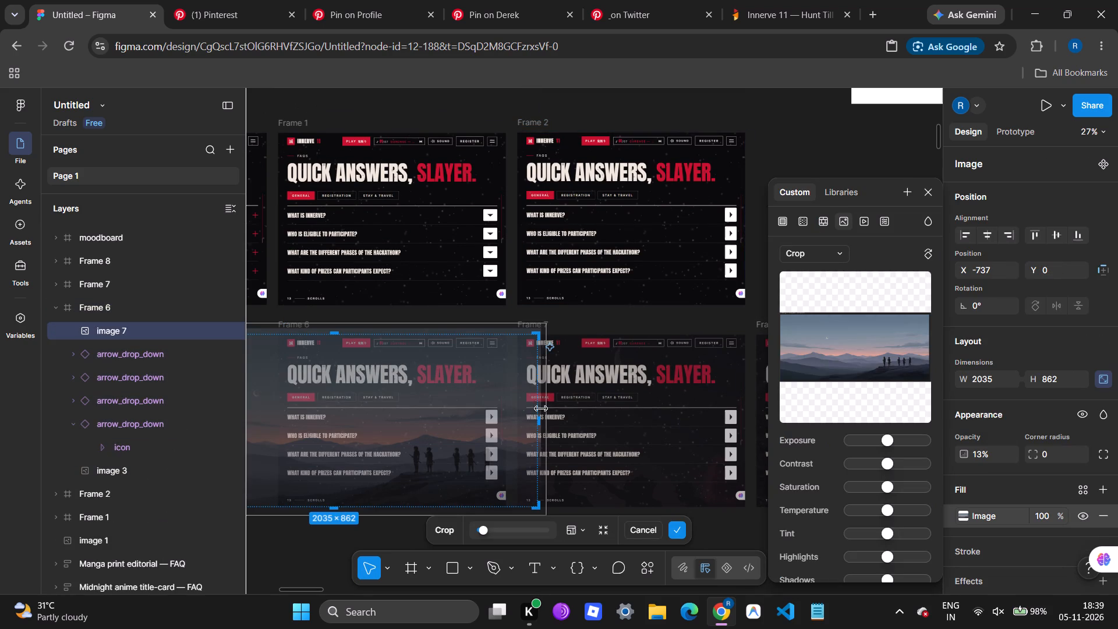
pyautogui.moveTo(541, 419); pyautogui.dragTo(510, 421)
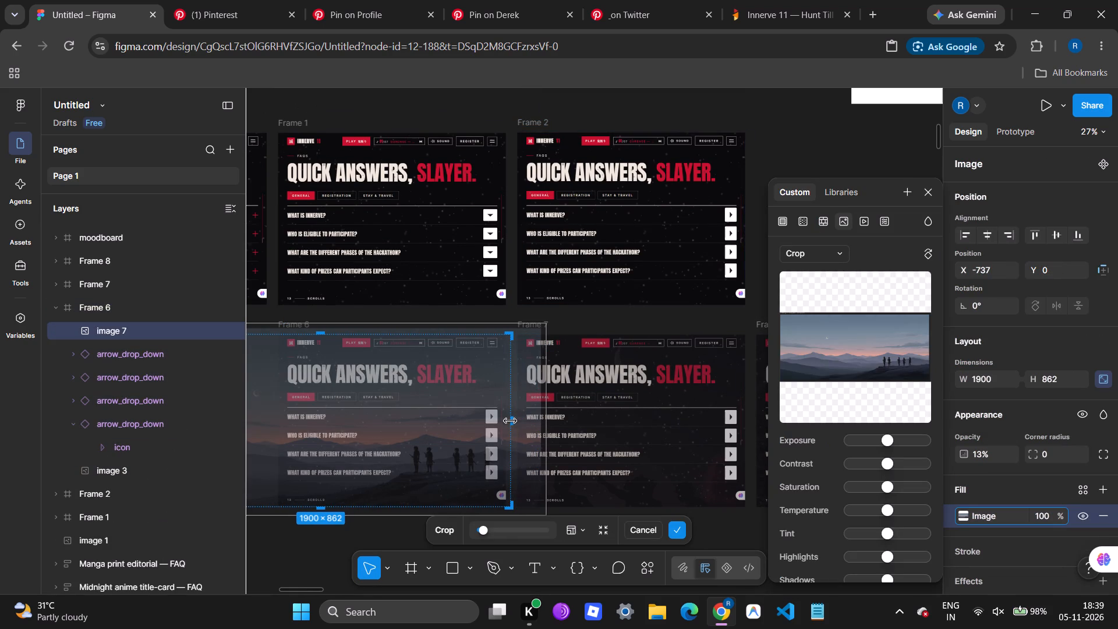
pyautogui.moveTo(510, 421); pyautogui.dragTo(507, 421)
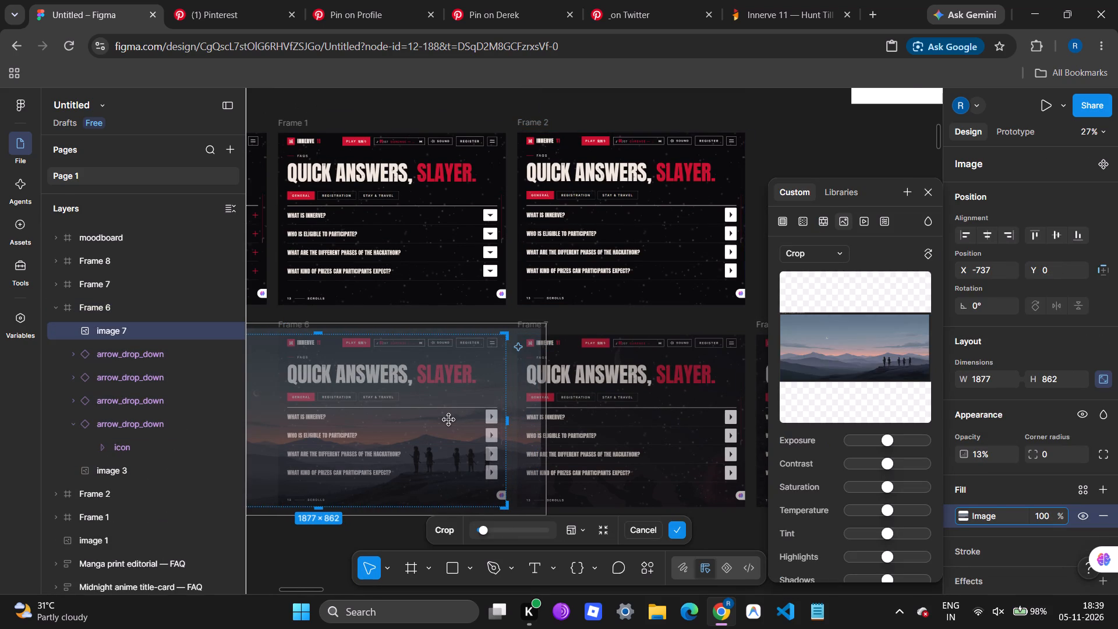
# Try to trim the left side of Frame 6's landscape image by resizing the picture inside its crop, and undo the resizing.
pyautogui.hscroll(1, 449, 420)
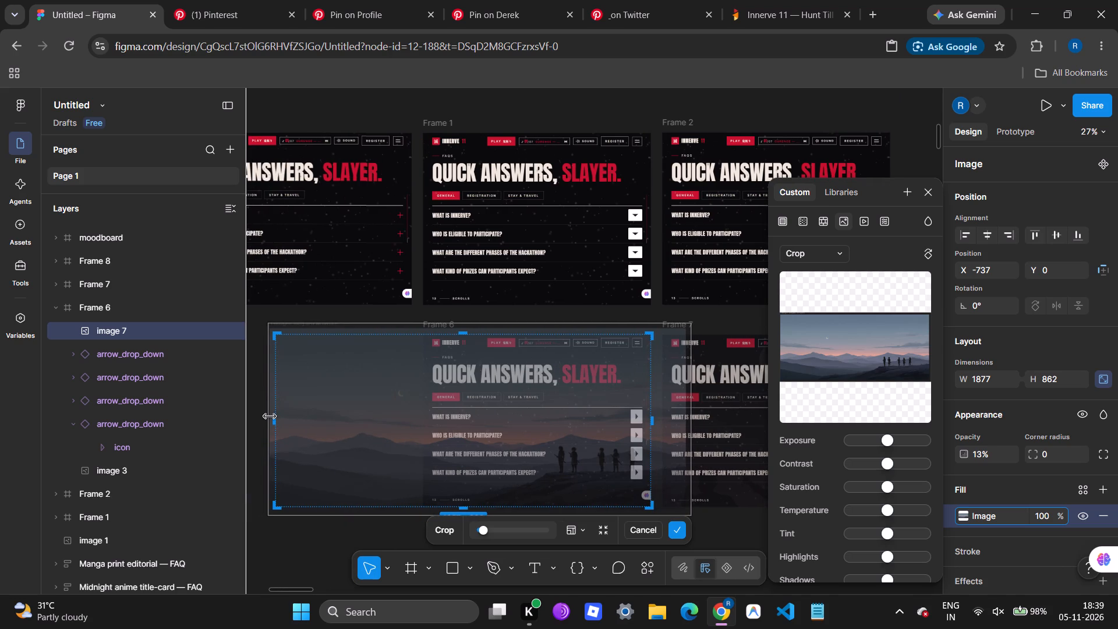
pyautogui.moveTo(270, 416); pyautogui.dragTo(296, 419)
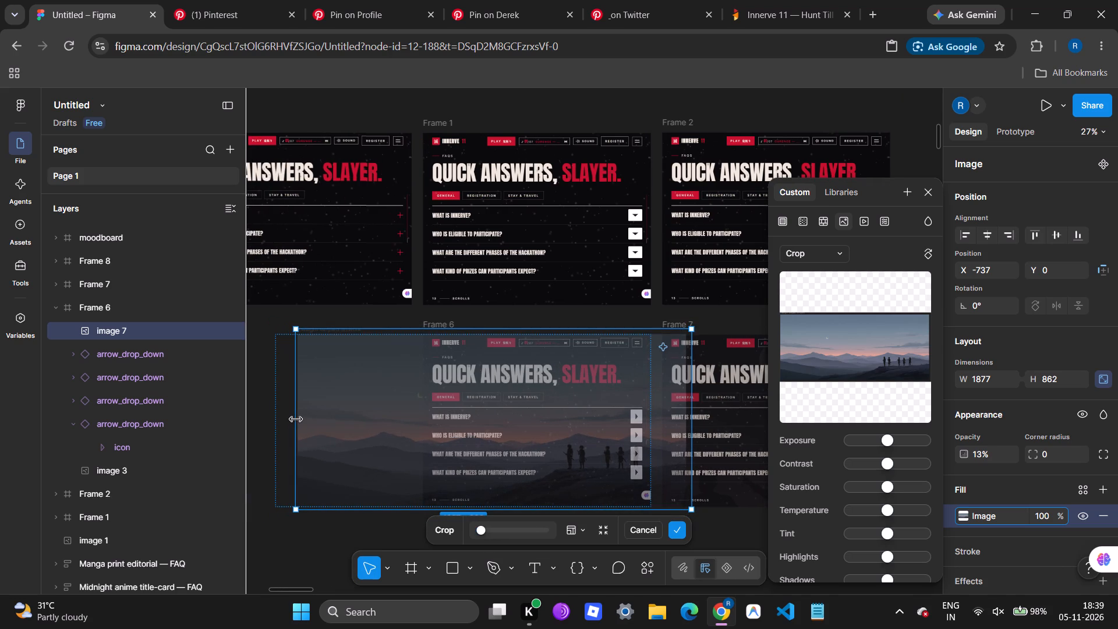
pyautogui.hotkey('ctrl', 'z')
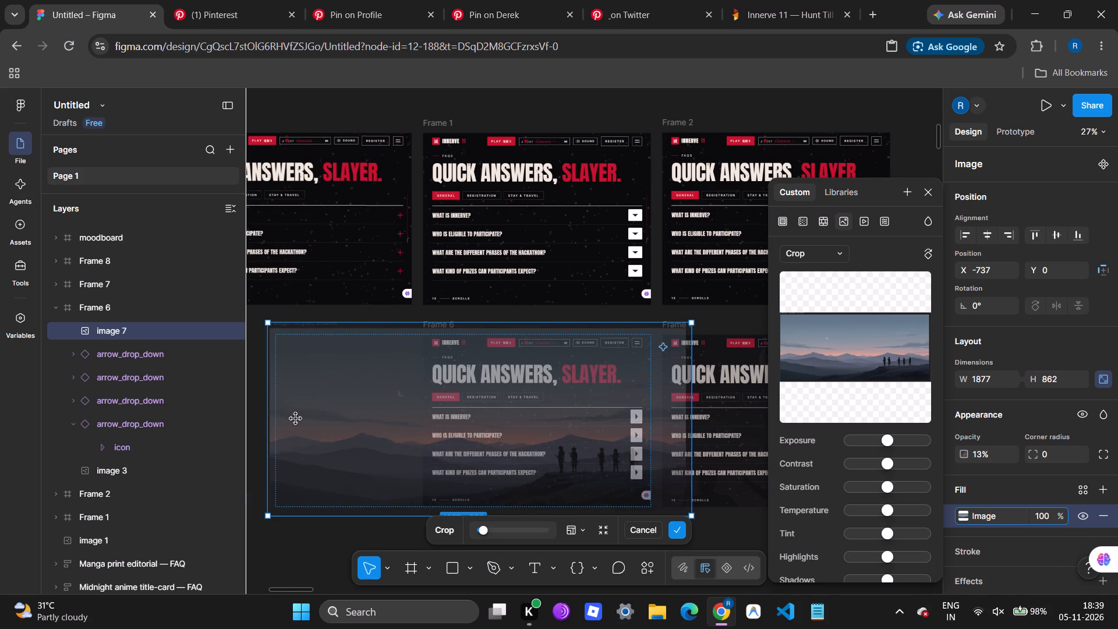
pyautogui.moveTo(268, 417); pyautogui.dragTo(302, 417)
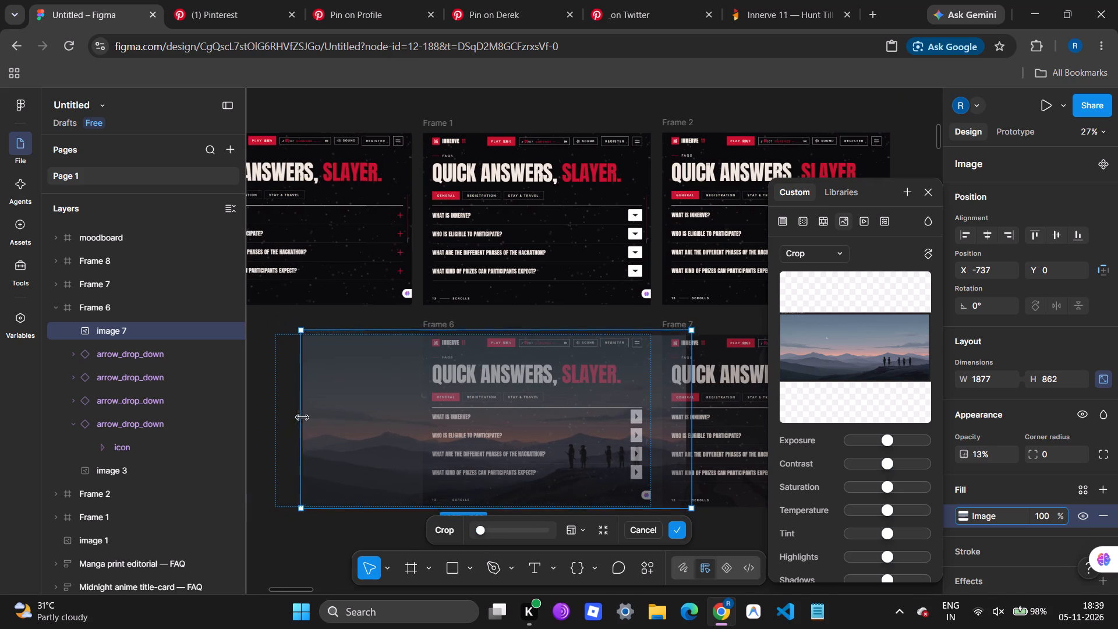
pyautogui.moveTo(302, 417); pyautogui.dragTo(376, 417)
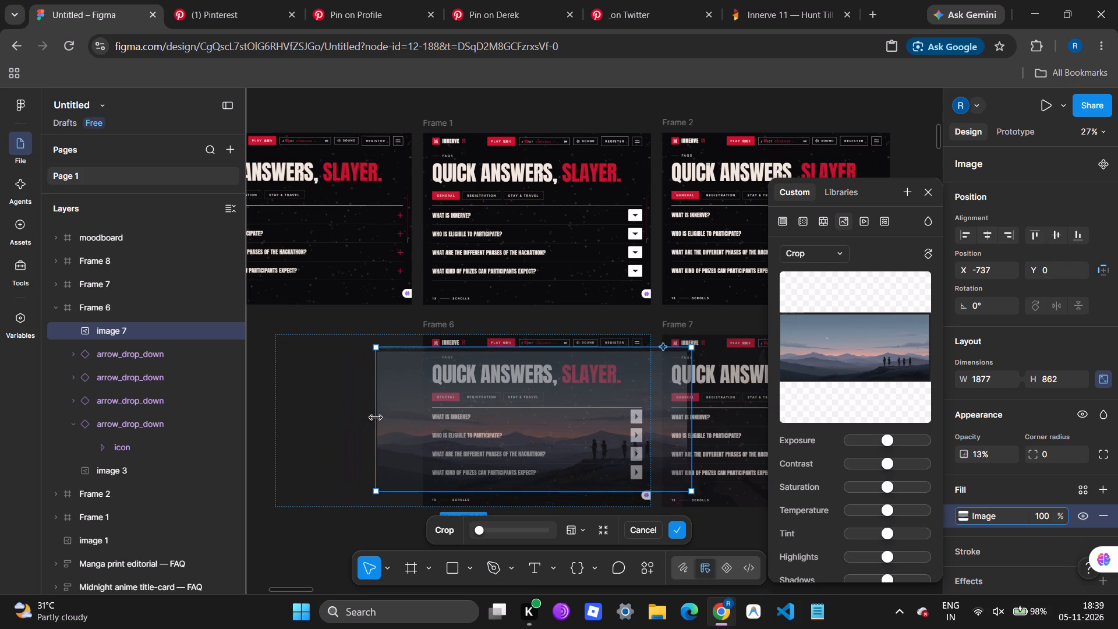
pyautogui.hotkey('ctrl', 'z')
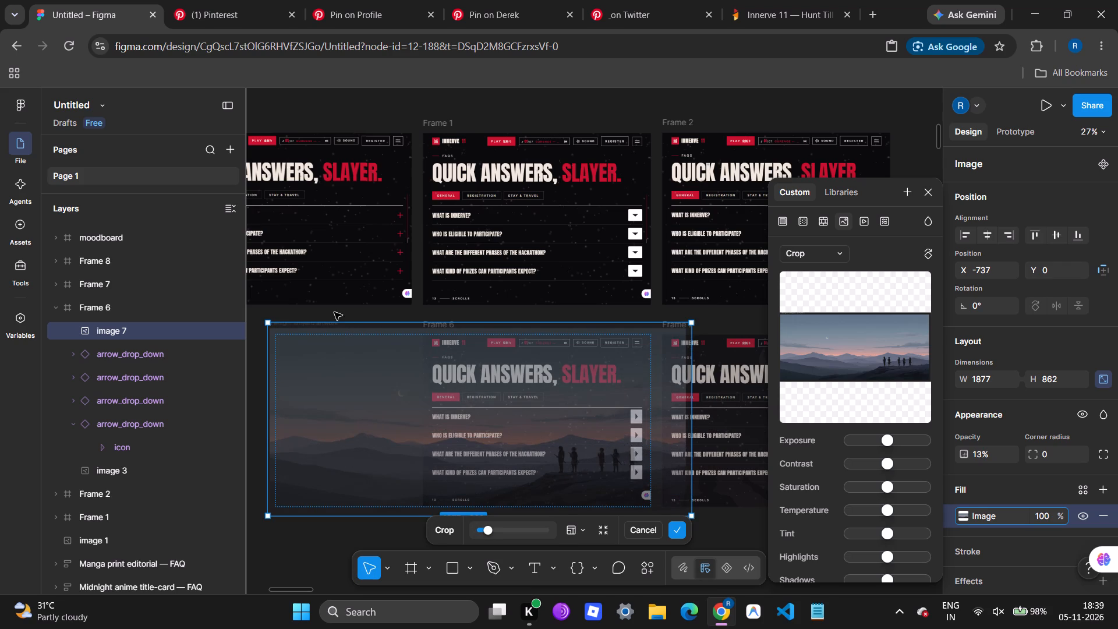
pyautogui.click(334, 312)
# Crop the left side of Frame 6's landscape image to the frame's edge, at X 0 and 1140 × 862.
pyautogui.doubleClick(409, 426)
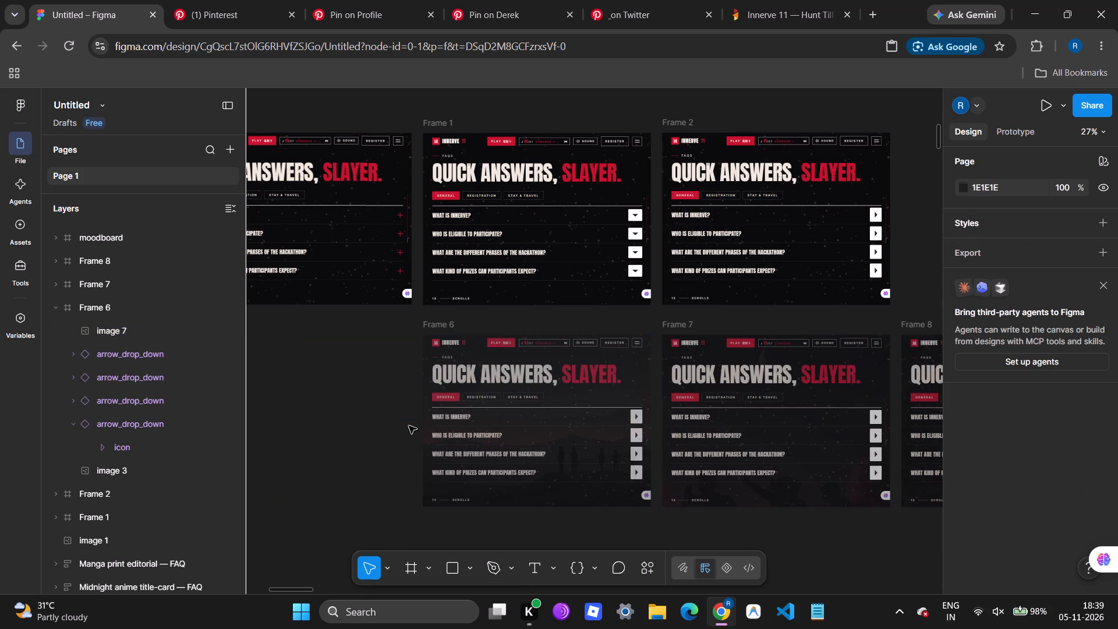
pyautogui.doubleClick(499, 419)
pyautogui.doubleClick(499, 419)
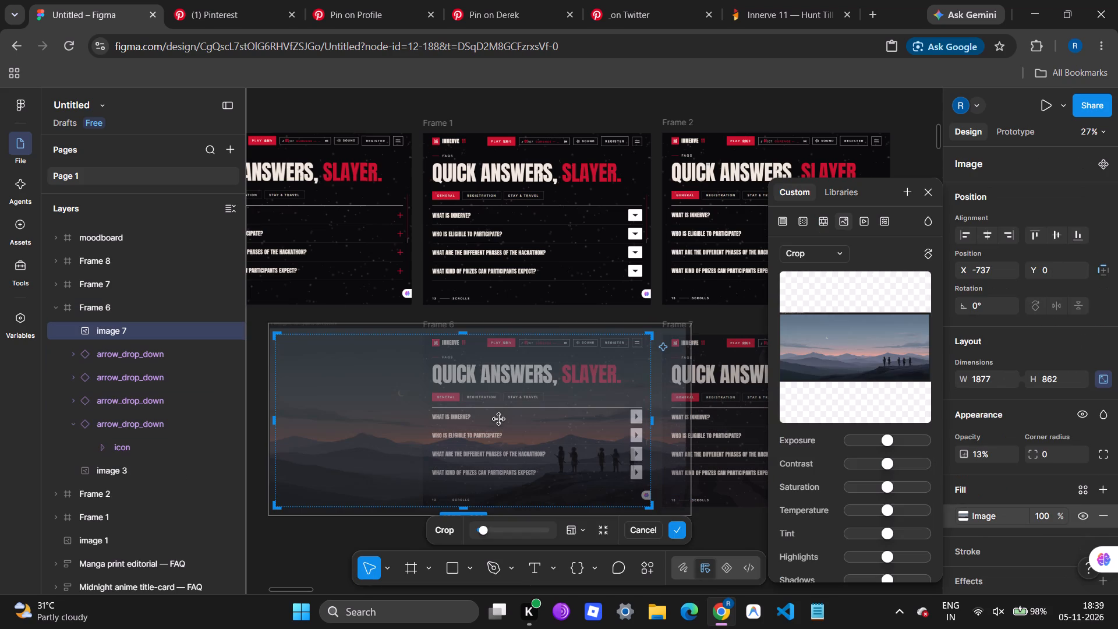
pyautogui.moveTo(276, 422); pyautogui.dragTo(323, 420)
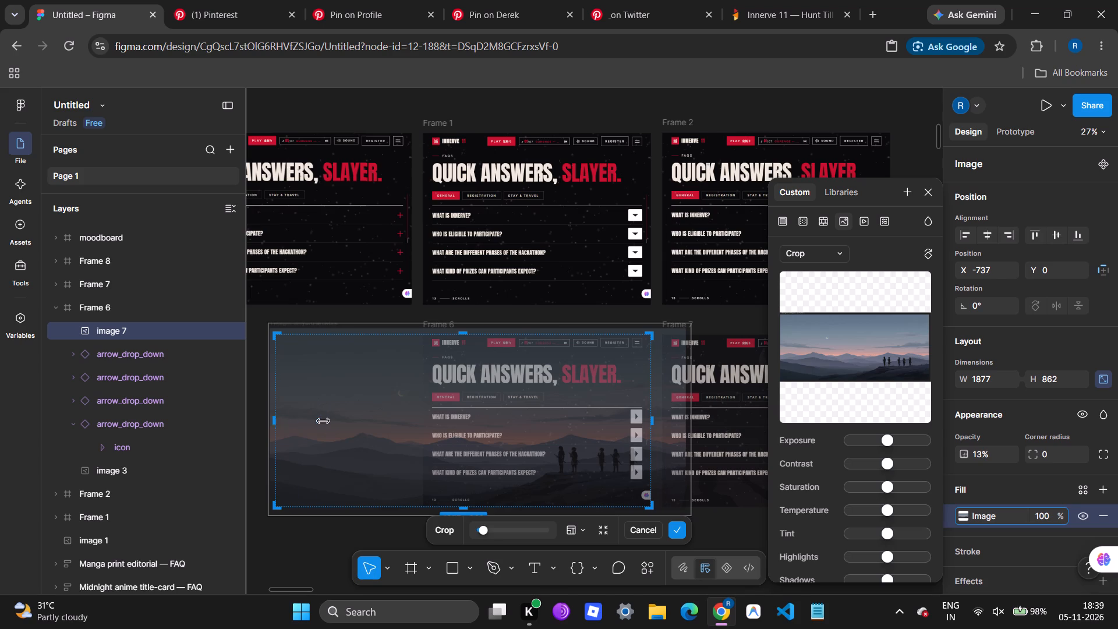
pyautogui.moveTo(323, 420); pyautogui.dragTo(407, 427)
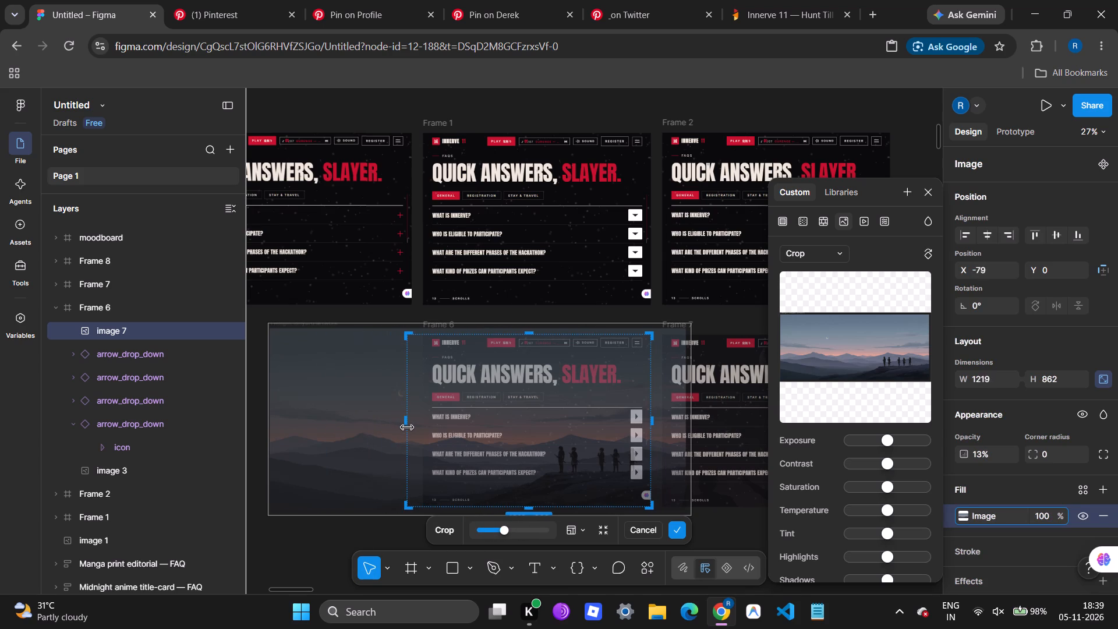
pyautogui.moveTo(407, 427); pyautogui.dragTo(419, 427)
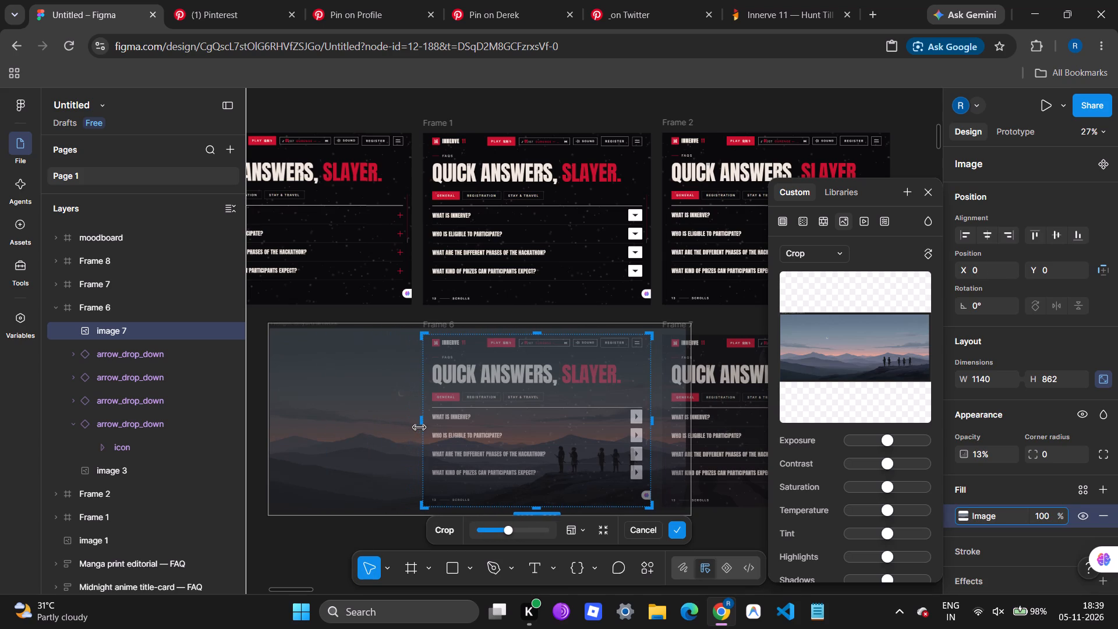
pyautogui.doubleClick(326, 554)
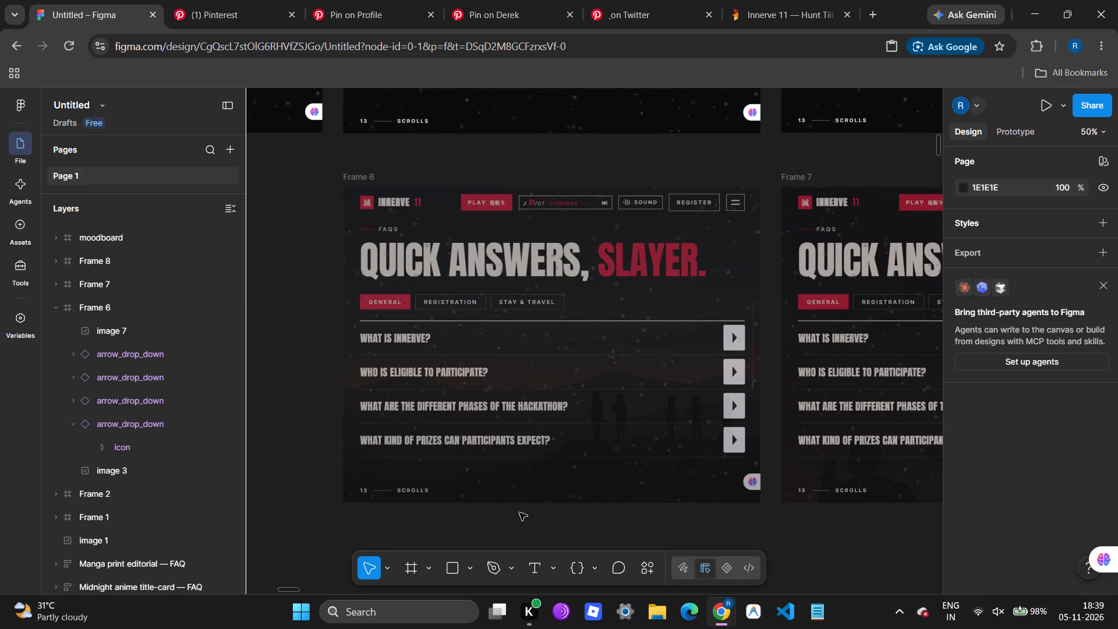
# Collapse Frame 6 in the layer list and clear the selection.
pyautogui.scroll(1, 519, 513)
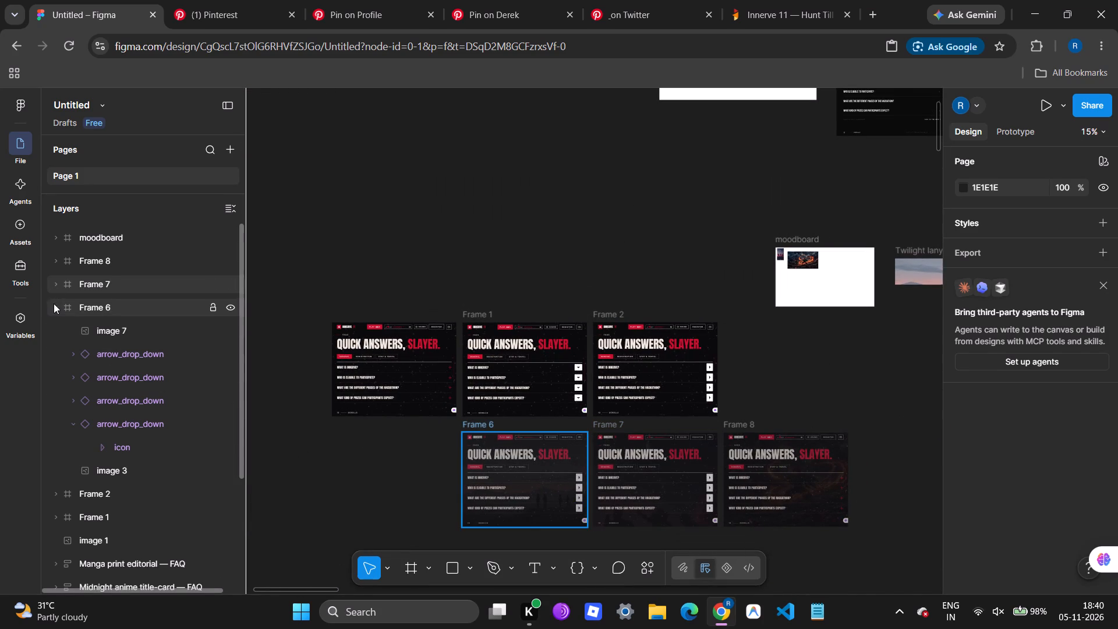
pyautogui.click(54, 303)
pyautogui.click(309, 439)
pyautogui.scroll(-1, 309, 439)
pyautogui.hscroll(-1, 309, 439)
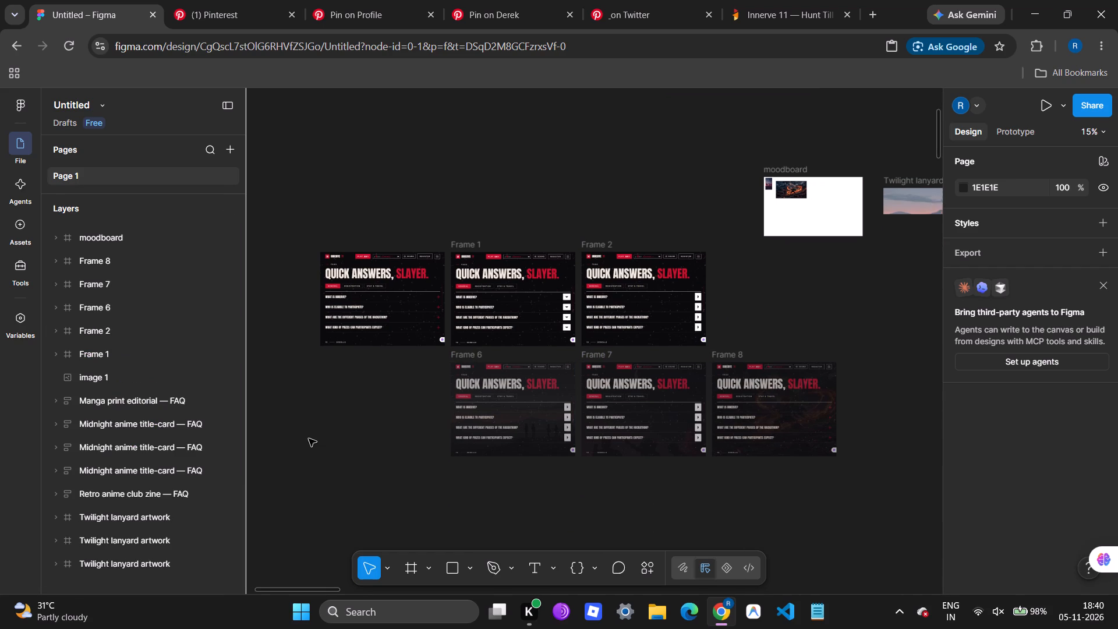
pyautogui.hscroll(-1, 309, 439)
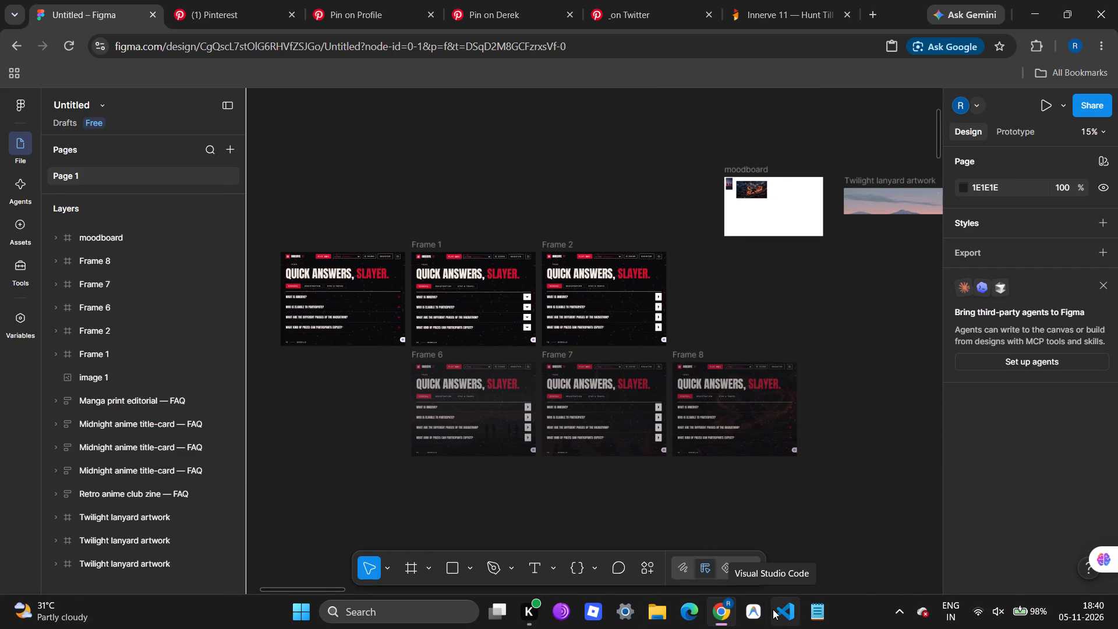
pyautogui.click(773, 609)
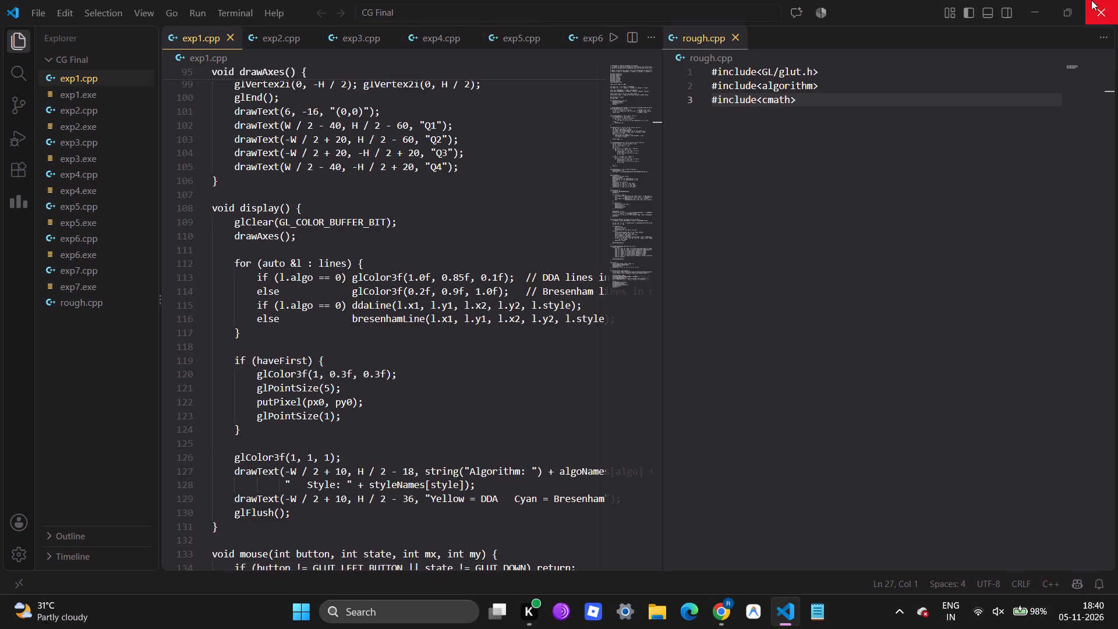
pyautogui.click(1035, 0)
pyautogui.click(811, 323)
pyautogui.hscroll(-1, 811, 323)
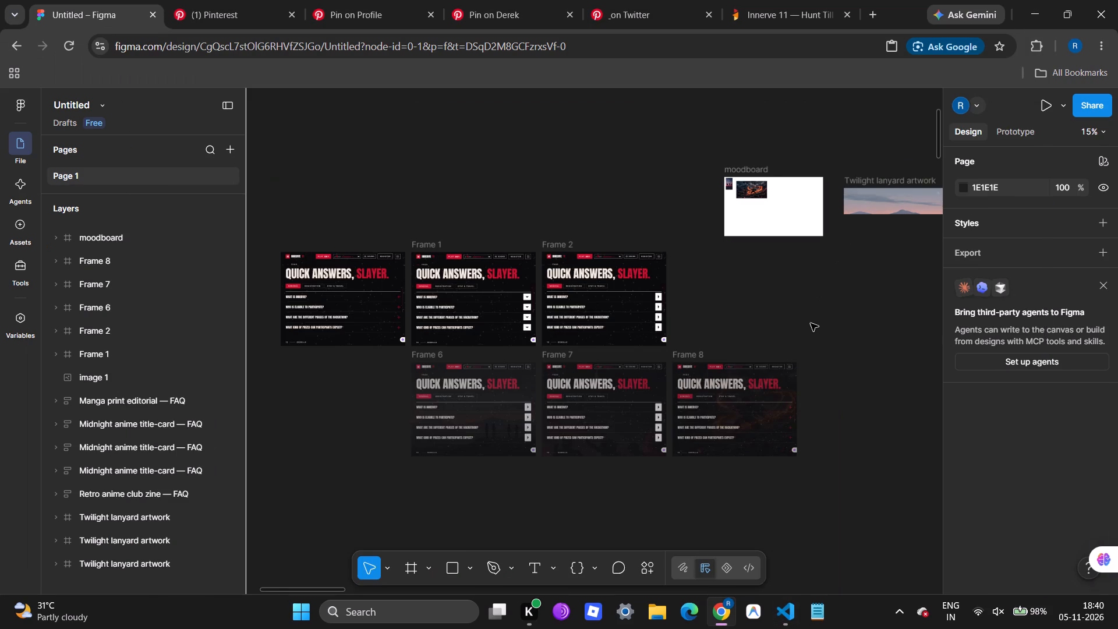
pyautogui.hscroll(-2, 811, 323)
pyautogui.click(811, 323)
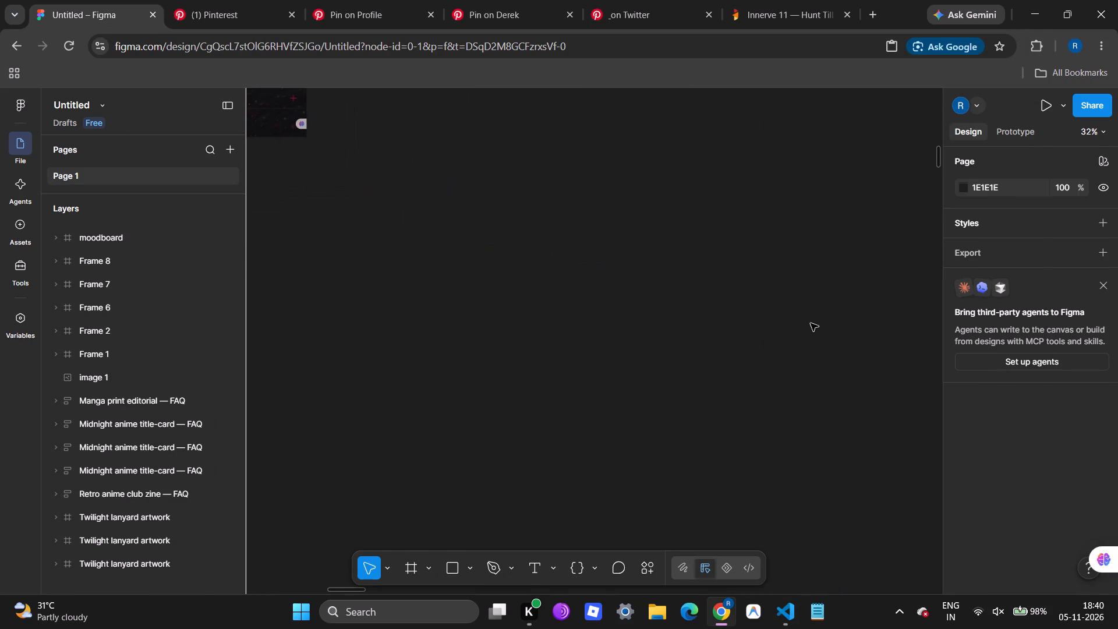